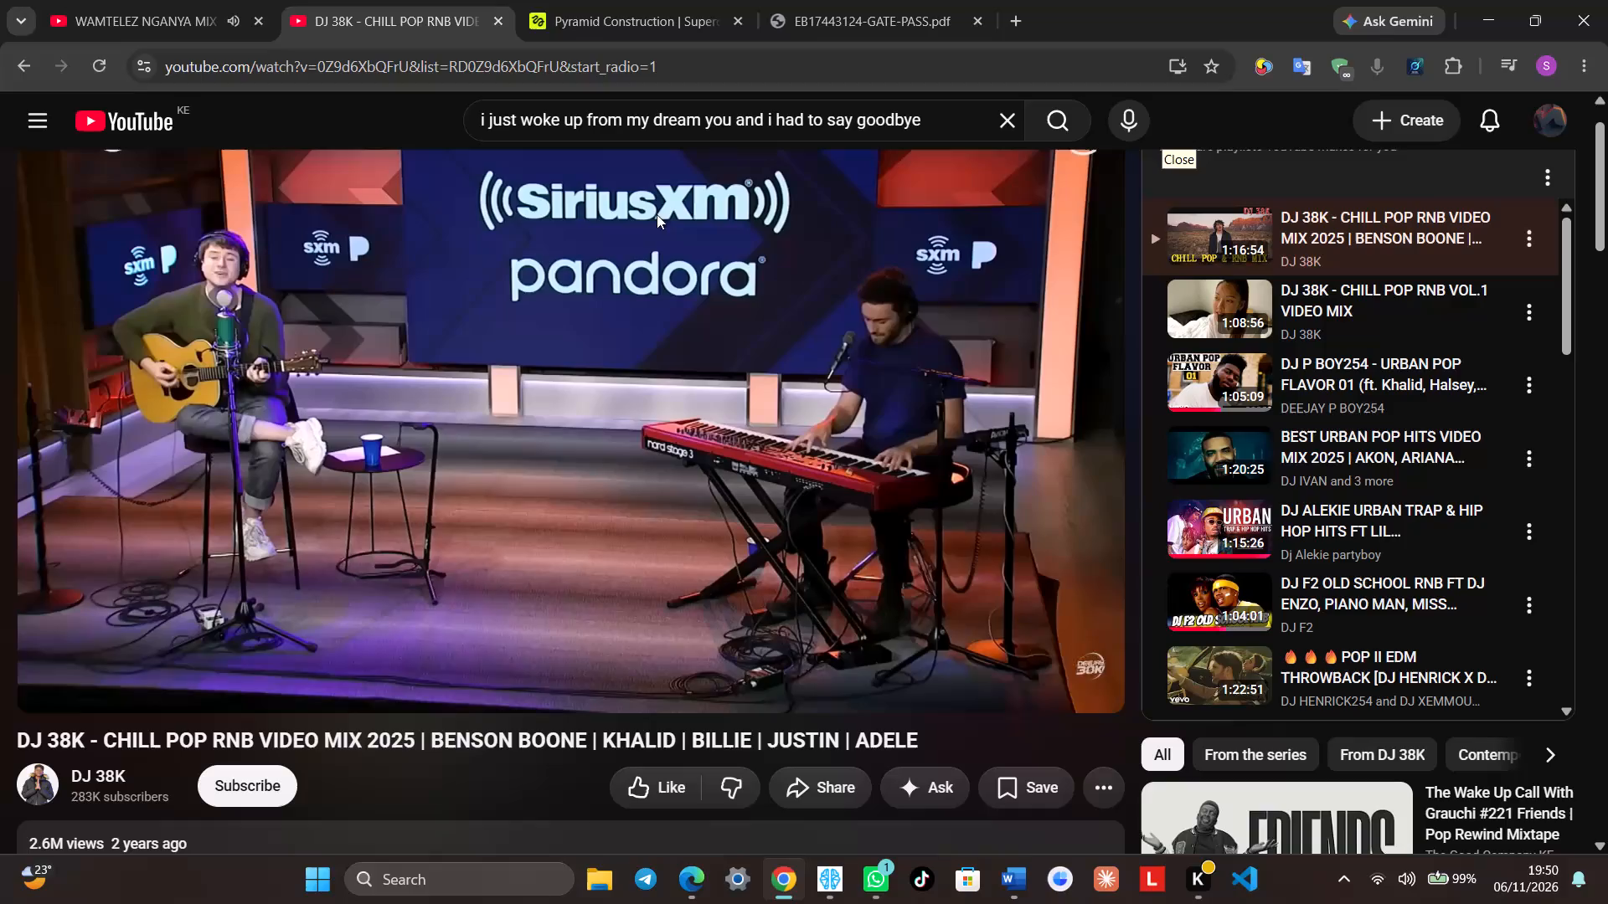
# Switch to WorldQuant BRAIN, reveal Simulation 2's test period and examine its IS-period summary.
pyautogui.click(823, 871)
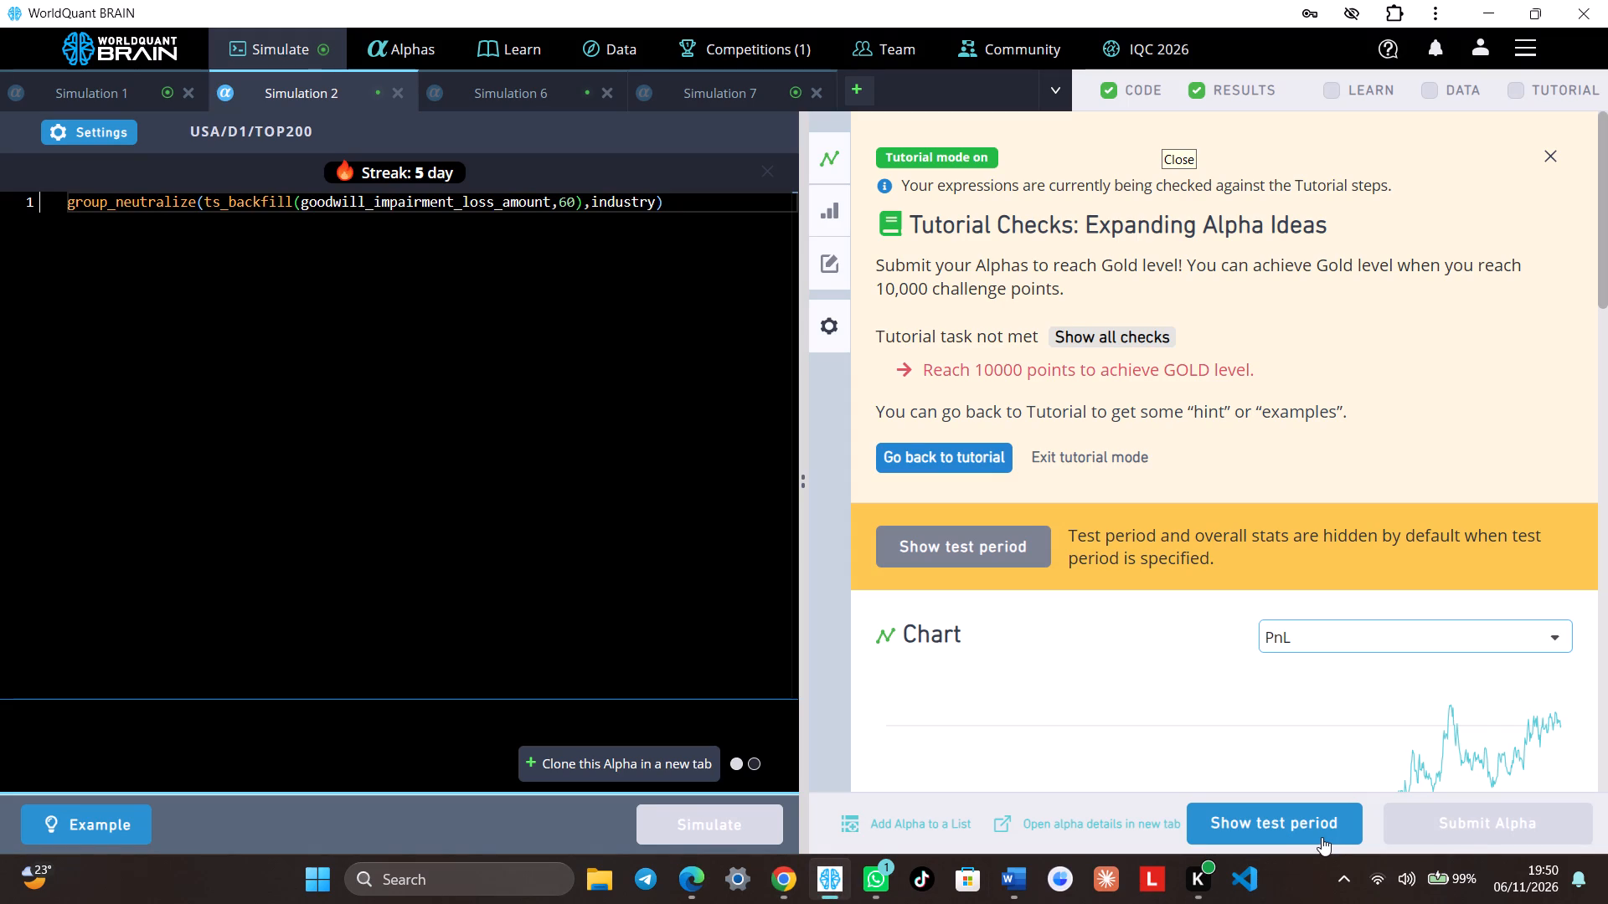
pyautogui.click(1322, 837)
pyautogui.scroll(-7, 1294, 588)
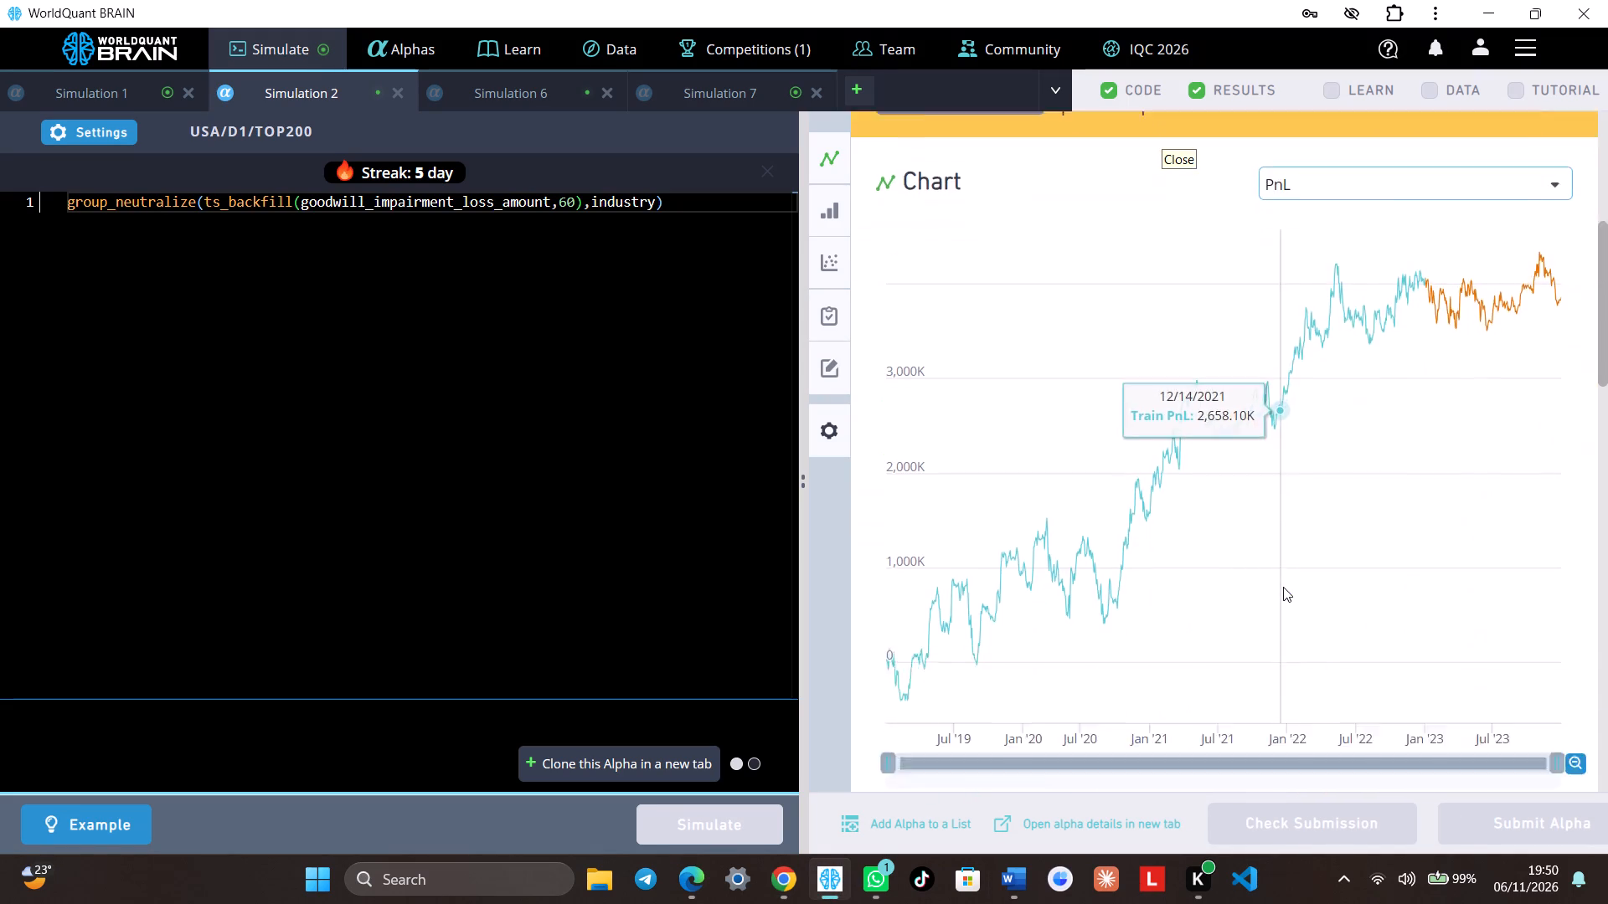
pyautogui.click(1482, 573)
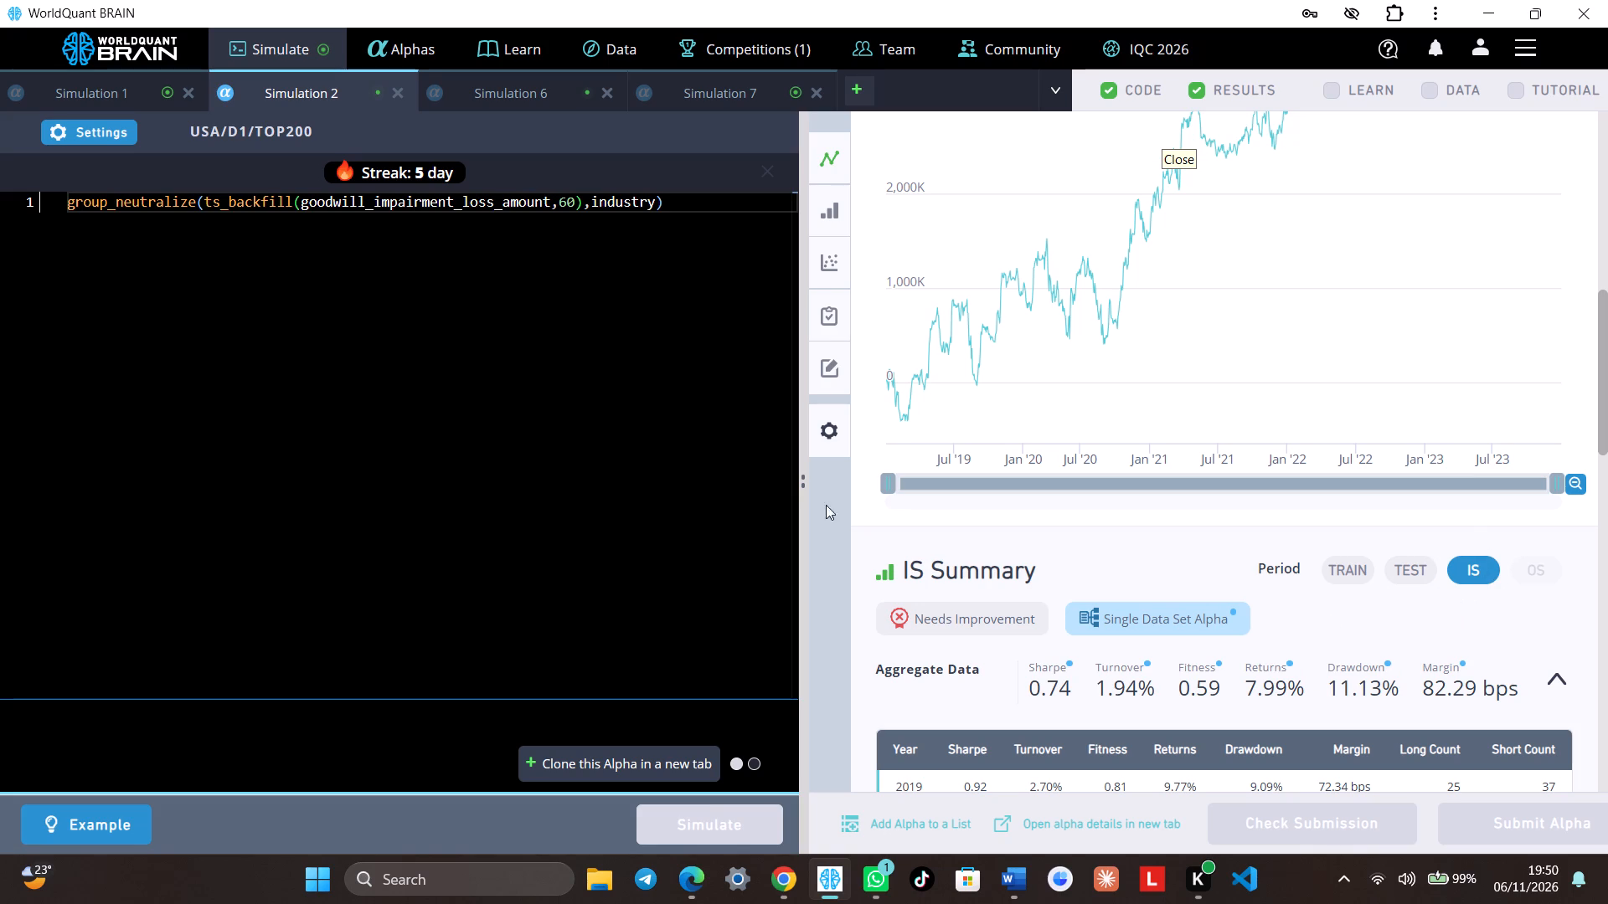
# Set Simulation 2's universe to TOP3000, apply the settings and run the simulation.
pyautogui.click(118, 133)
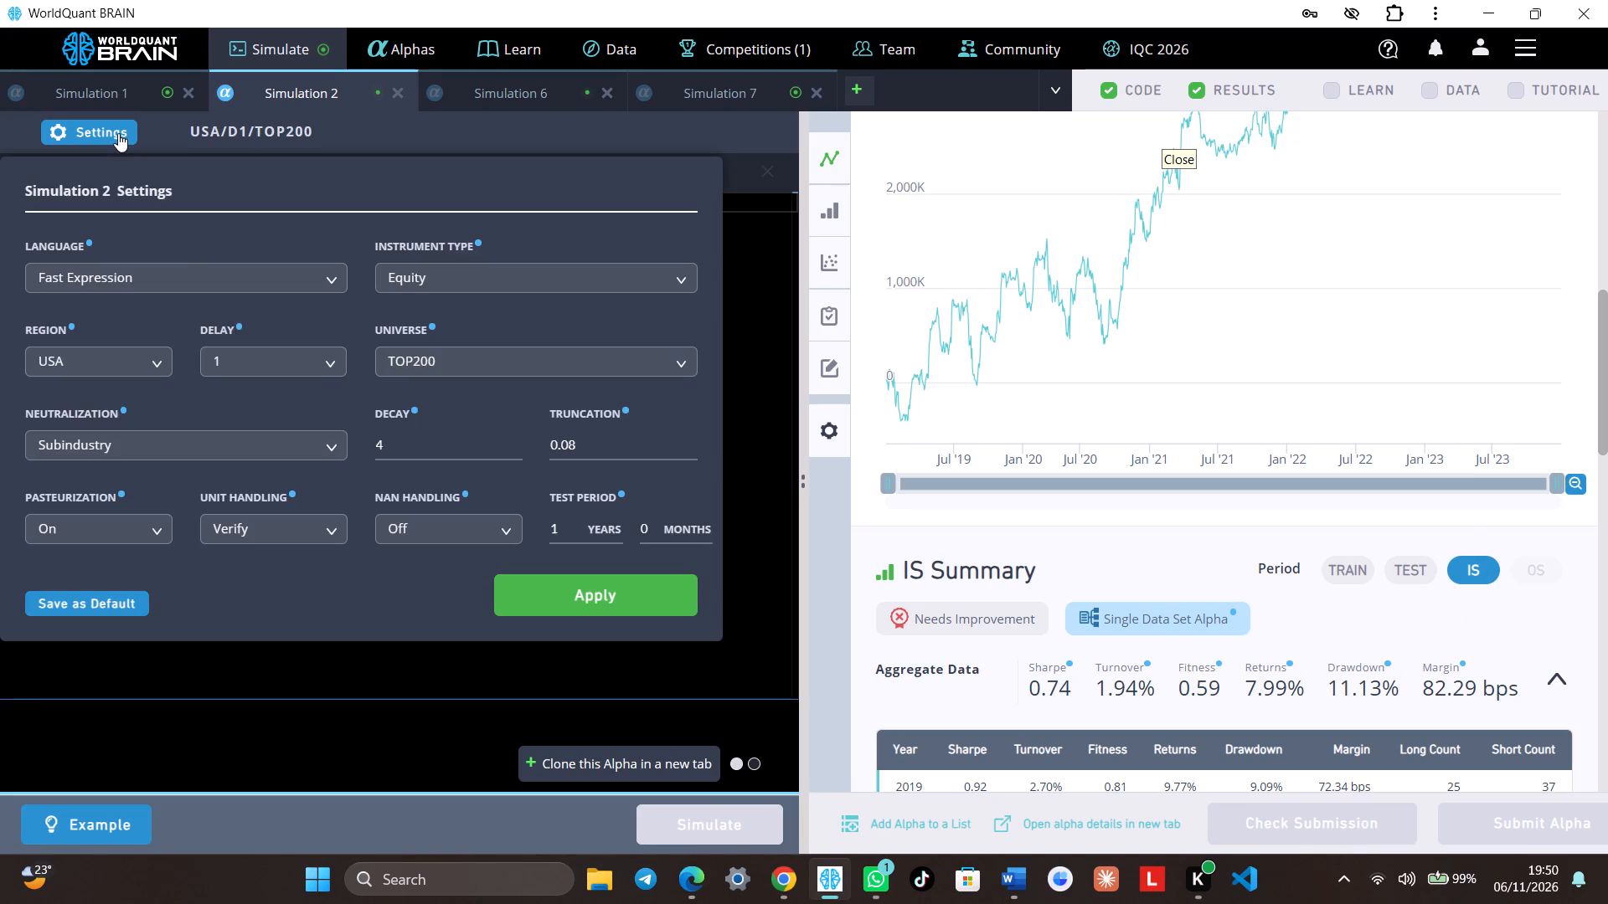
pyautogui.click(425, 365)
pyautogui.click(439, 390)
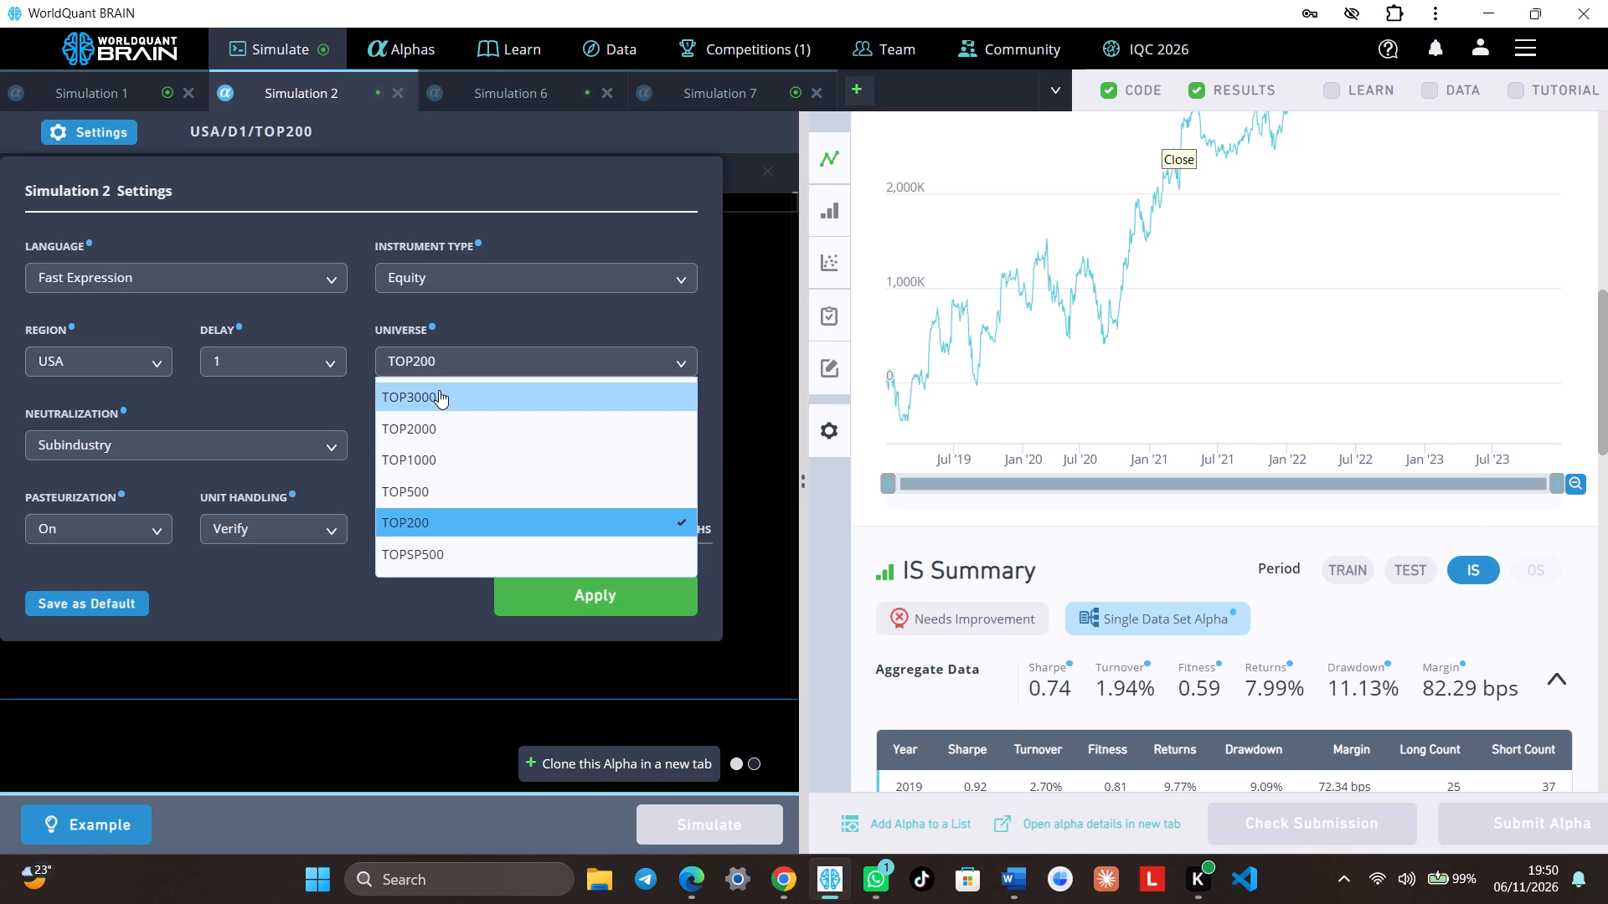
pyautogui.click(593, 606)
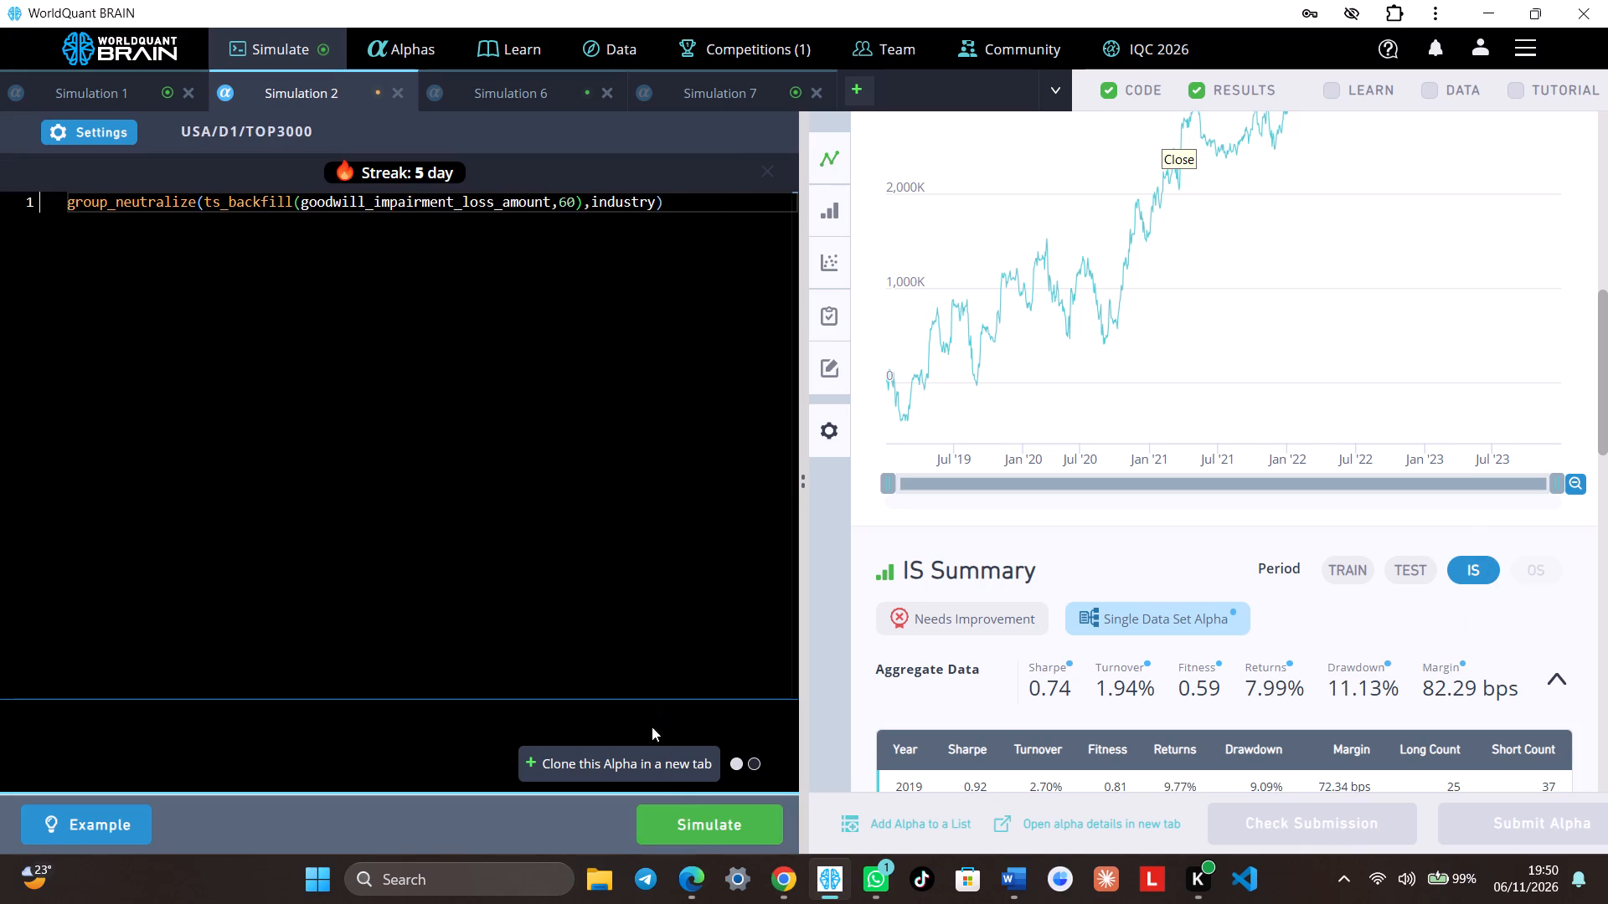
pyautogui.click(697, 820)
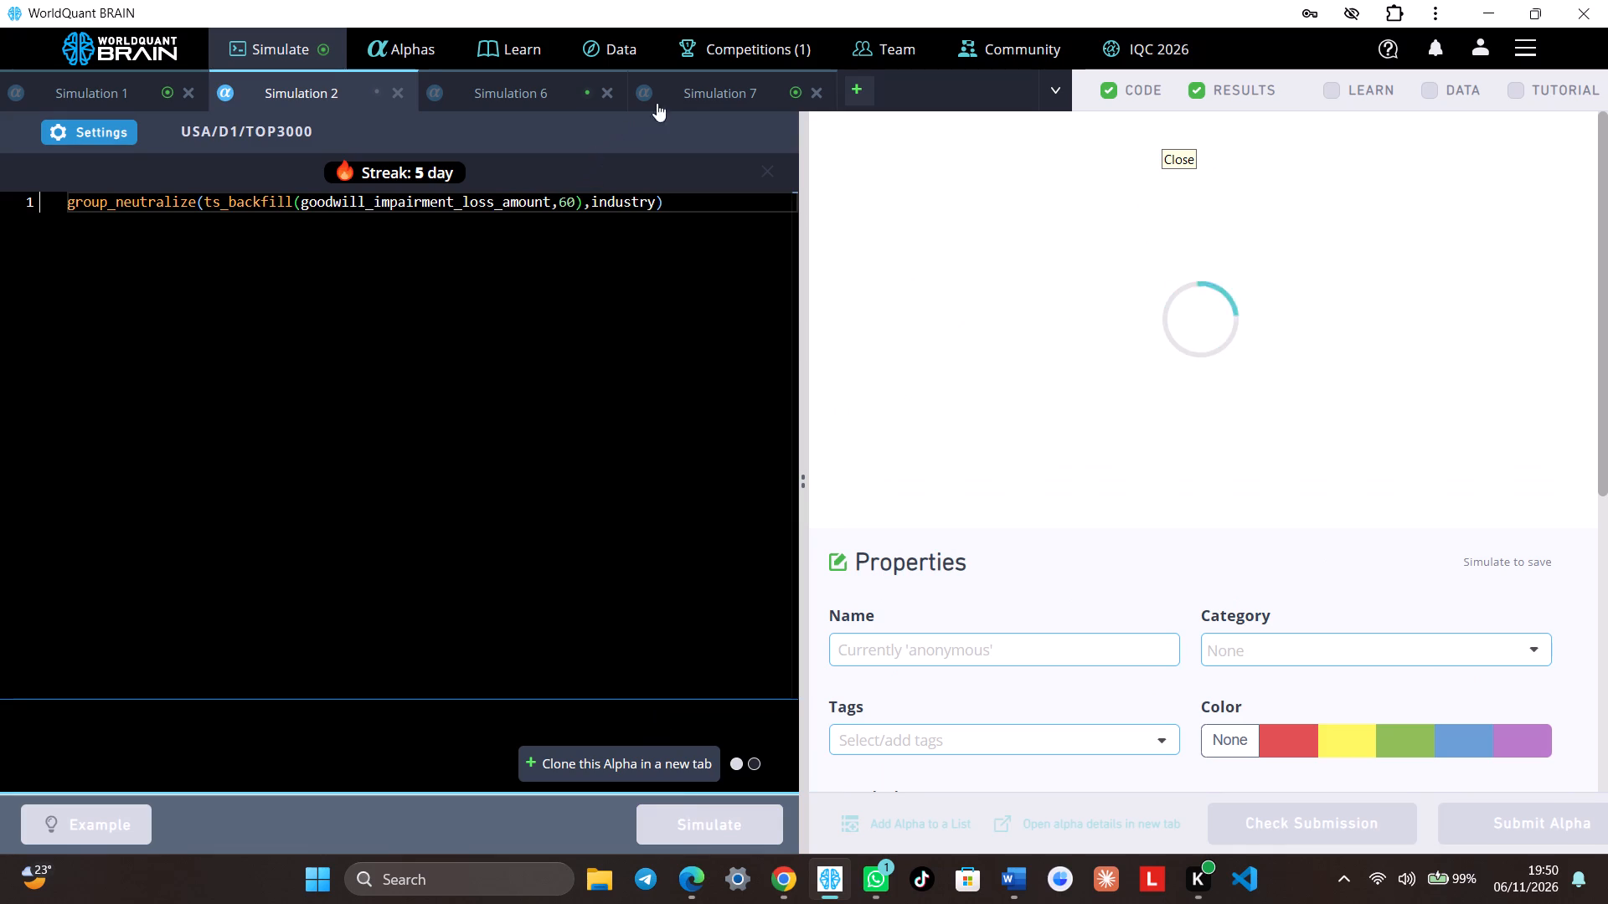
# Reveal Simulation 7's test period and examine its IS-period summary, testing status and simulation settings.
pyautogui.click(677, 96)
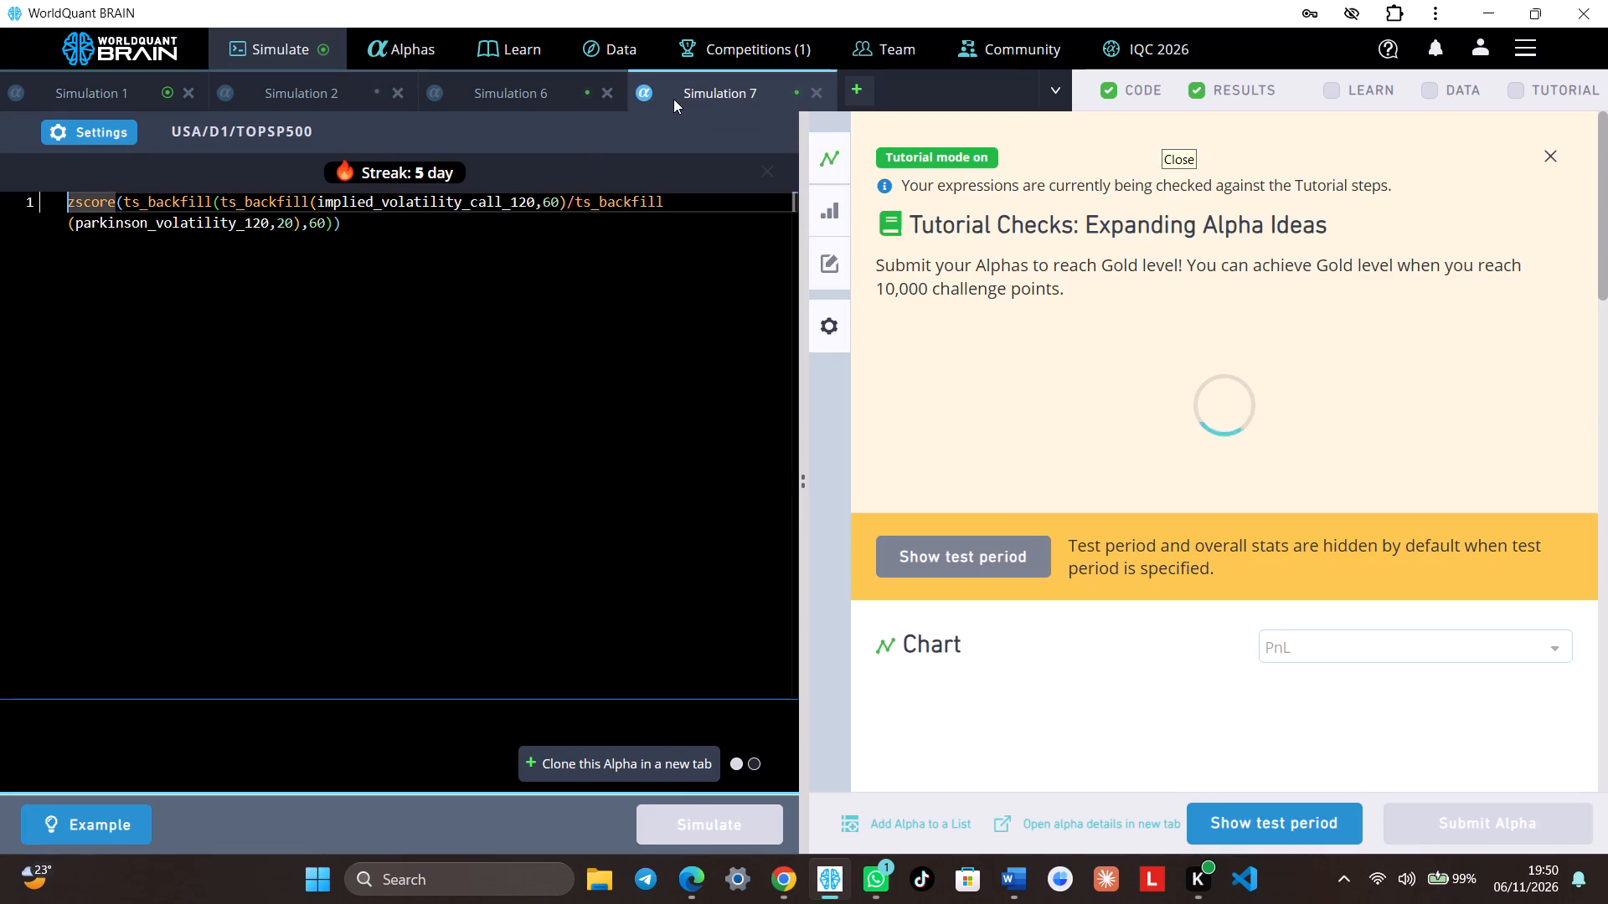
pyautogui.click(1214, 807)
pyautogui.scroll(-5, 1206, 592)
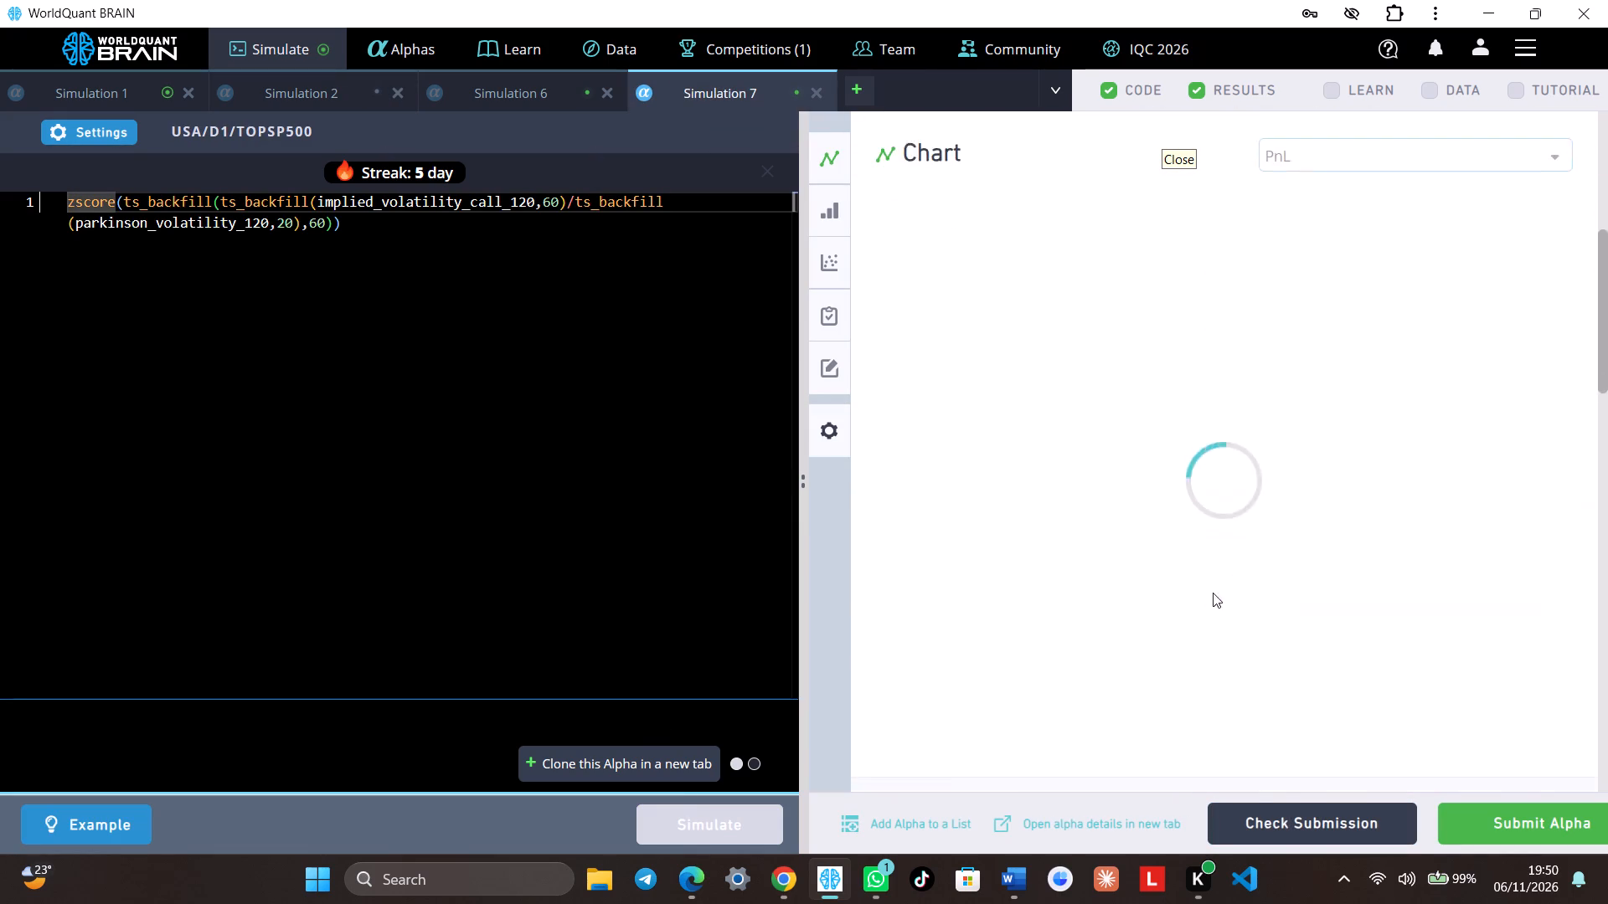
pyautogui.scroll(-3, 1286, 584)
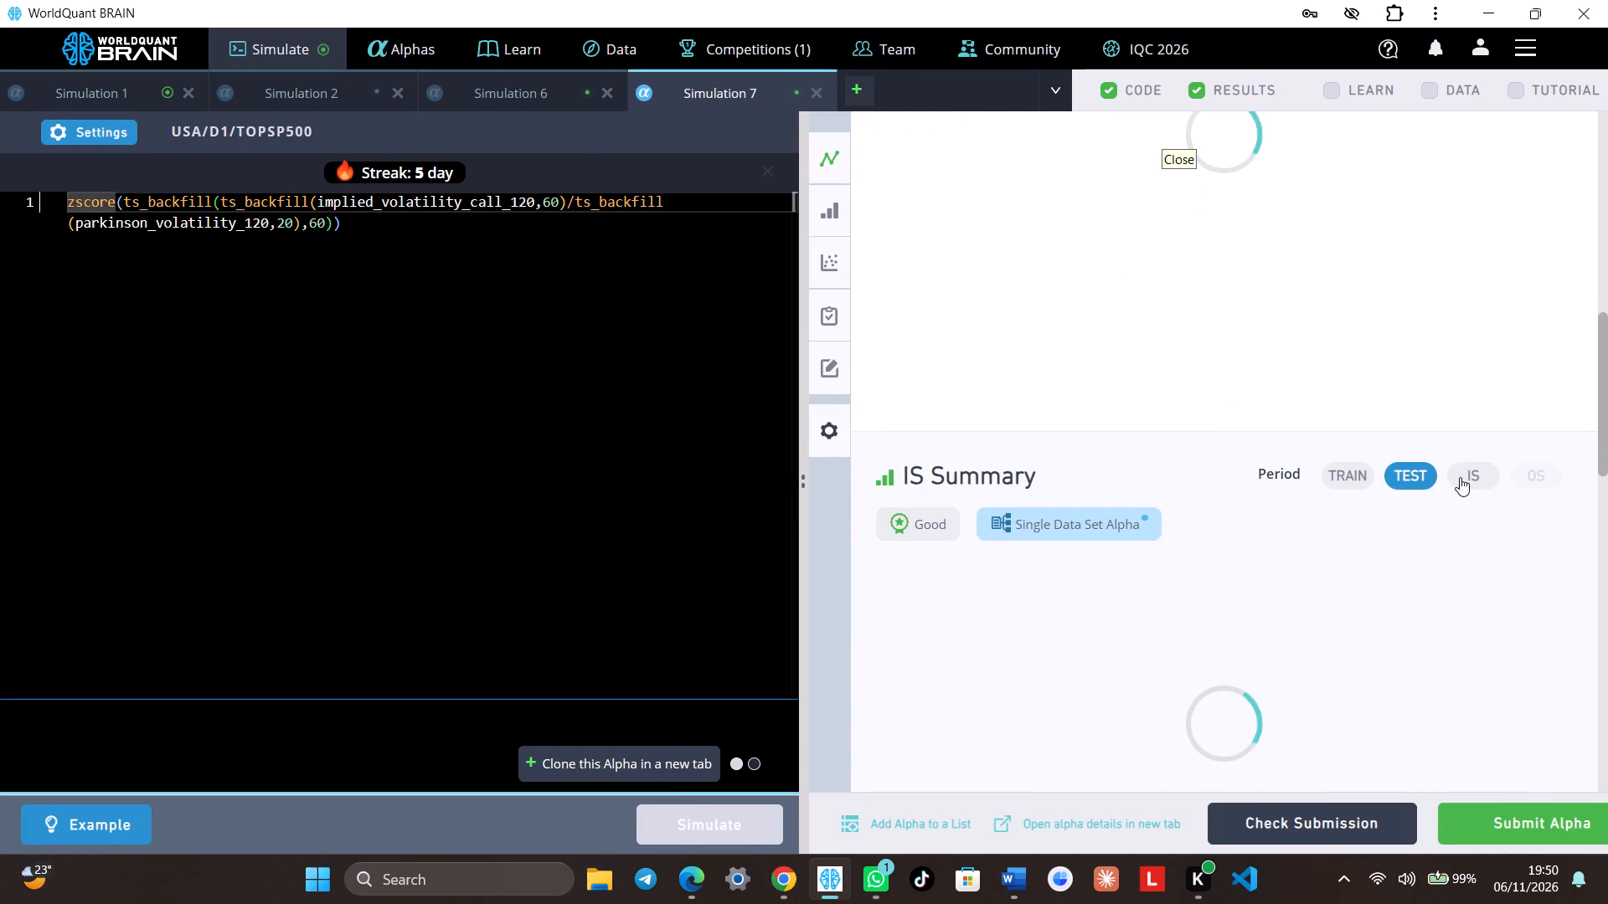
pyautogui.click(1460, 477)
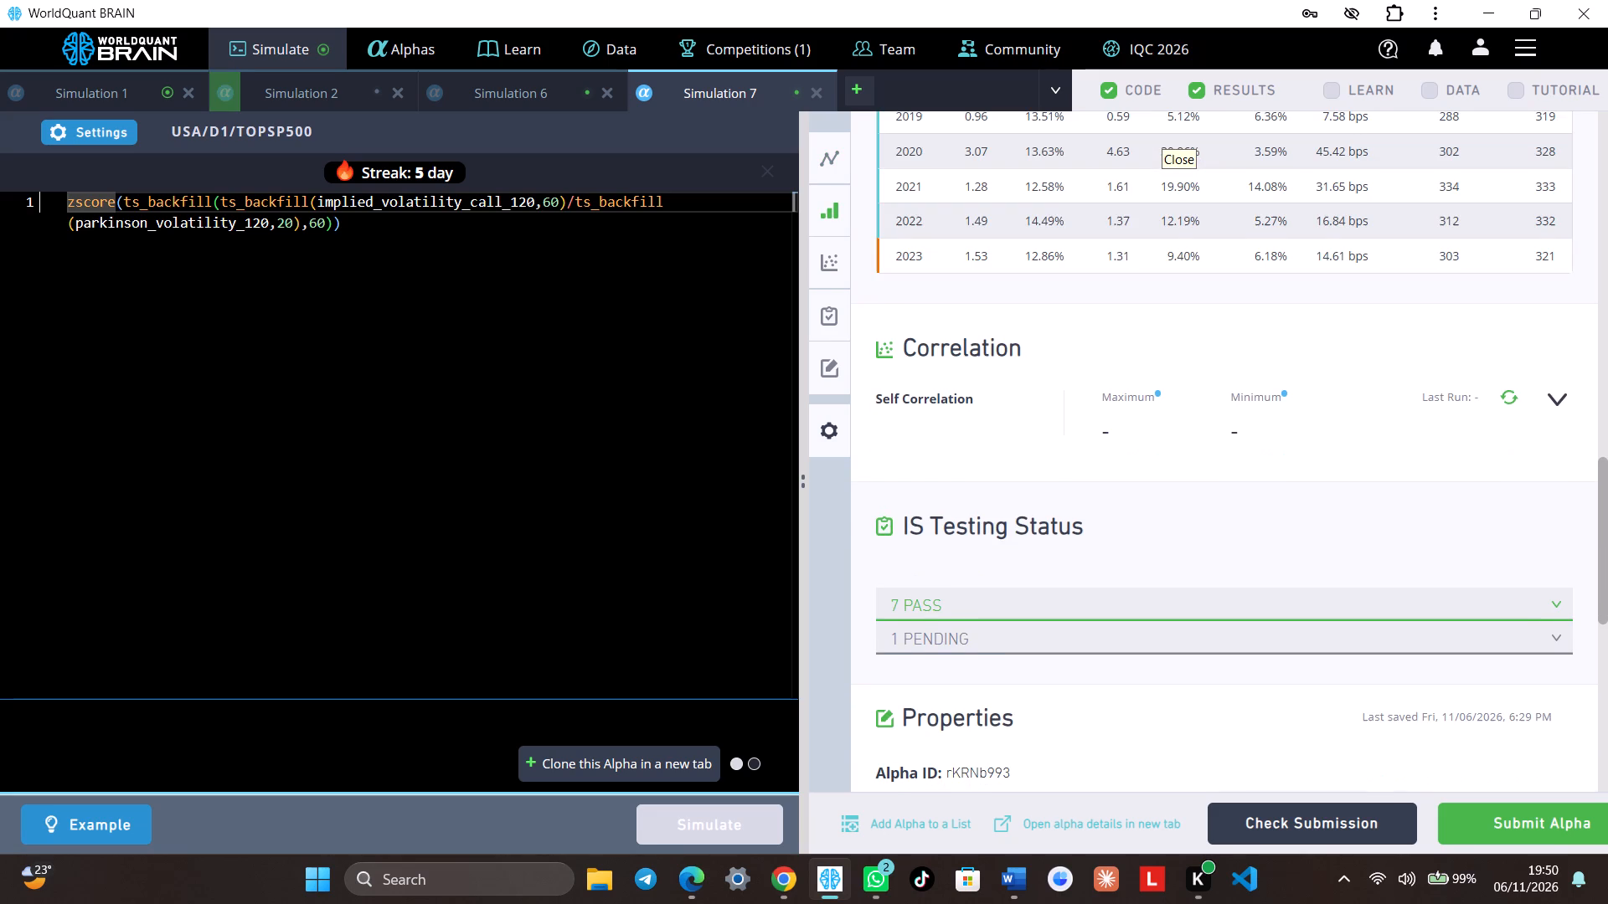
pyautogui.scroll(4, 1308, 603)
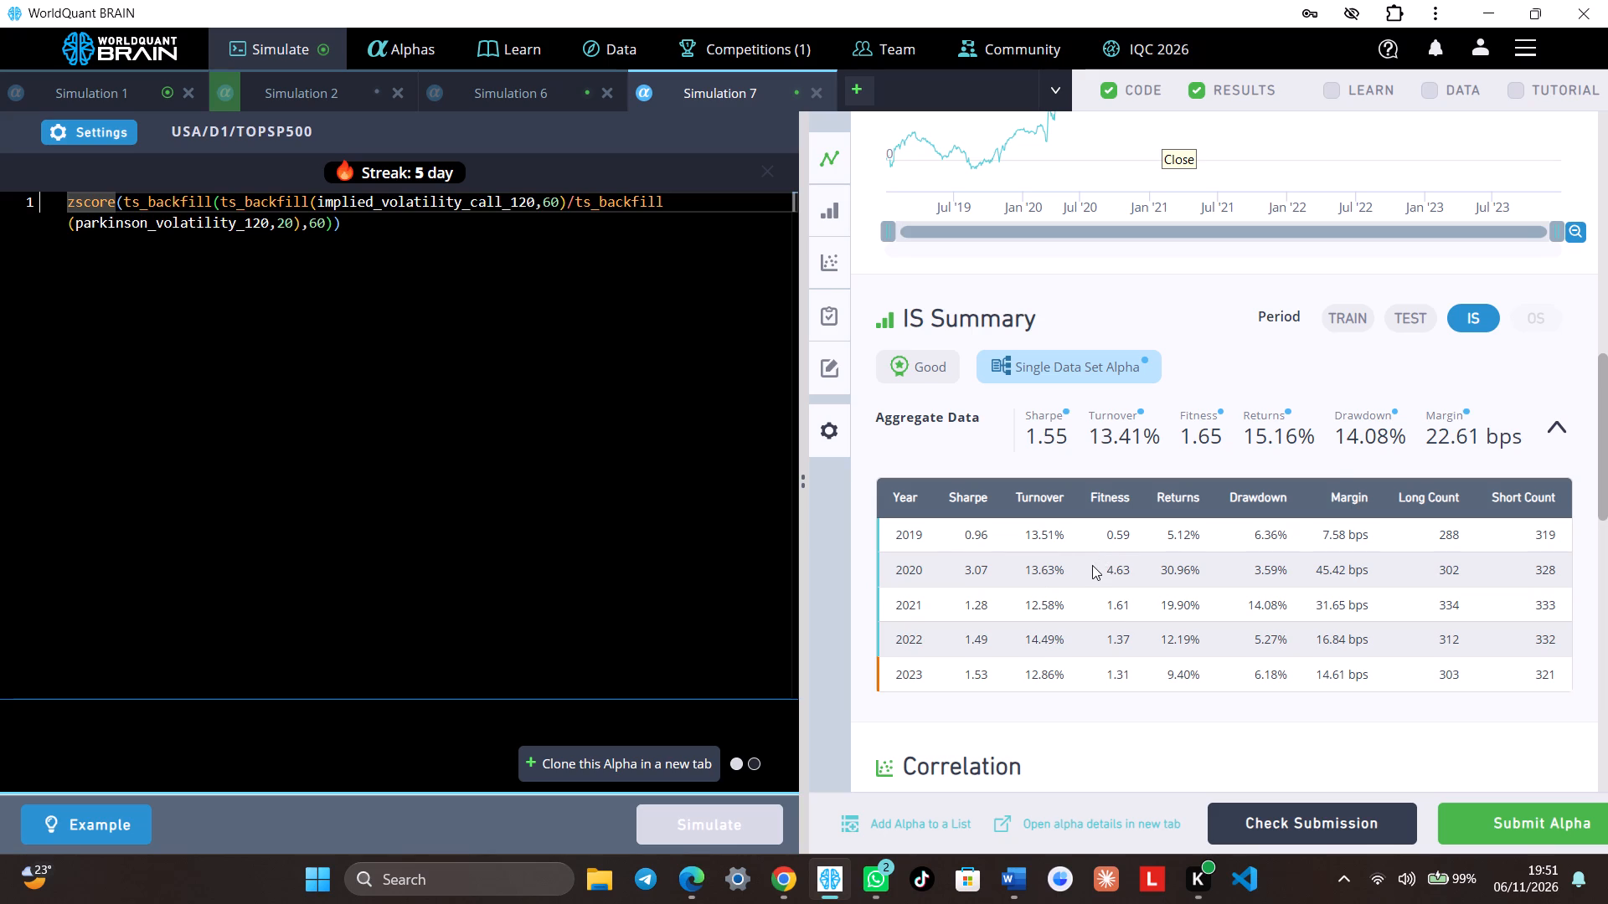
pyautogui.scroll(-3, 1332, 519)
pyautogui.scroll(-2, 1246, 561)
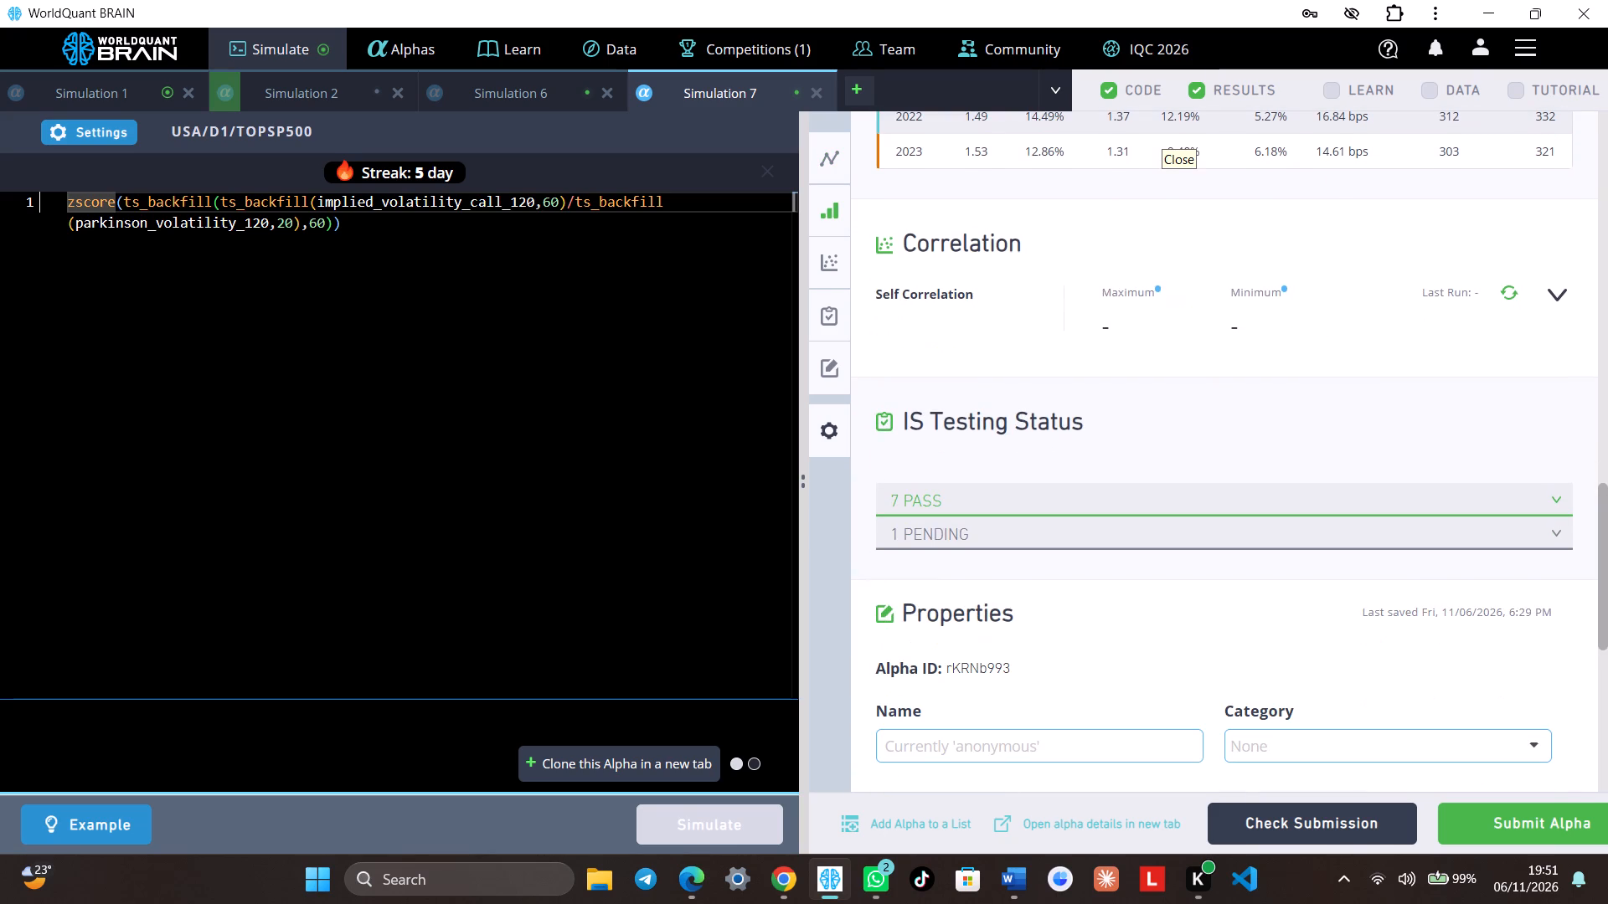
pyautogui.click(80, 122)
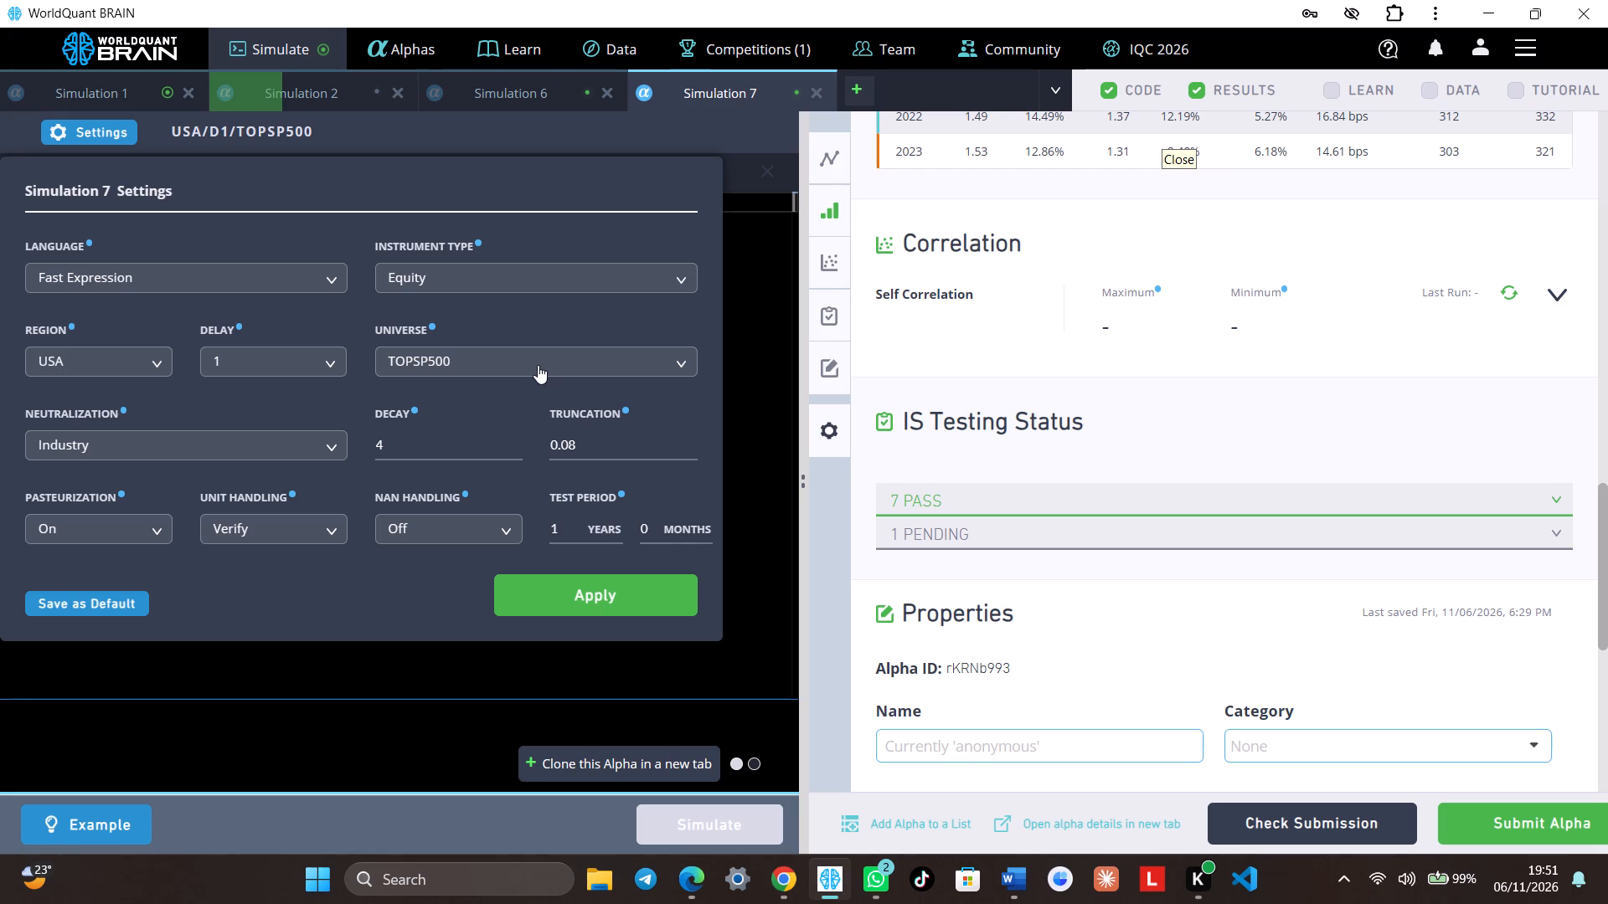
pyautogui.click(450, 681)
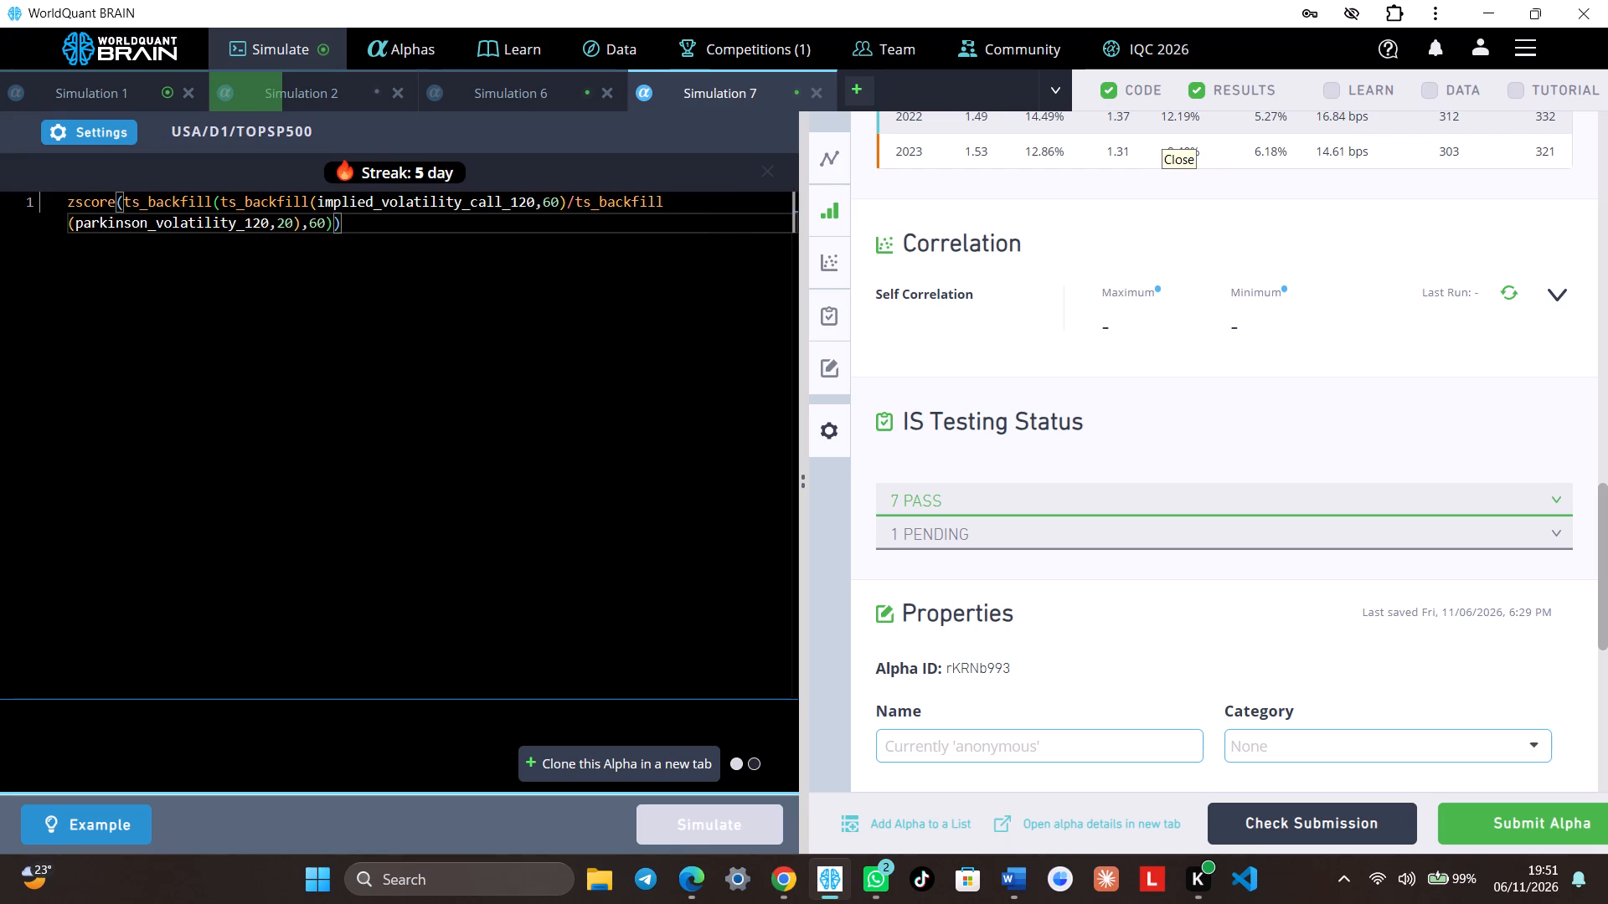
# Reveal Simulation 1's test period and examine its IS-period results and the details of its failed tests.
pyautogui.click(124, 95)
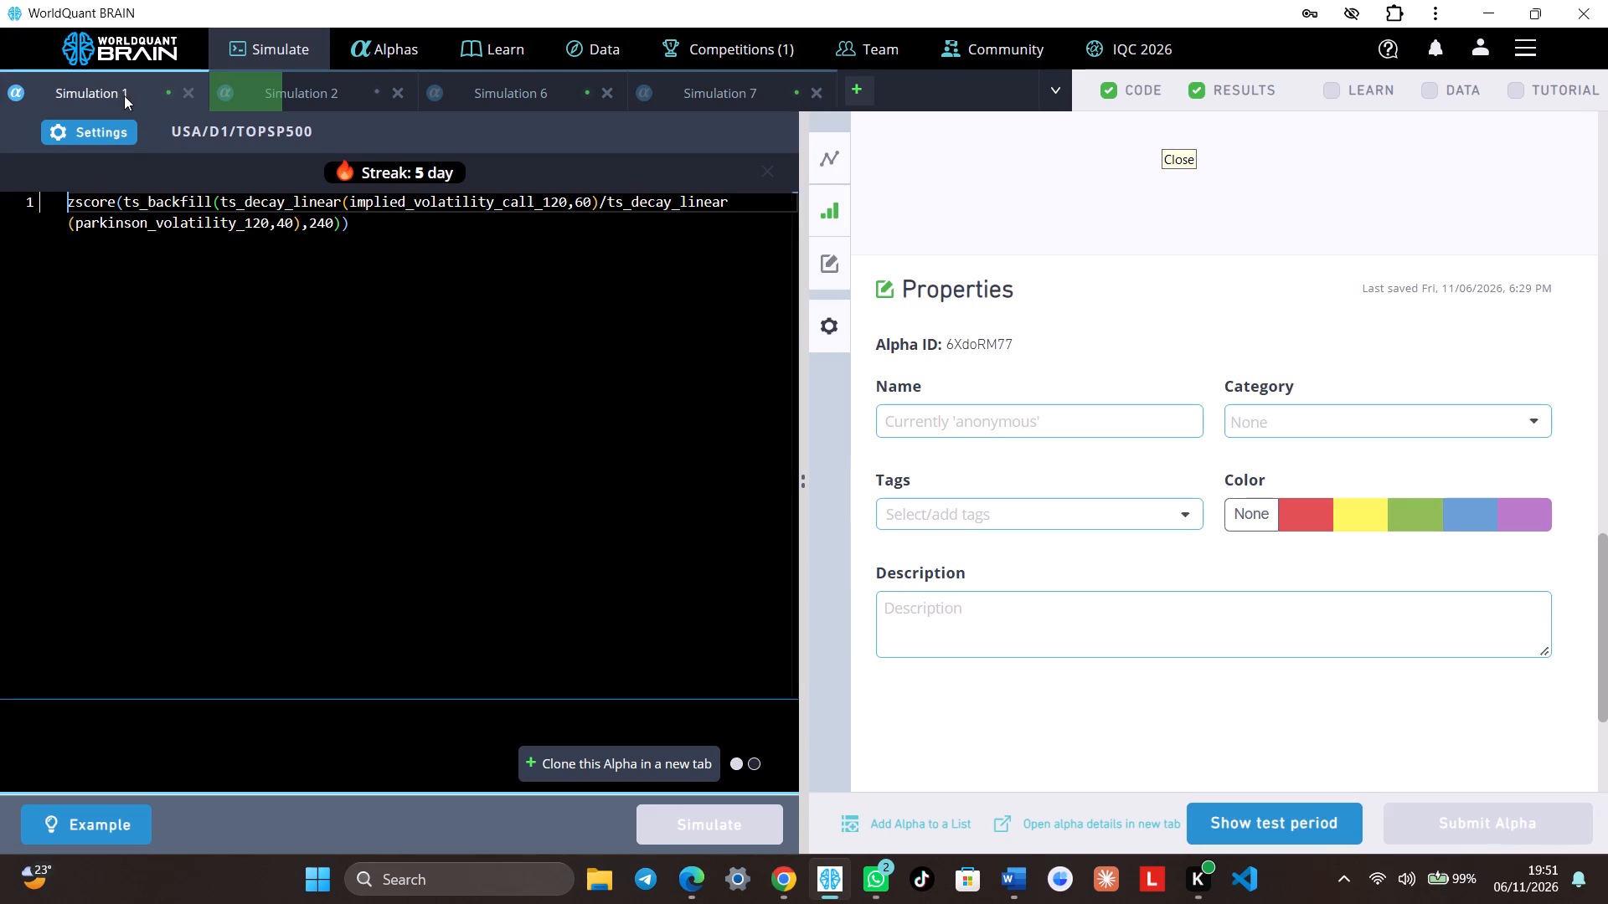
pyautogui.click(1227, 841)
pyautogui.scroll(3, 1210, 696)
pyautogui.scroll(4, 1333, 568)
pyautogui.click(1492, 532)
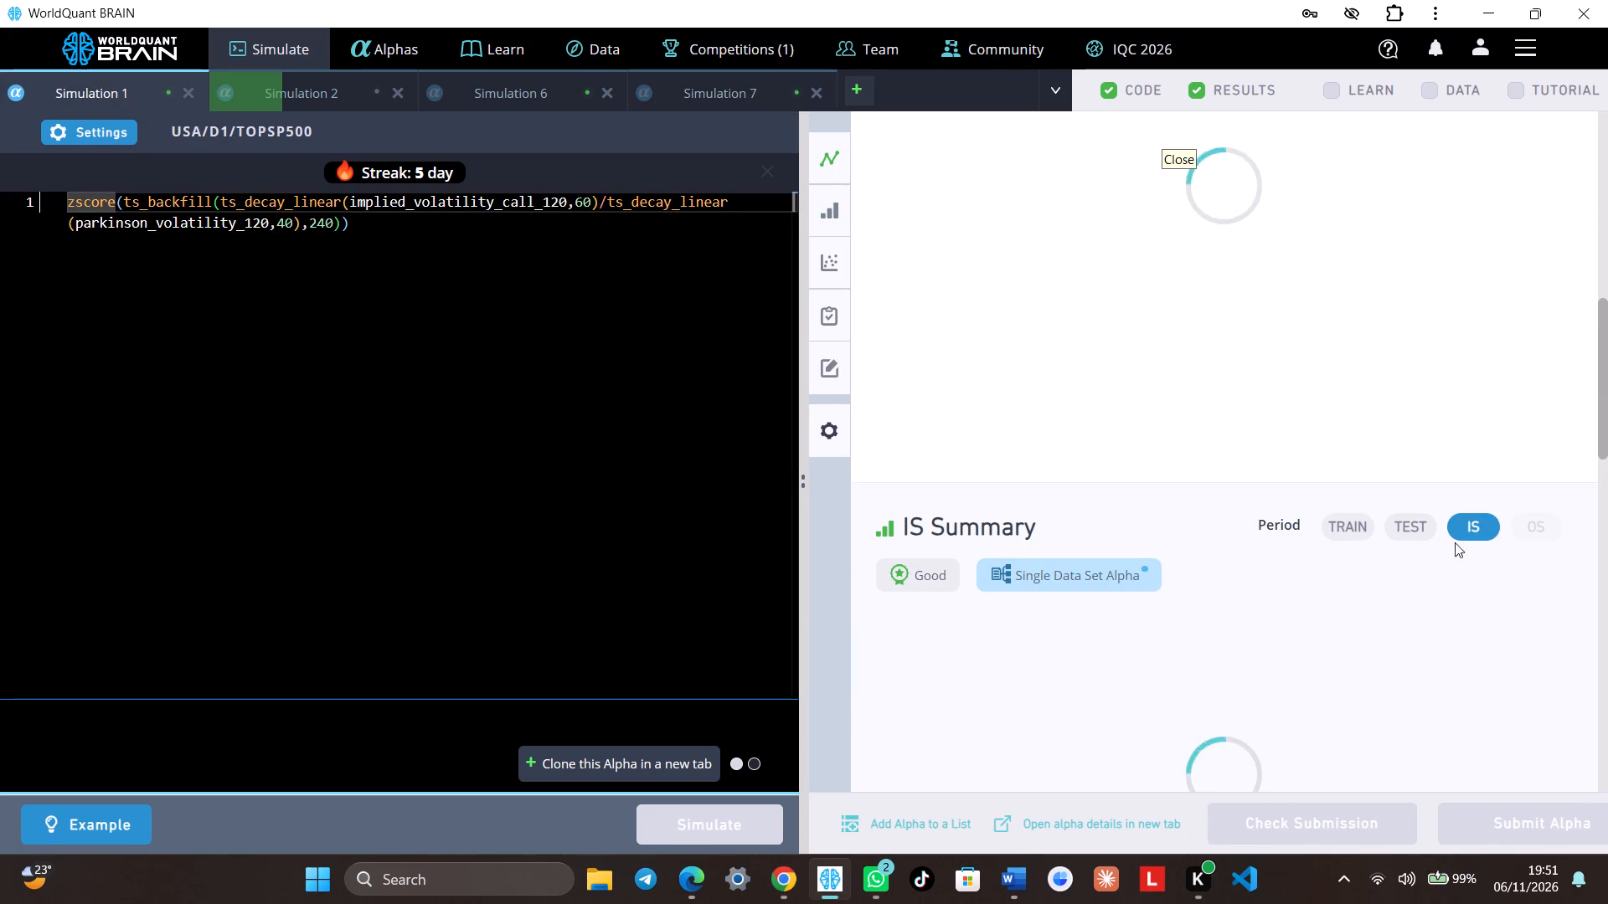
pyautogui.scroll(-3, 1442, 549)
pyautogui.scroll(-3, 1372, 588)
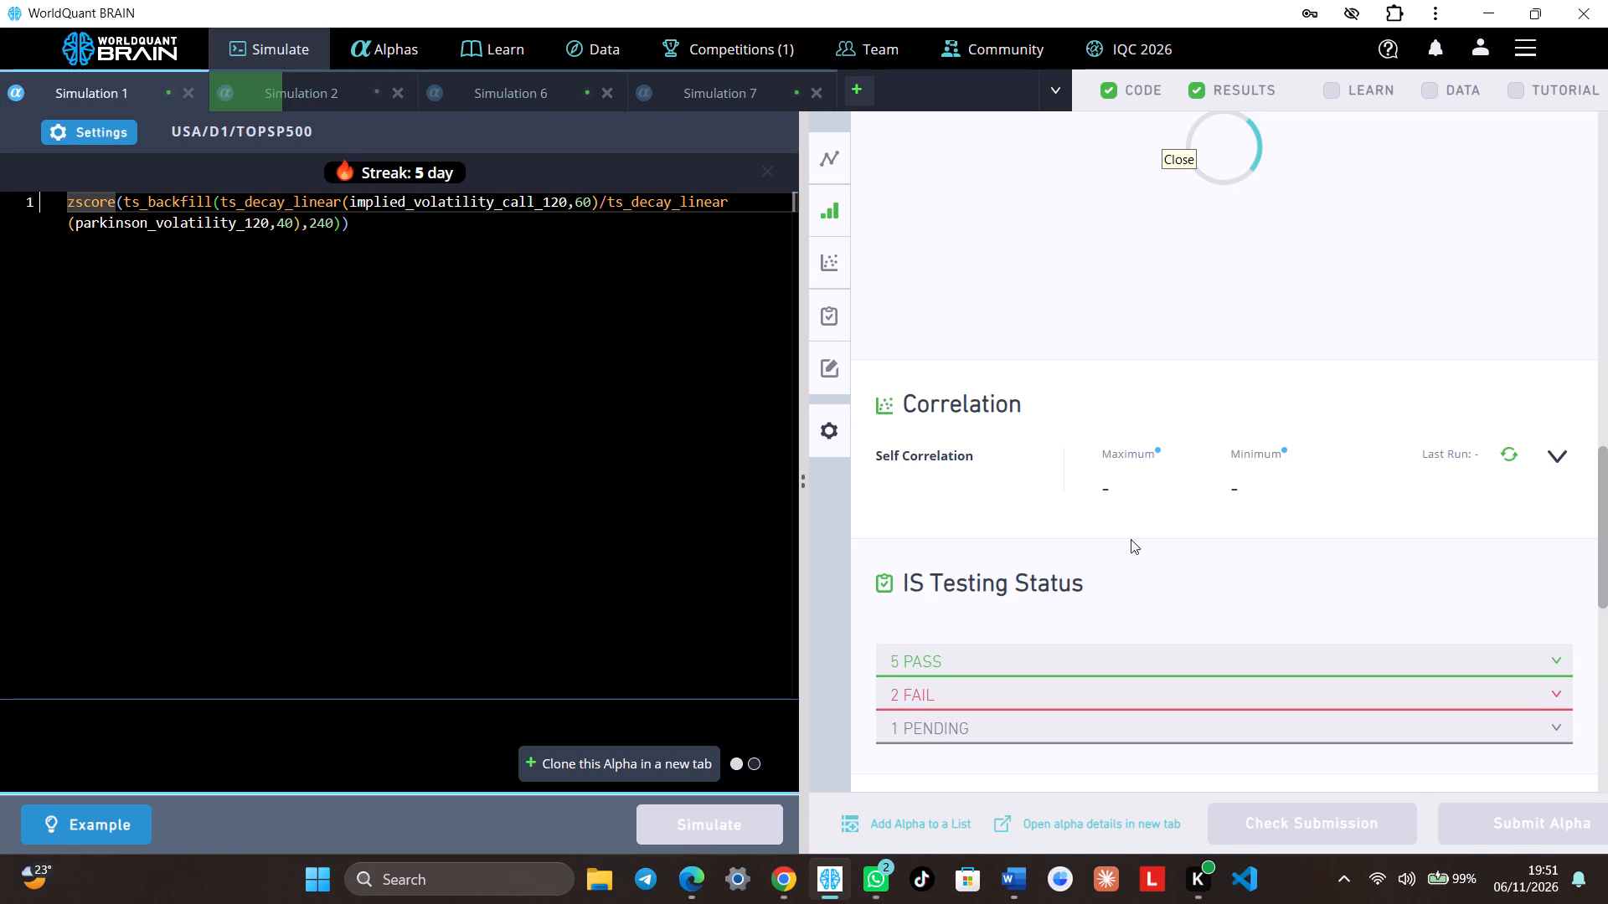
pyautogui.click(1177, 627)
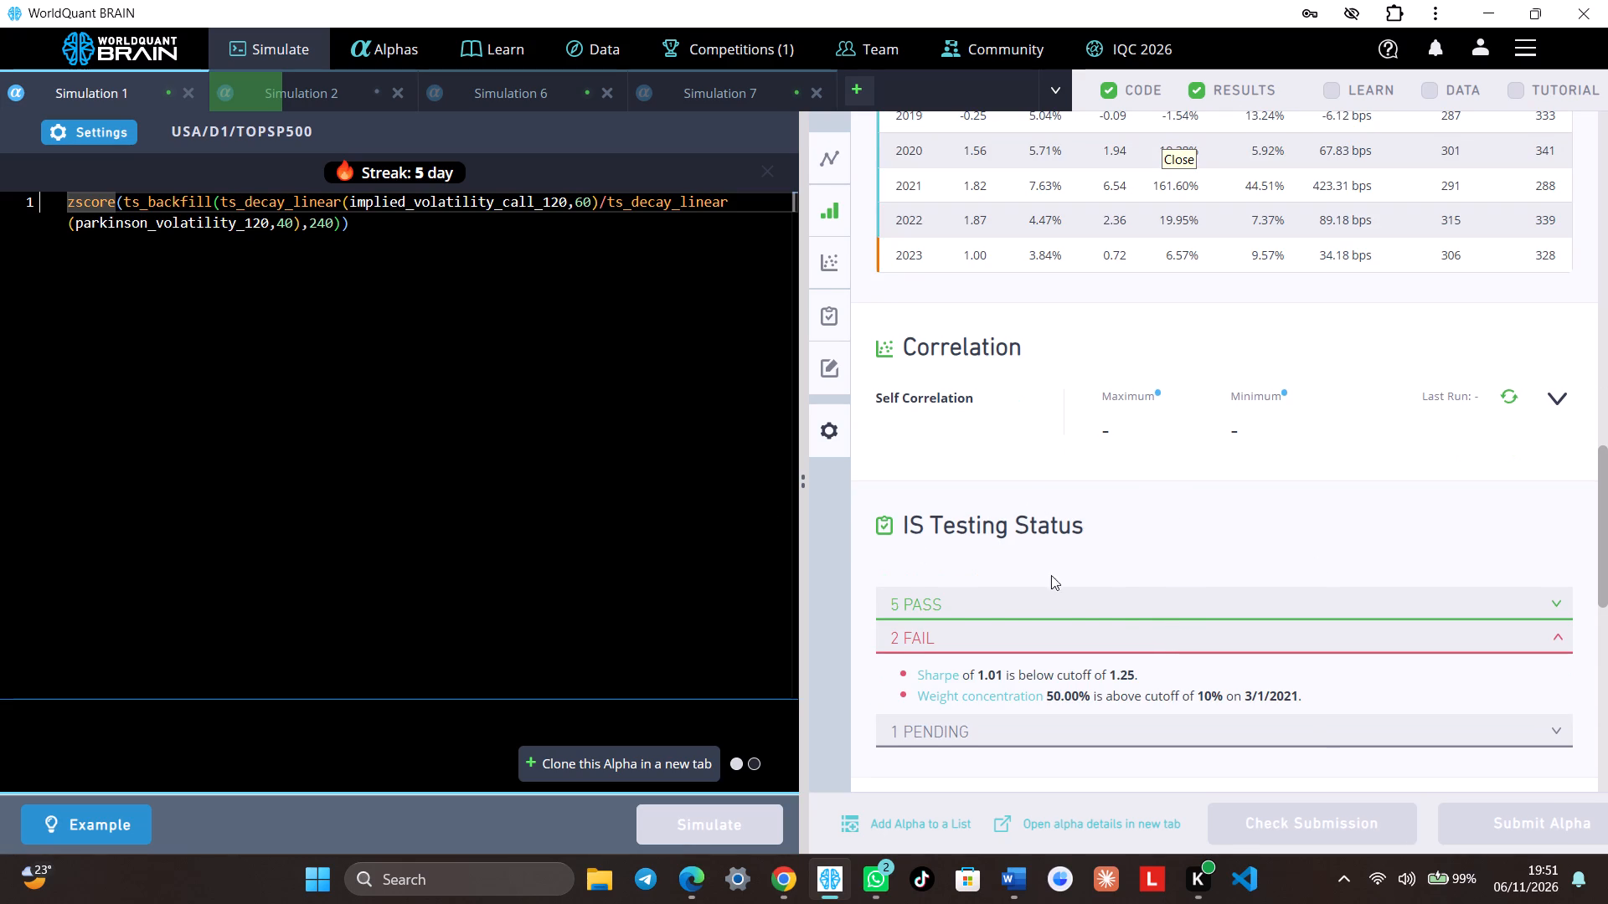
# Set the ts_backfill window in Simulation 1's expression to 60.
pyautogui.click(322, 226)
pyautogui.press('BackSpace')
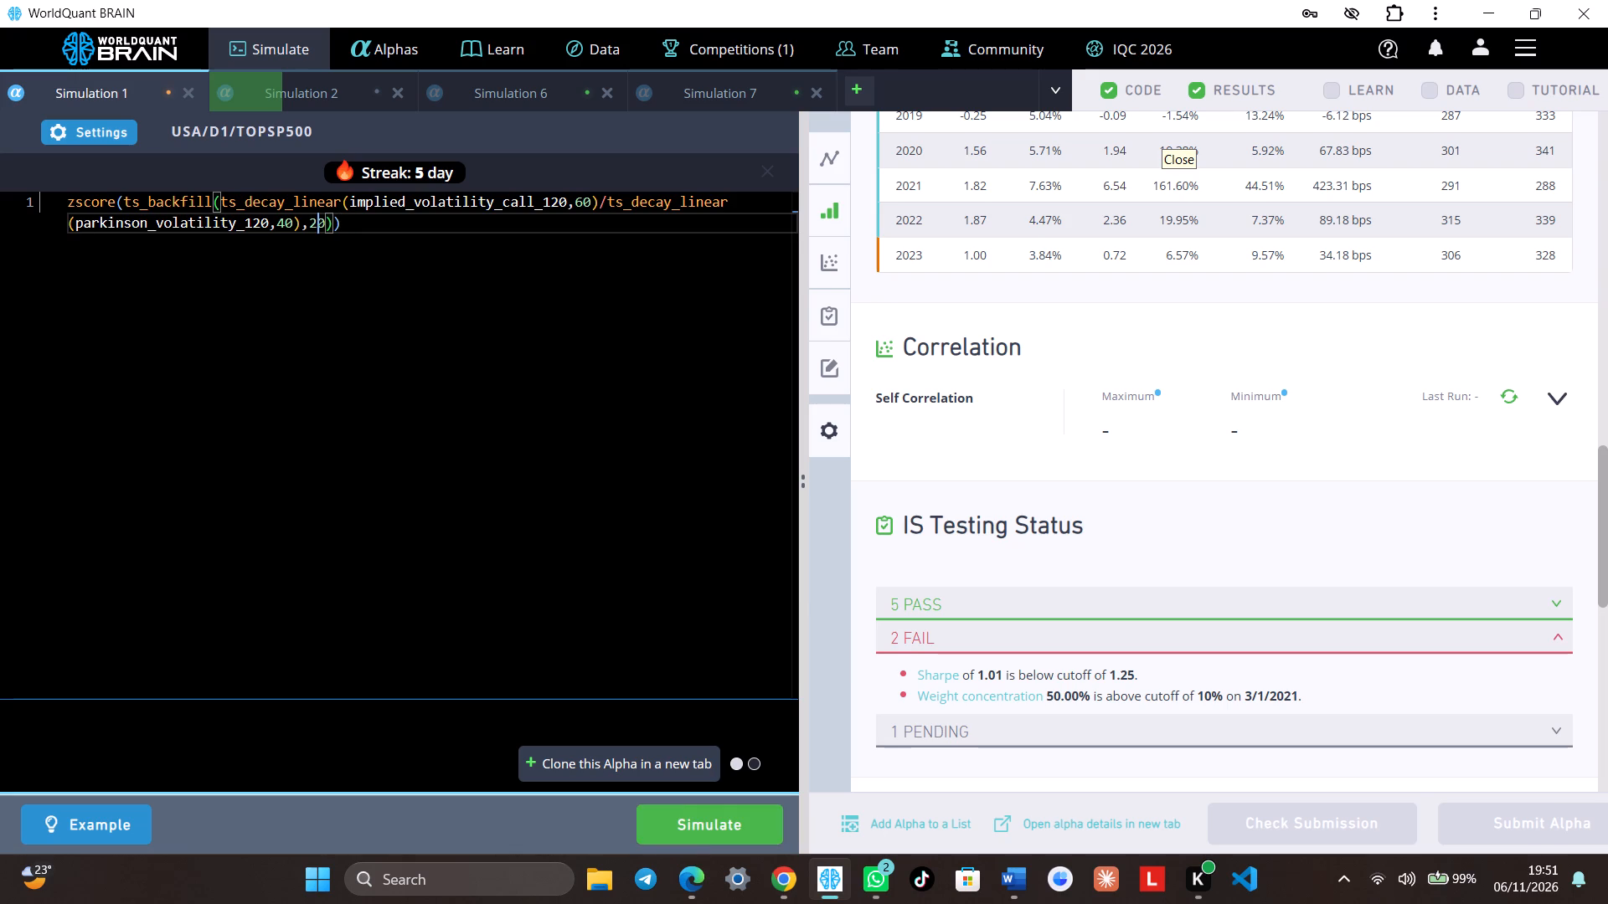
pyautogui.press('BackSpace')
pyautogui.press('6')
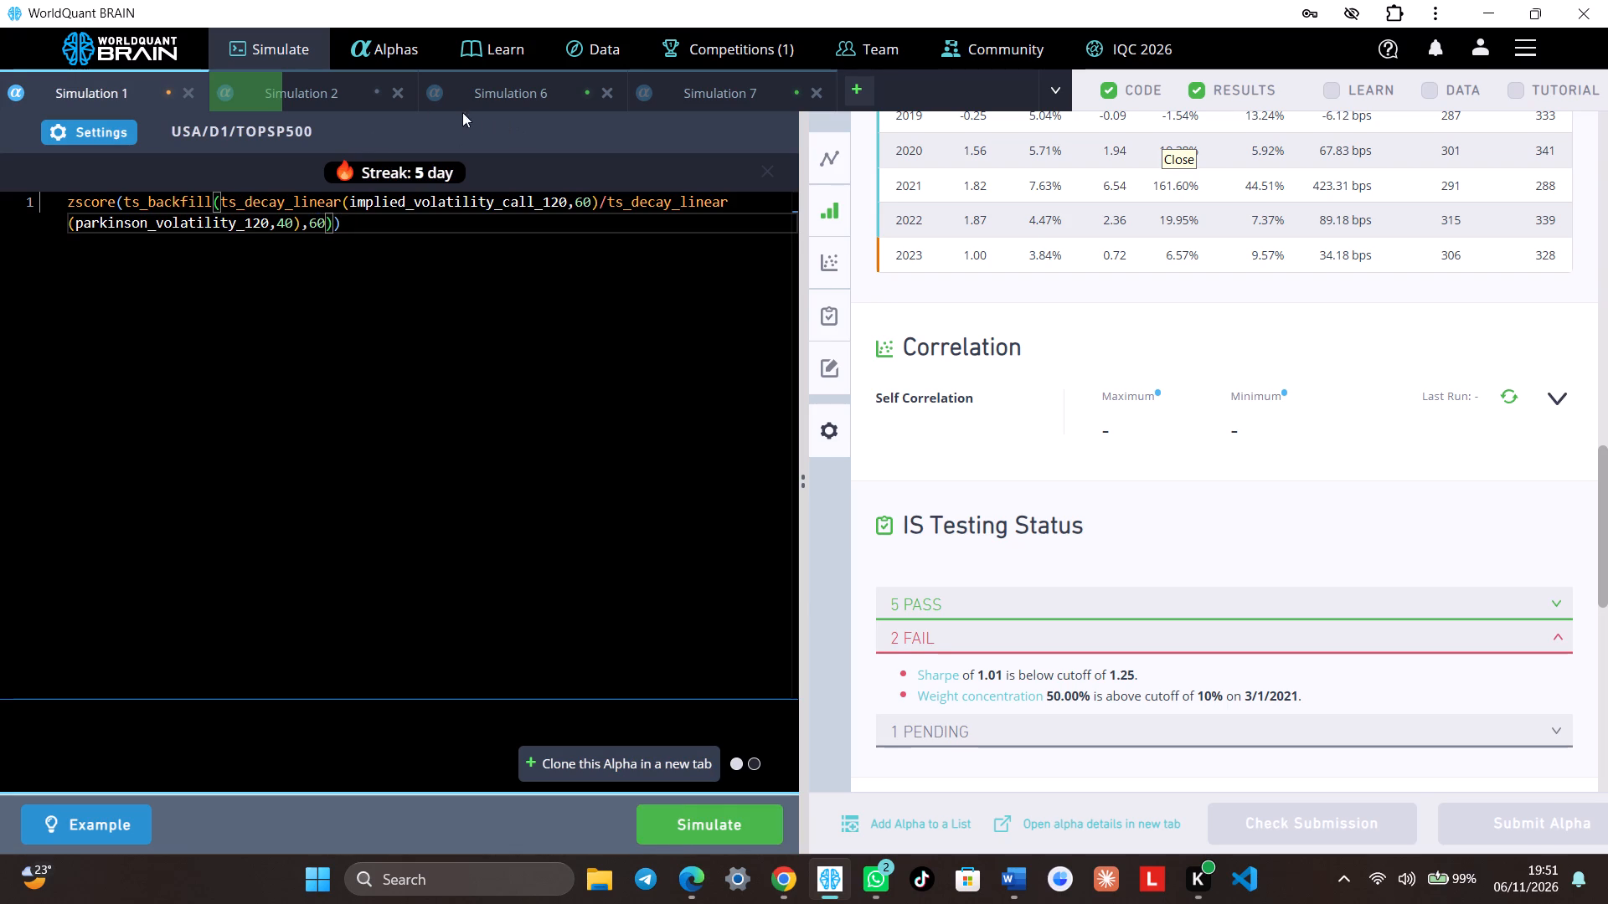
# Check Simulation 2's progress and return to Simulation 1 to view its PnL chart.
pyautogui.click(344, 98)
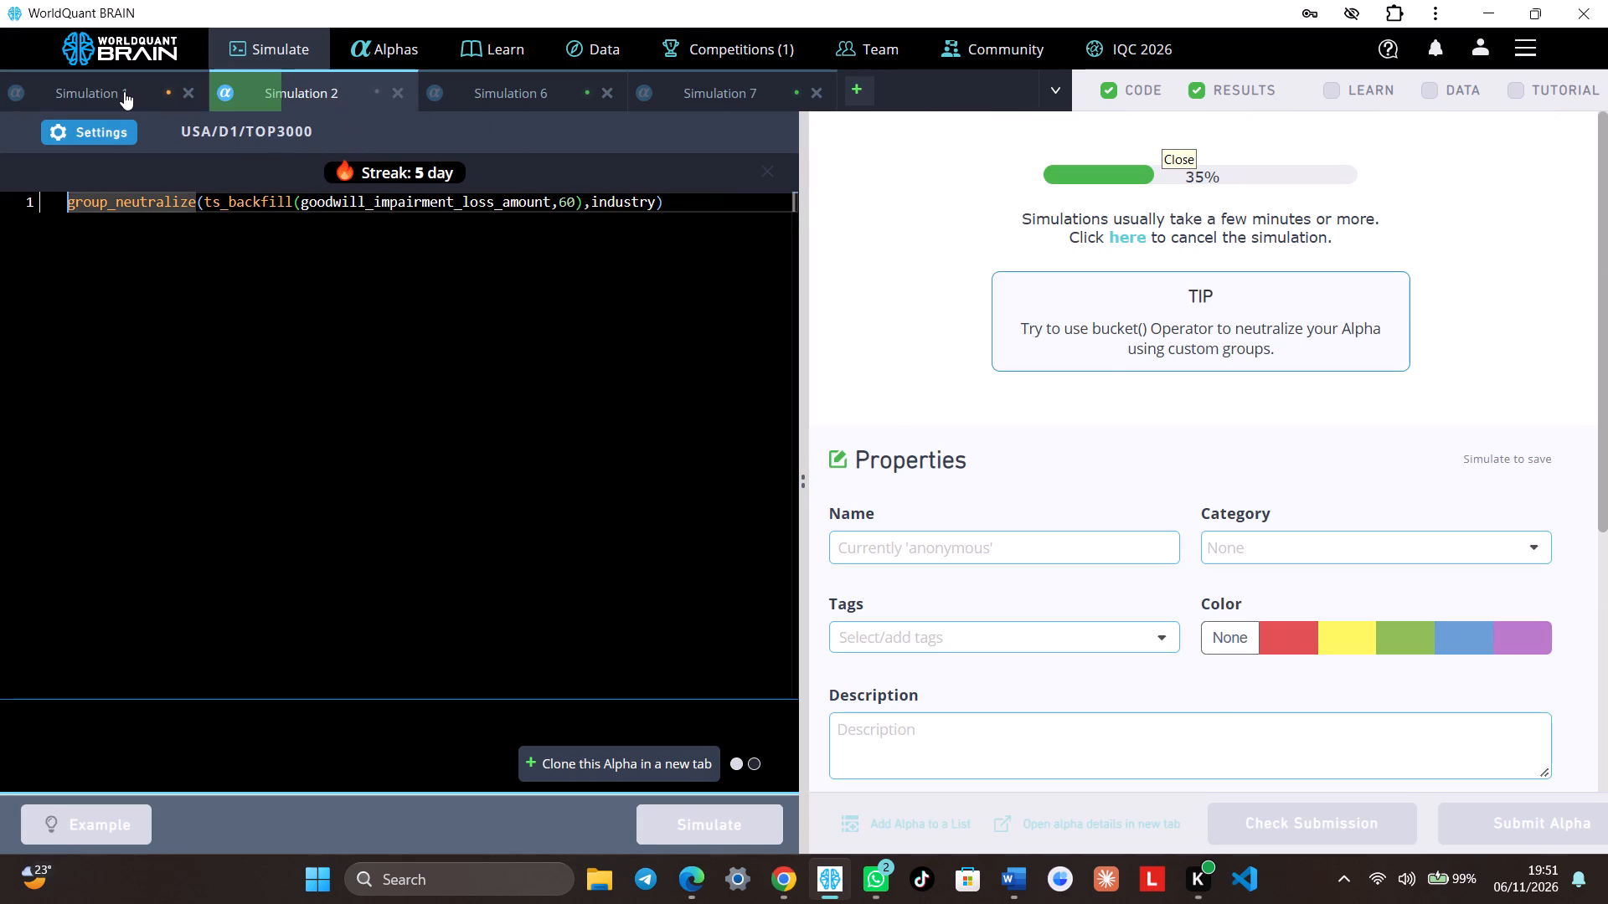
pyautogui.click(124, 91)
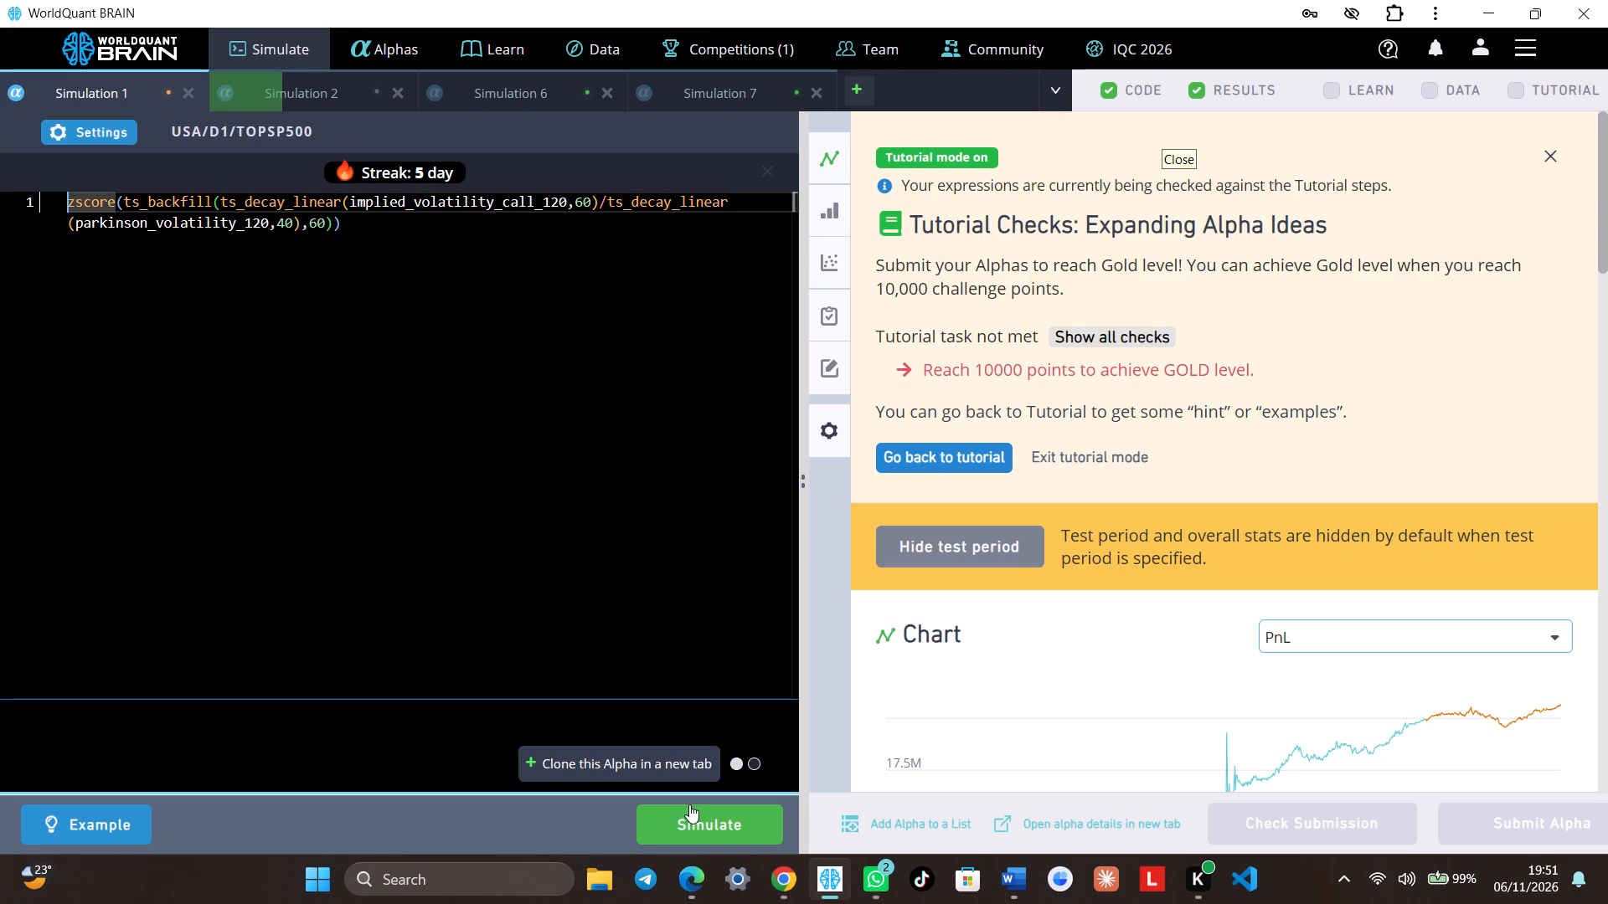
pyautogui.scroll(-4, 1253, 619)
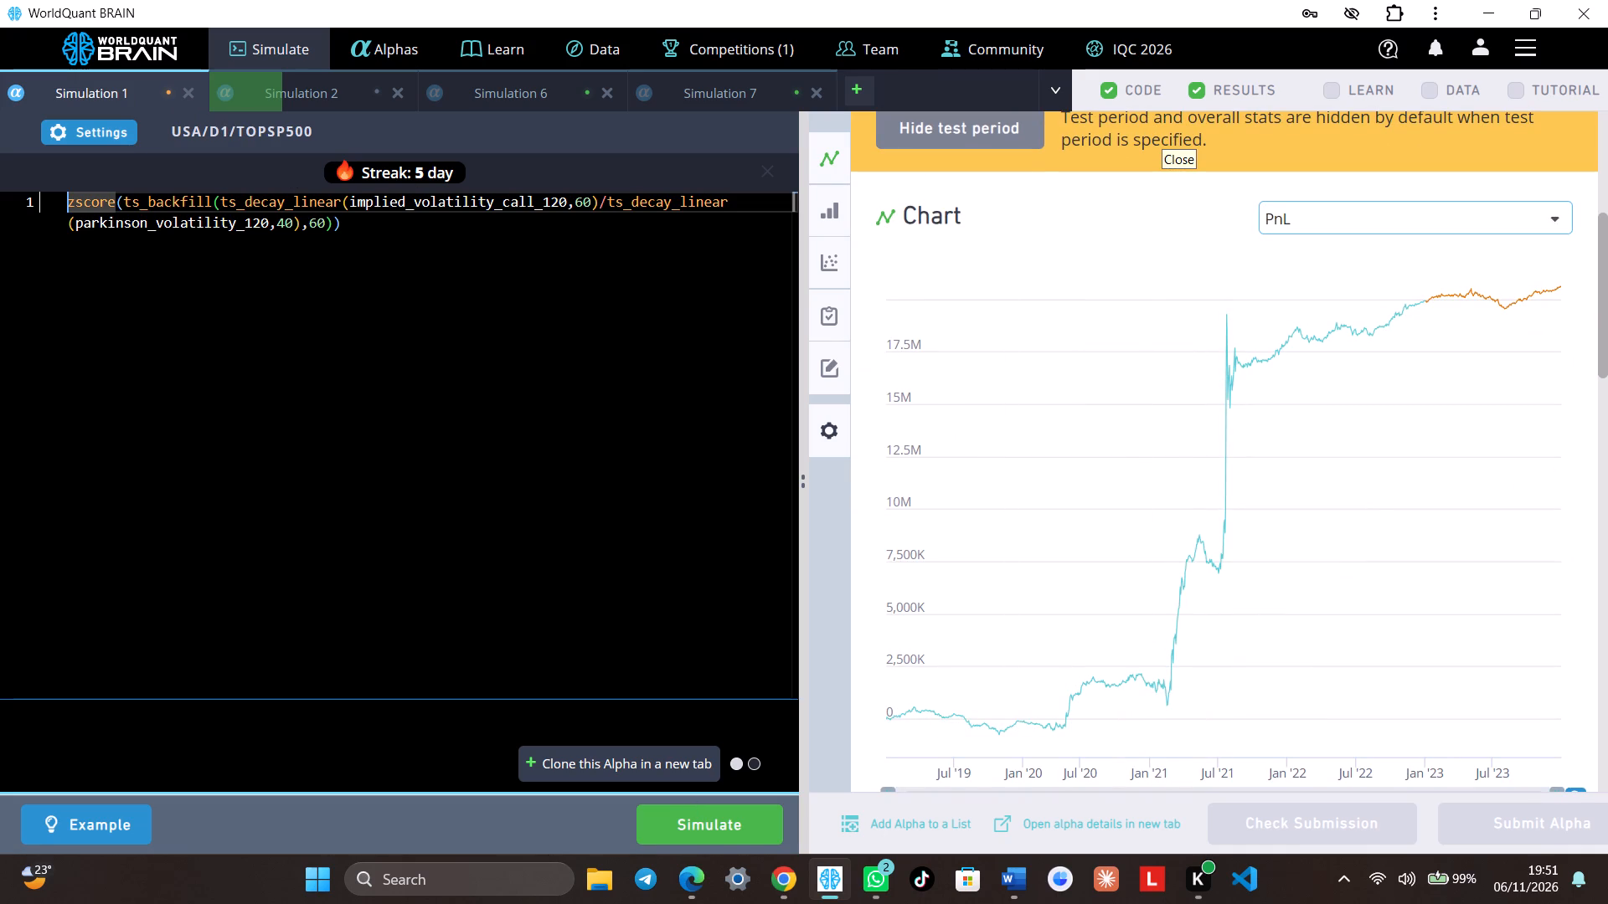
# Replace the ts_decay_linear operator on implied_volatility_call_120 with ts_rank in Simulation 1's expression.
pyautogui.click(336, 208)
pyautogui.click(348, 208)
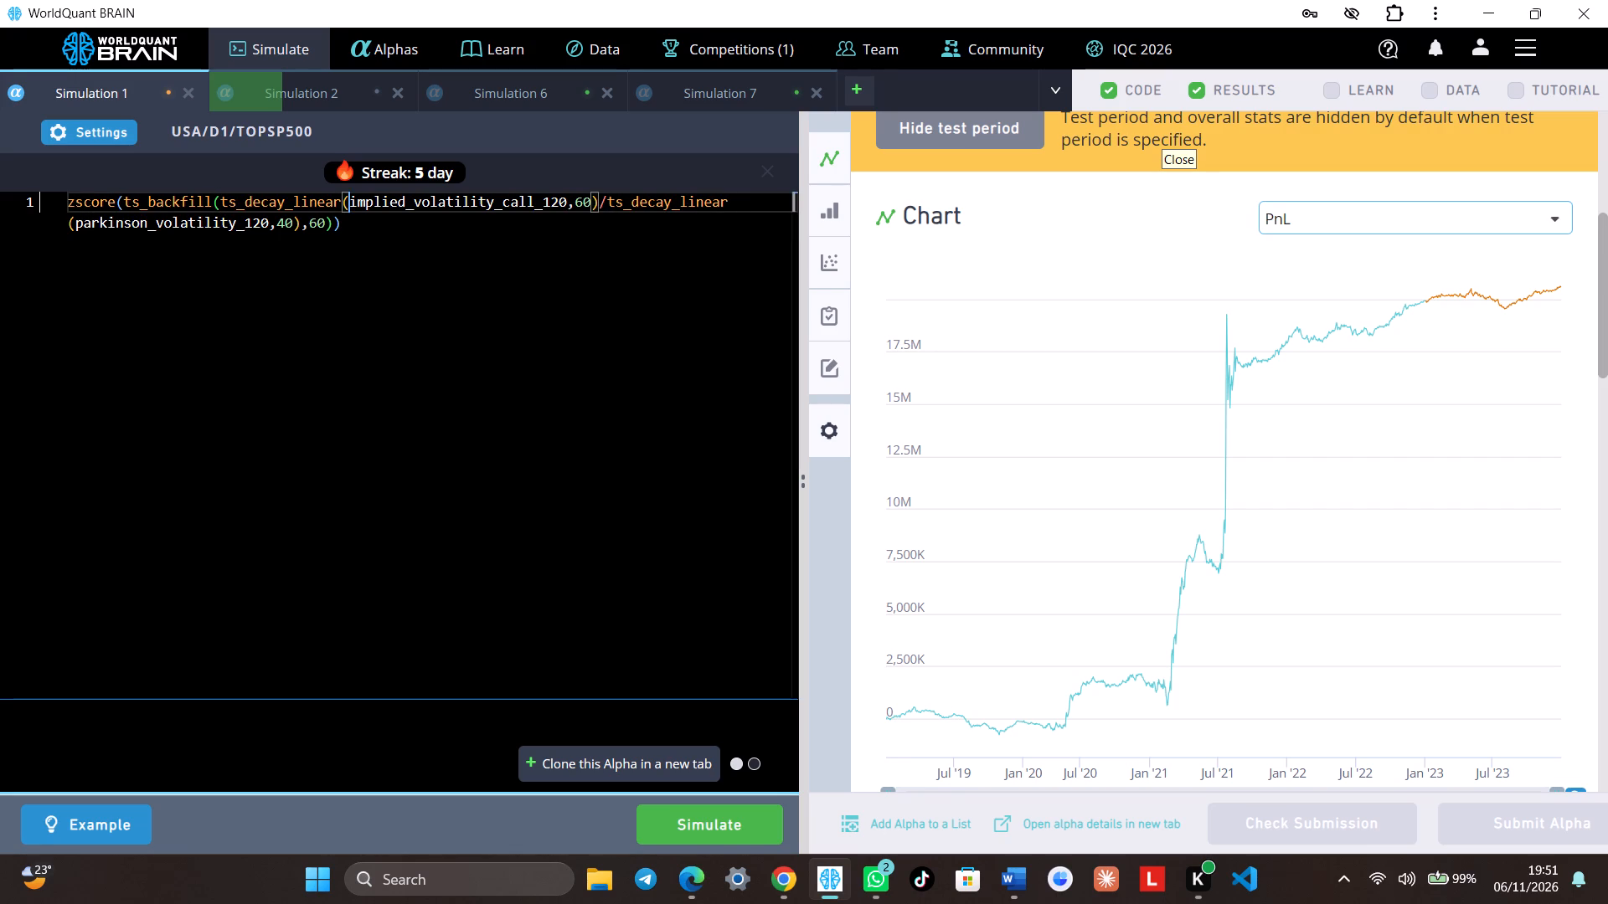
pyautogui.click(341, 204)
pyautogui.press('BackSpace')
pyautogui.press('BackSpace')
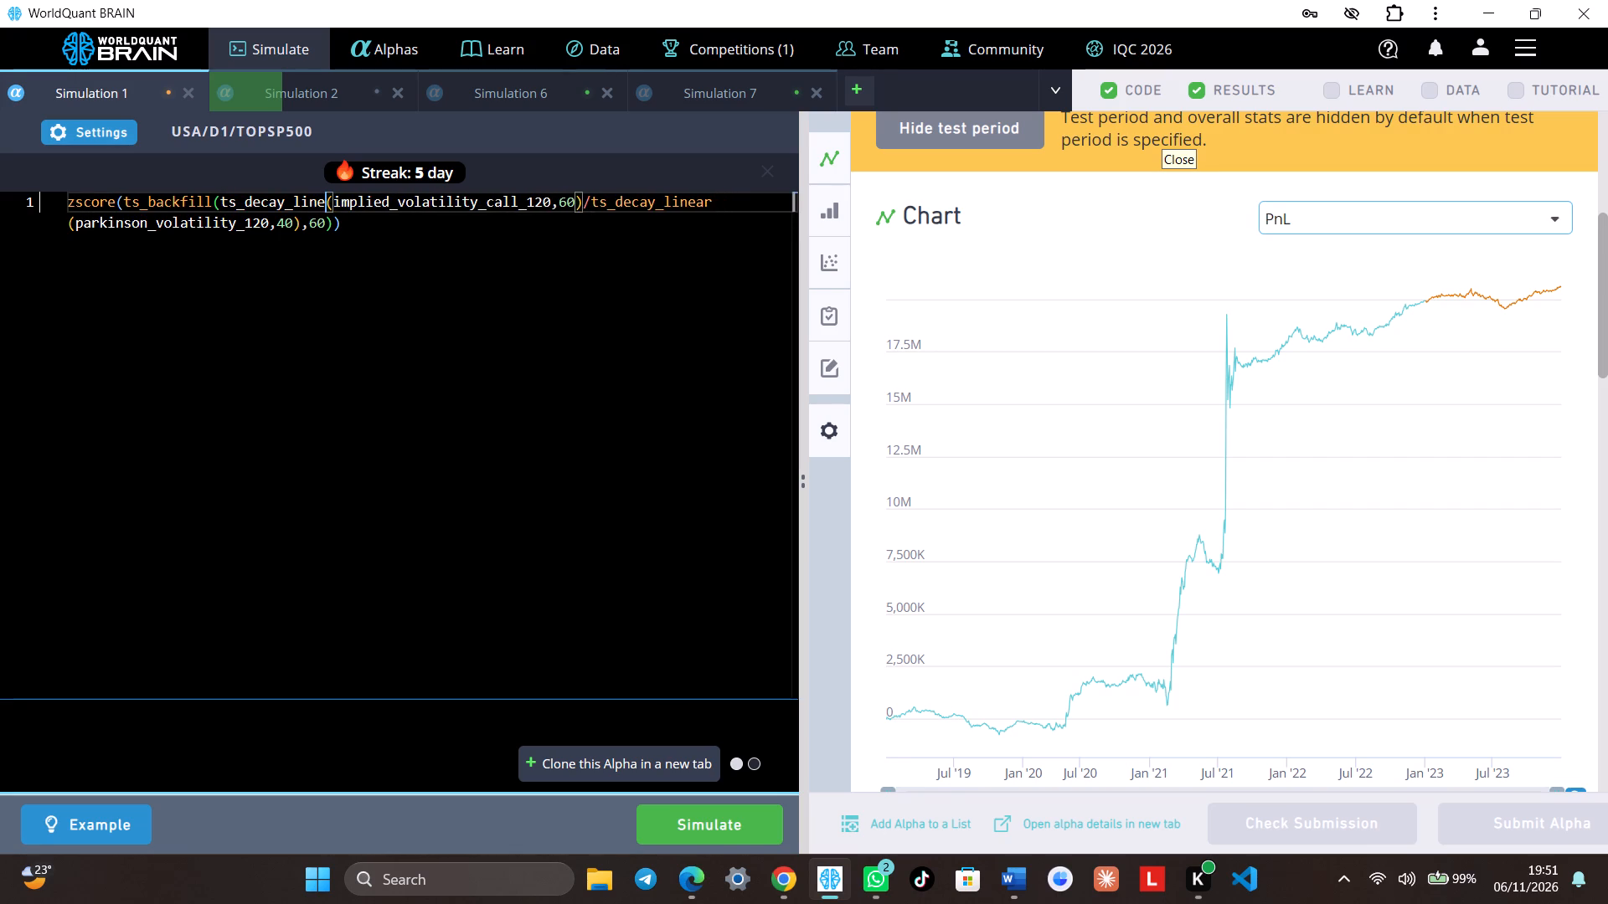
pyautogui.press('BackSpace')
pyautogui.press('BackSpace')
pyautogui.press('BackSpace')
pyautogui.press('BackSpace')
pyautogui.press('BackSpace')
pyautogui.press('BackSpace')
pyautogui.press('BackSpace')
pyautogui.press('BackSpace')
pyautogui.press('BackSpace')
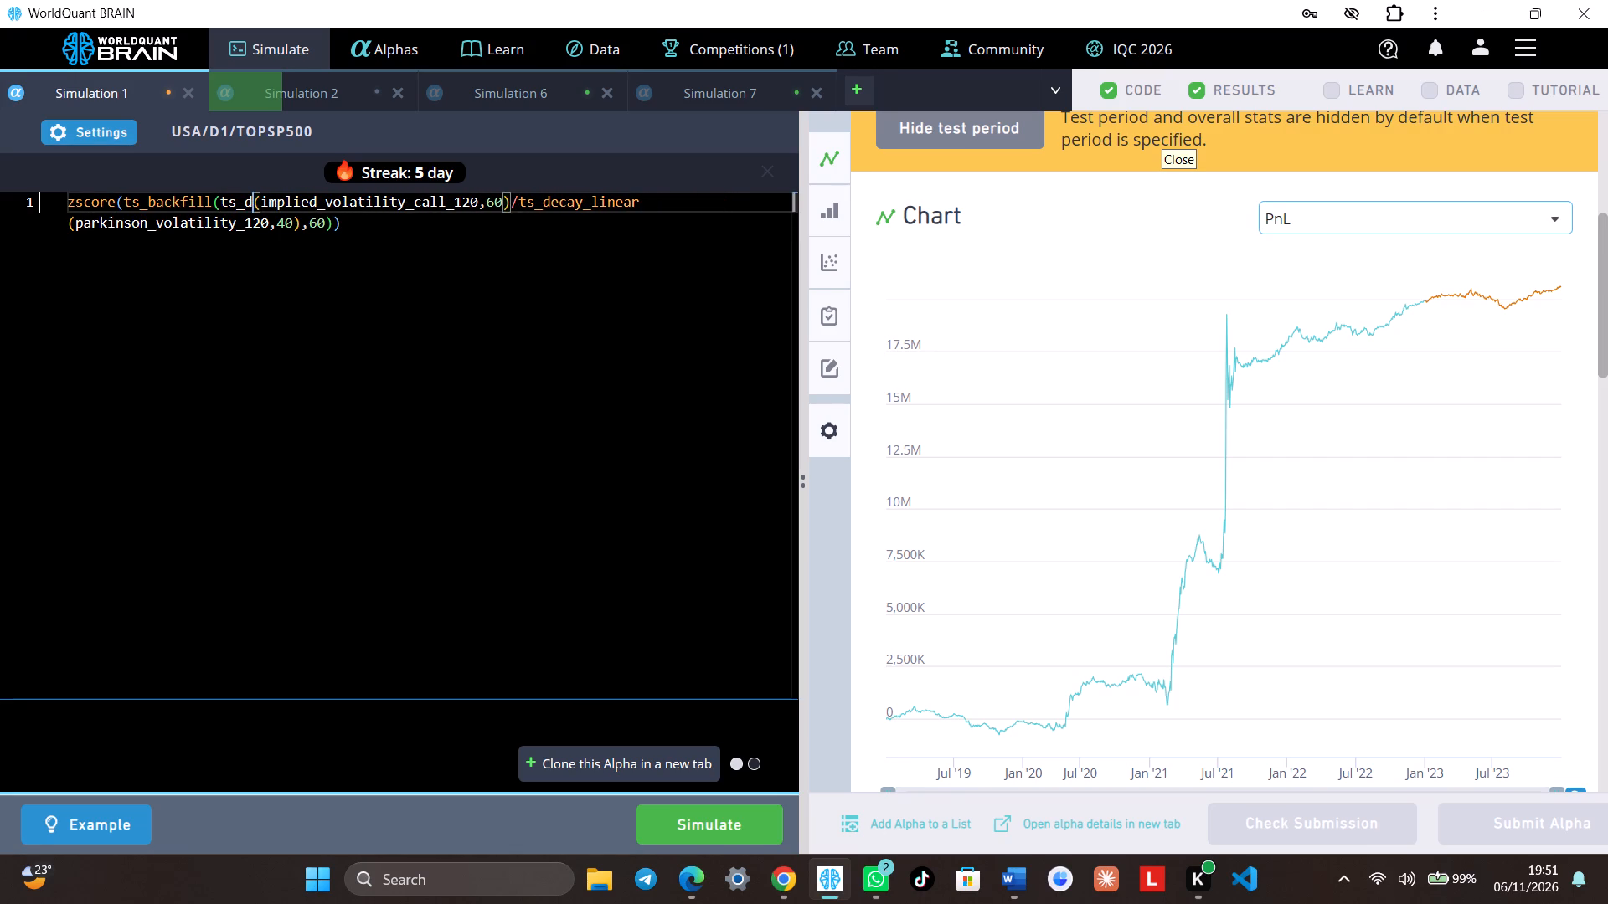
pyautogui.press('BackSpace')
pyautogui.write('ra')
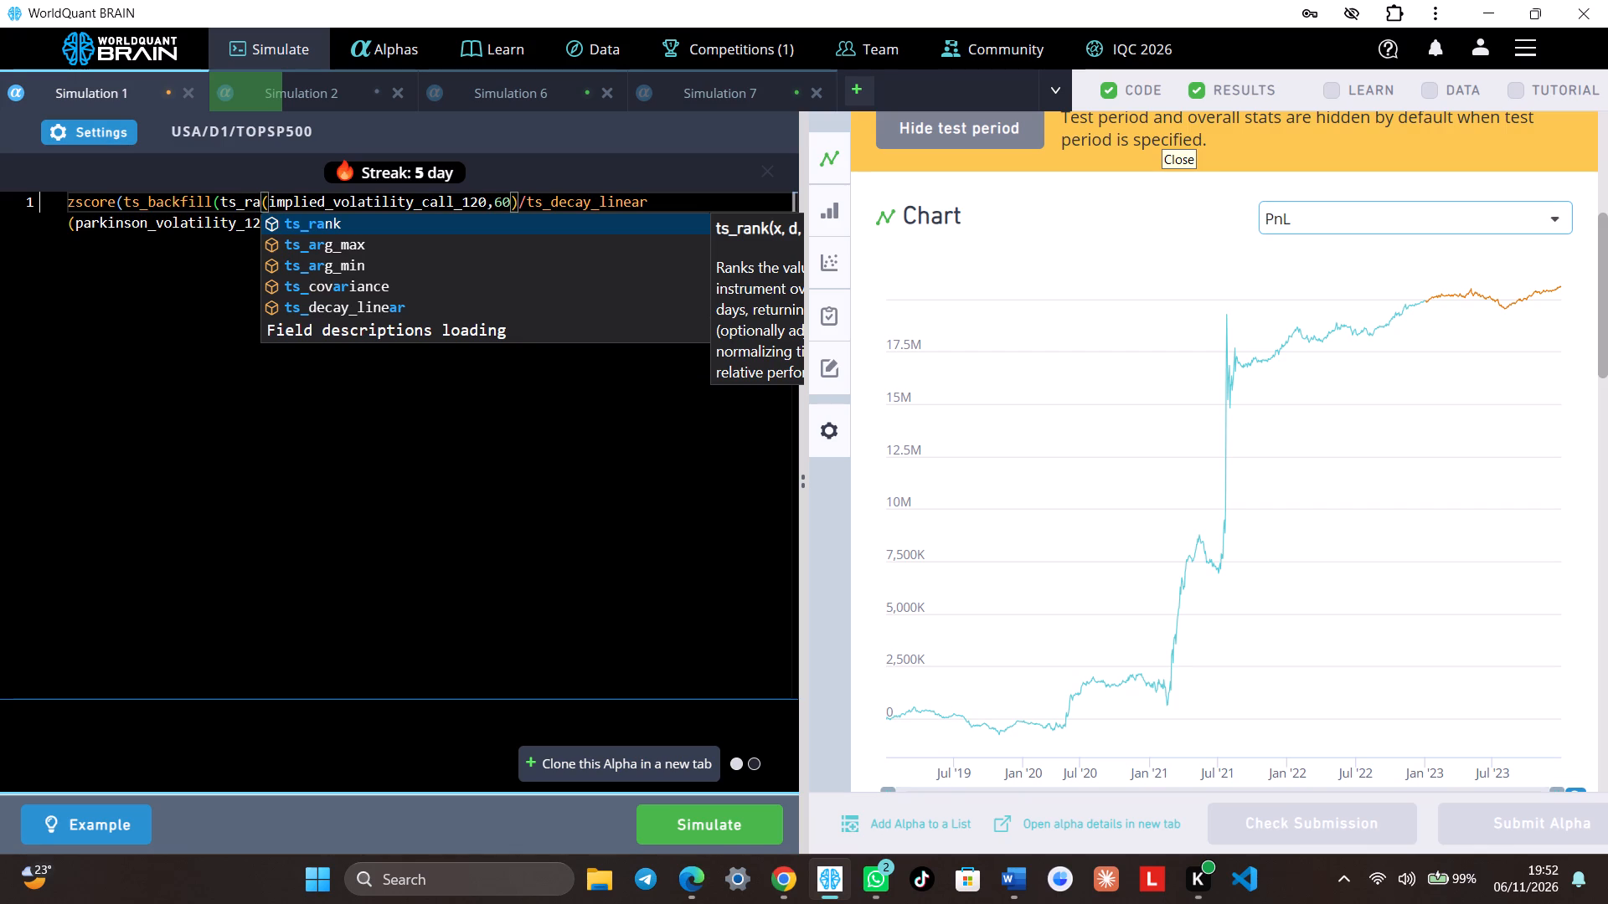
pyautogui.click(355, 218)
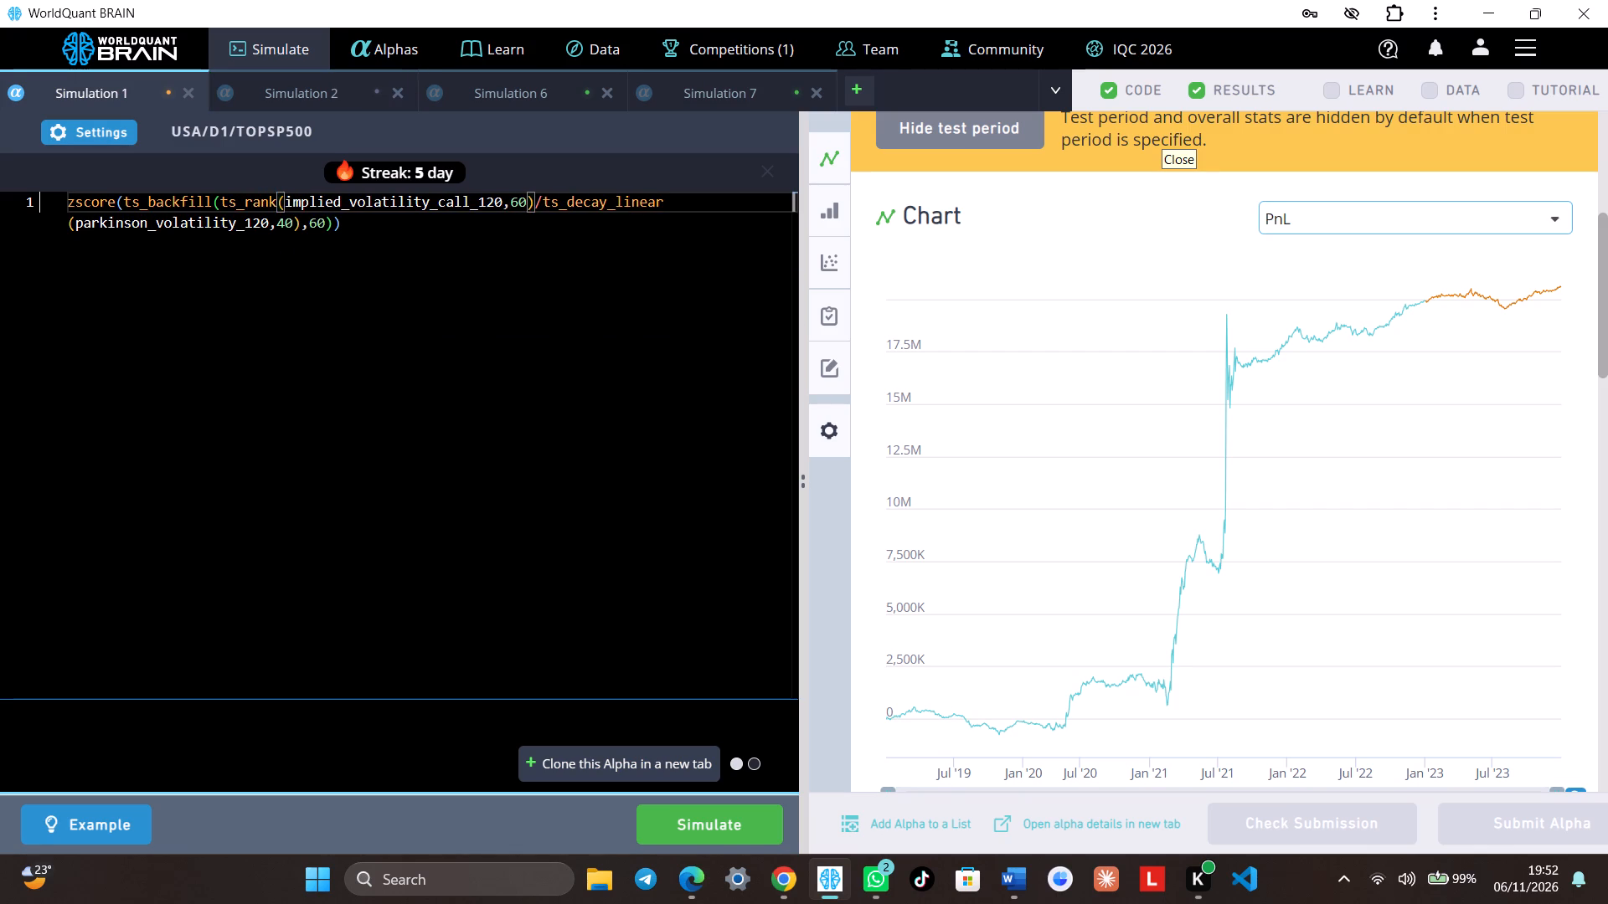
# Replace the ts_decay_linear operator on parkinson_volatility_120 with ts_rank and run Simulation 1.
pyautogui.click(662, 208)
pyautogui.press('BackSpace')
pyautogui.press('BackSpace')
pyautogui.press('BackSpace')
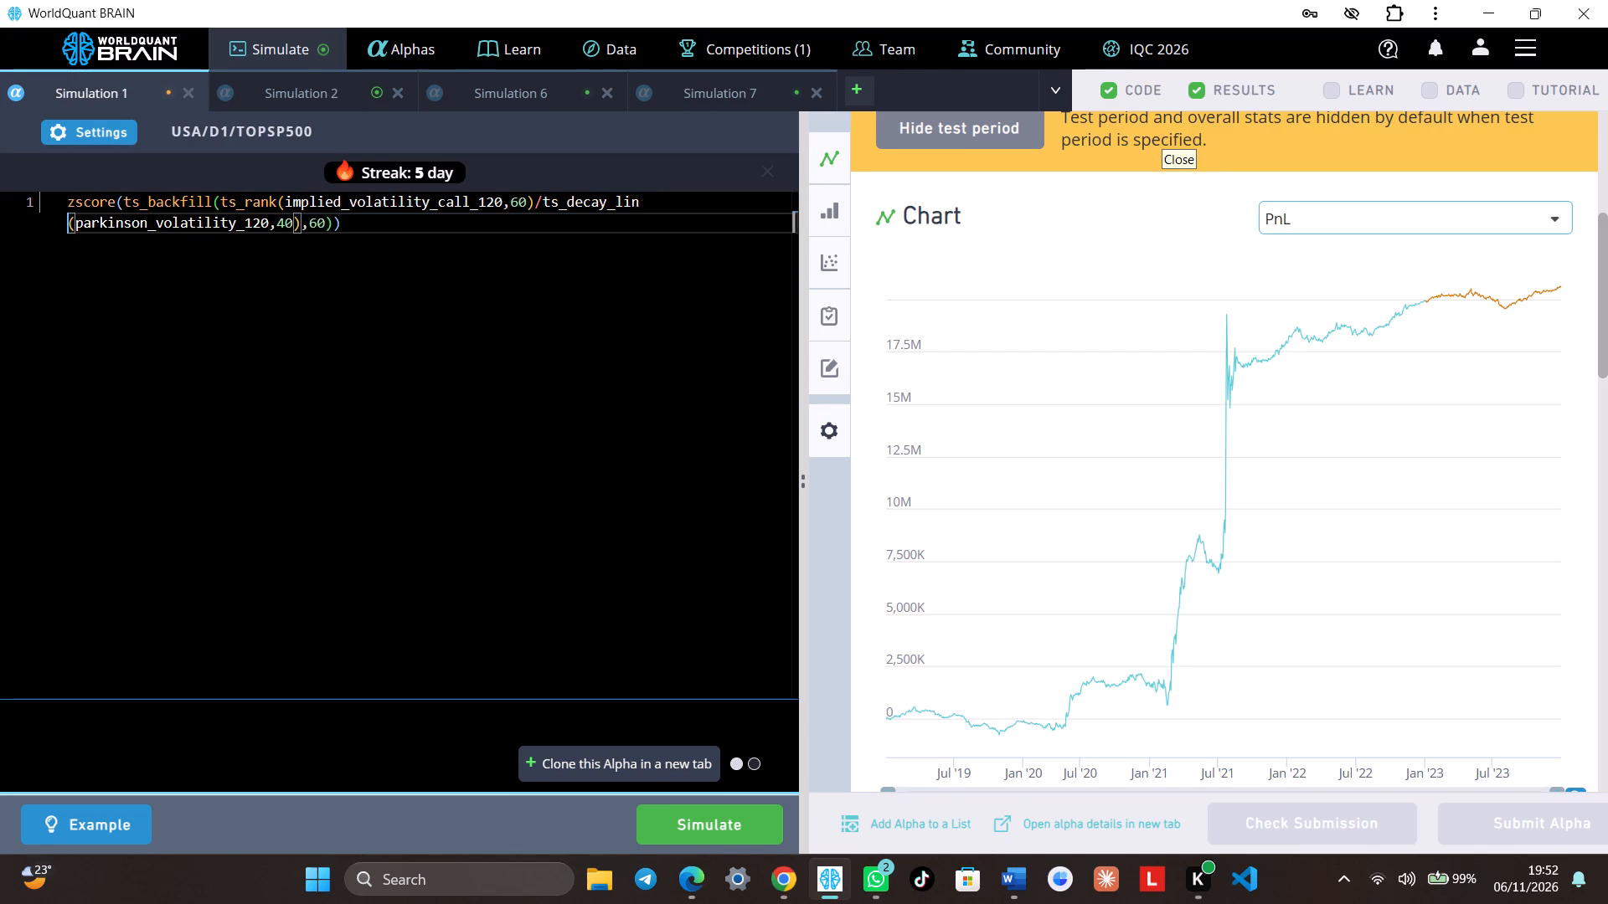
pyautogui.press('BackSpace')
pyautogui.press('BackSpace')
pyautogui.press('BackSpace')
pyautogui.press('BackSpace')
pyautogui.press('BackSpace')
pyautogui.press('BackSpace')
pyautogui.press('BackSpace')
pyautogui.press('BackSpace')
pyautogui.press('BackSpace')
pyautogui.write('ran')
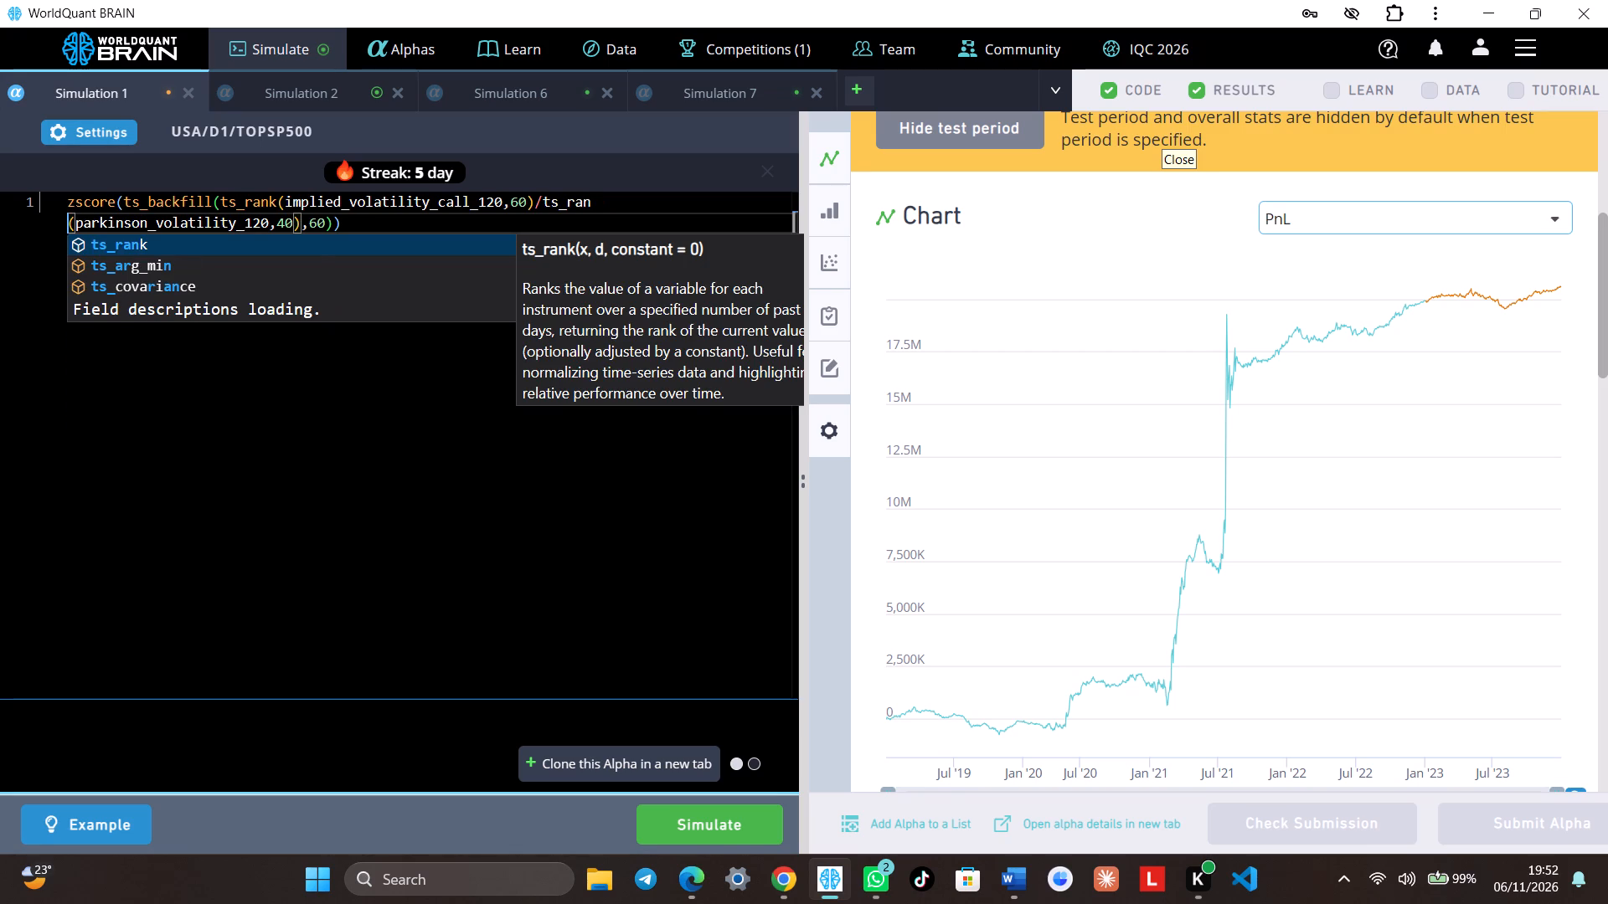
pyautogui.press('k')
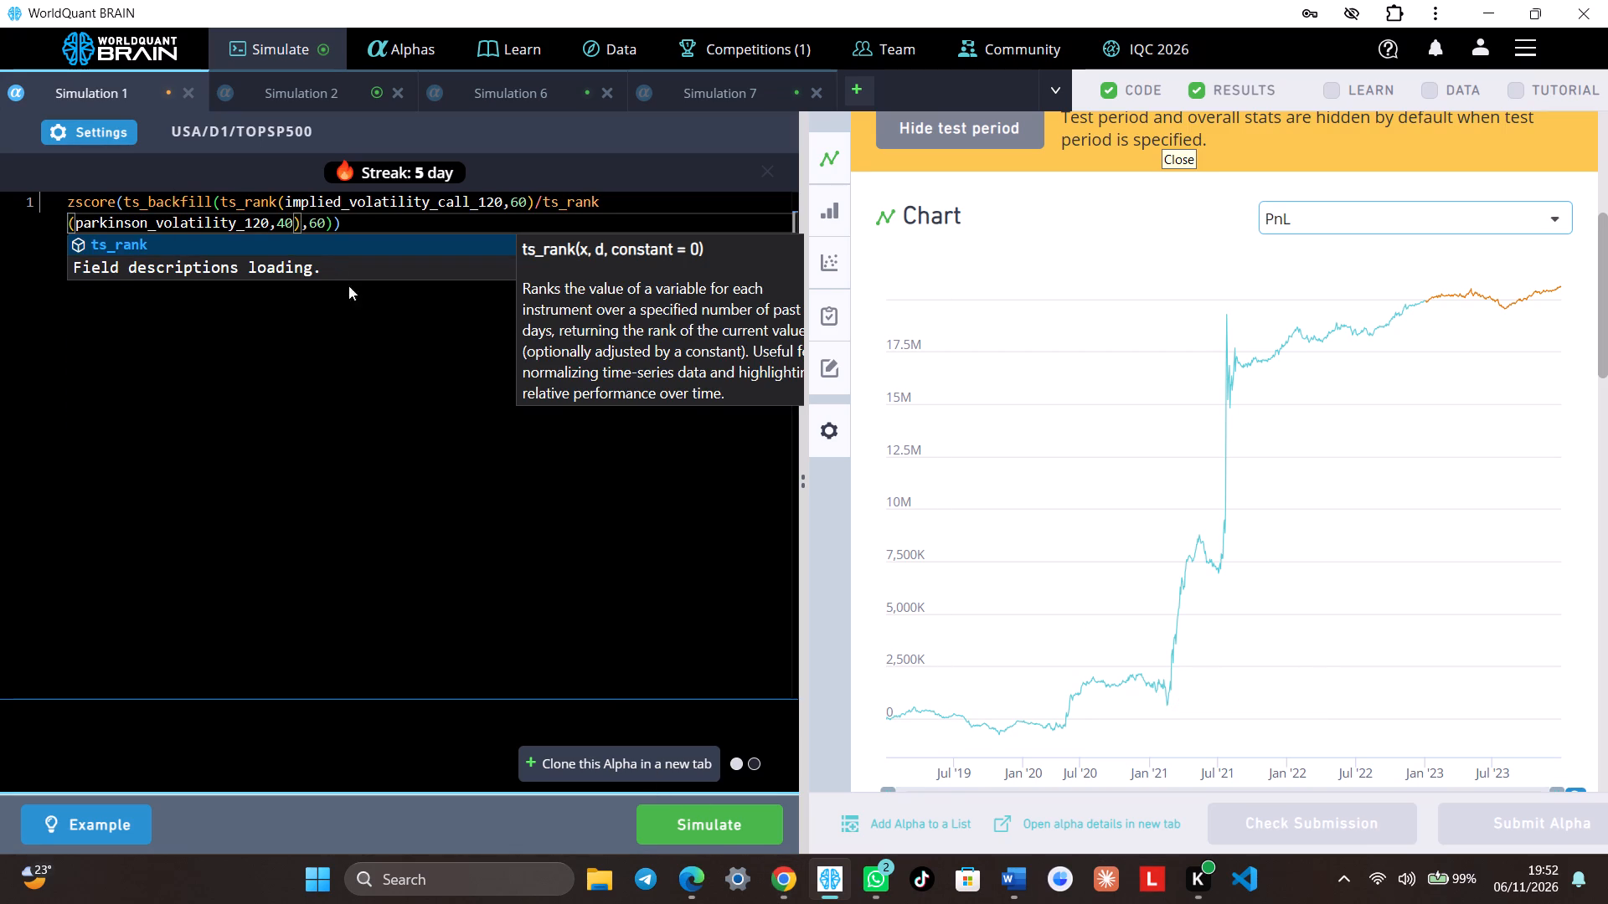
pyautogui.click(682, 830)
# Show Simulation 2's test period and review its yearly results, testing status and IS-period summary.
pyautogui.click(248, 99)
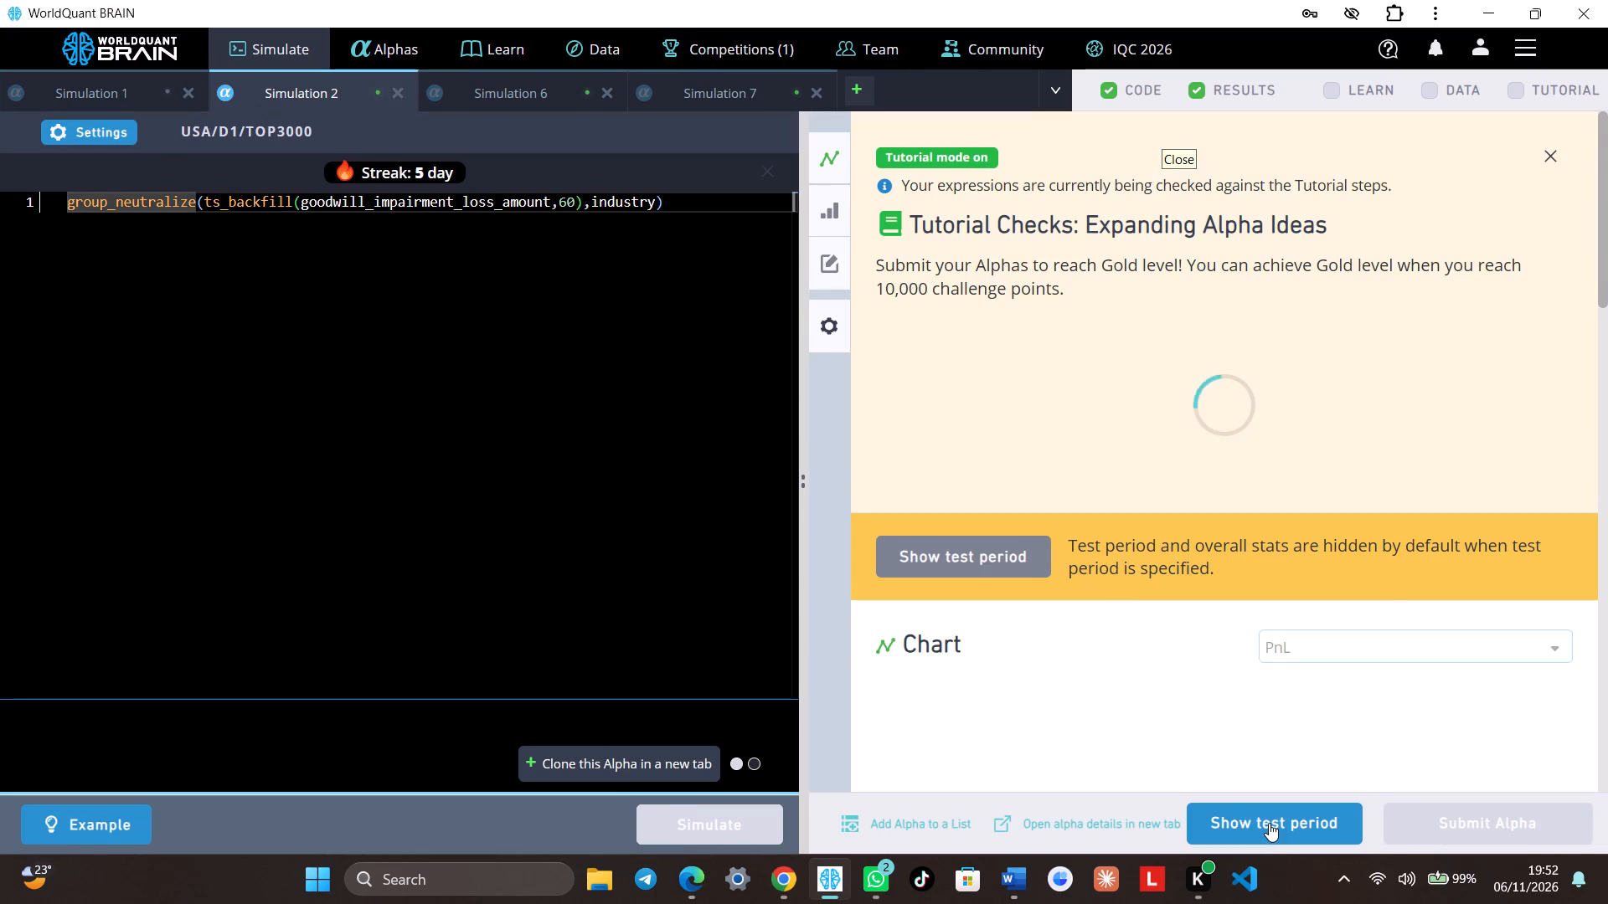
pyautogui.click(1269, 823)
pyautogui.scroll(-7, 1358, 624)
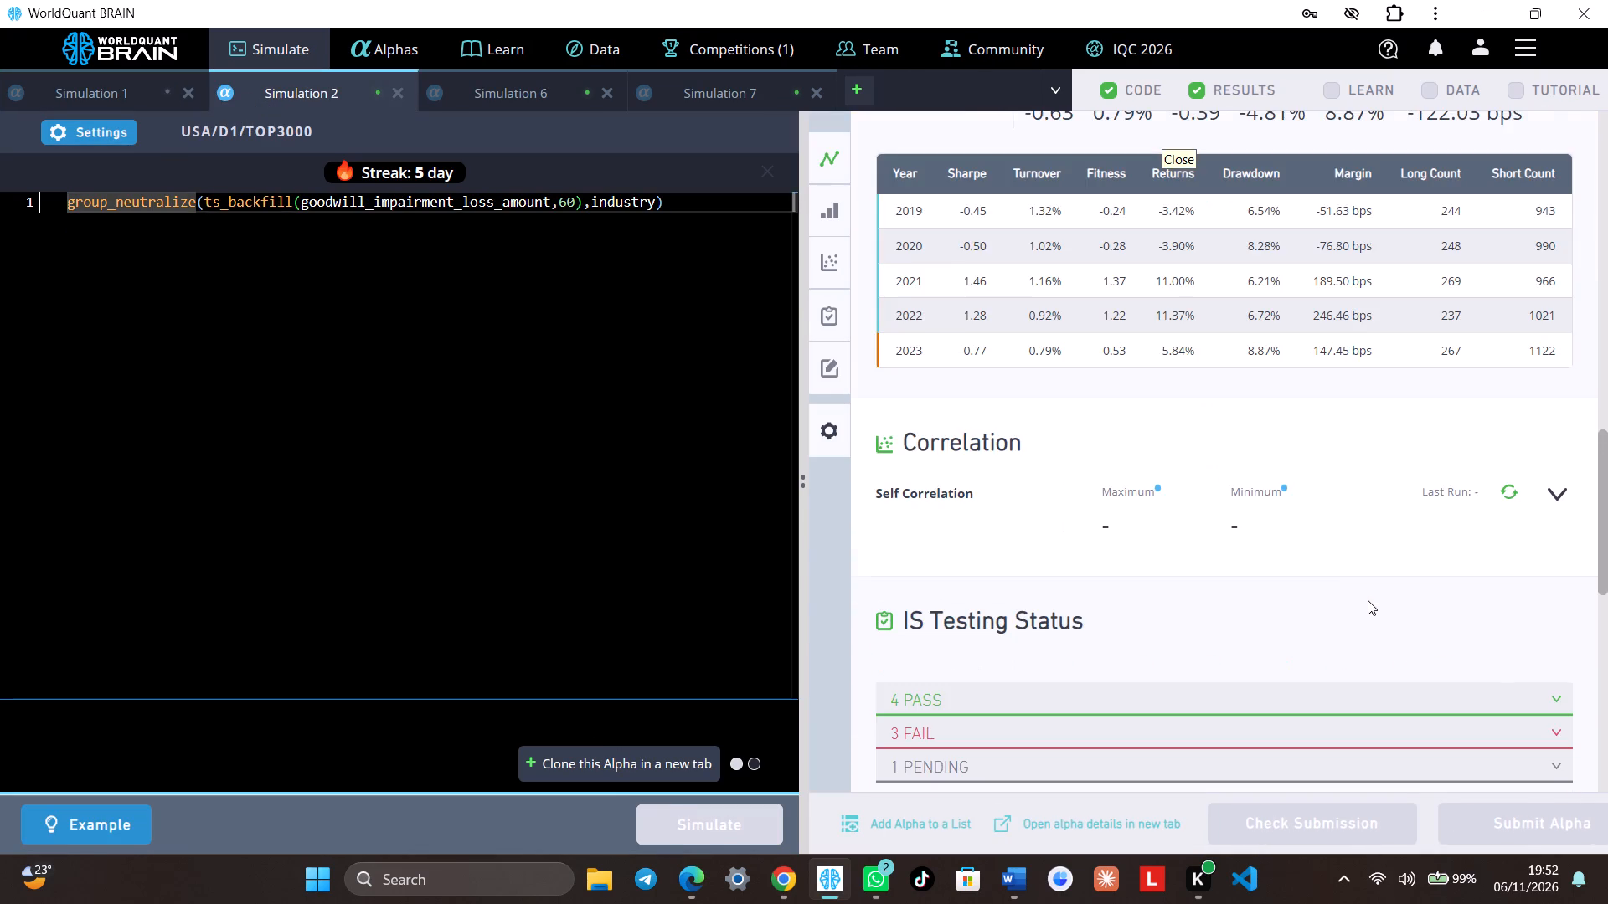
pyautogui.scroll(-5, 1360, 600)
pyautogui.scroll(2, 1298, 440)
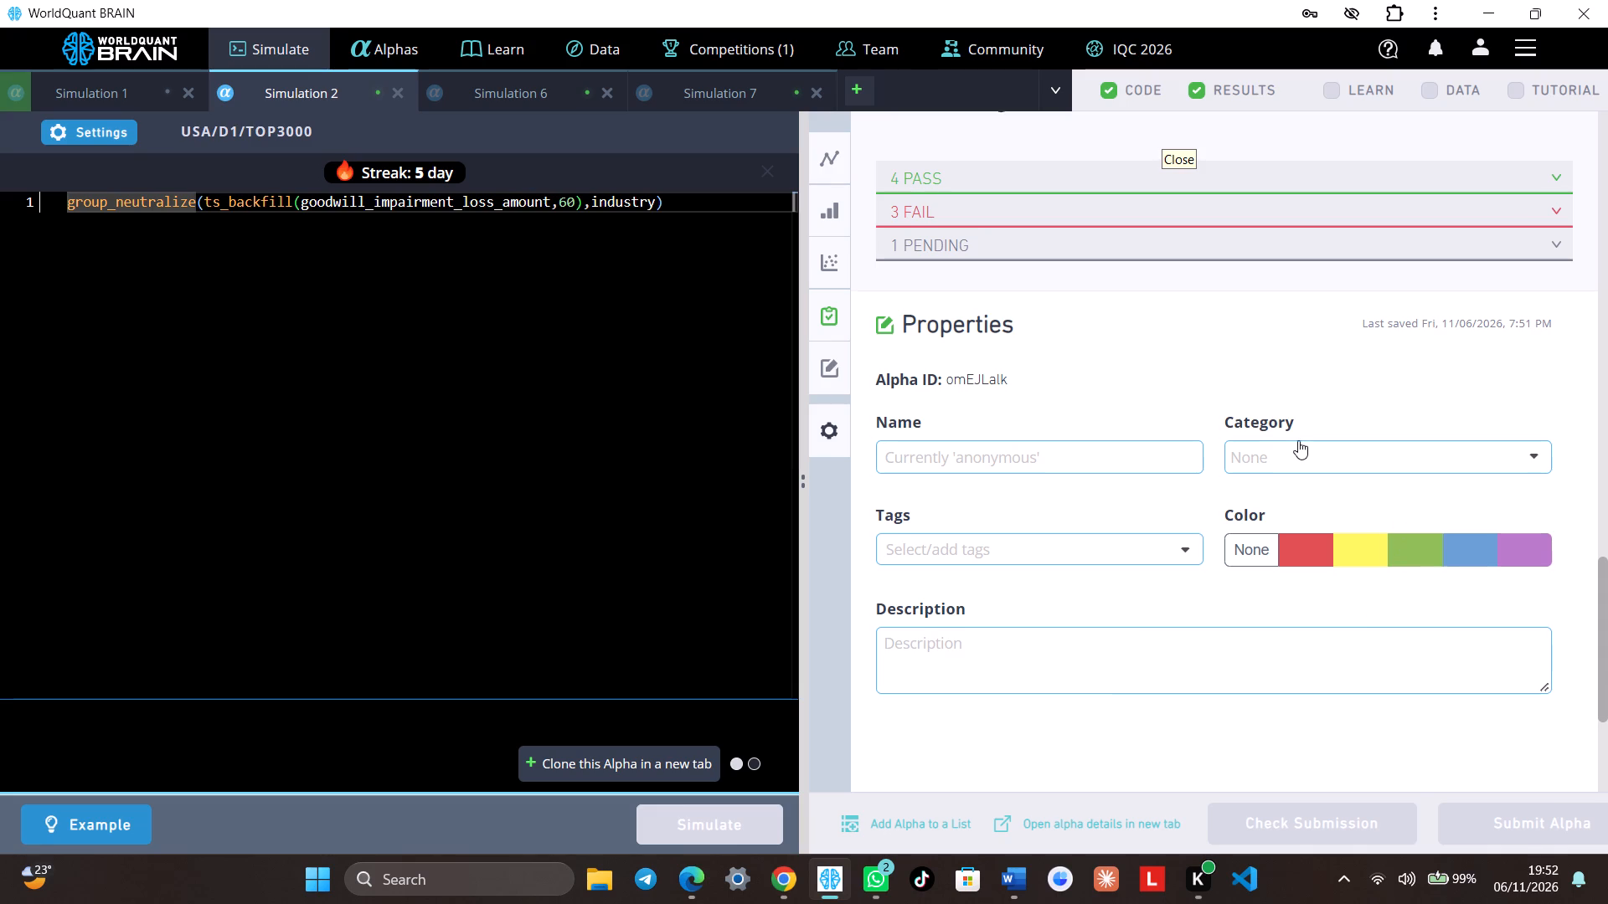
pyautogui.scroll(1, 1298, 440)
pyautogui.click(1370, 514)
pyautogui.scroll(5, 1370, 512)
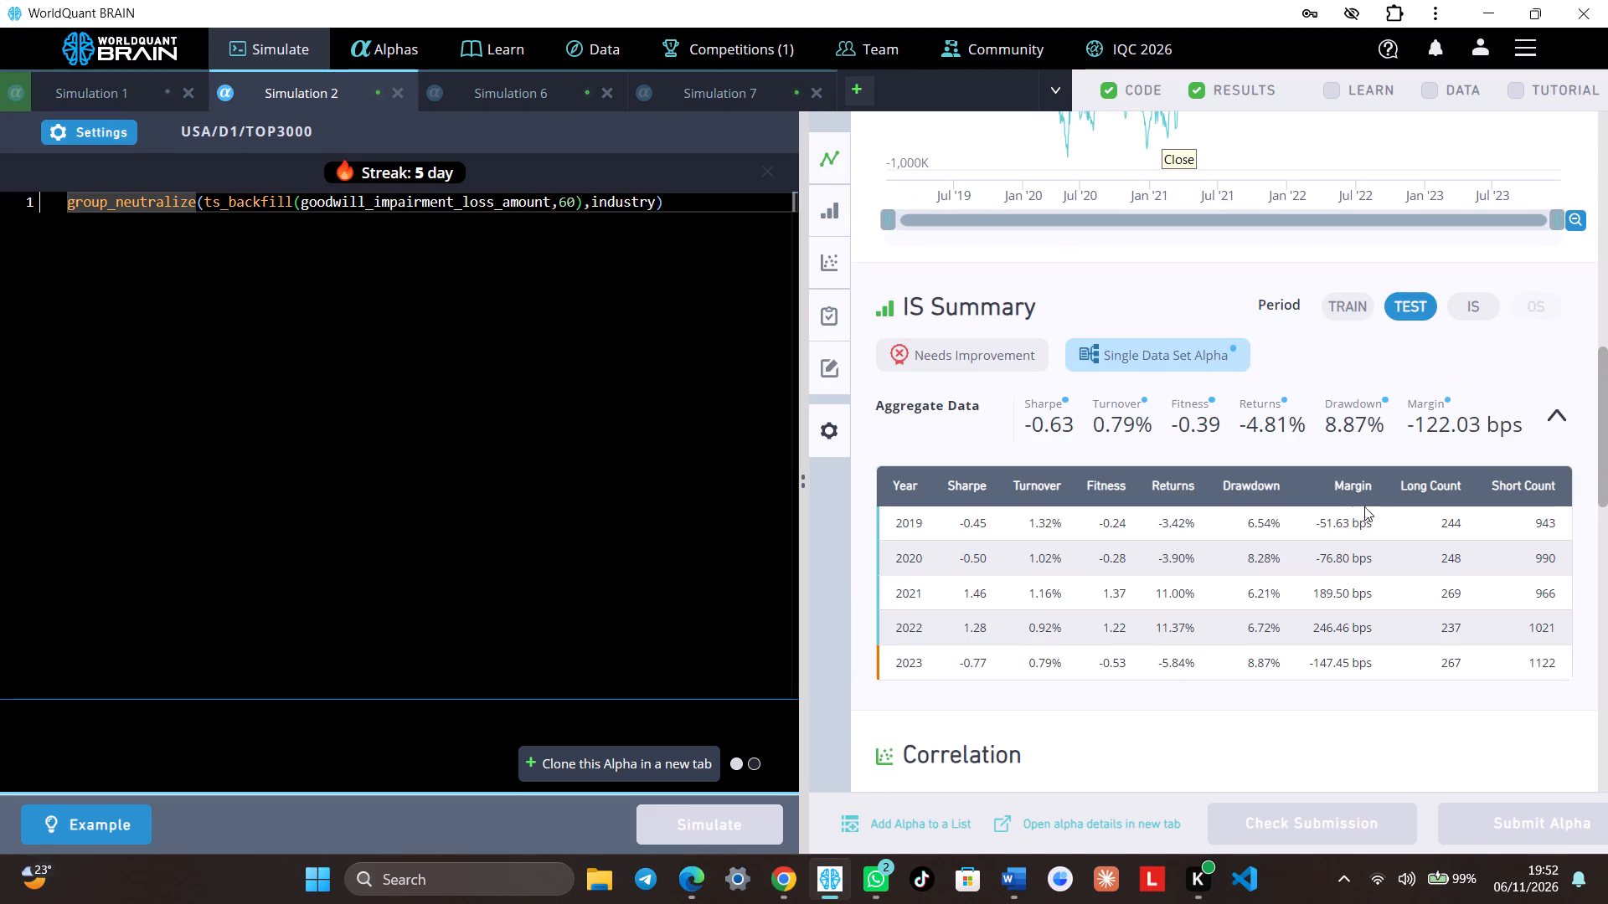
pyautogui.click(1490, 301)
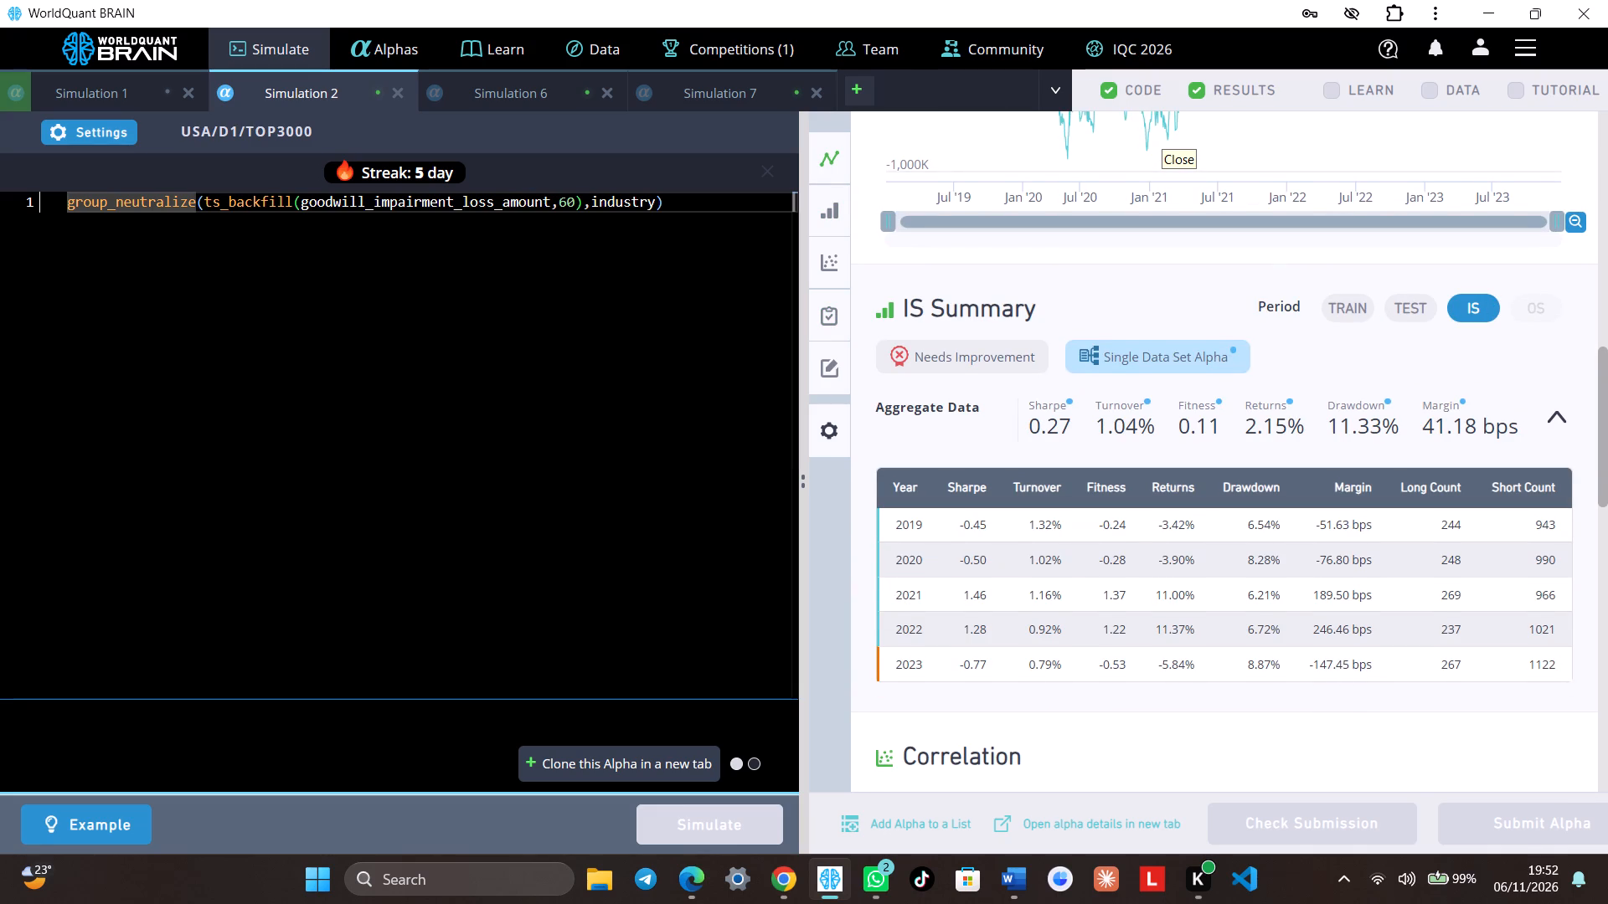
# Change Simulation 2's universe setting to TOPSP500 and apply it.
pyautogui.click(106, 133)
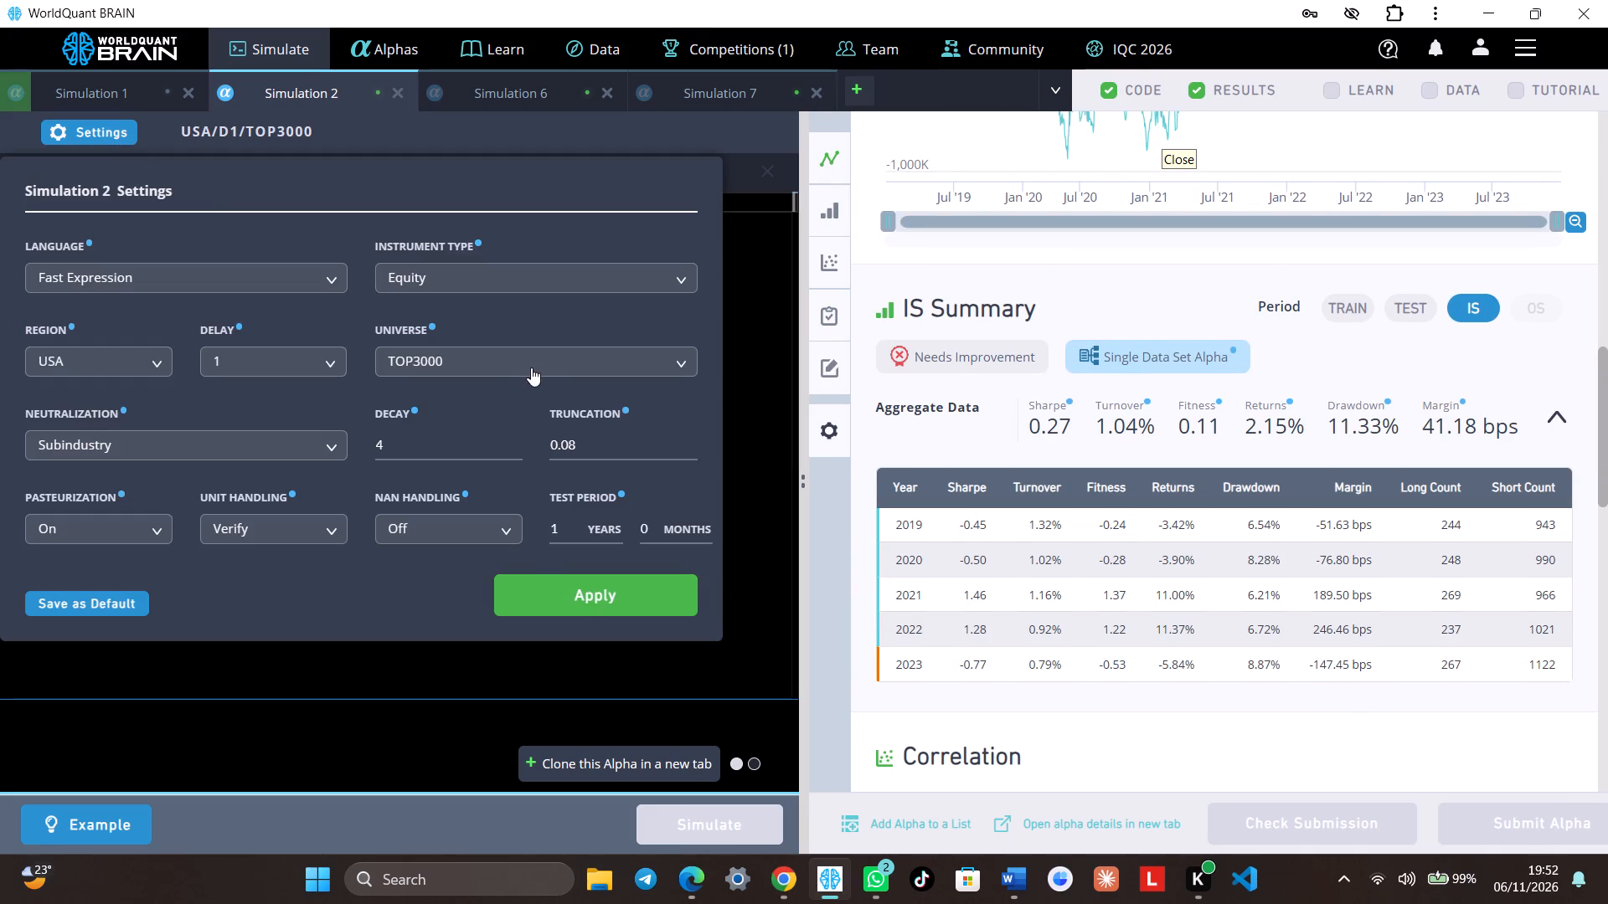
pyautogui.click(531, 367)
pyautogui.click(472, 546)
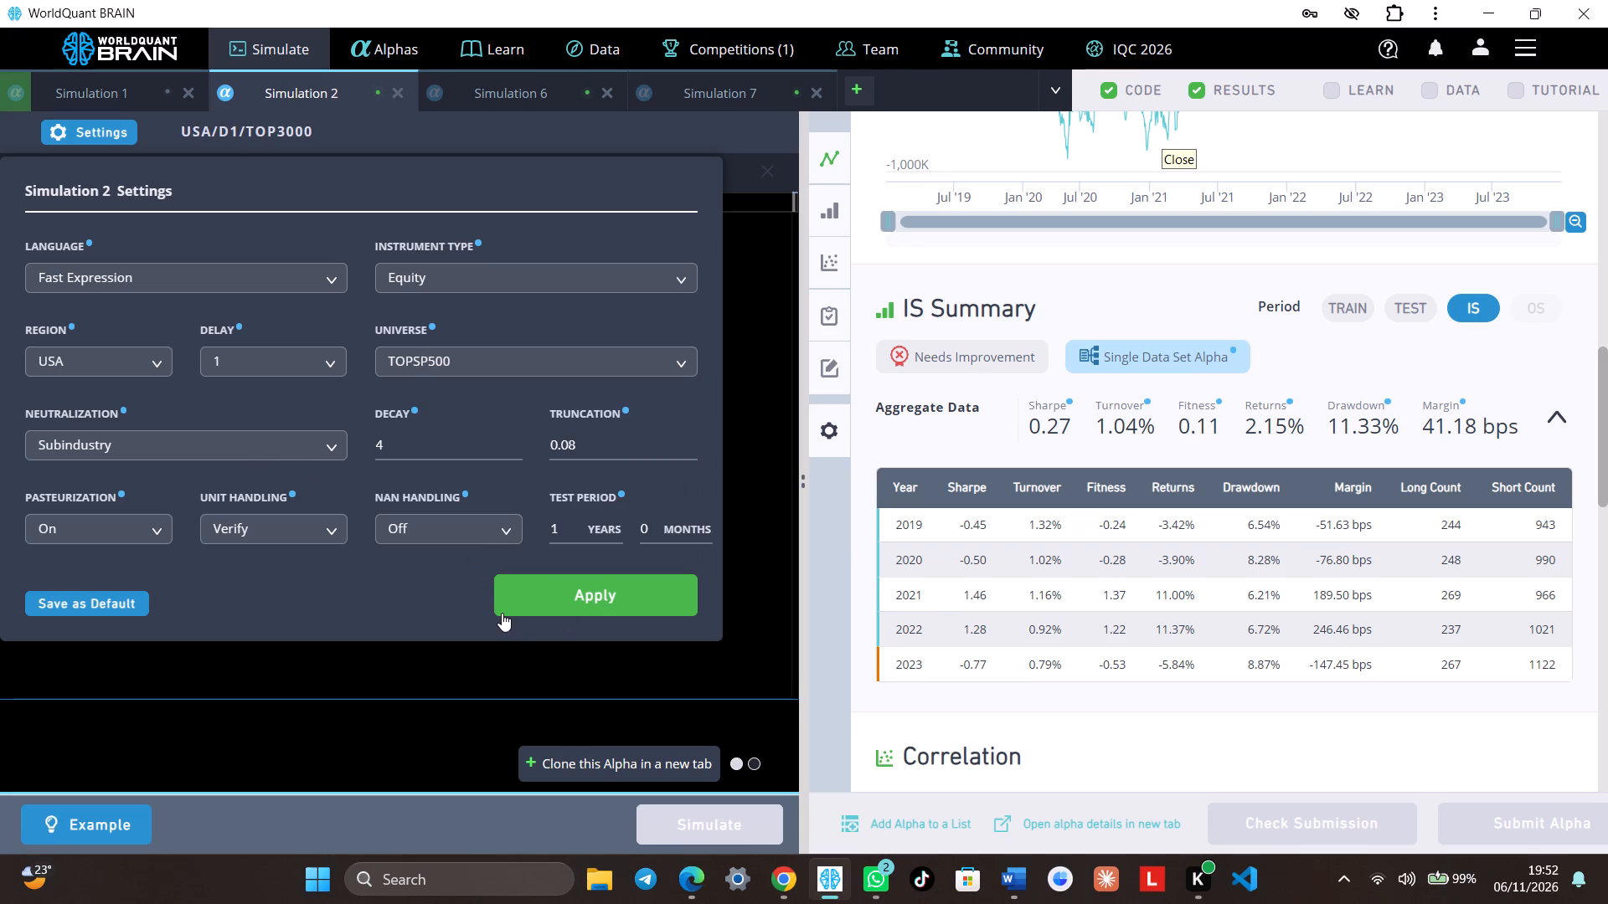
pyautogui.click(518, 611)
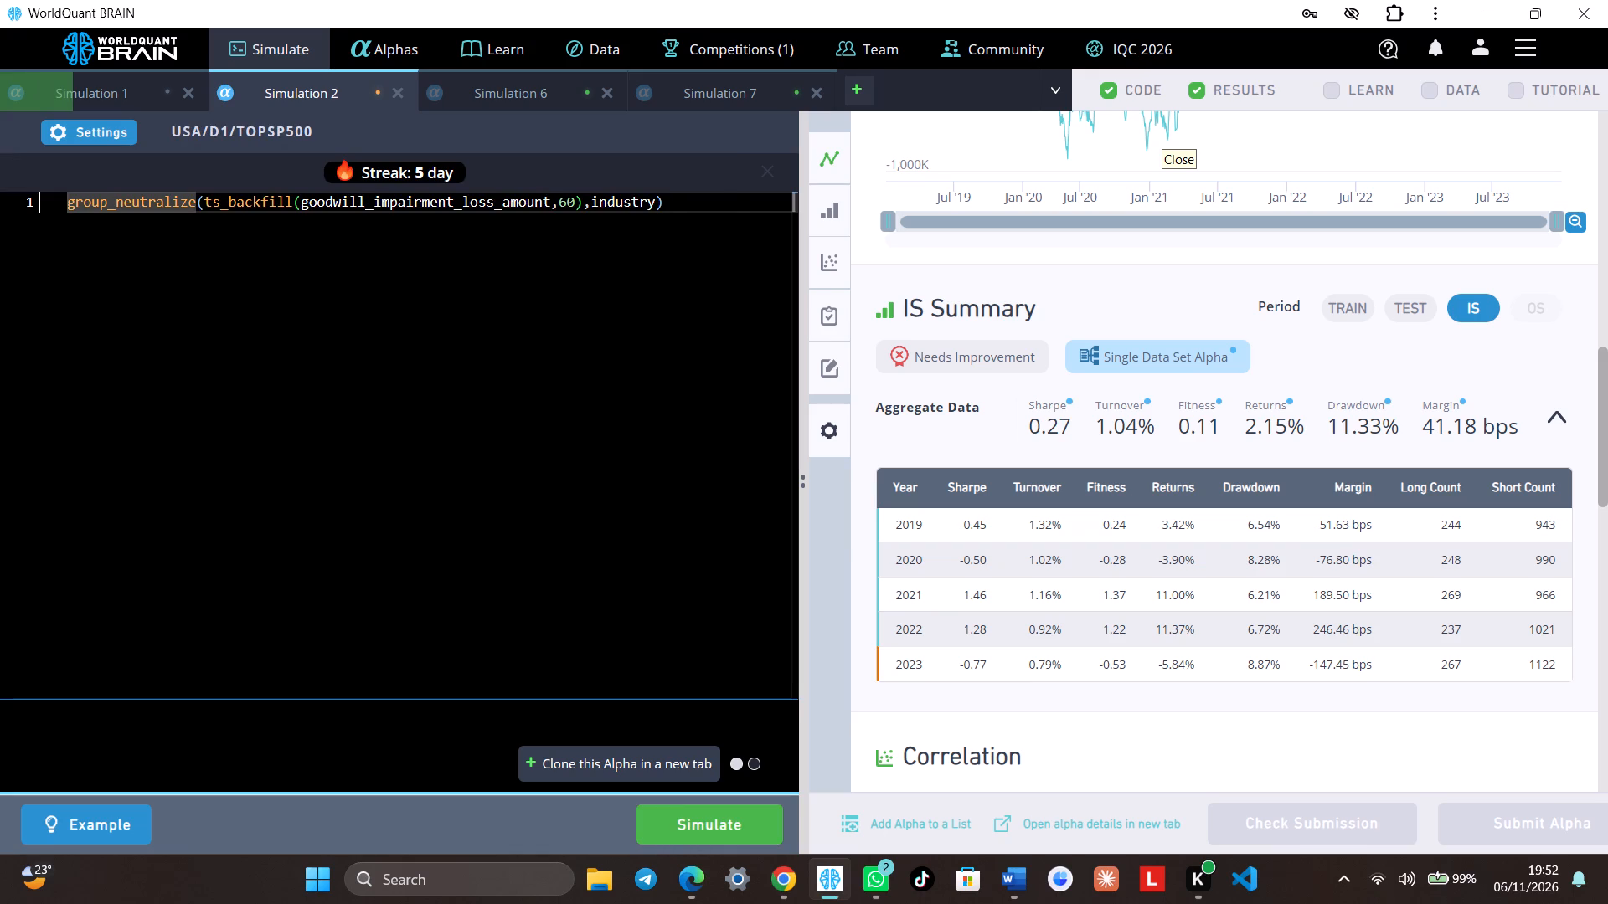
# Replace the group_neutralize operator with group_rank in Simulation 2's expression.
pyautogui.click(191, 198)
pyautogui.click(196, 203)
pyautogui.press('BackSpace')
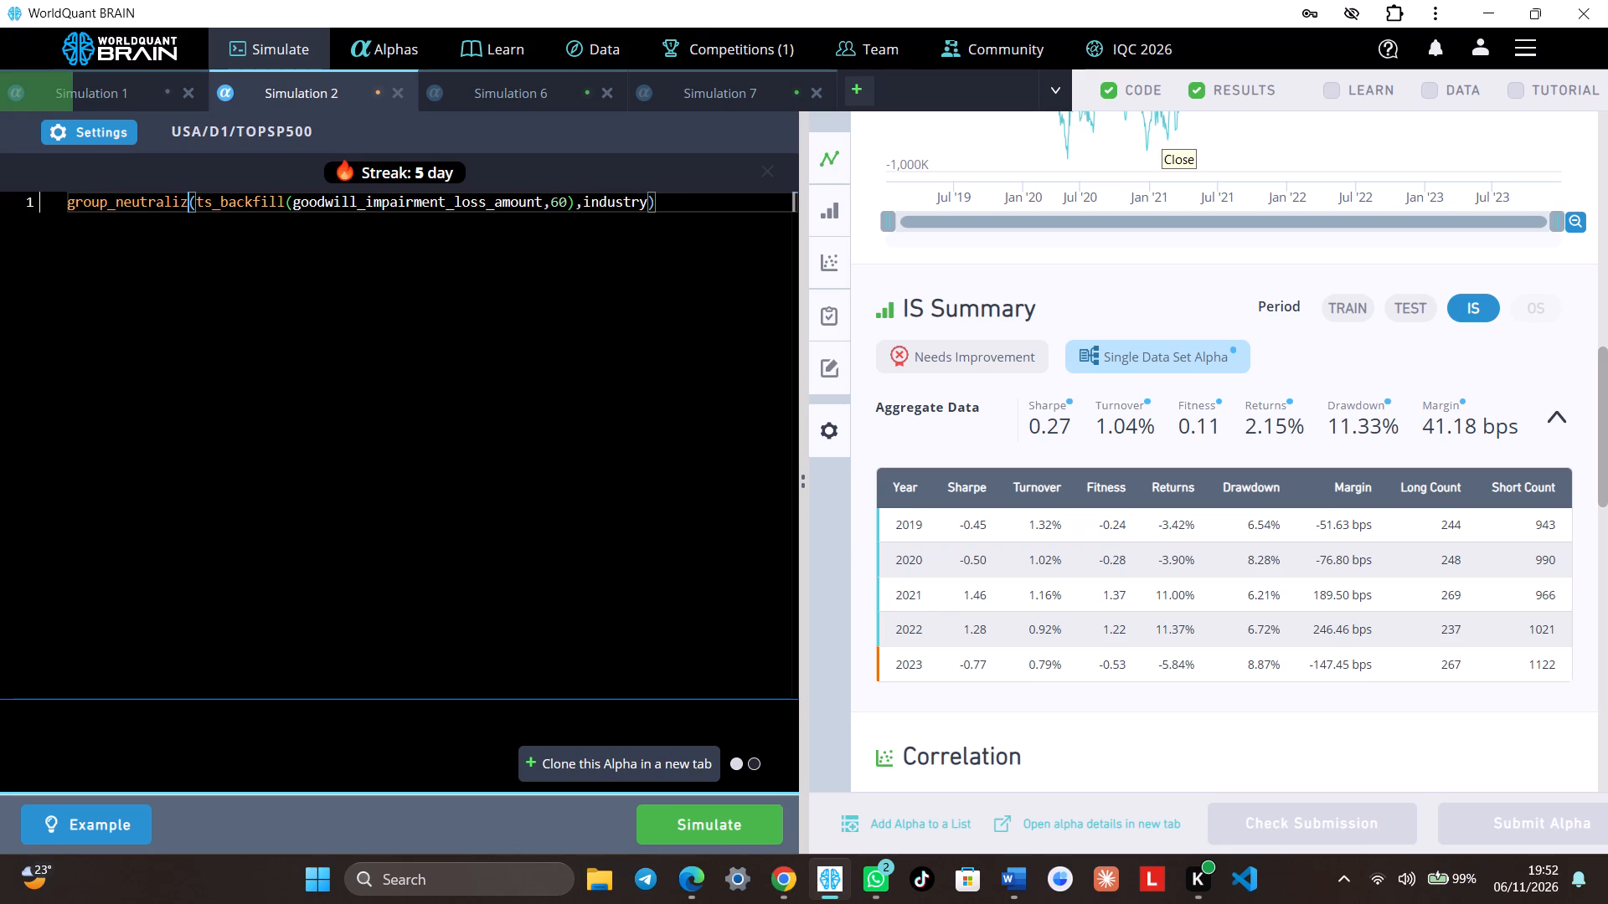
pyautogui.press('BackSpace')
pyautogui.press('BackSpace')
pyautogui.press('BackSpace')
pyautogui.press('BackSpace')
pyautogui.press('BackSpace')
pyautogui.press('BackSpace')
pyautogui.press('BackSpace')
pyautogui.press('BackSpace')
pyautogui.press('BackSpace')
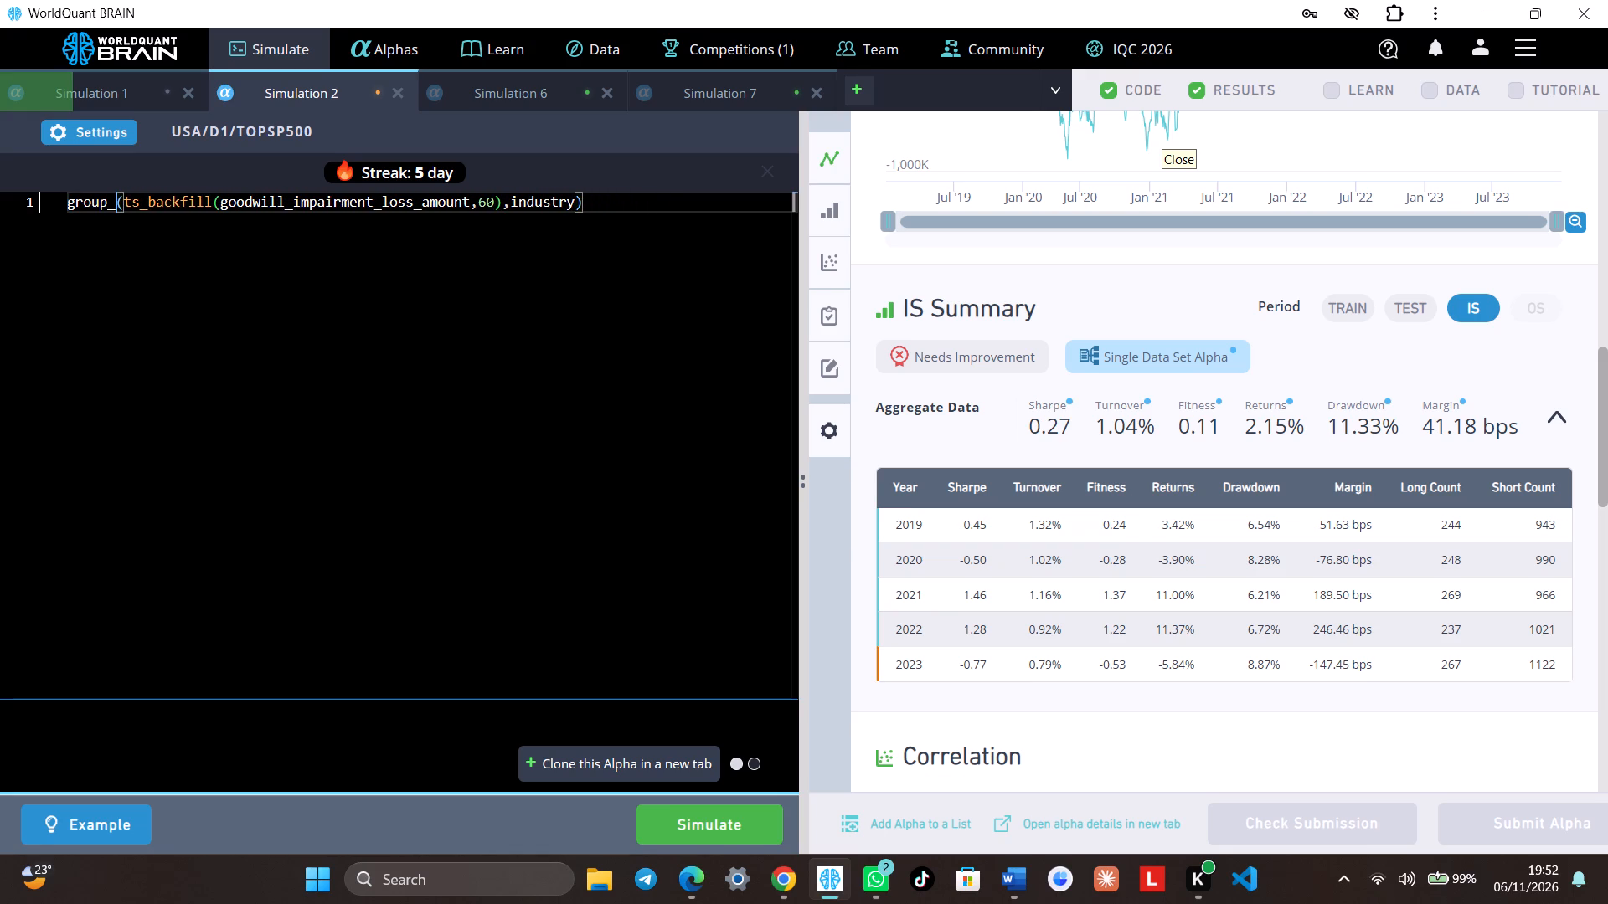
pyautogui.write('ra')
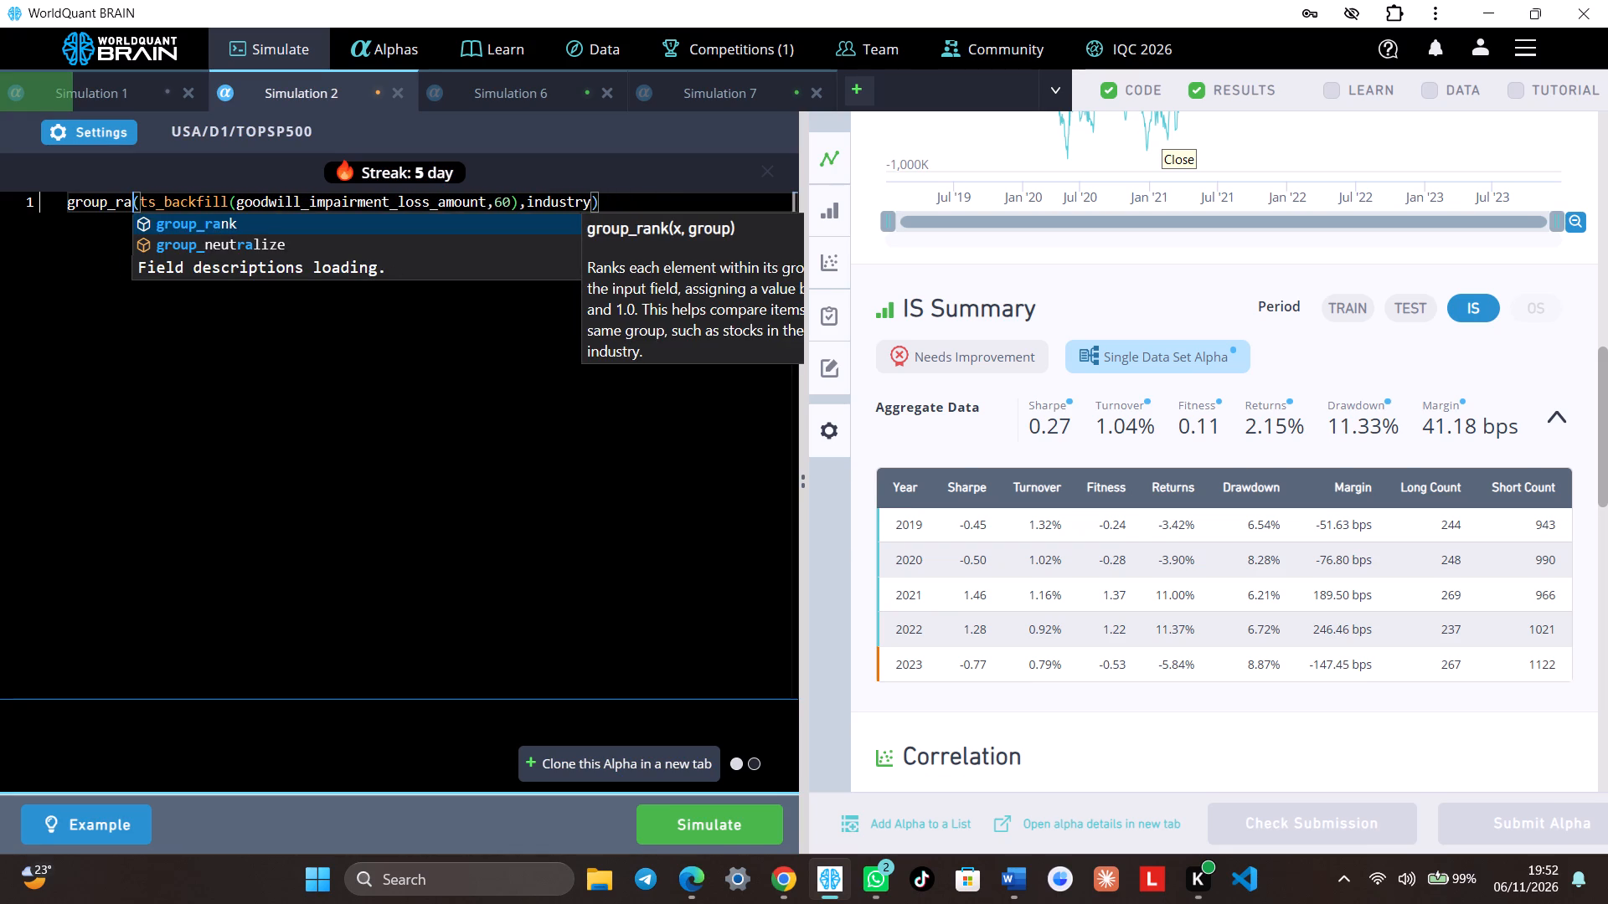
pyautogui.click(181, 218)
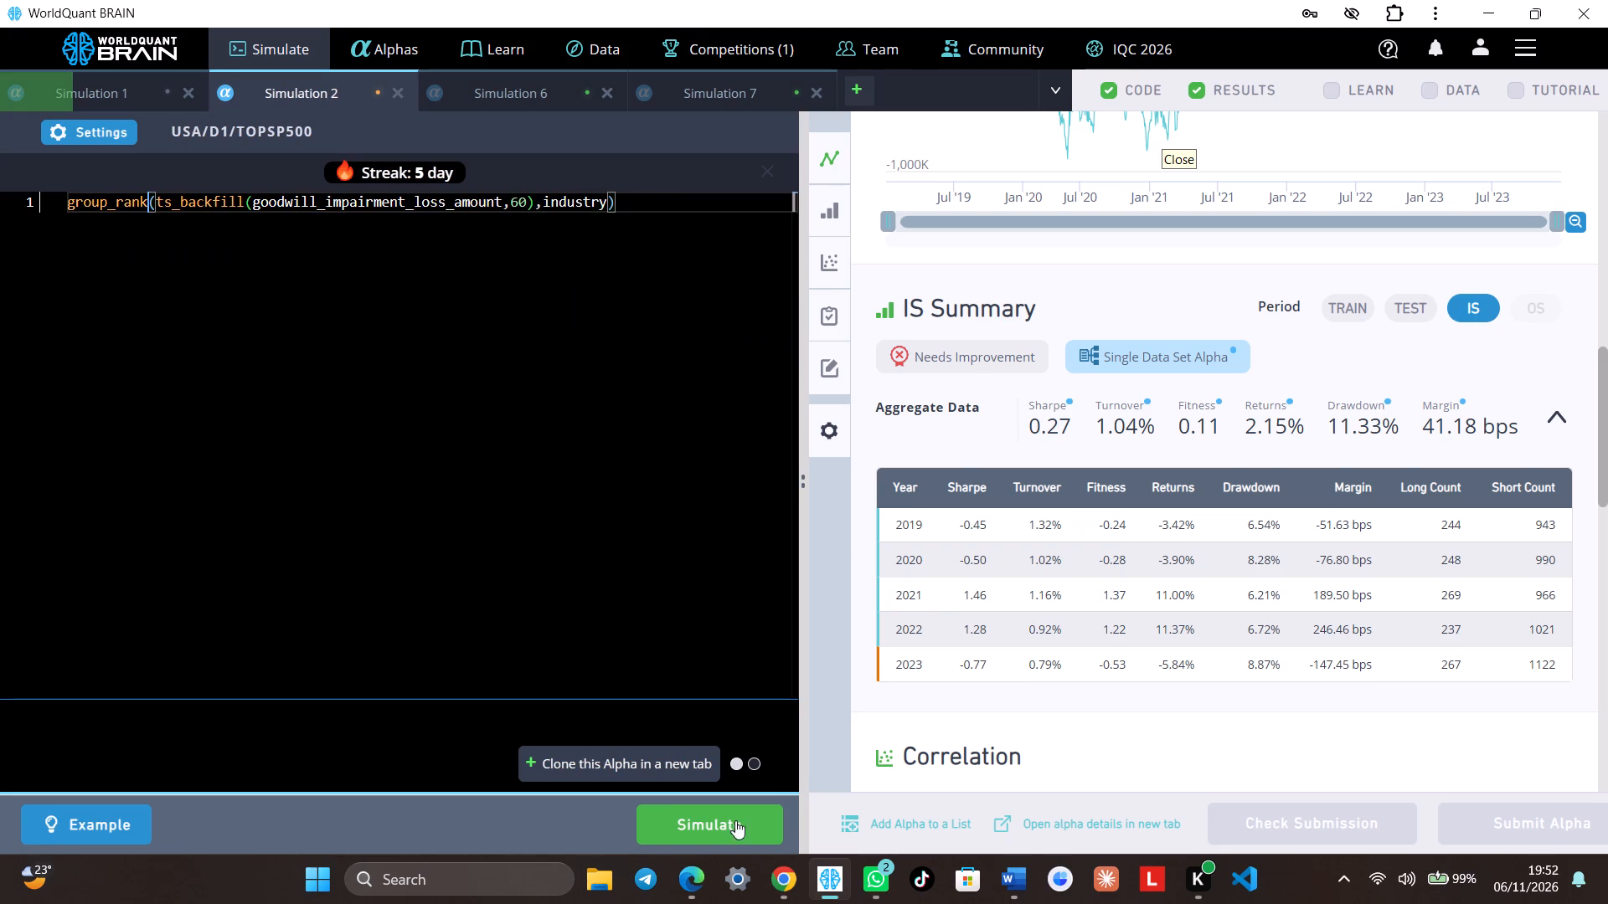
# Set the ts_backfill window in Simulation 2's expression to 120 and run the simulation.
pyautogui.click(516, 204)
pyautogui.press('BackSpace')
pyautogui.write('120')
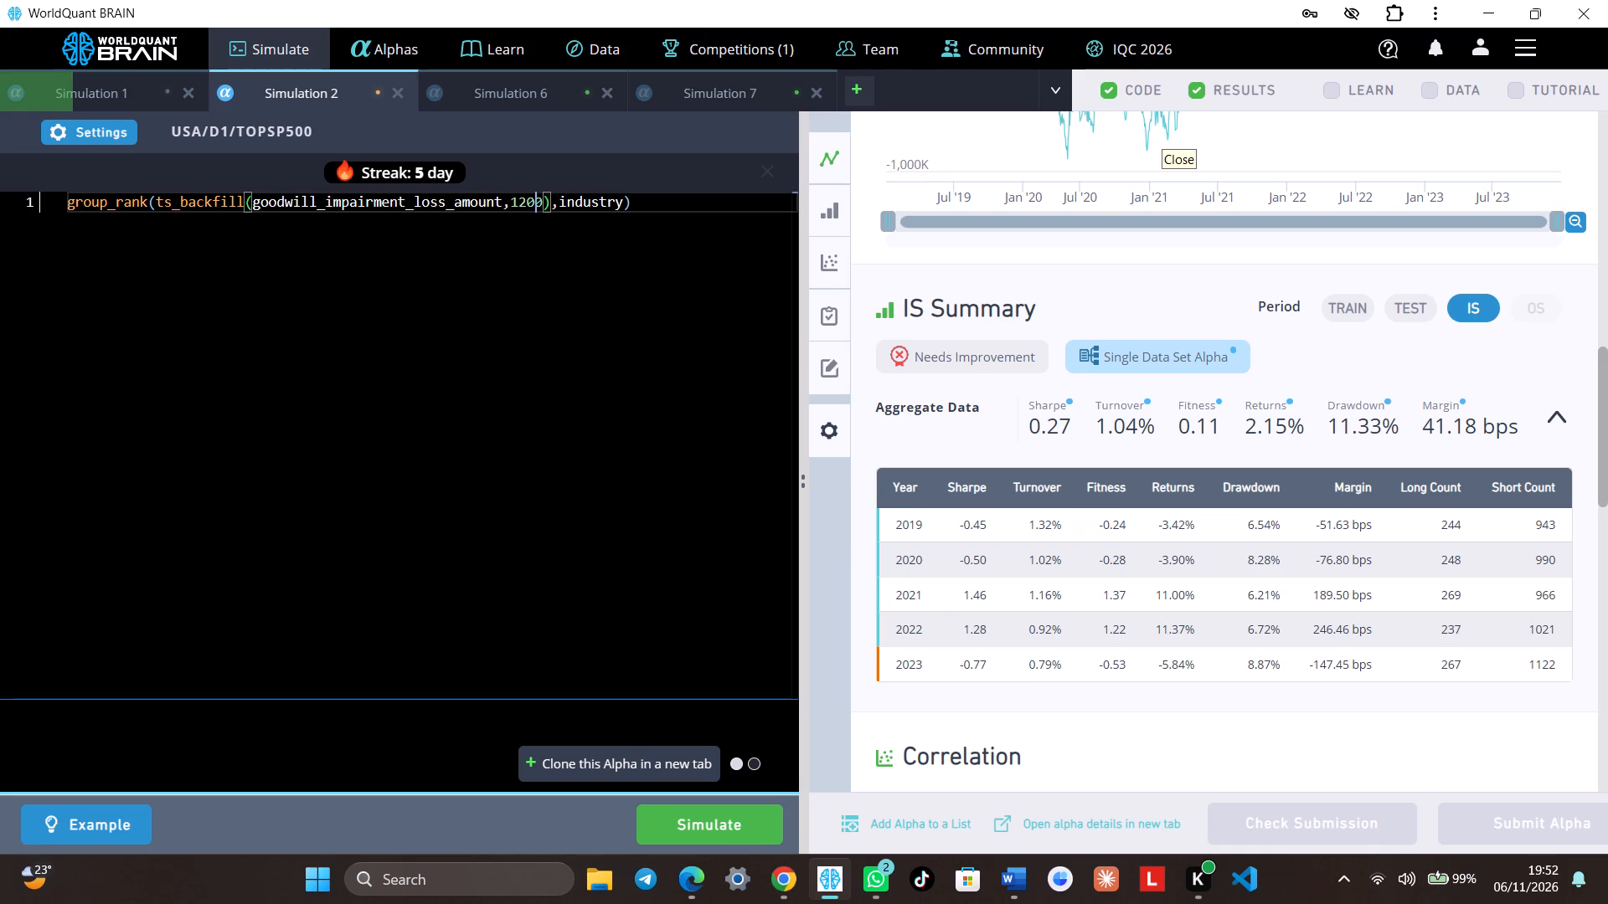
pyautogui.press('Delete')
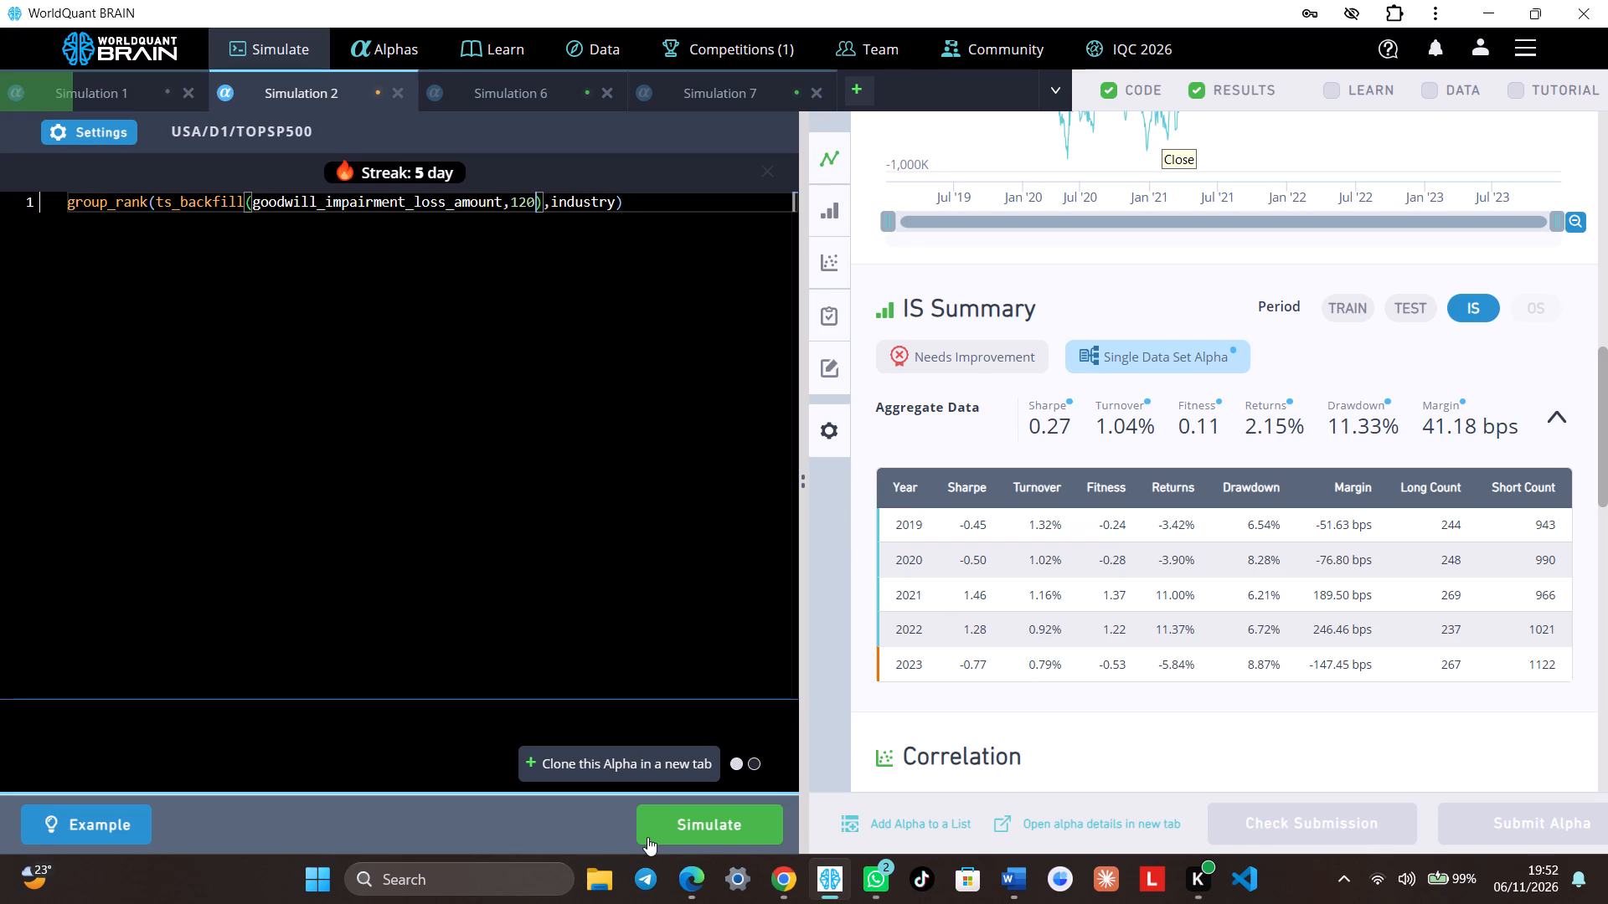
pyautogui.click(689, 812)
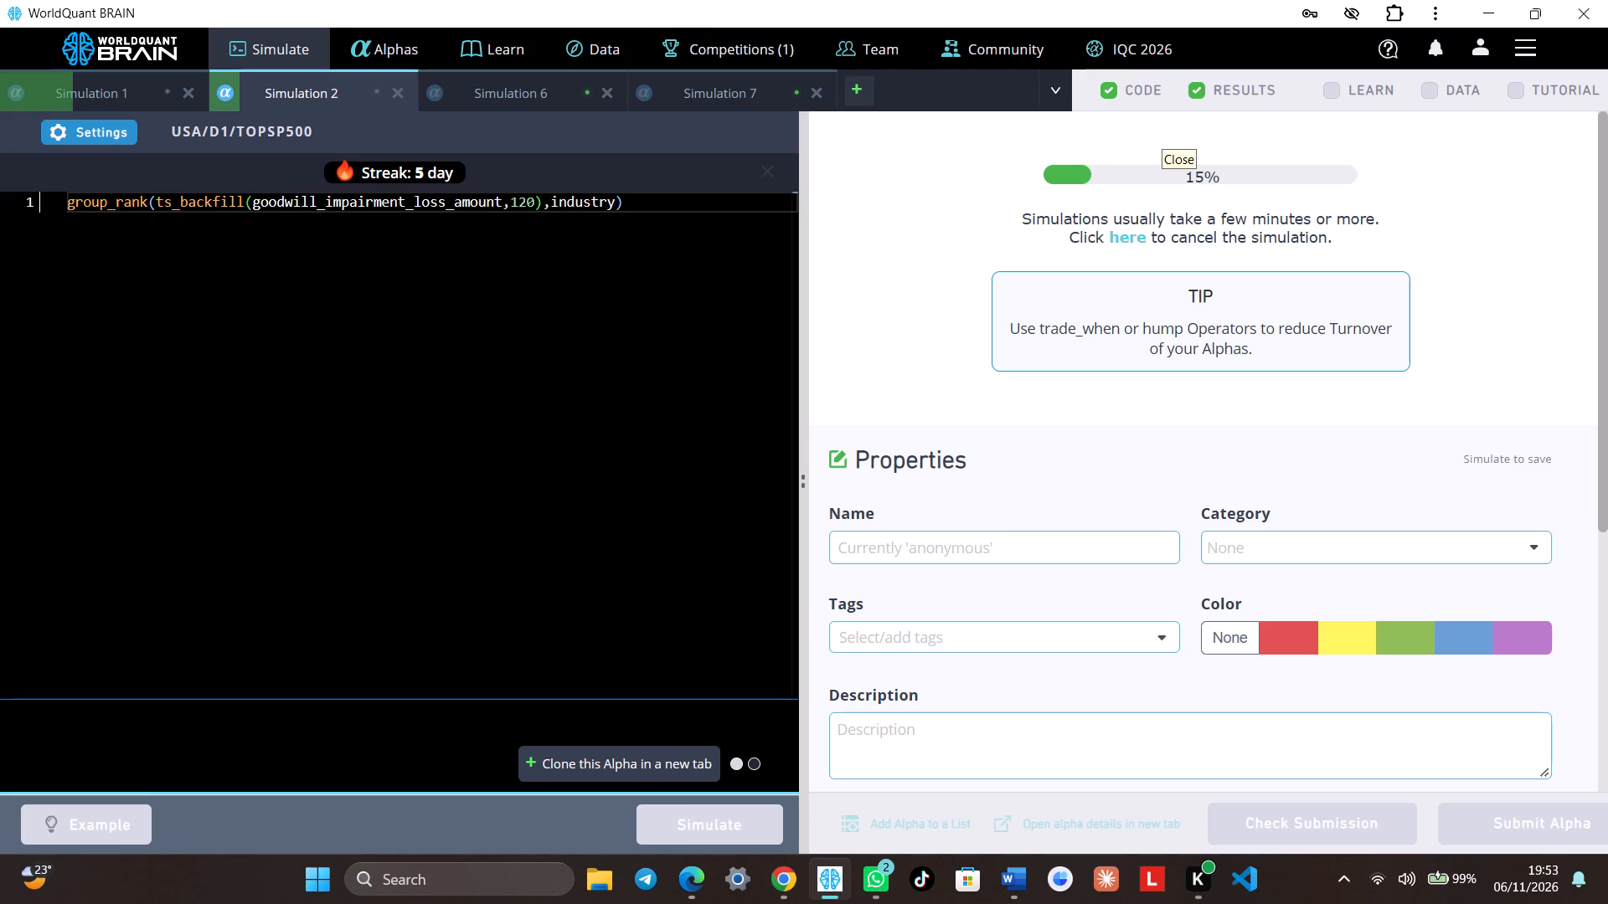
pyautogui.scroll(-2, 918, 622)
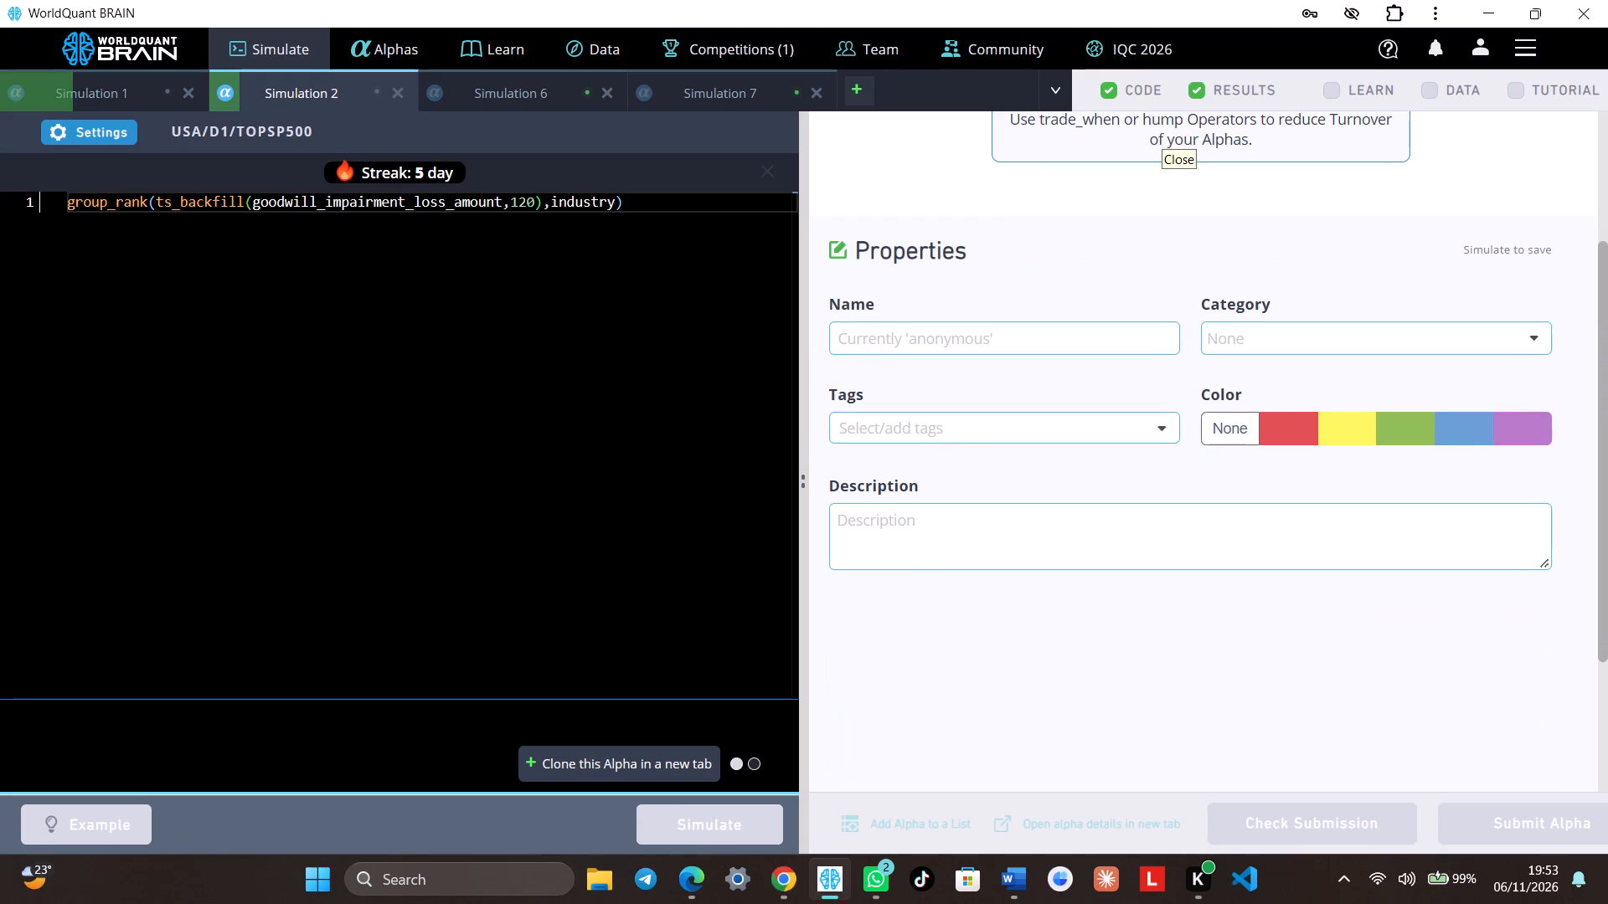
pyautogui.scroll(-1, 633, 732)
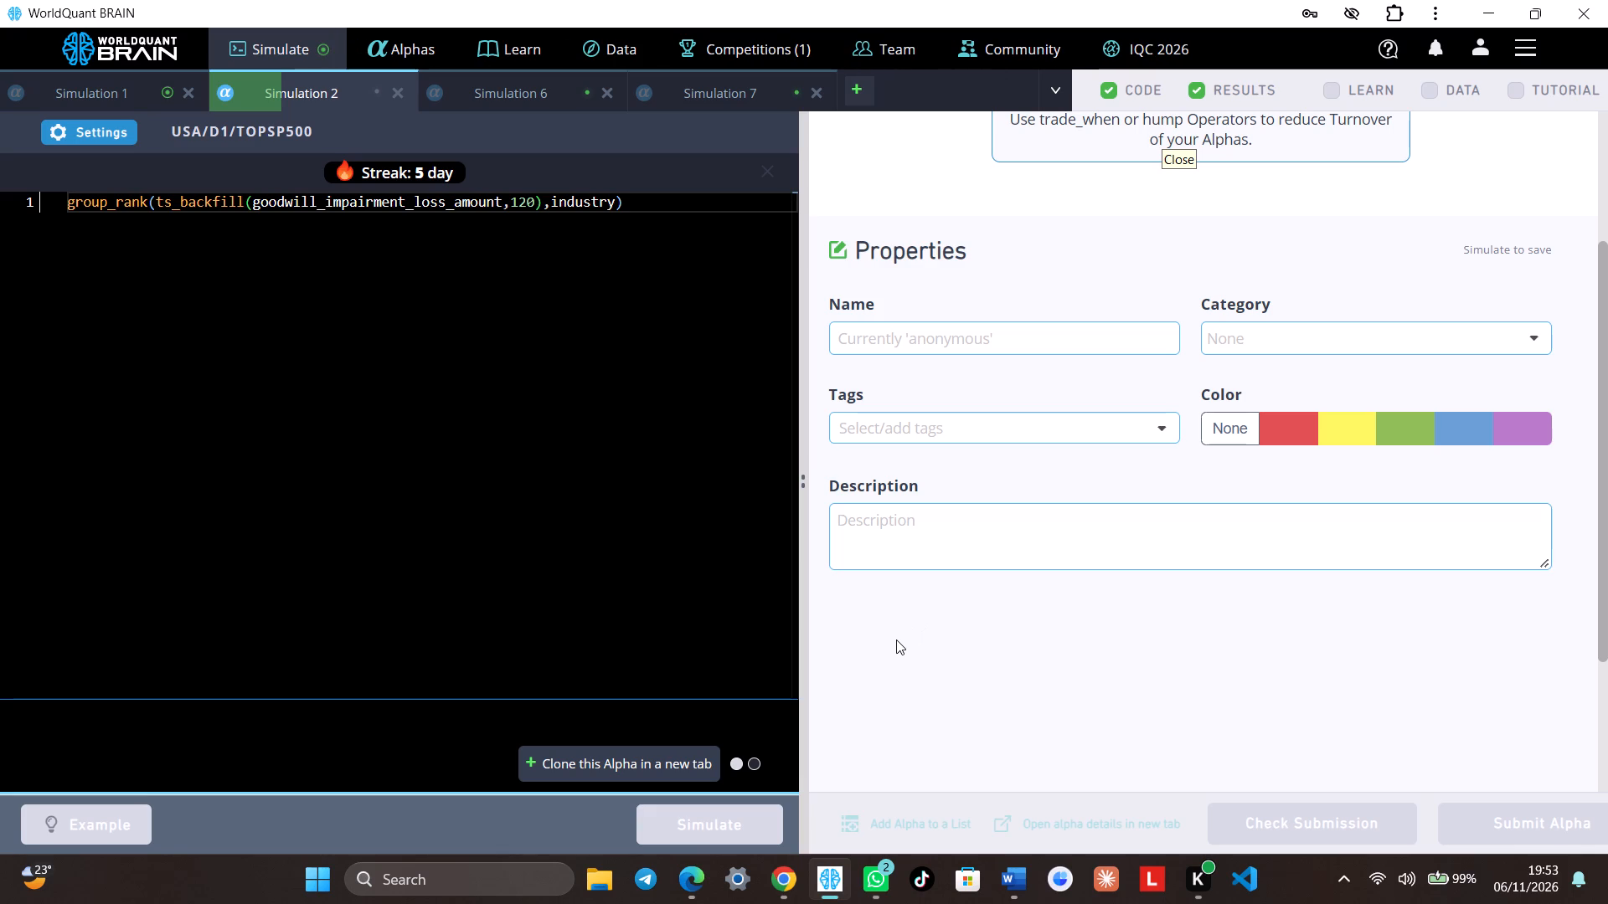
# Review Simulation 1's test-period results, failed tests, IS-period summary and current simulation settings.
pyautogui.click(162, 98)
pyautogui.click(1234, 835)
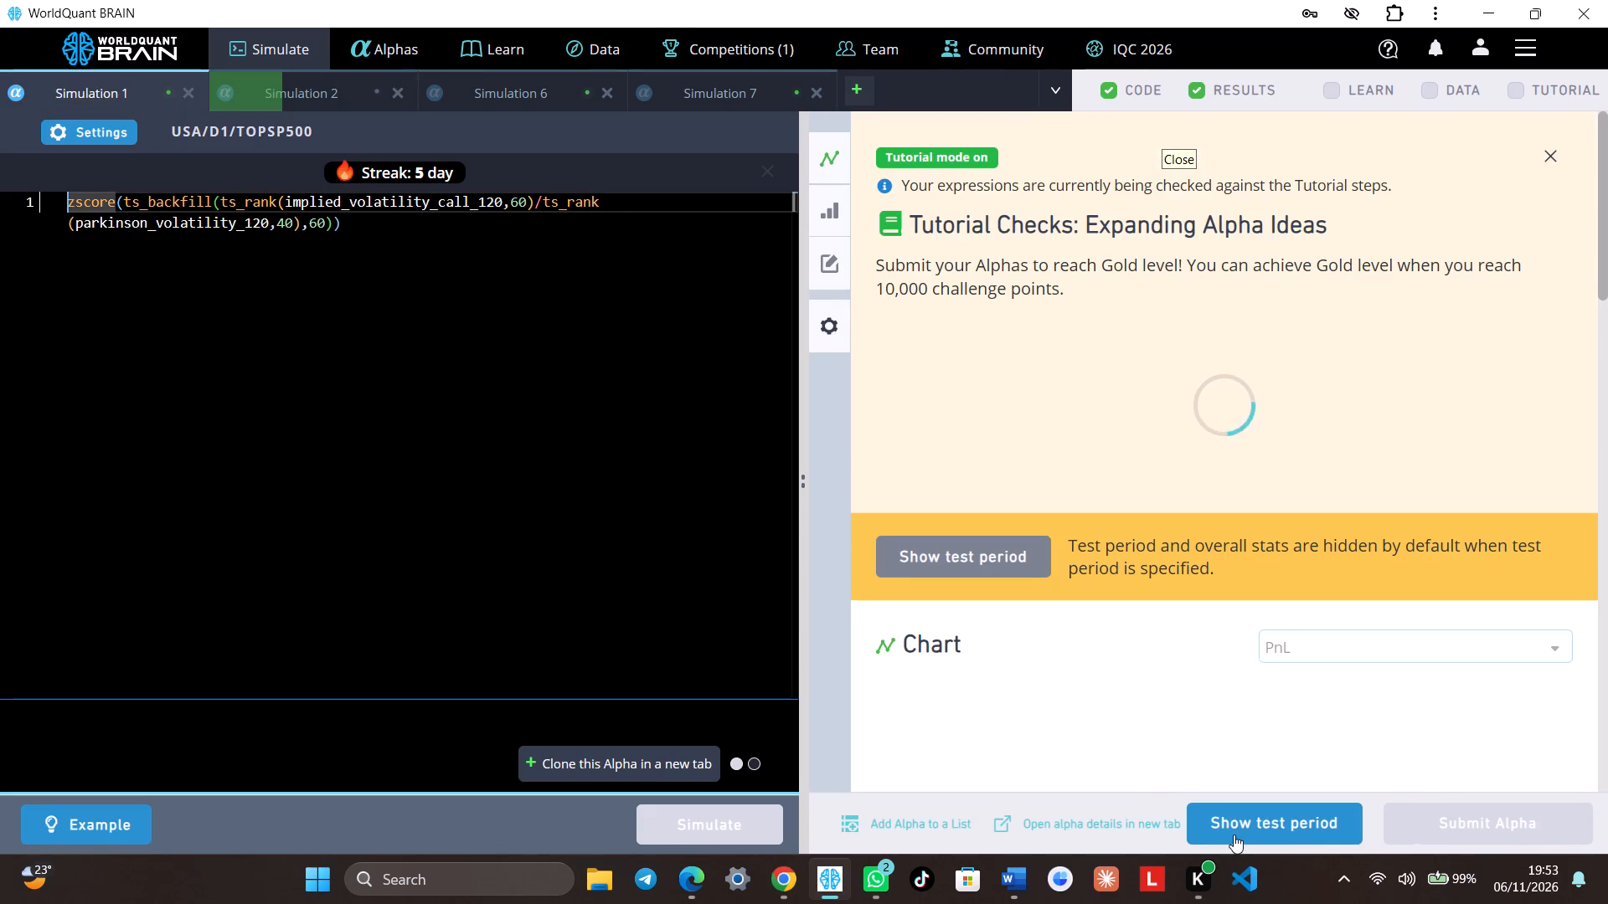
pyautogui.scroll(-5, 1266, 747)
pyautogui.scroll(-3, 1191, 754)
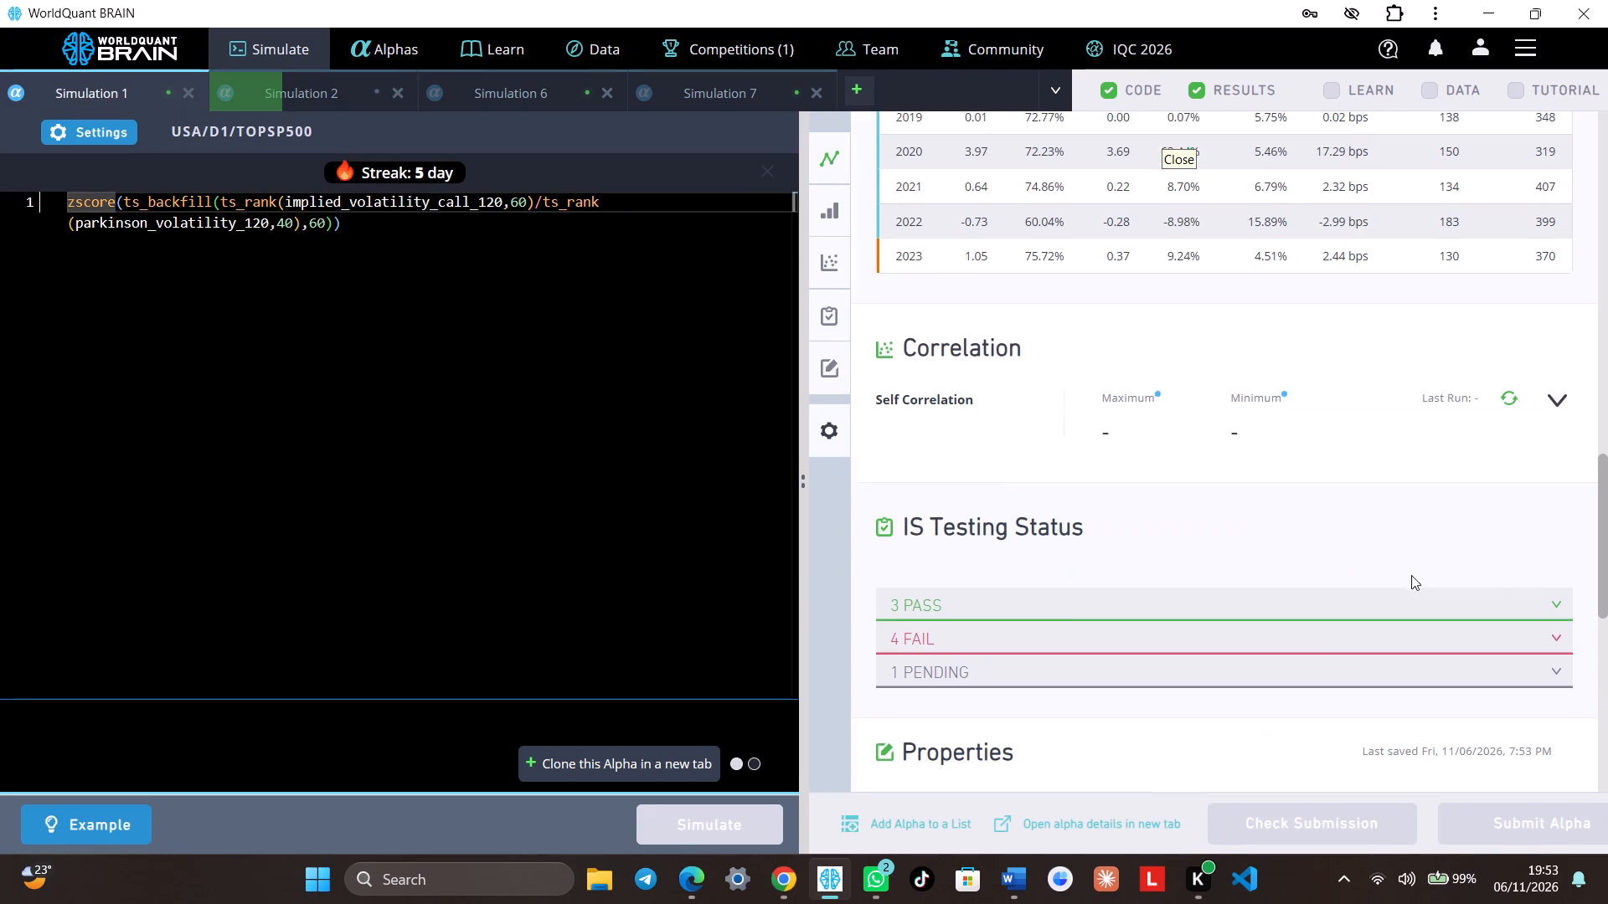
pyautogui.click(1331, 650)
pyautogui.scroll(2, 1326, 650)
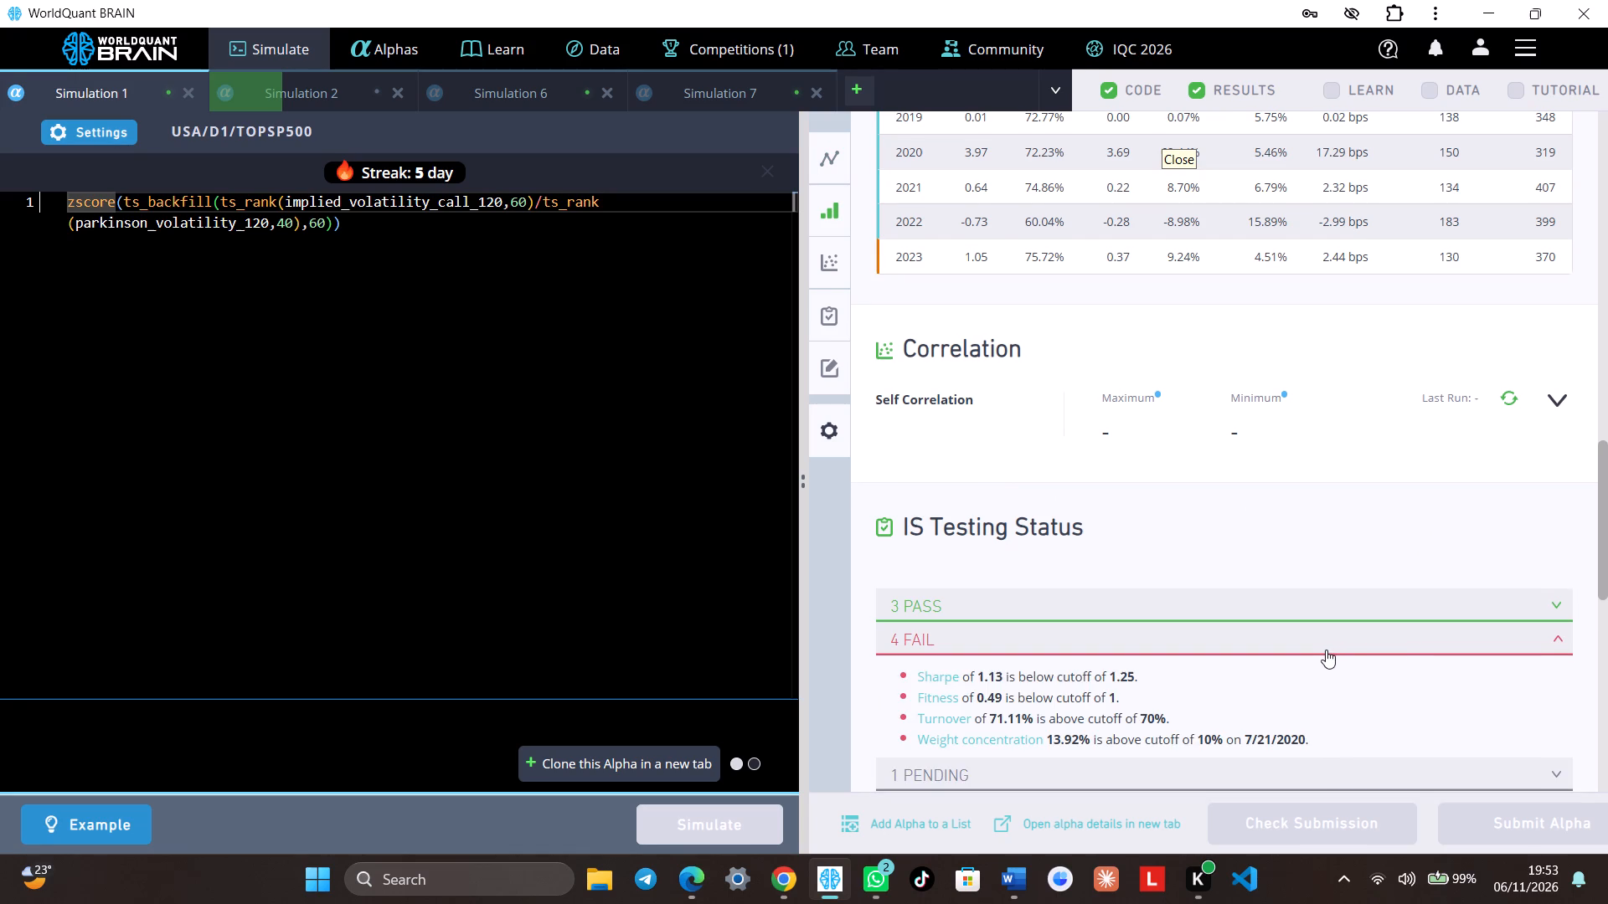
pyautogui.scroll(5, 1326, 650)
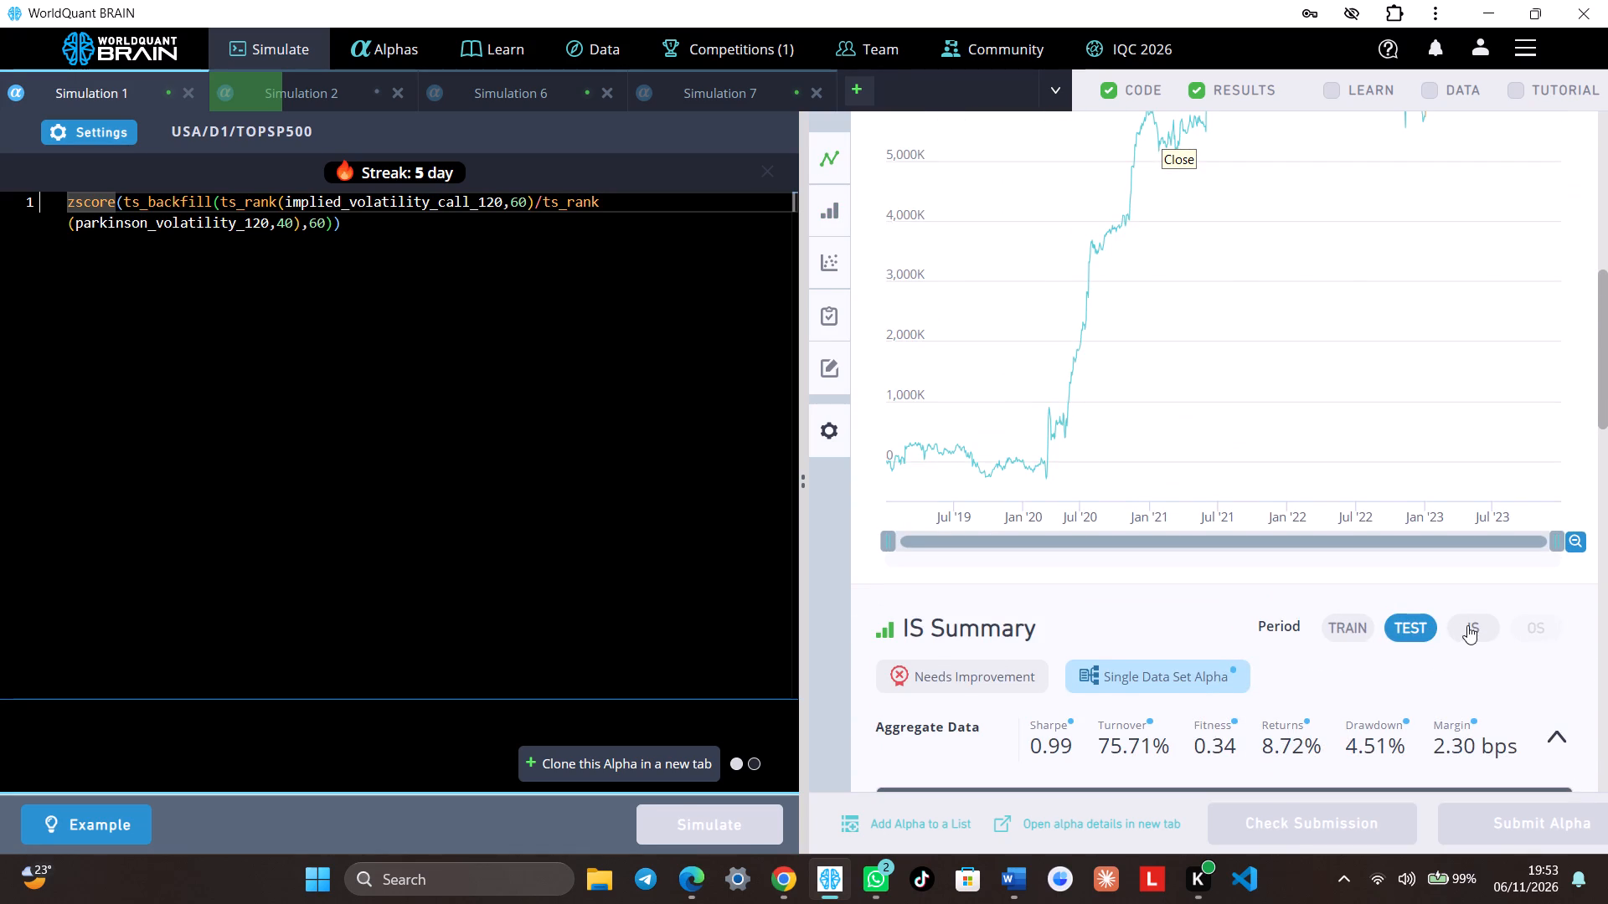
pyautogui.click(1469, 625)
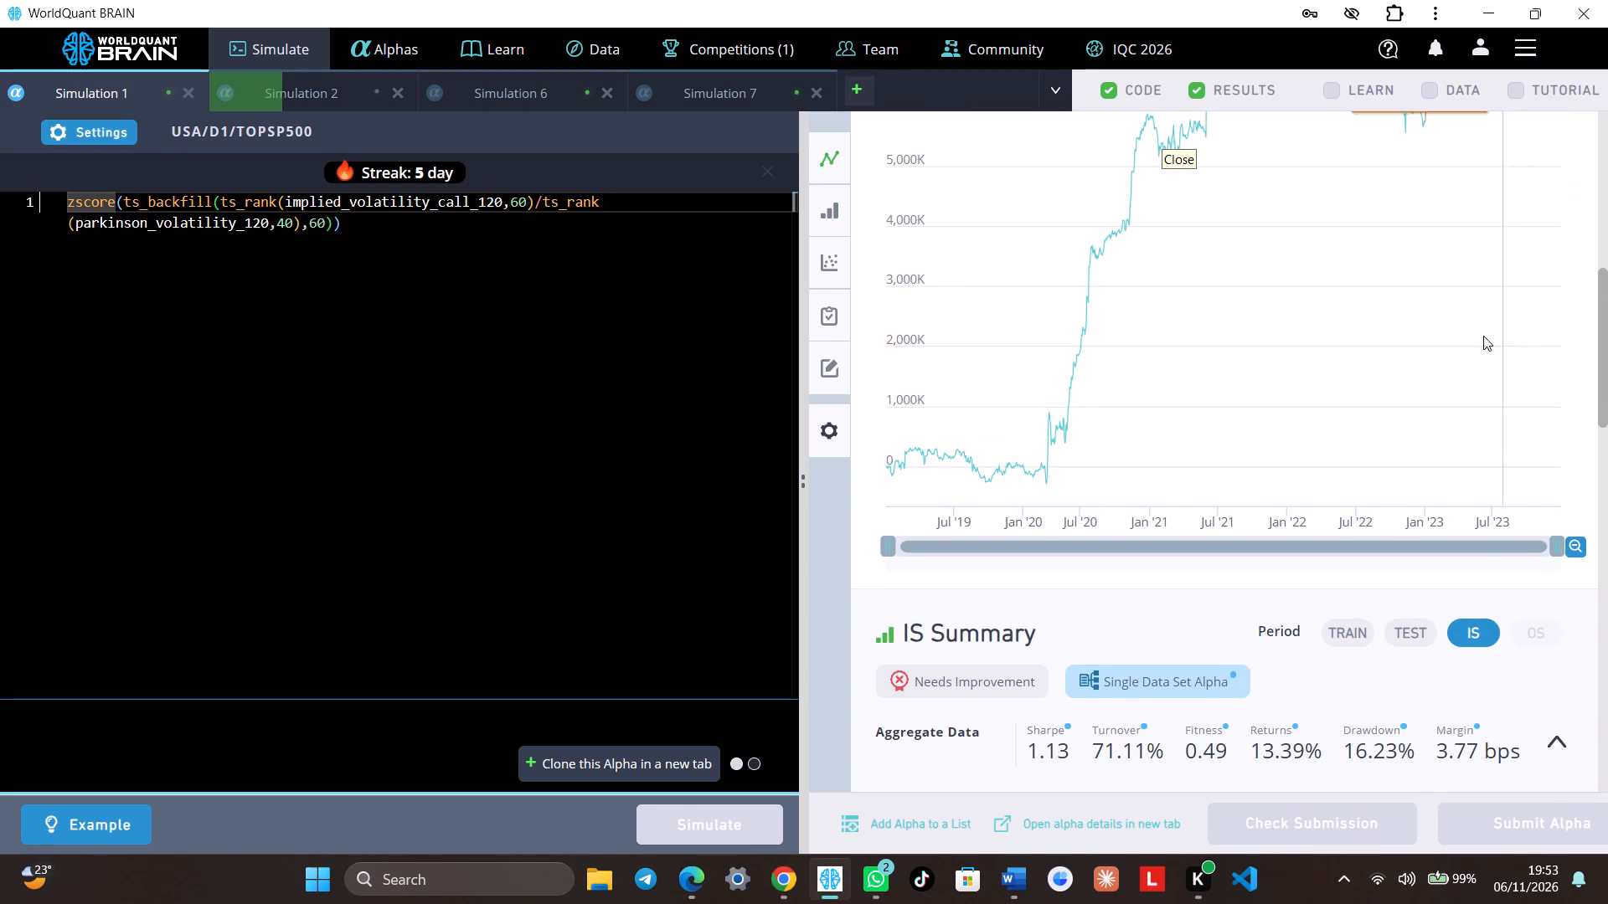
pyautogui.click(126, 131)
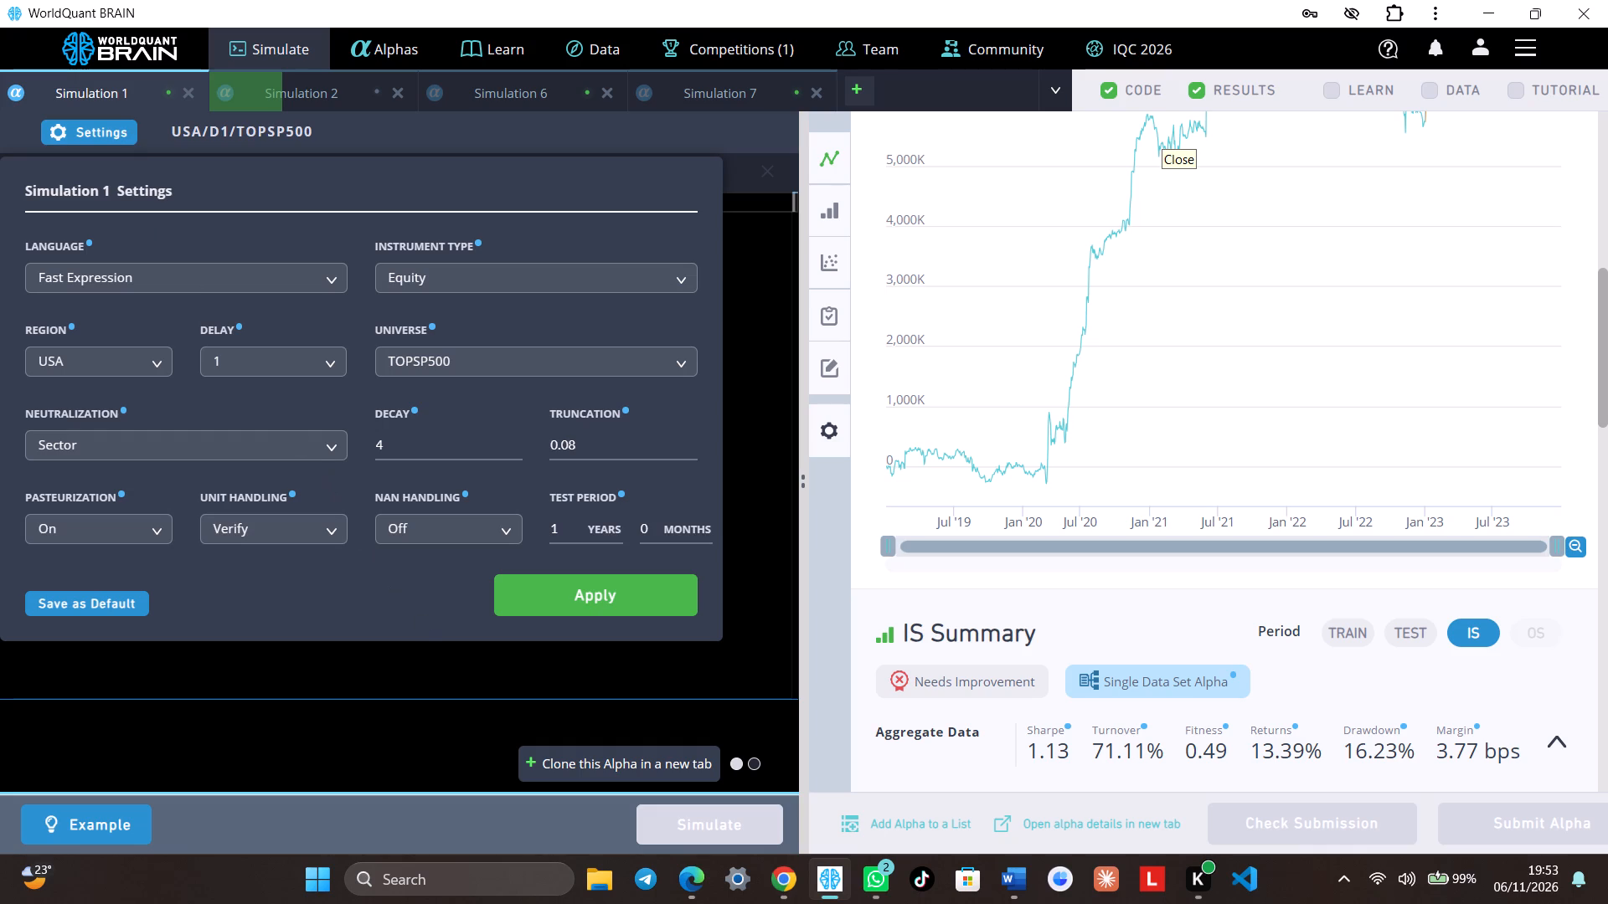
pyautogui.click(443, 700)
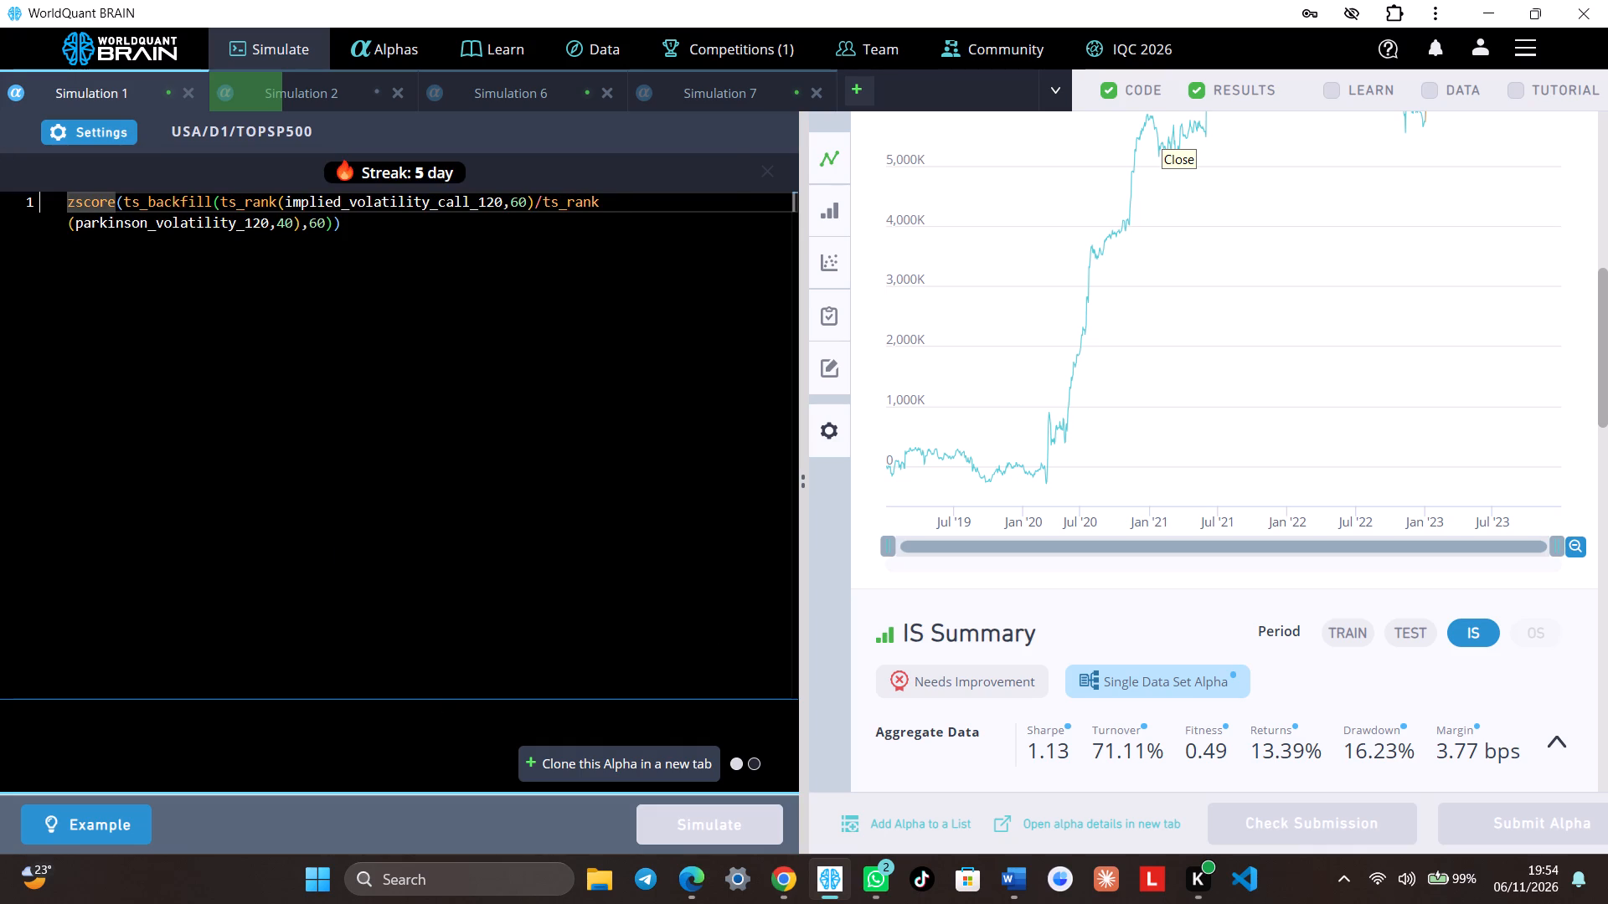
# Replace the ts_rank operator on implied_volatility_call_120 with ts_delay in Simulation 1's expression.
pyautogui.click(276, 207)
pyautogui.press('BackSpace')
pyautogui.press('BackSpace')
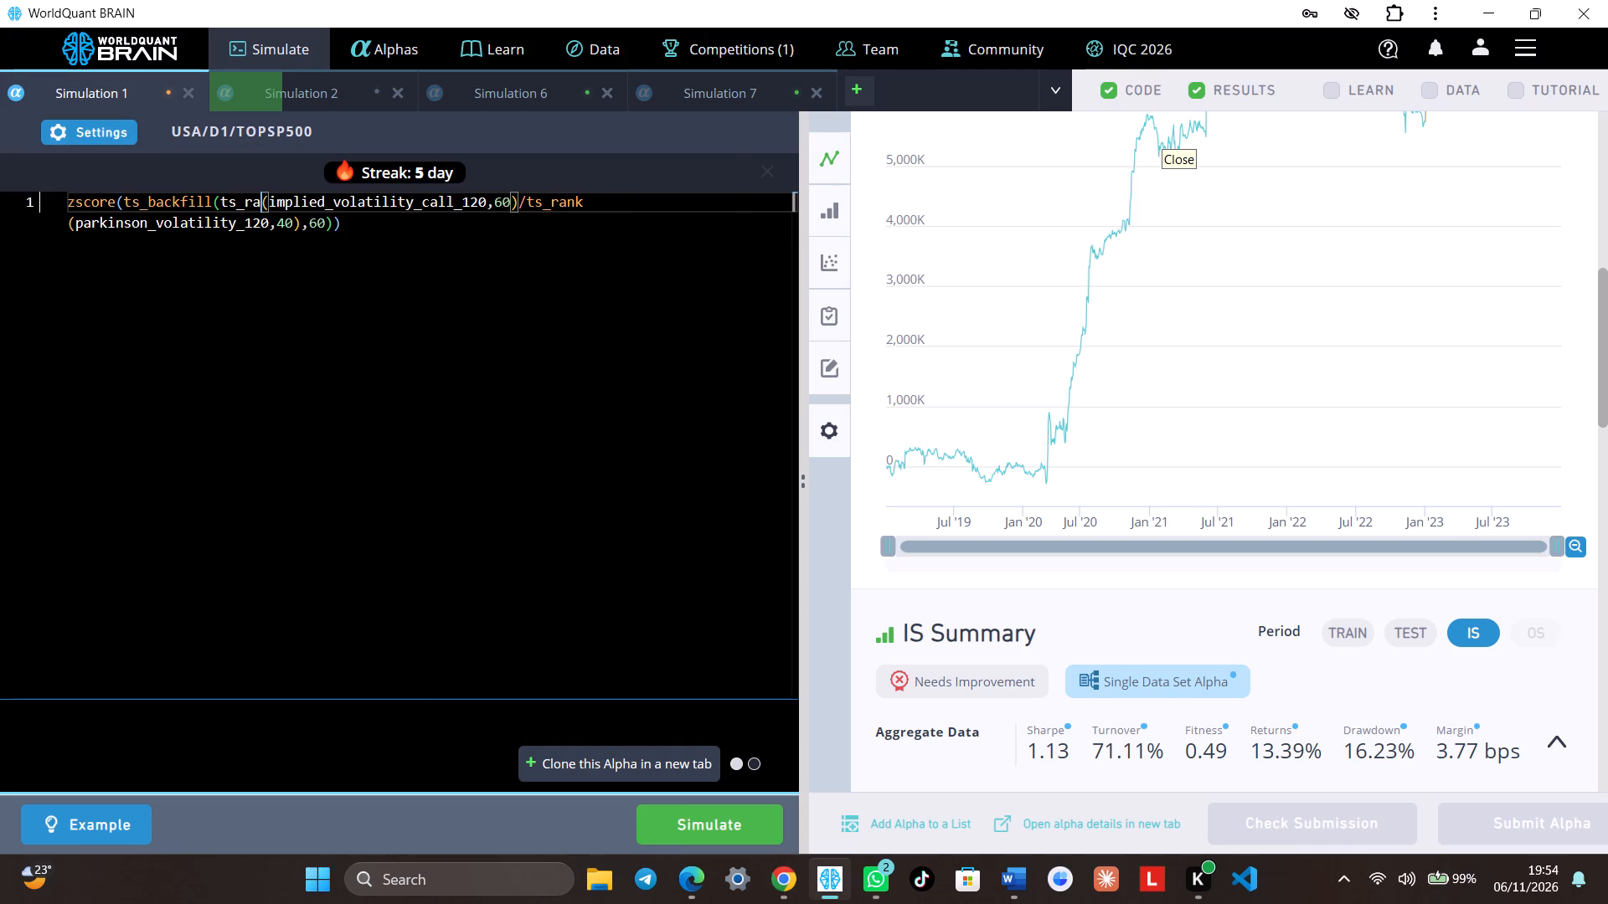
pyautogui.press('BackSpace')
pyautogui.press('BackSpace')
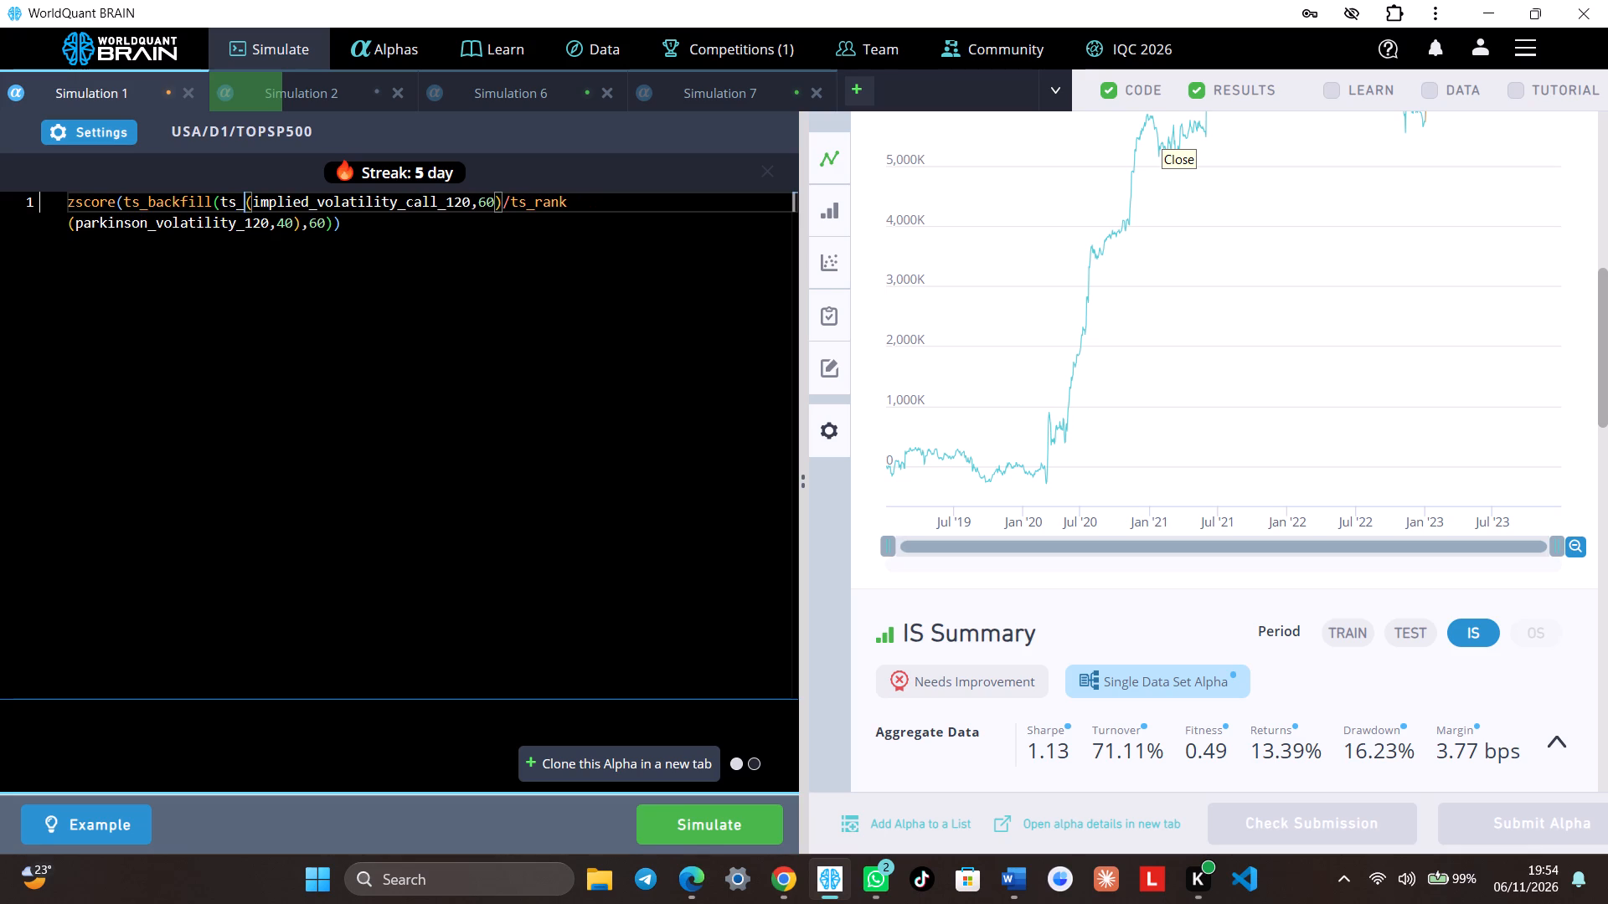
pyautogui.write('de')
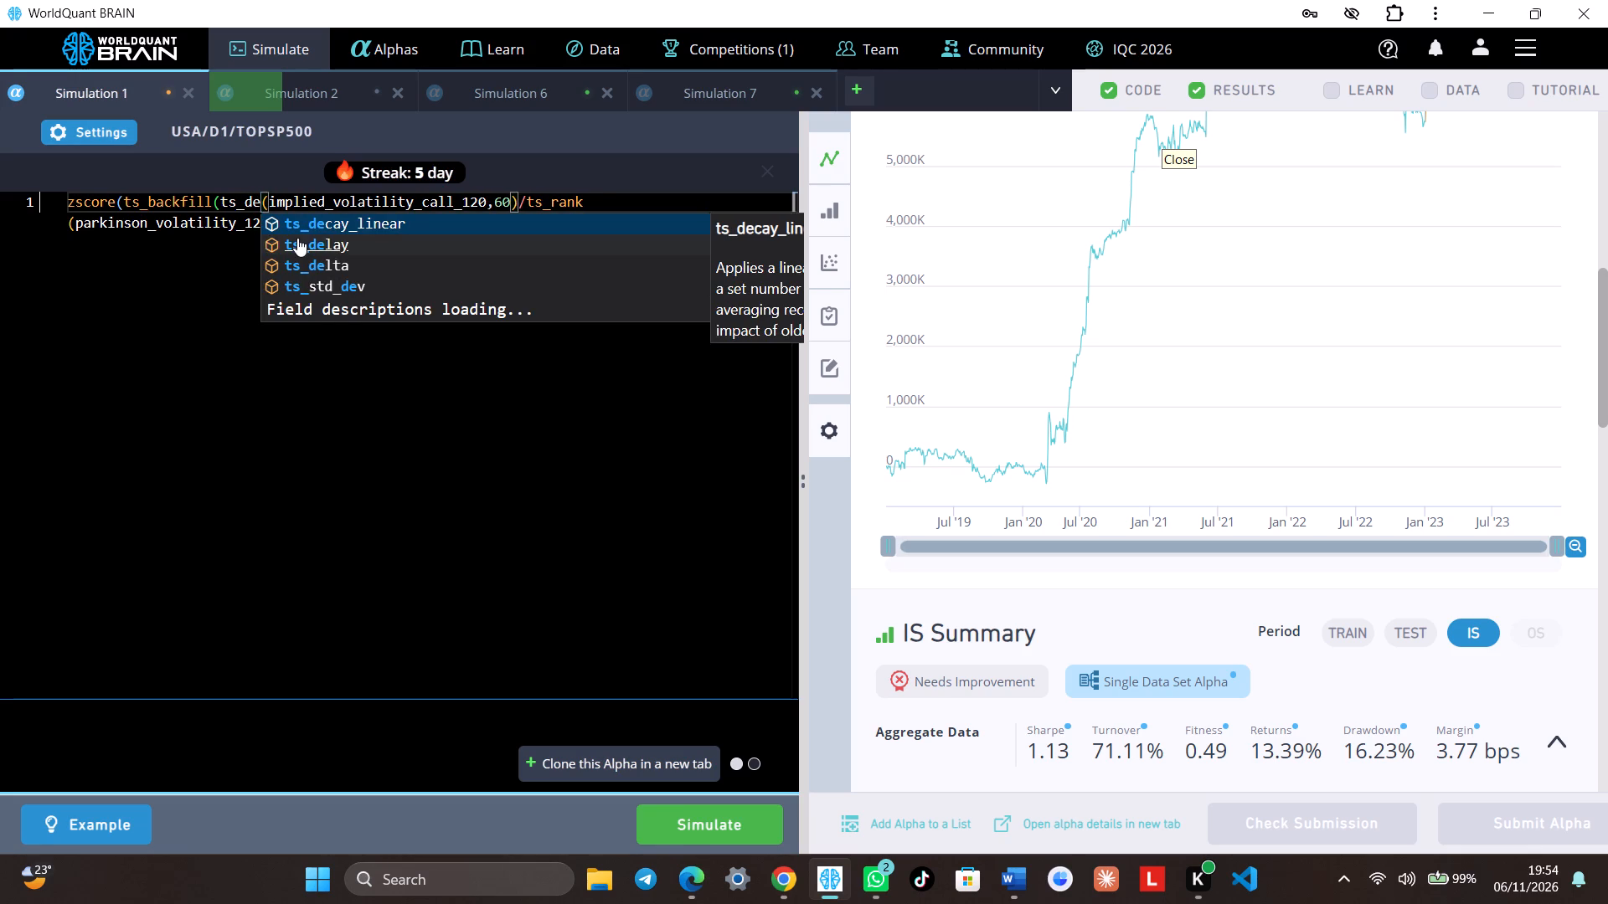
pyautogui.click(297, 238)
# Replace the ts_rank operator on parkinson_volatility_120 with ts_delay and run Simulation 1.
pyautogui.click(622, 209)
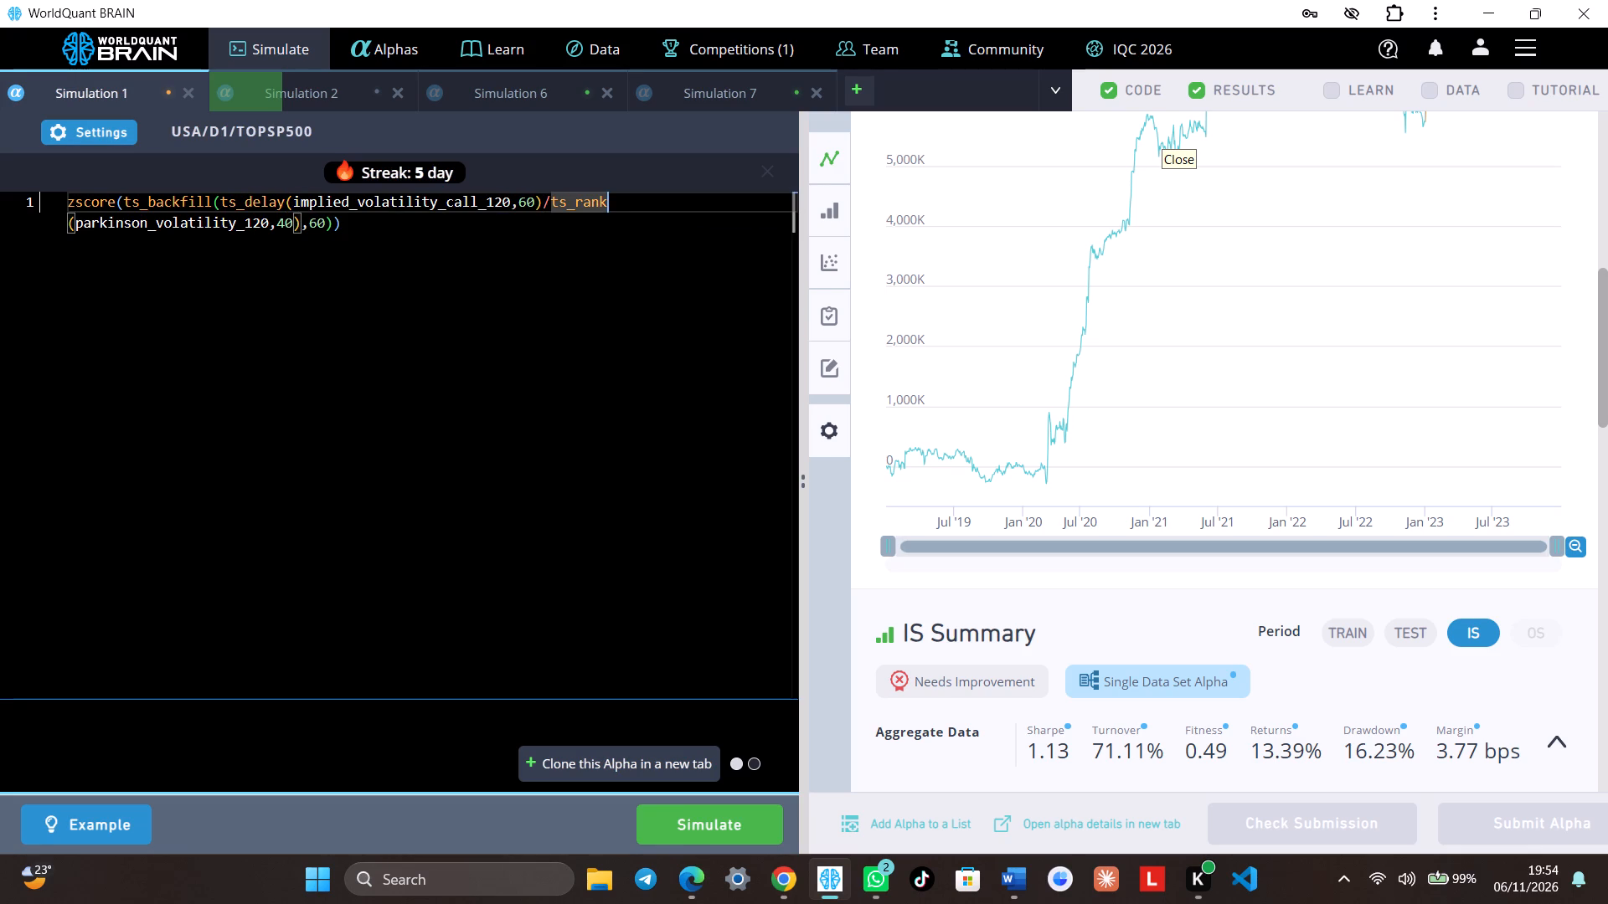
pyautogui.press('BackSpace')
pyautogui.press('BackSpace')
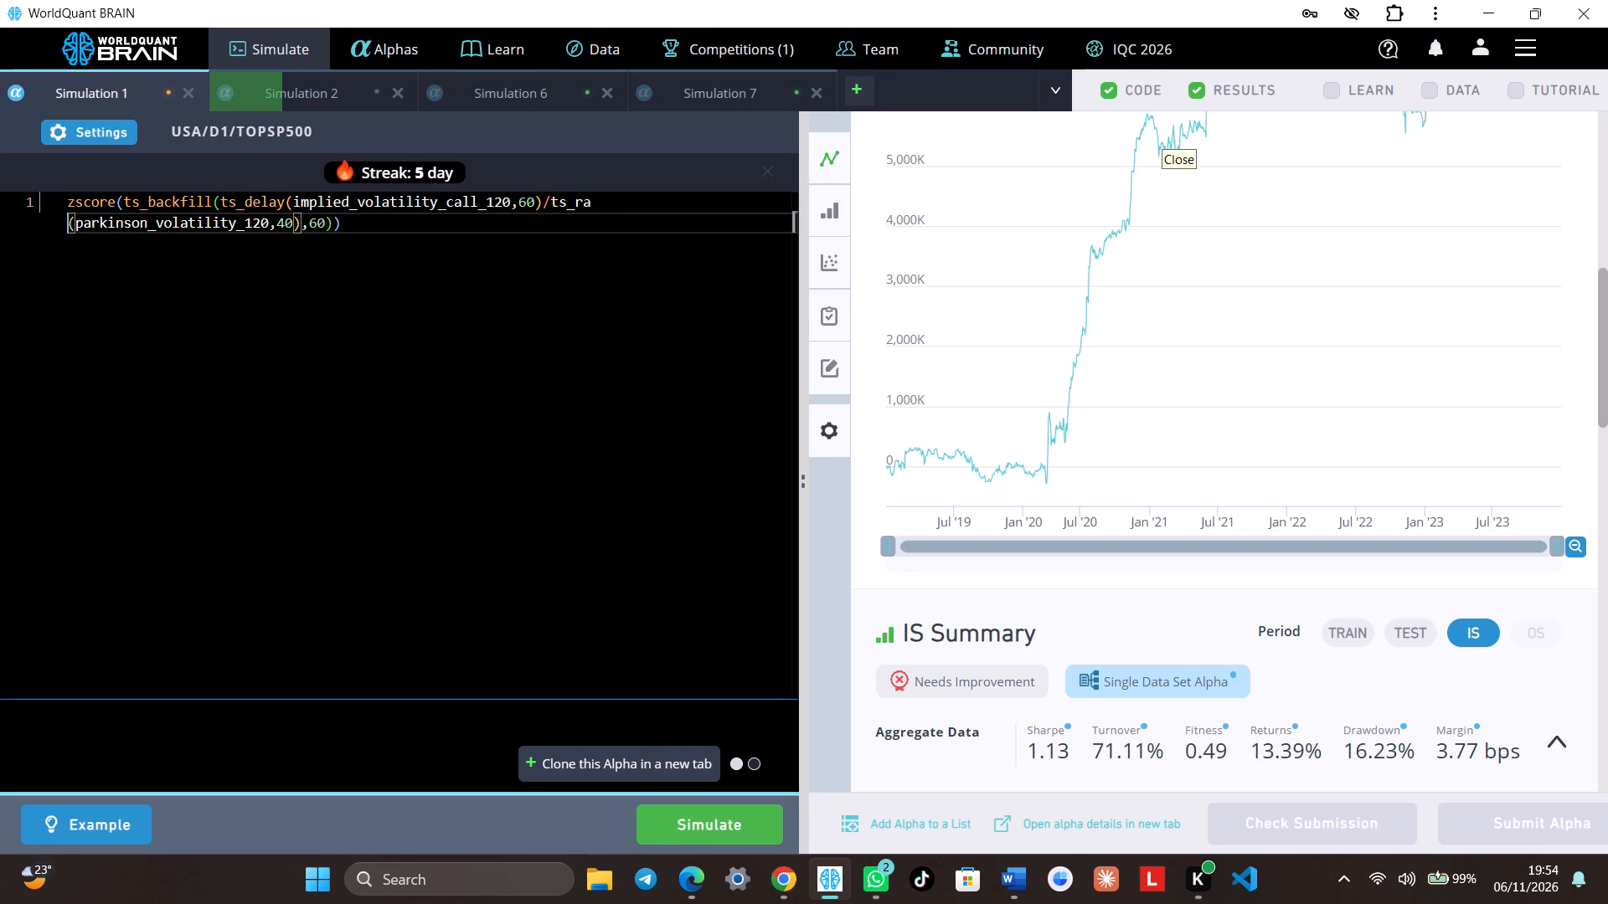
pyautogui.press('BackSpace')
pyautogui.press('BackSpace')
pyautogui.write('lay')
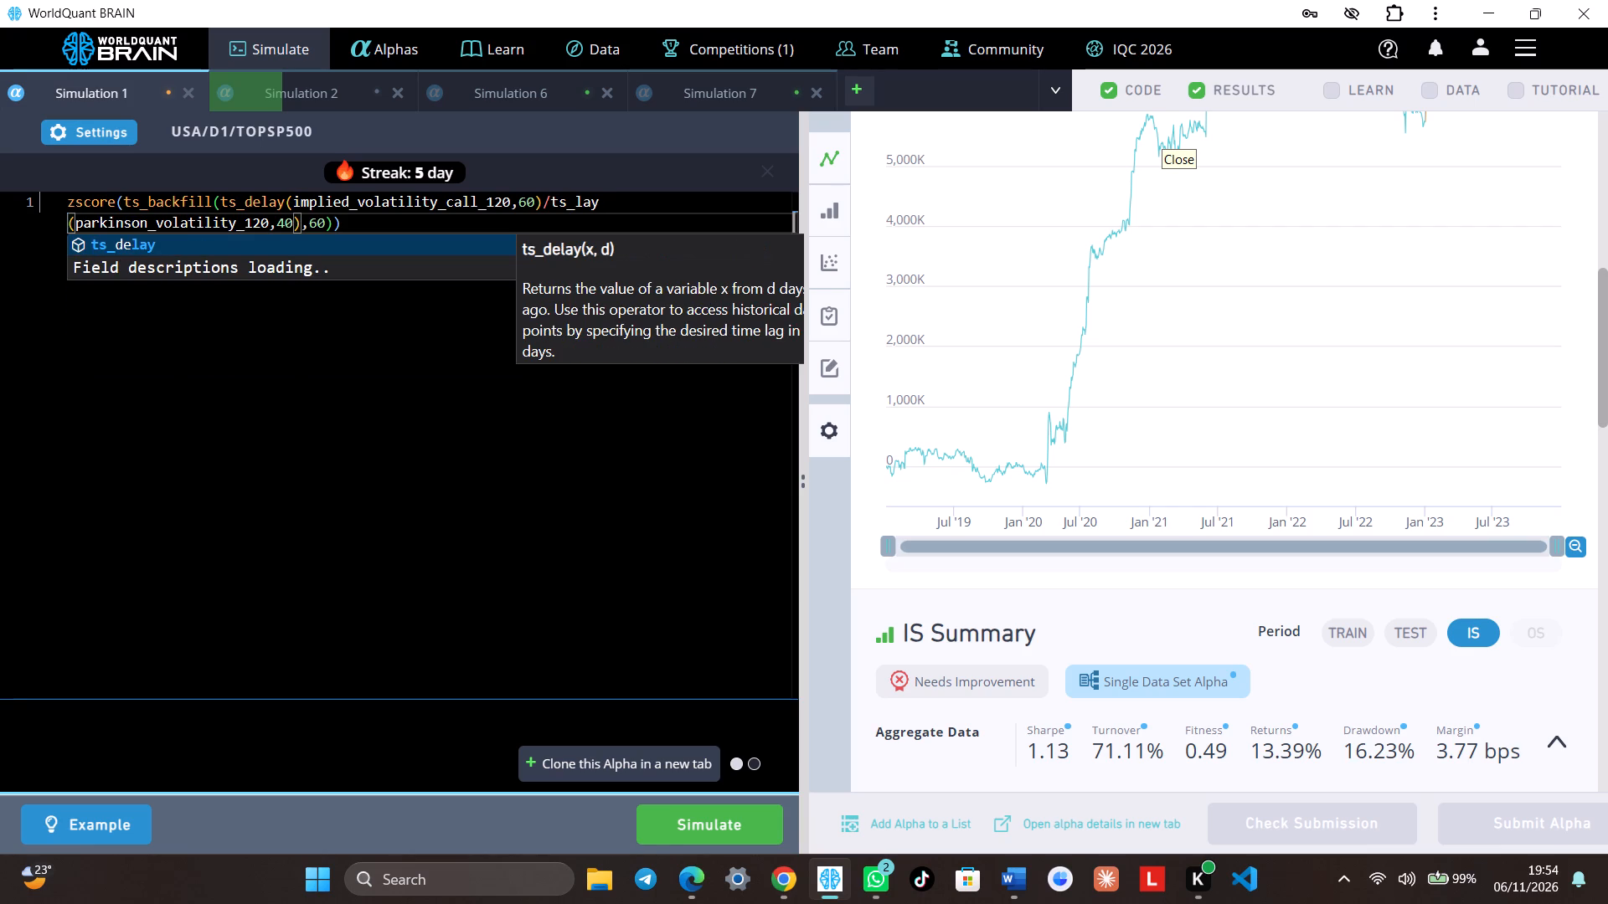
pyautogui.click(370, 243)
pyautogui.click(761, 813)
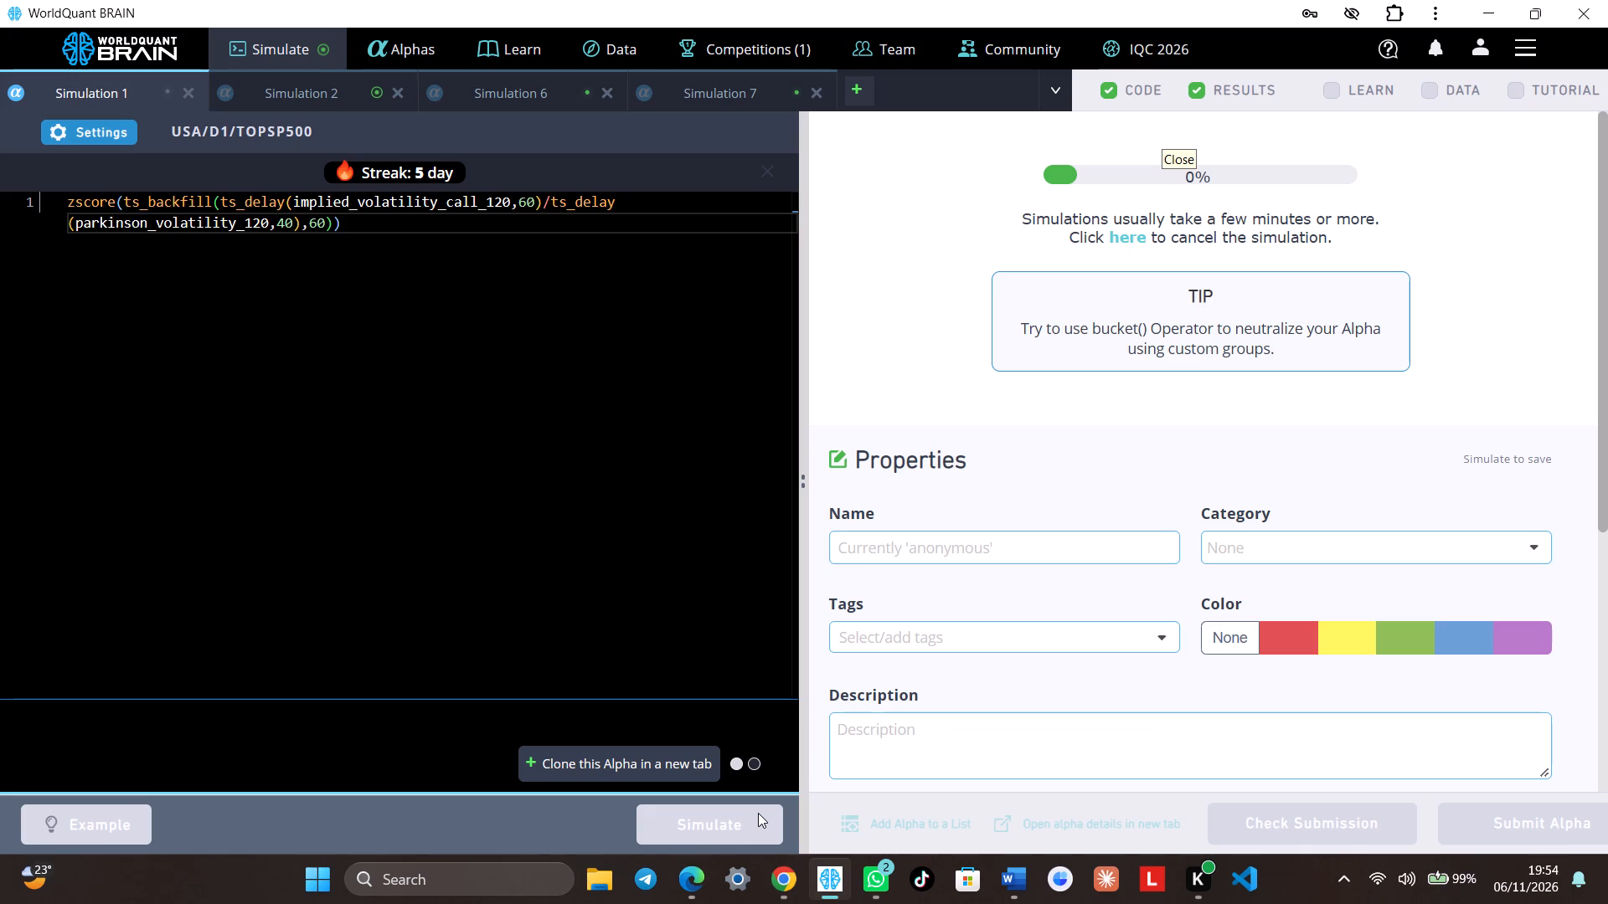
pyautogui.scroll(-1, 758, 813)
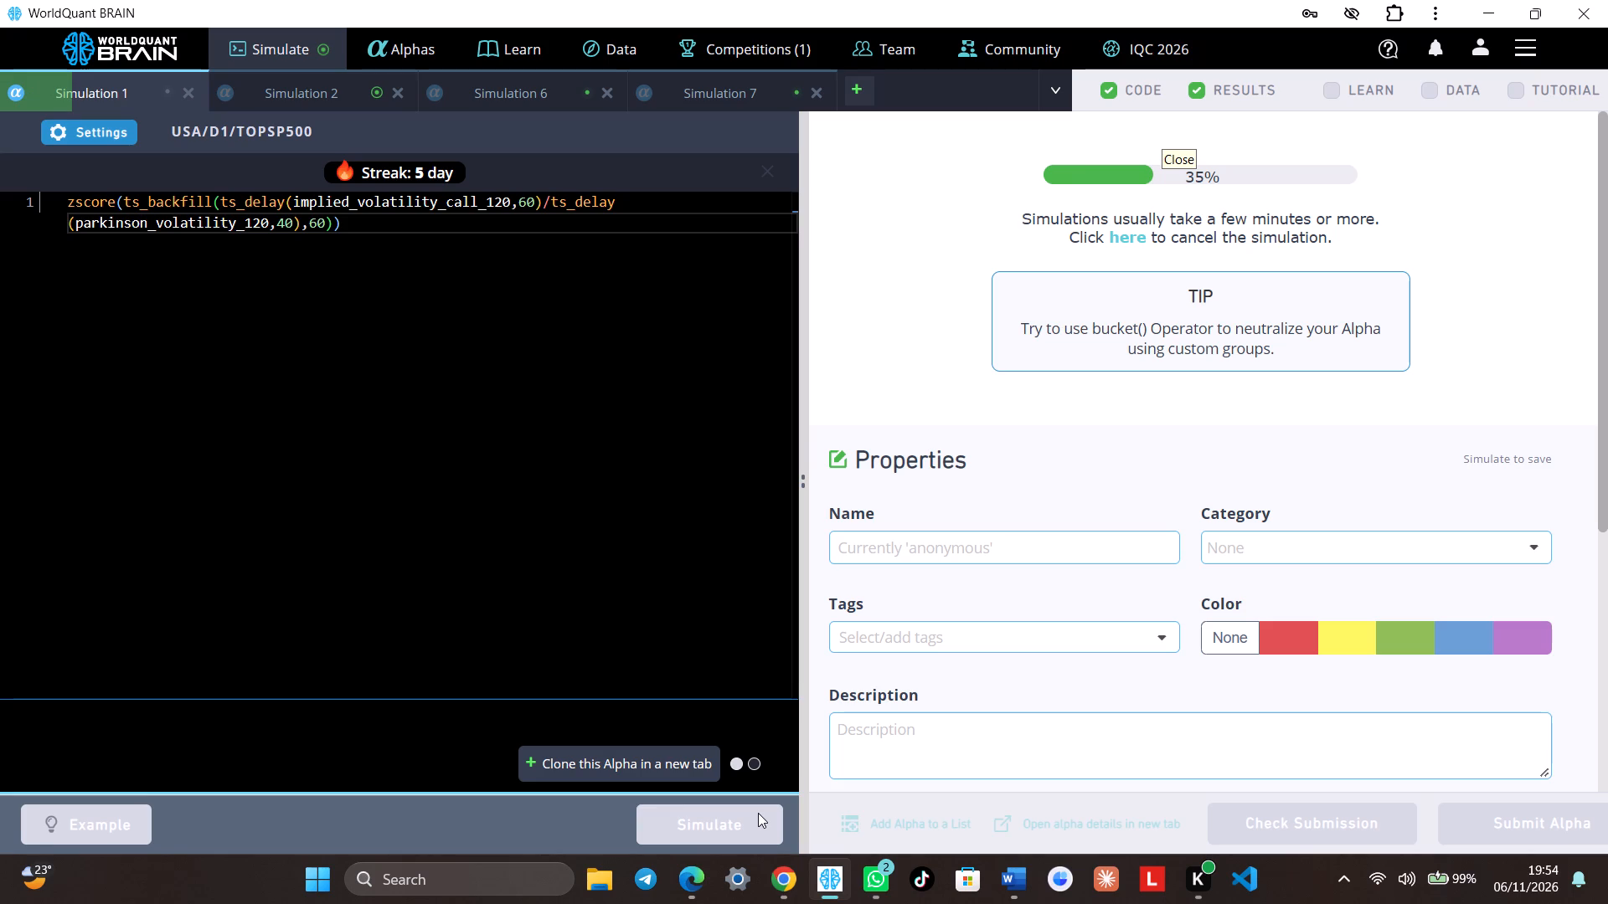
# Review Simulation 2's test-period results, IS-period summary and current simulation settings.
pyautogui.scroll(-3, 757, 819)
pyautogui.click(240, 87)
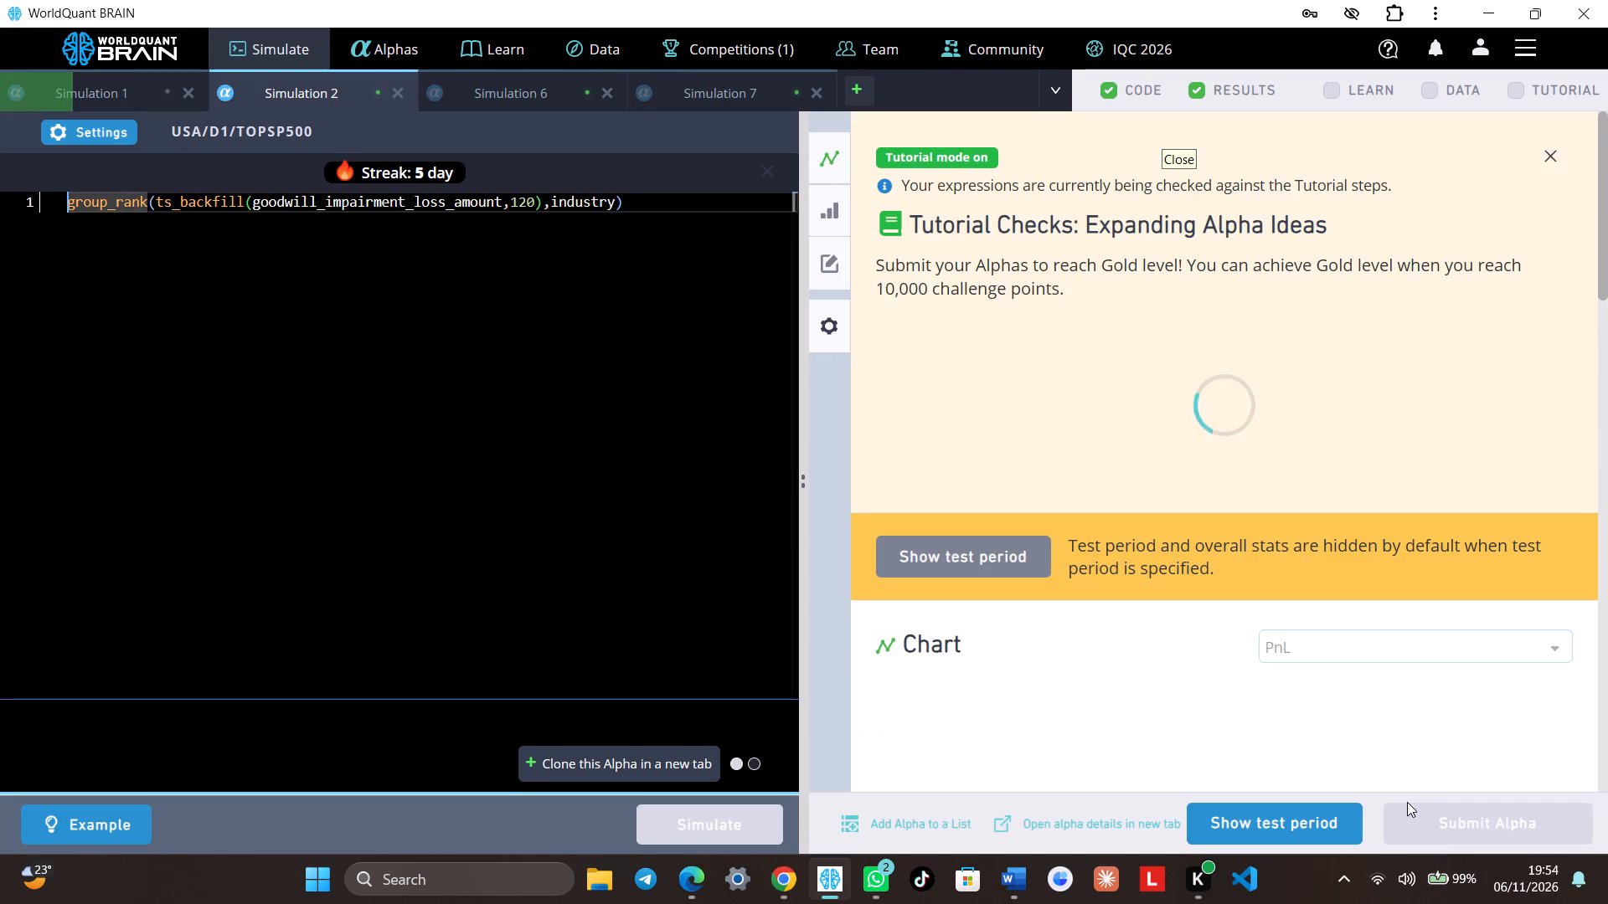
pyautogui.click(1326, 809)
pyautogui.scroll(-4, 1307, 689)
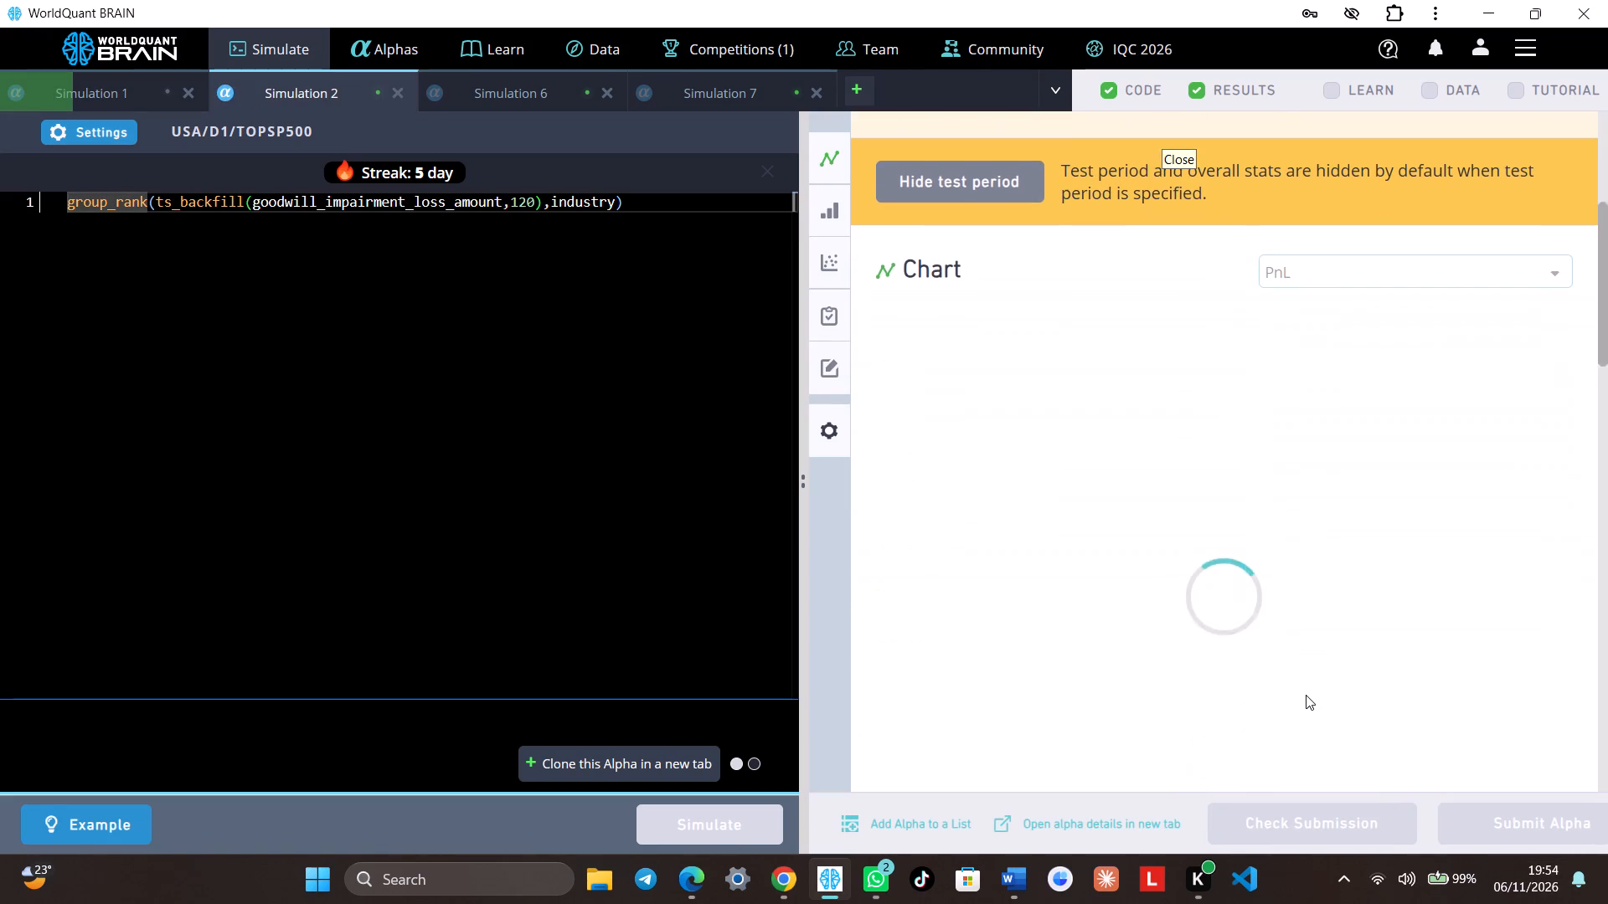
pyautogui.scroll(-3, 1299, 705)
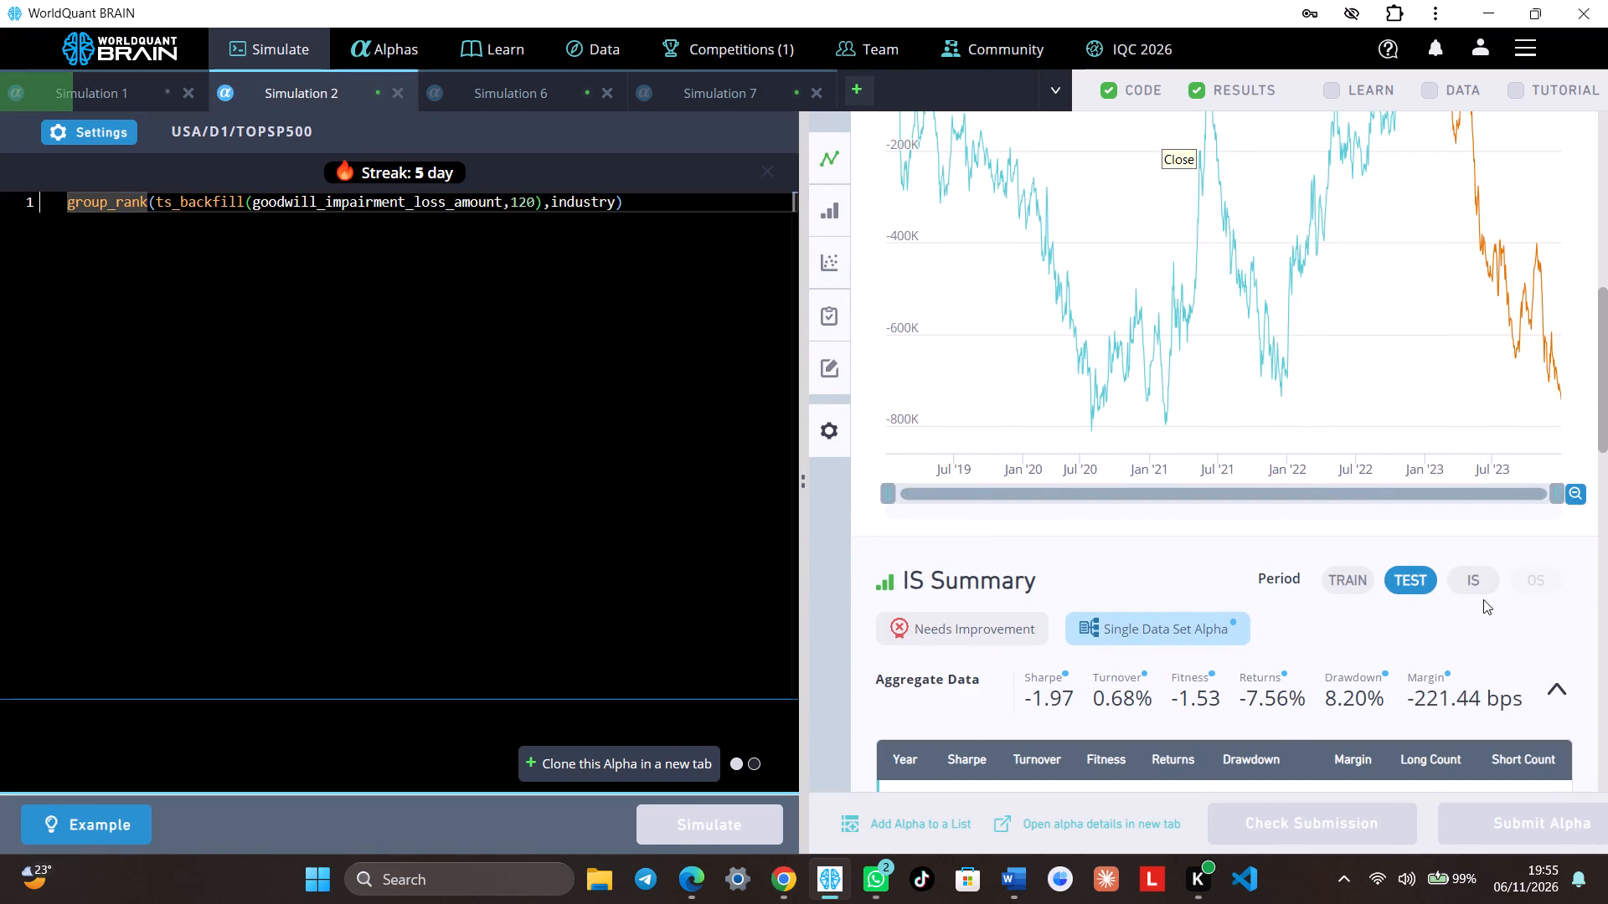
pyautogui.click(1481, 585)
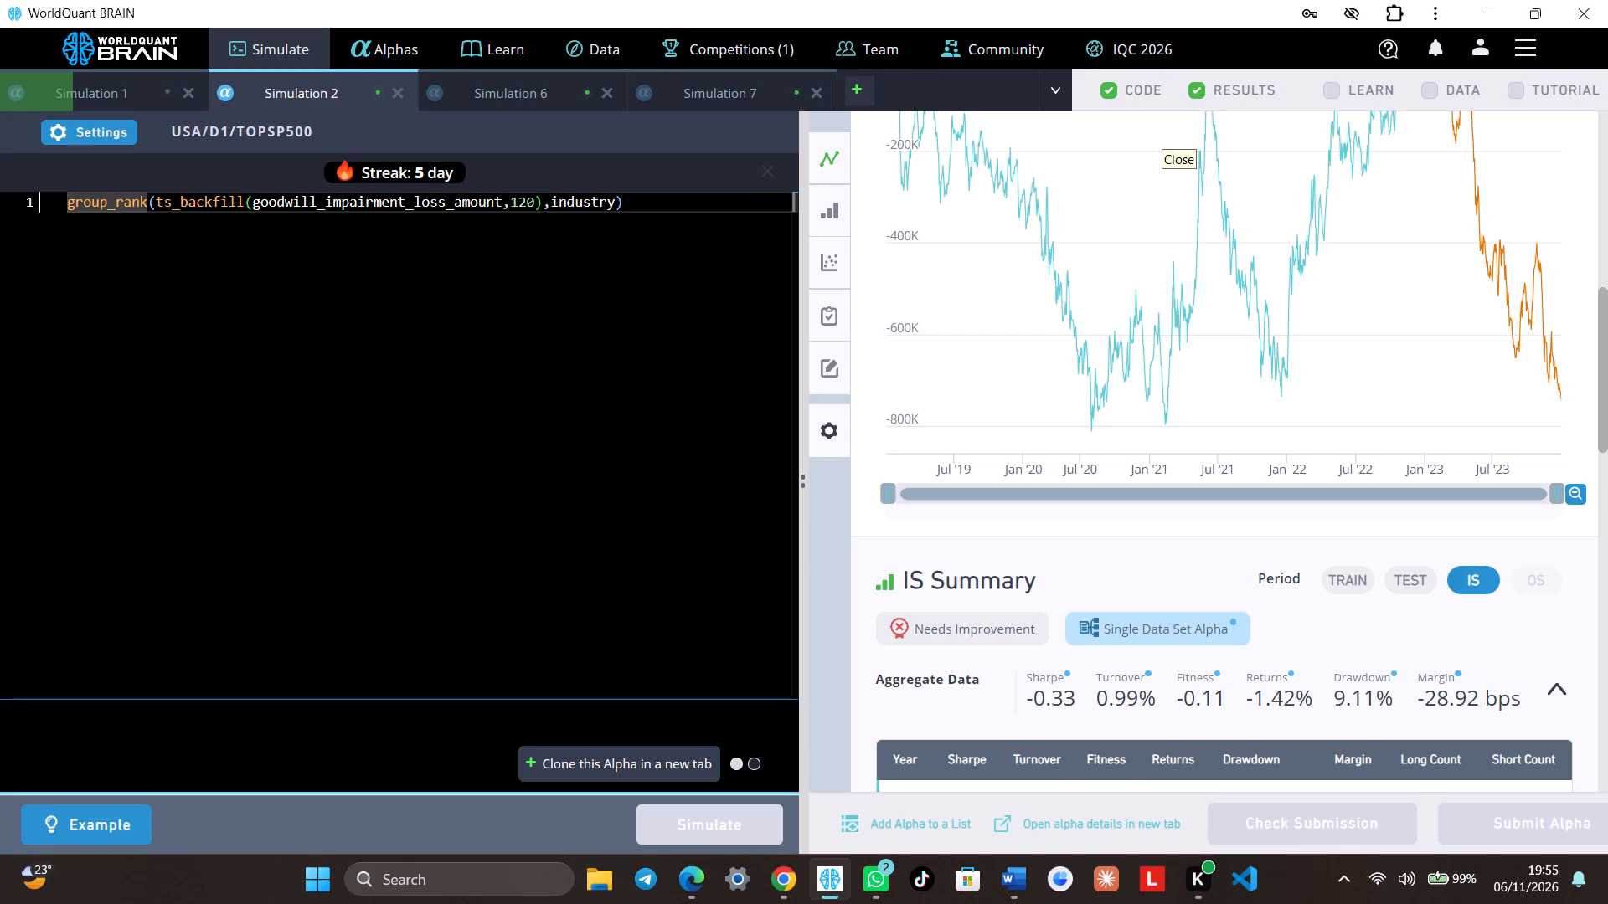
pyautogui.click(95, 124)
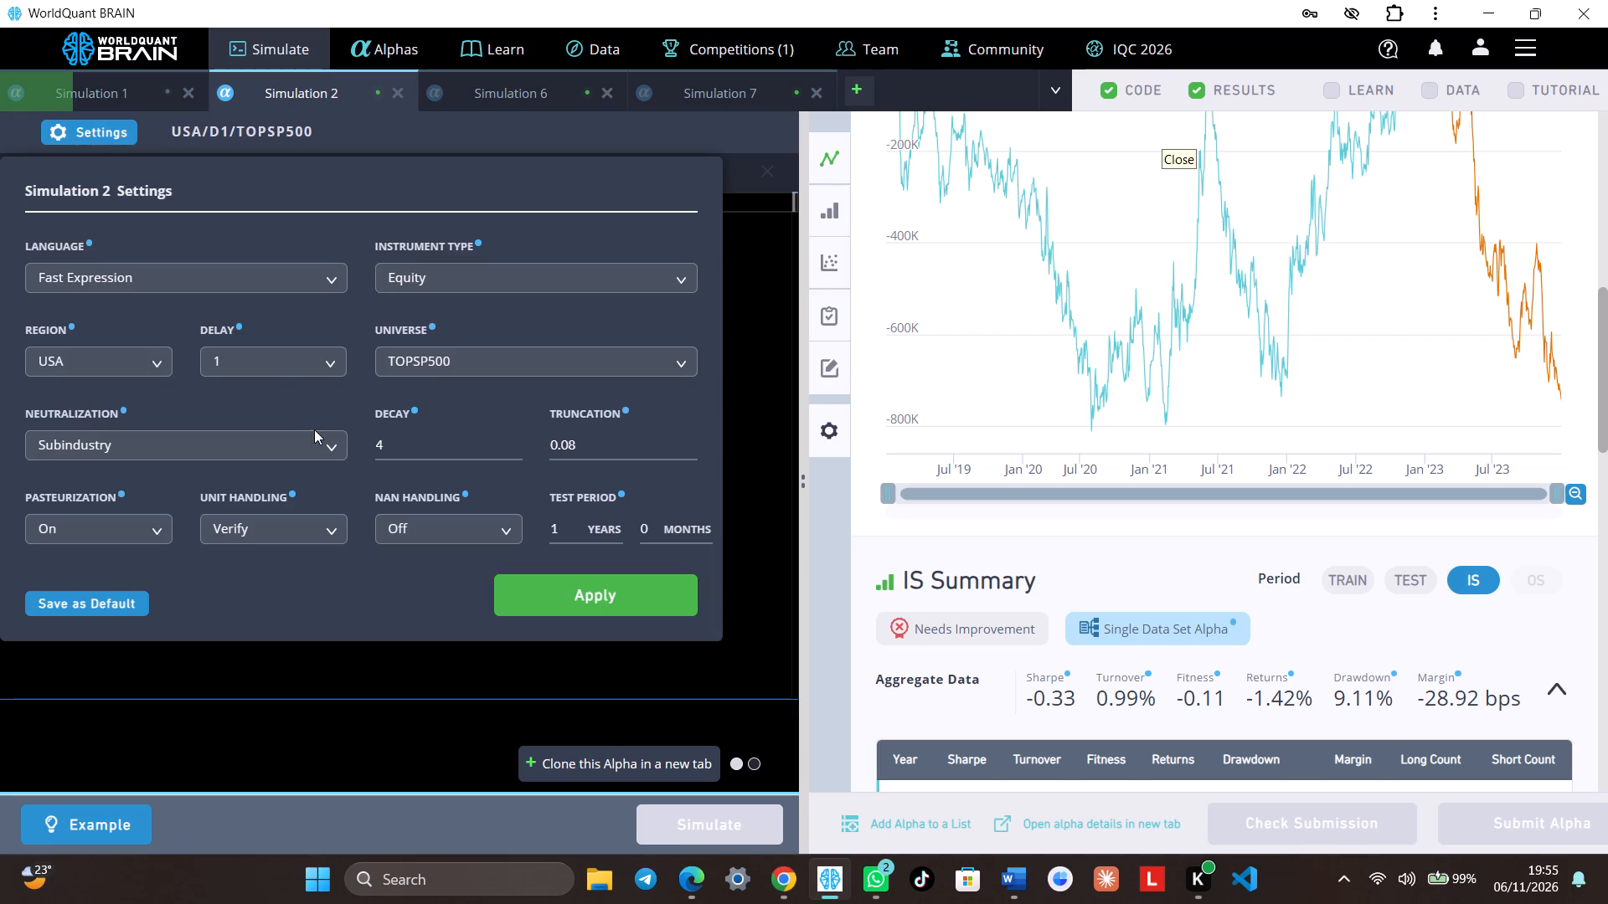
pyautogui.click(410, 665)
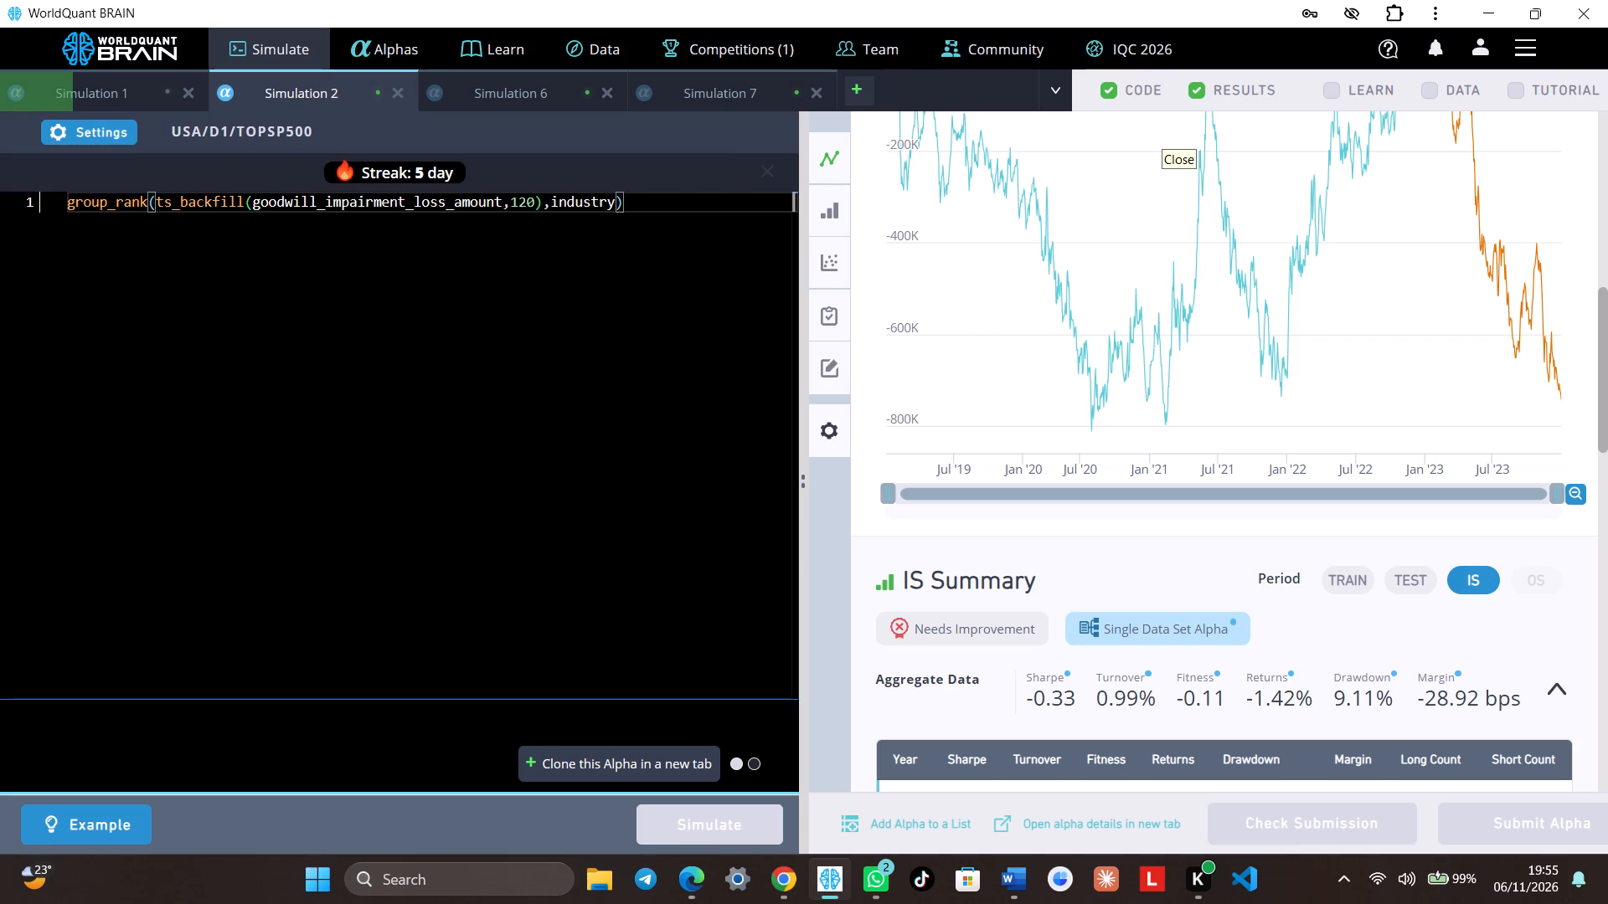
# Set the ts_backfill window in Simulation 2's expression to 40 and run the simulation.
pyautogui.click(525, 203)
pyautogui.press('BackSpace')
pyautogui.press('BackSpace')
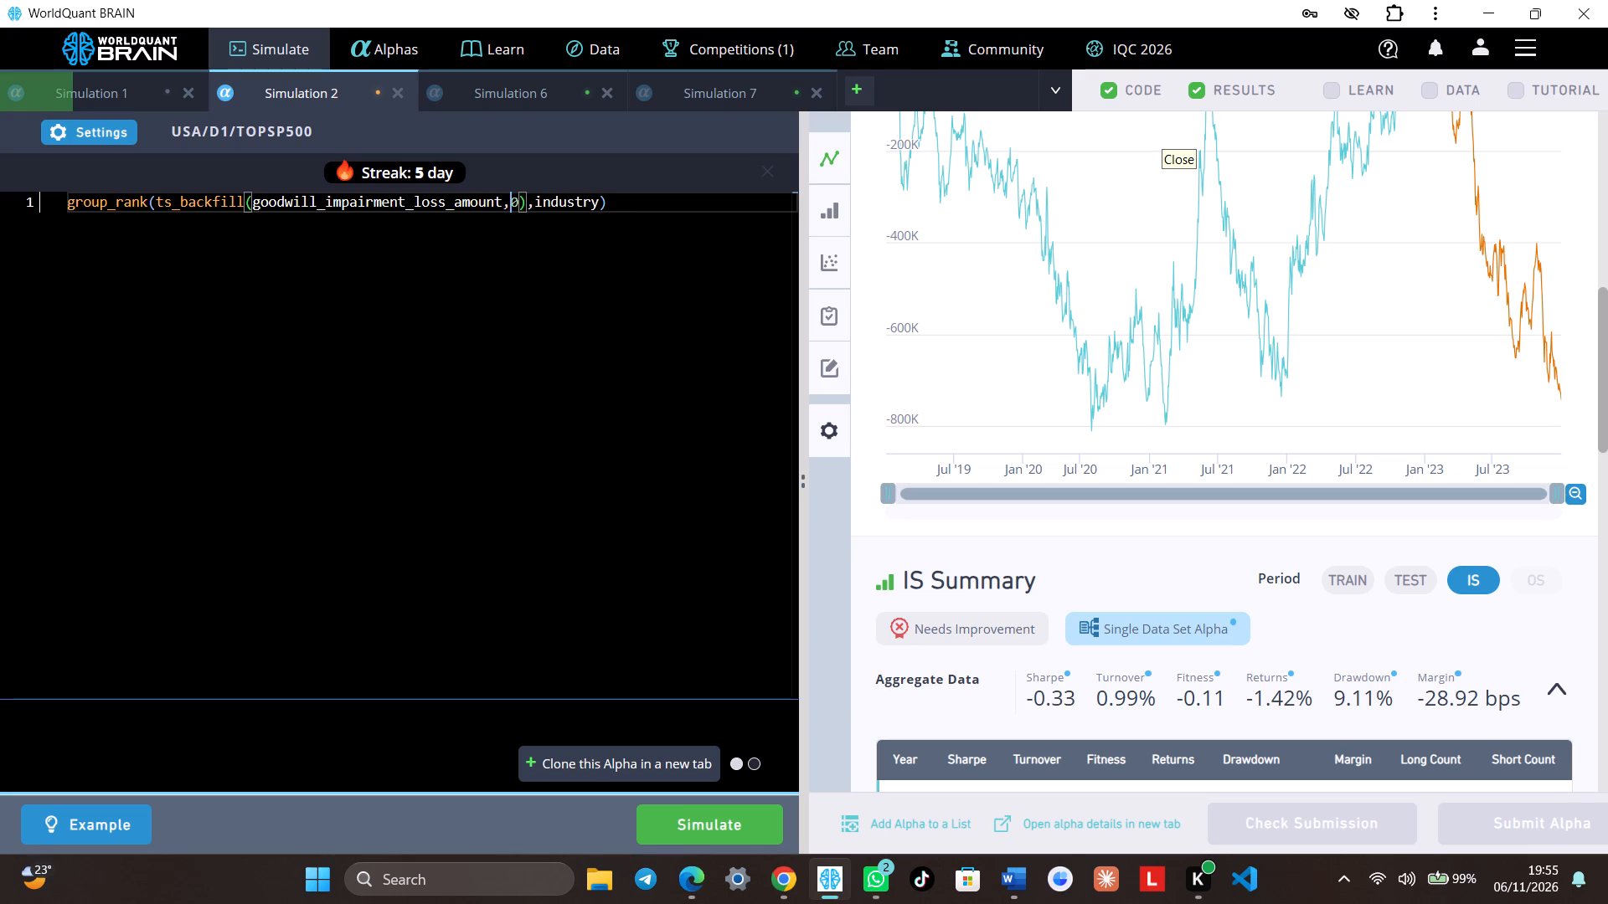
pyautogui.press('4')
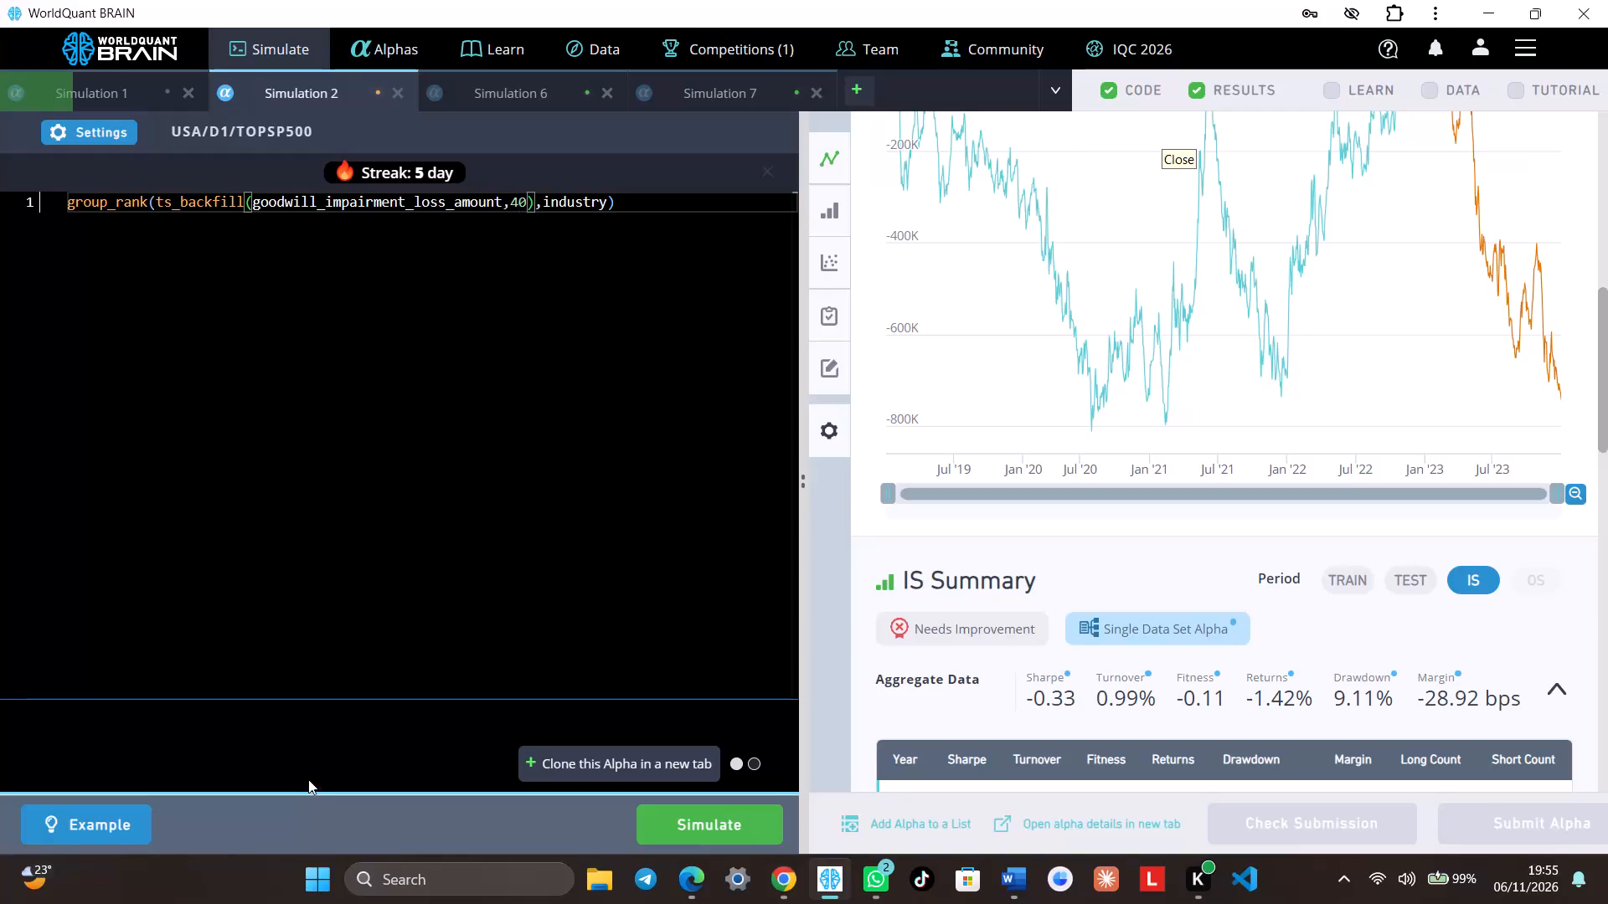
pyautogui.click(666, 822)
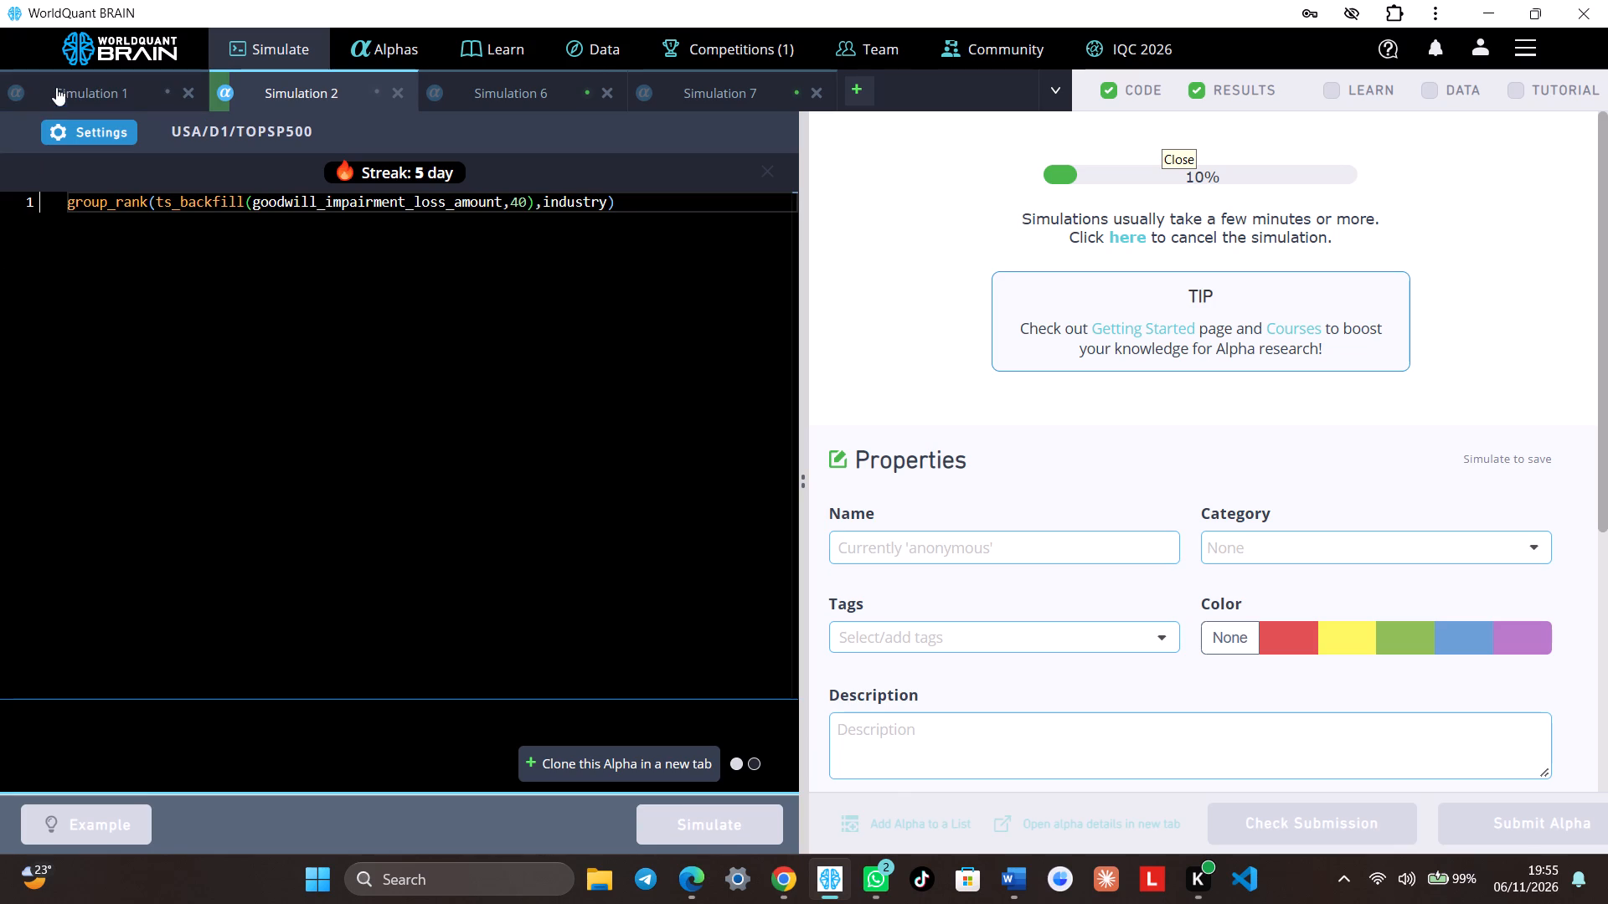
# Review Simulation 1's test-period chart and its IS-period summary.
pyautogui.click(113, 107)
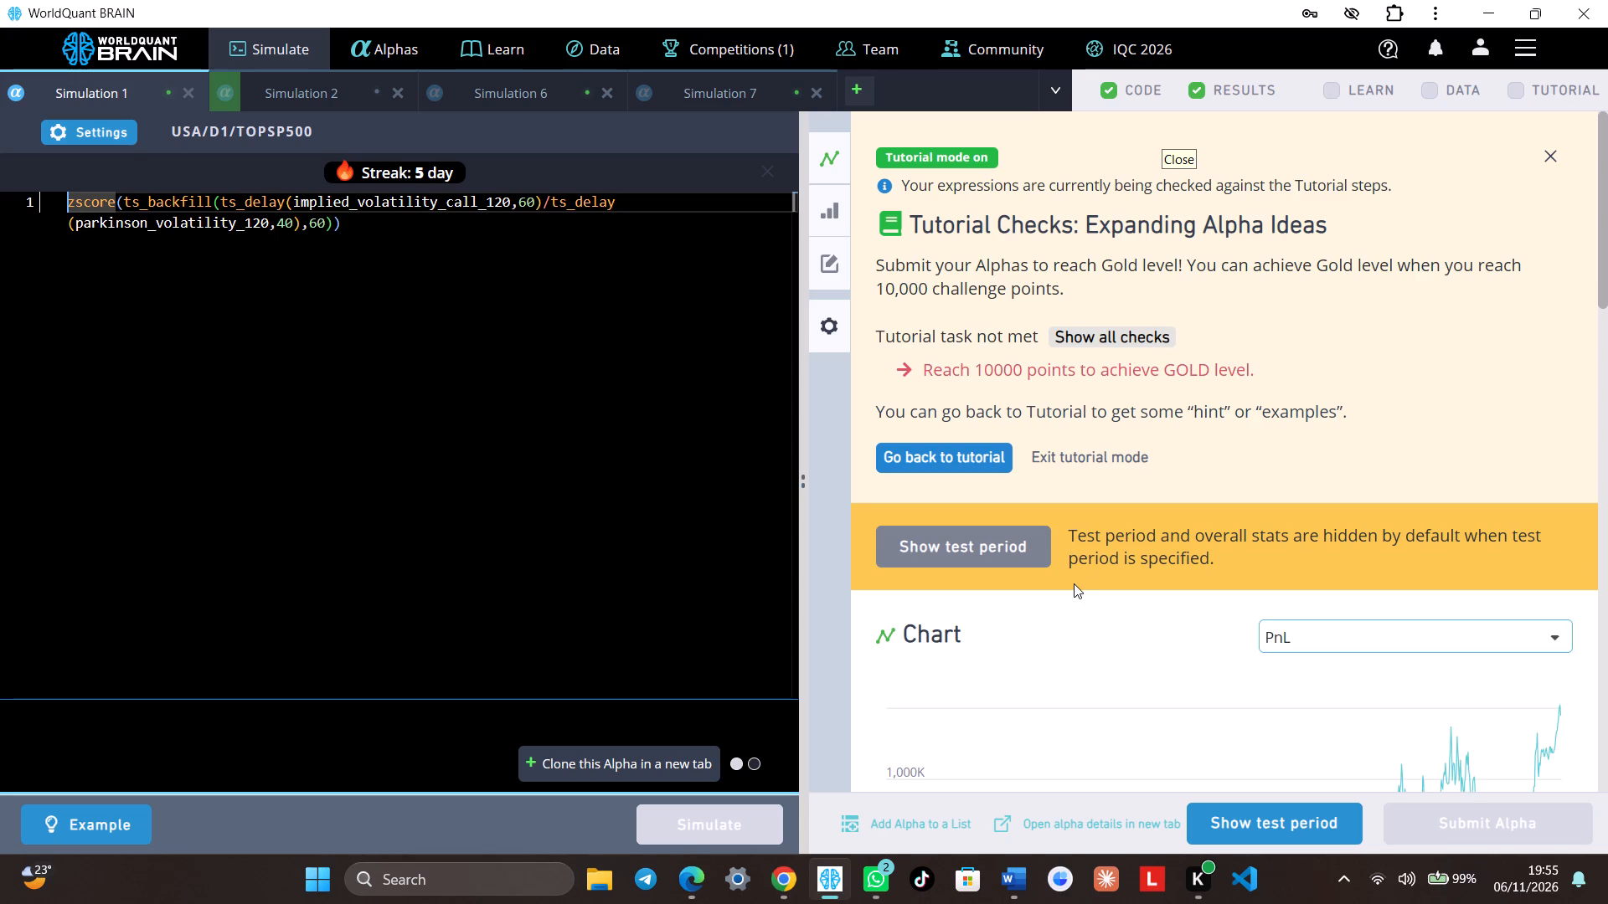
pyautogui.scroll(-1, 1069, 583)
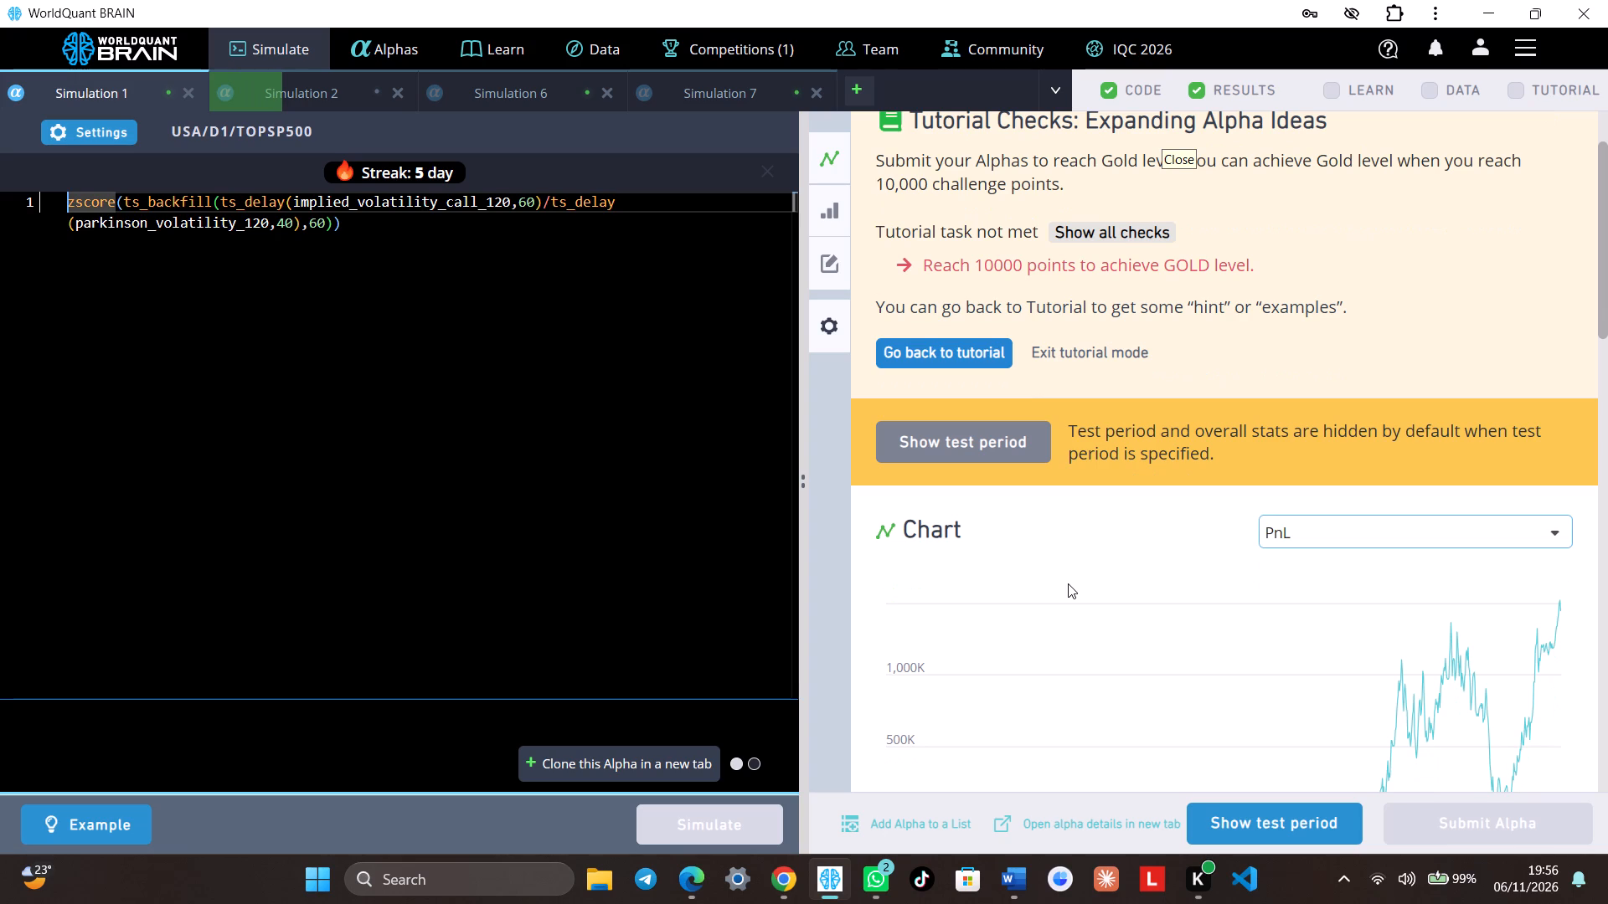
pyautogui.click(1260, 830)
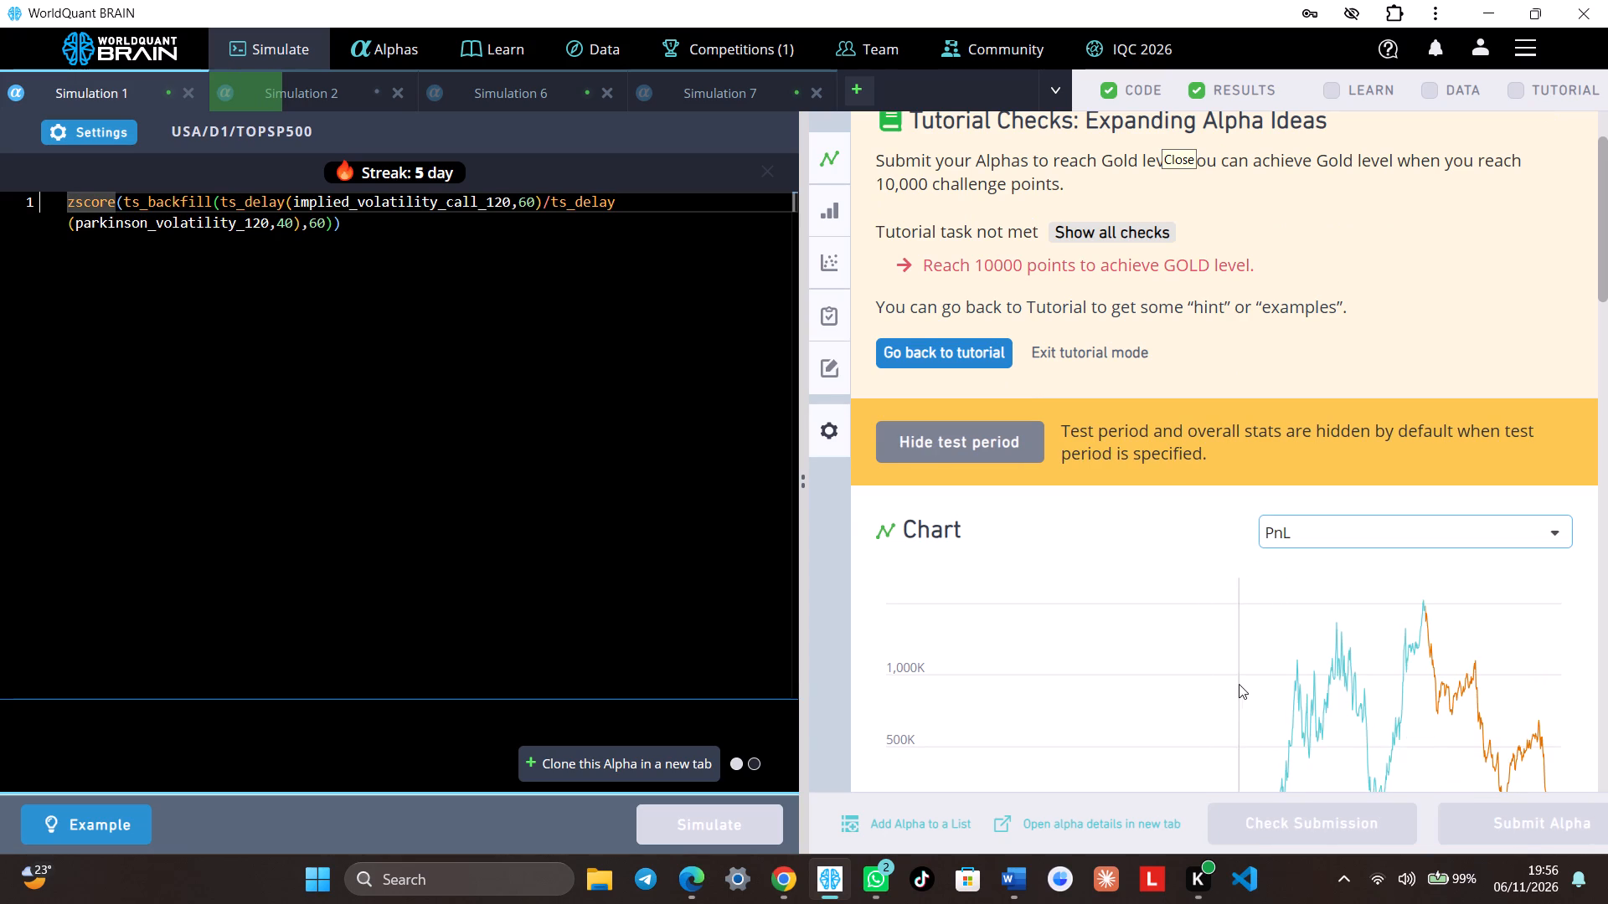
pyautogui.scroll(-3, 1243, 663)
pyautogui.scroll(-3, 1327, 630)
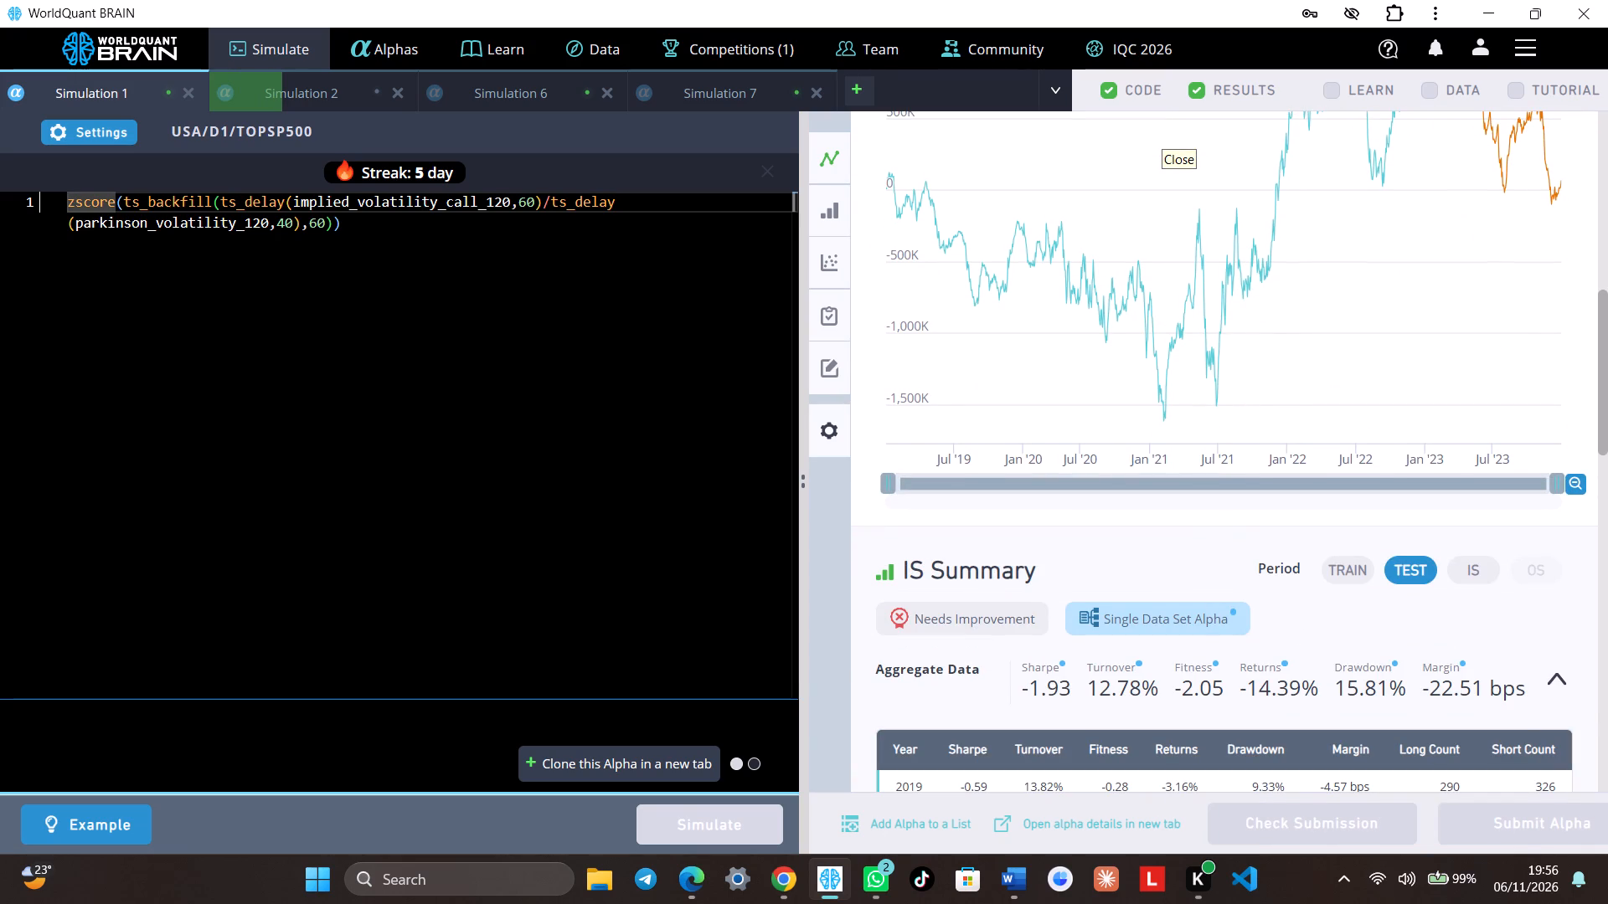
pyautogui.click(1473, 566)
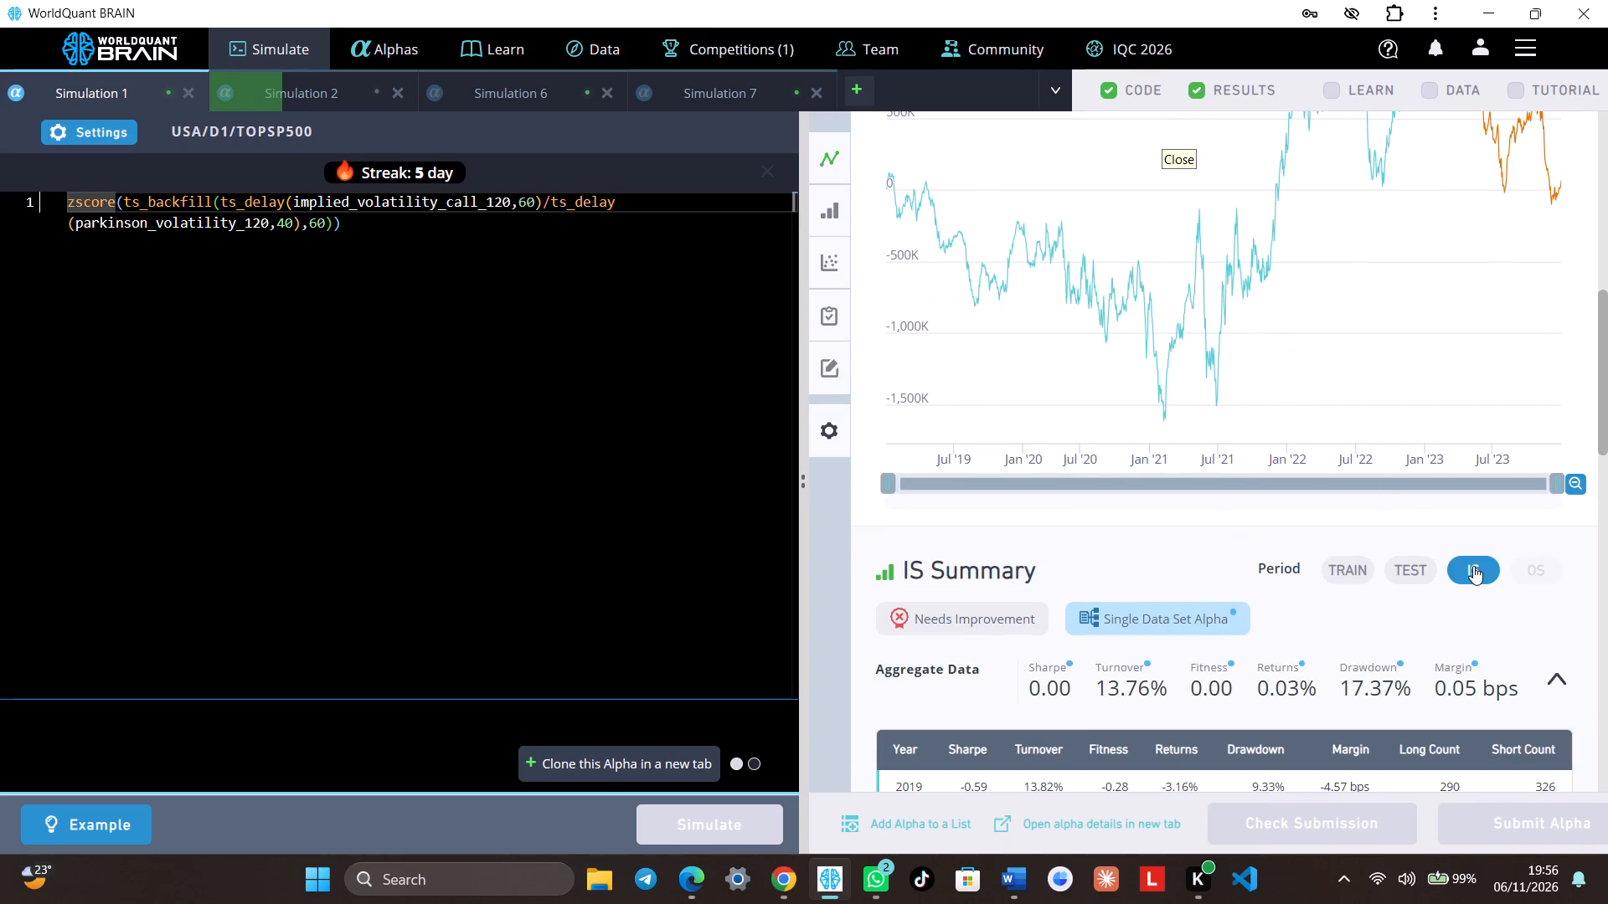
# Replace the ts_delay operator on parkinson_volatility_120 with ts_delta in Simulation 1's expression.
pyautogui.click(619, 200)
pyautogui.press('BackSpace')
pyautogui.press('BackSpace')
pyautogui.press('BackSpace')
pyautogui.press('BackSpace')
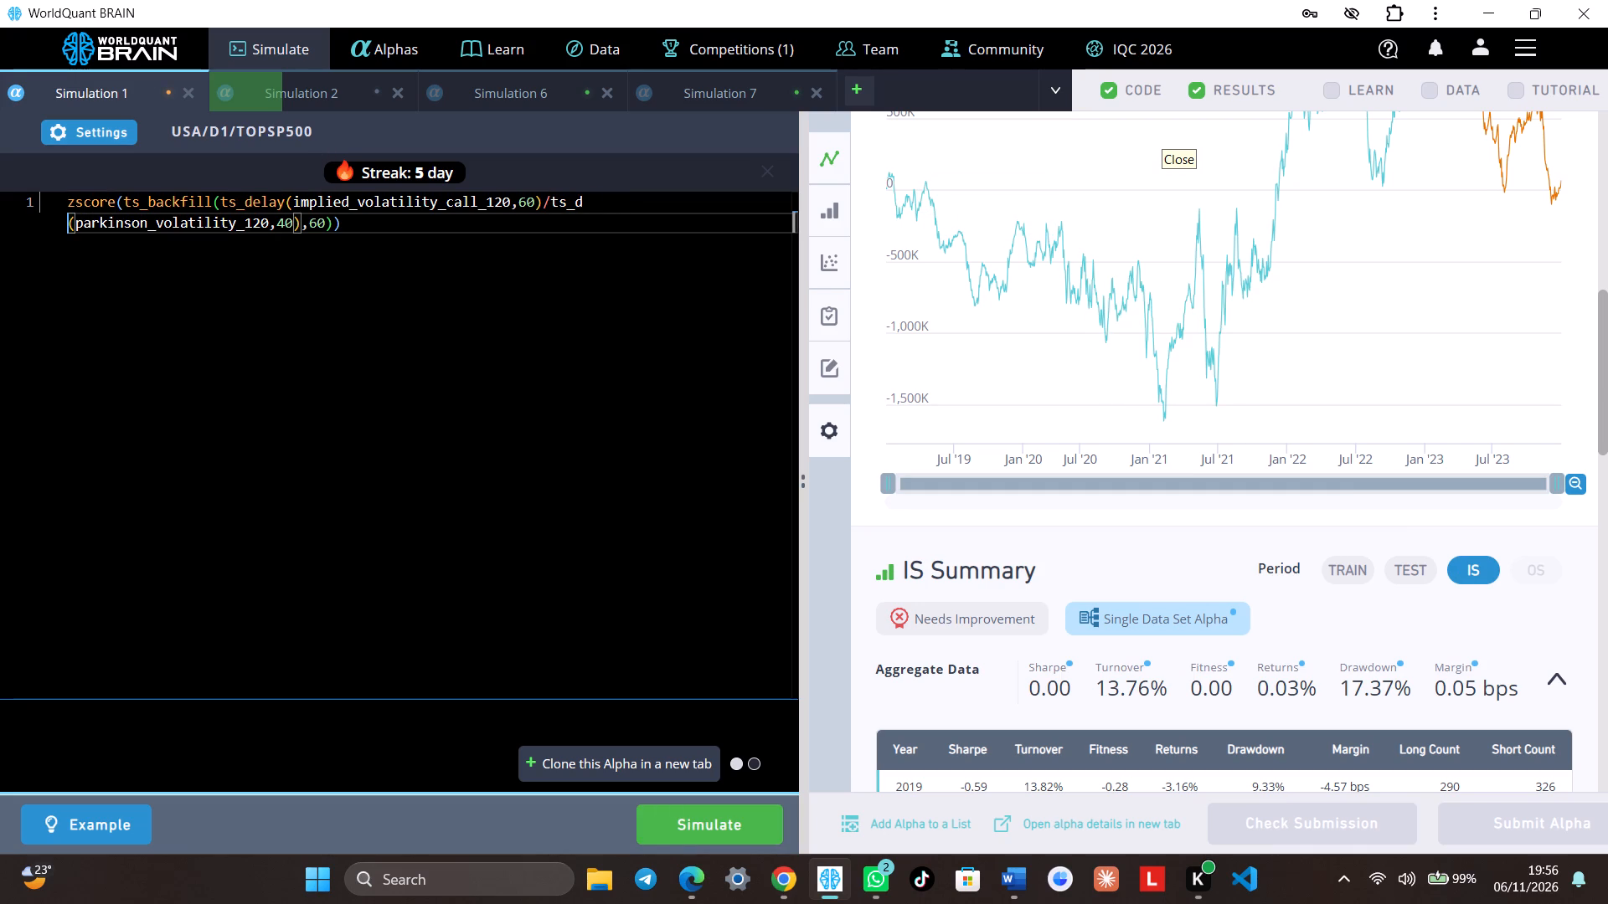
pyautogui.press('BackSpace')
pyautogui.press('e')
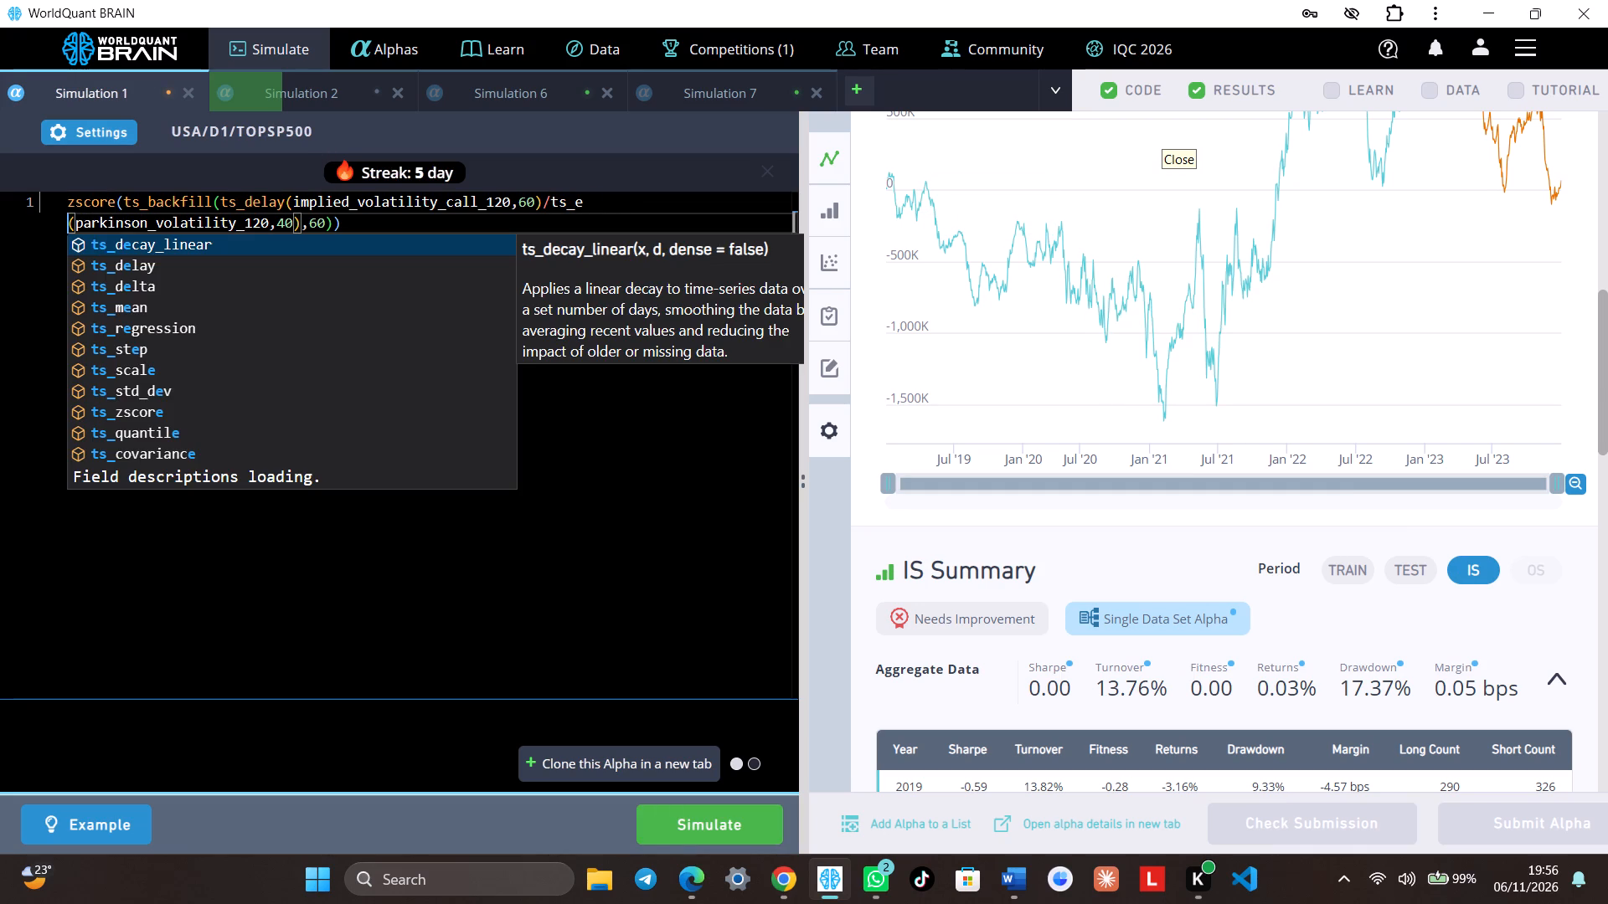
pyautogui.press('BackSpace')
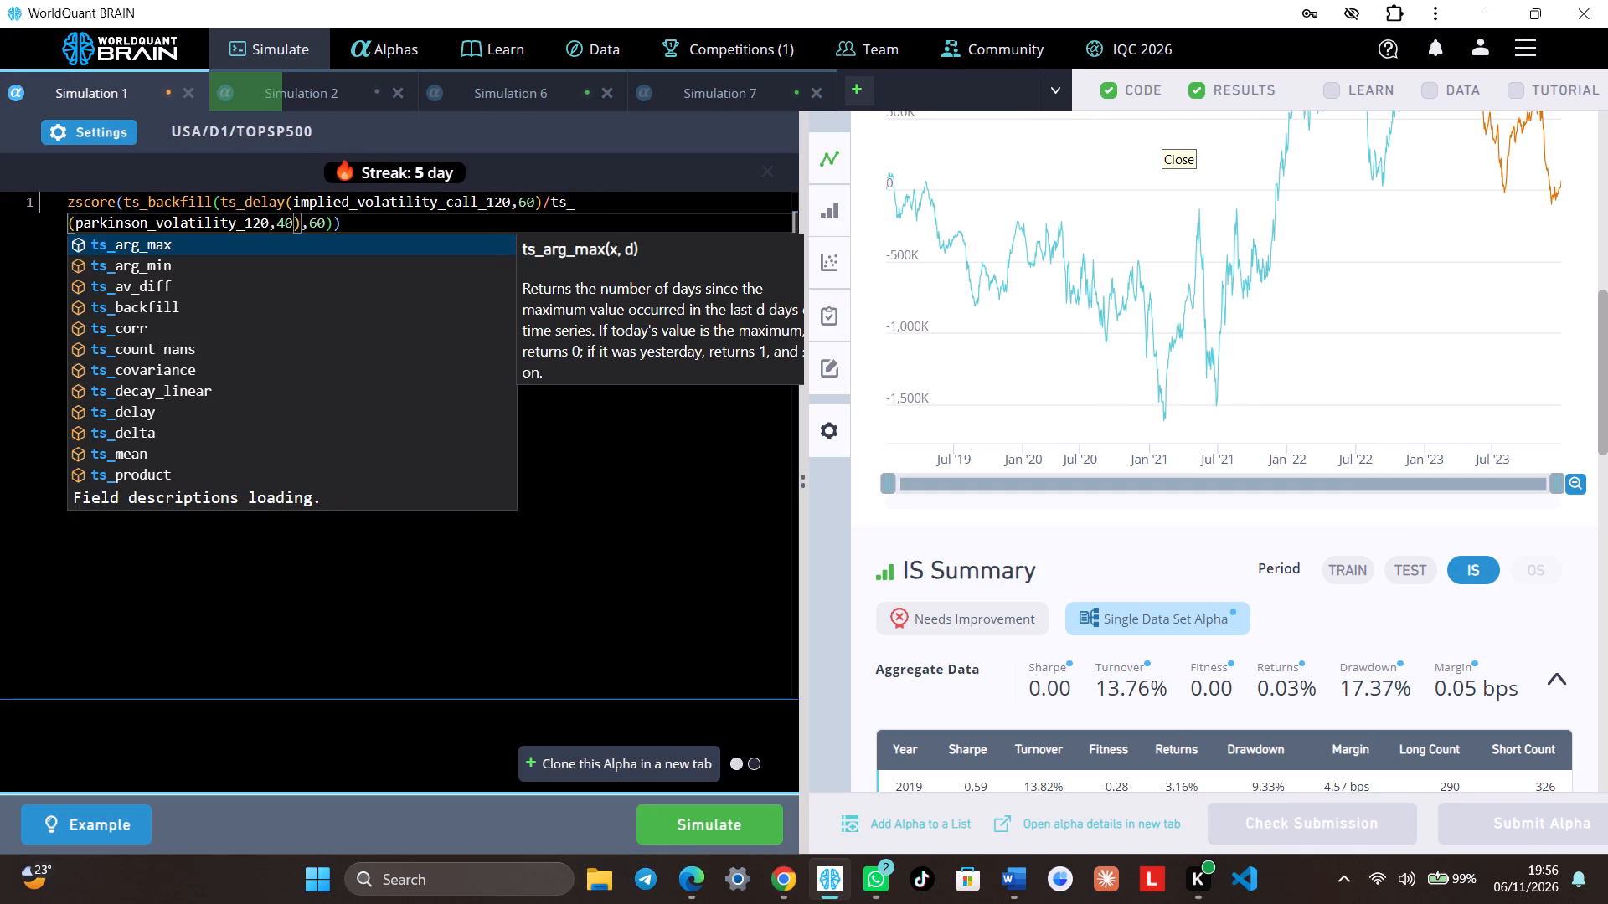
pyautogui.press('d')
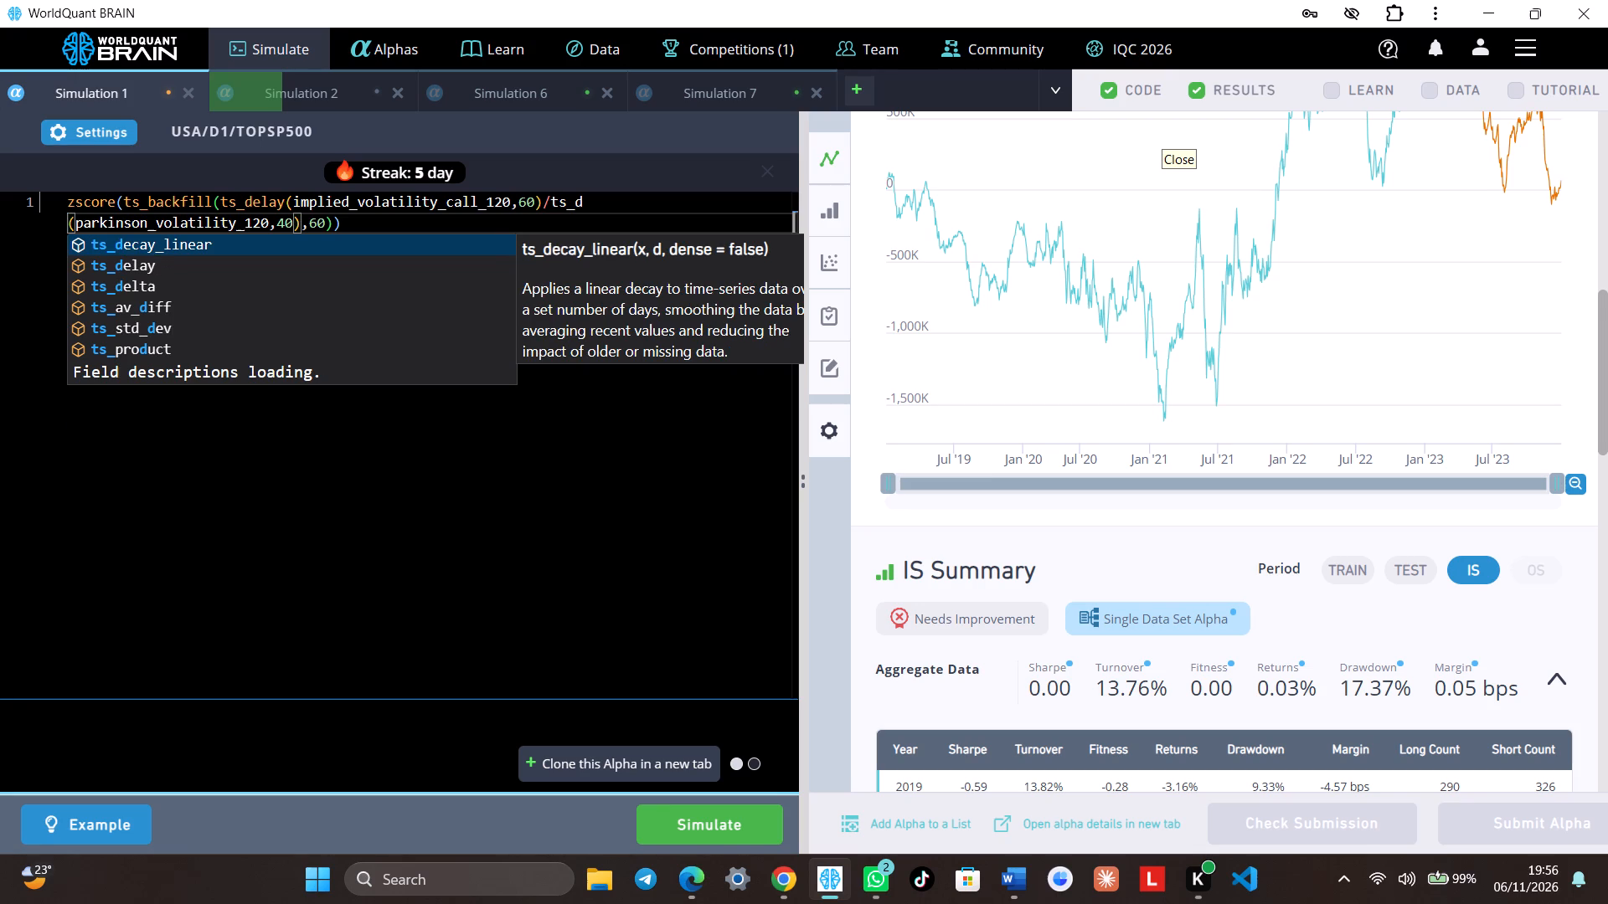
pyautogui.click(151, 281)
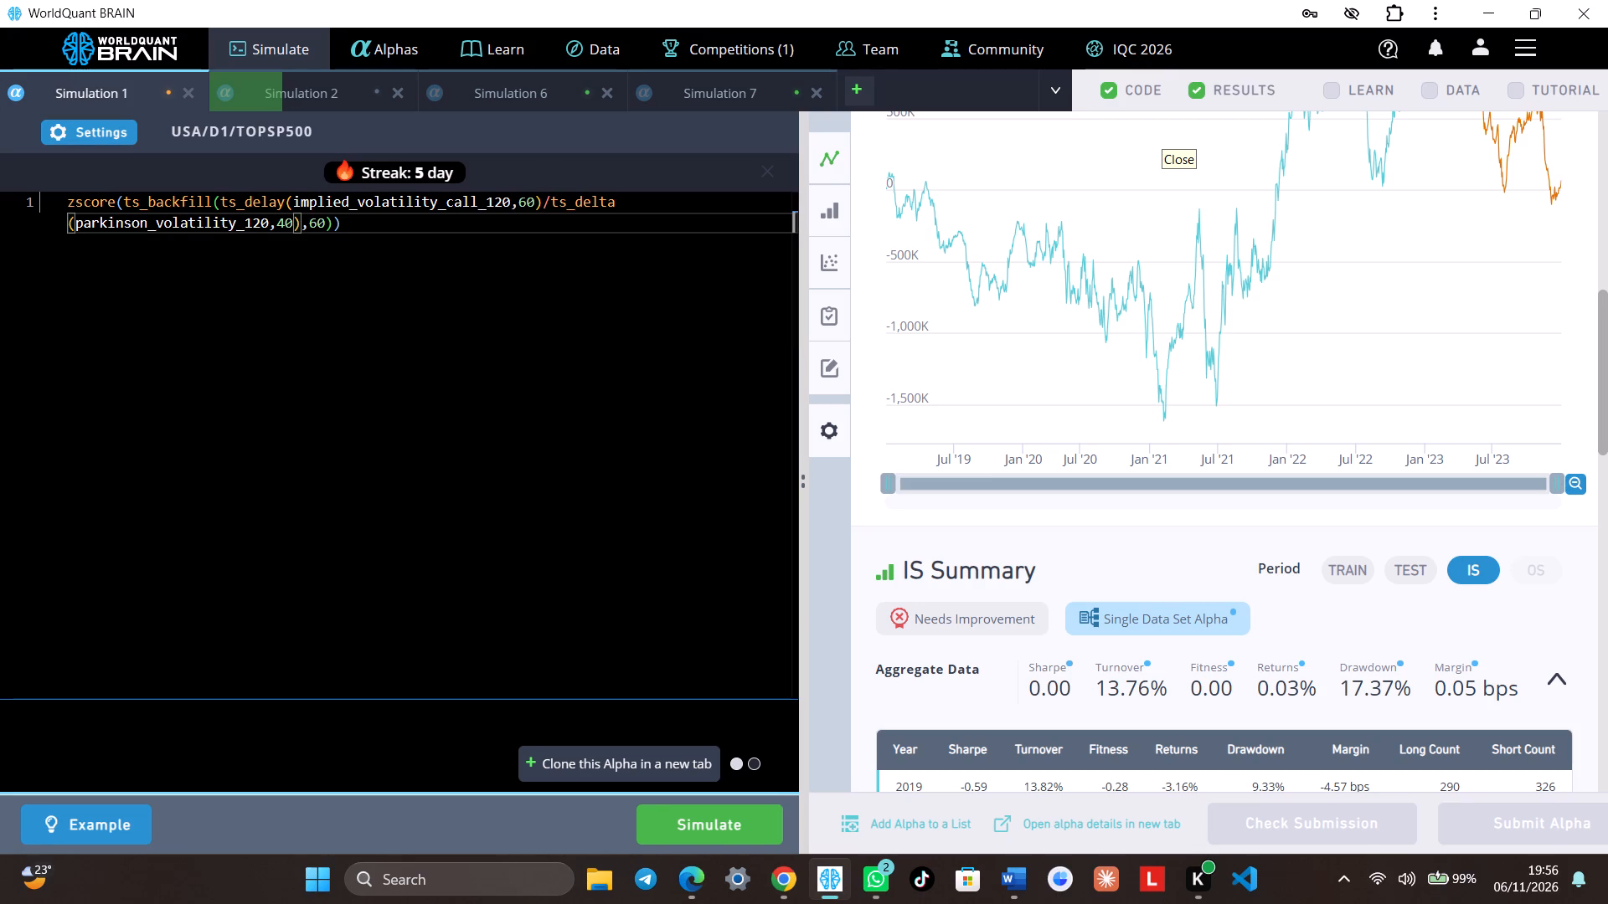
# Replace the operator on parkinson_volatility_120 with ts_decay_linear in Simulation 1's expression and run the simulation.
pyautogui.click(613, 203)
pyautogui.press('BackSpace')
pyautogui.press('BackSpace')
pyautogui.press('BackSpace')
pyautogui.press('BackSpace')
pyautogui.write('eca')
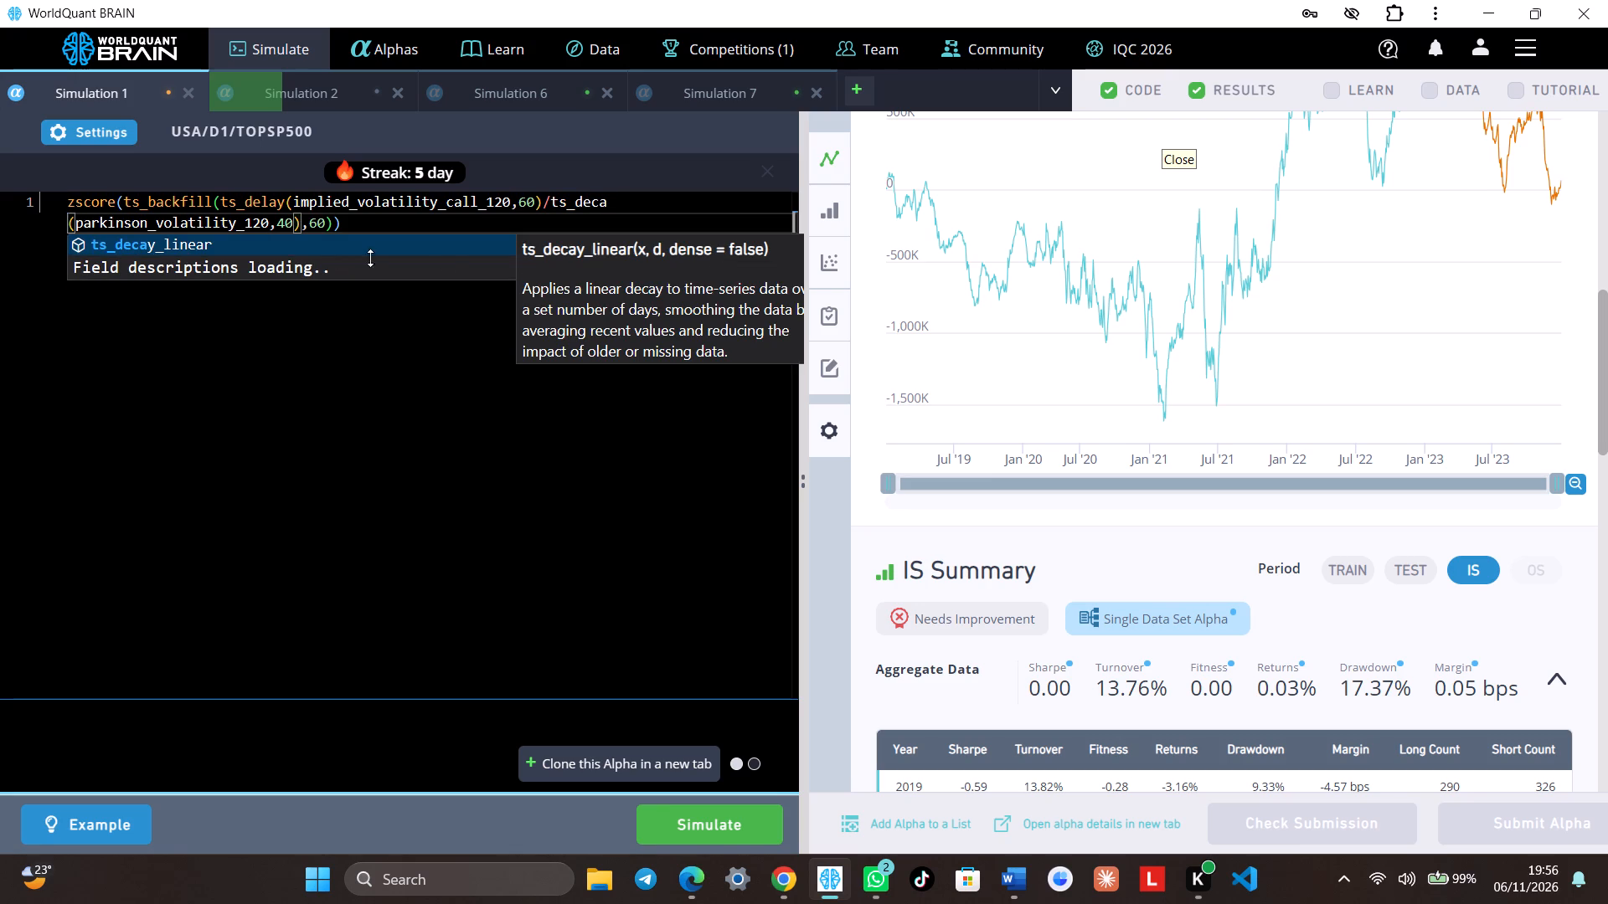
pyautogui.click(360, 258)
pyautogui.click(358, 244)
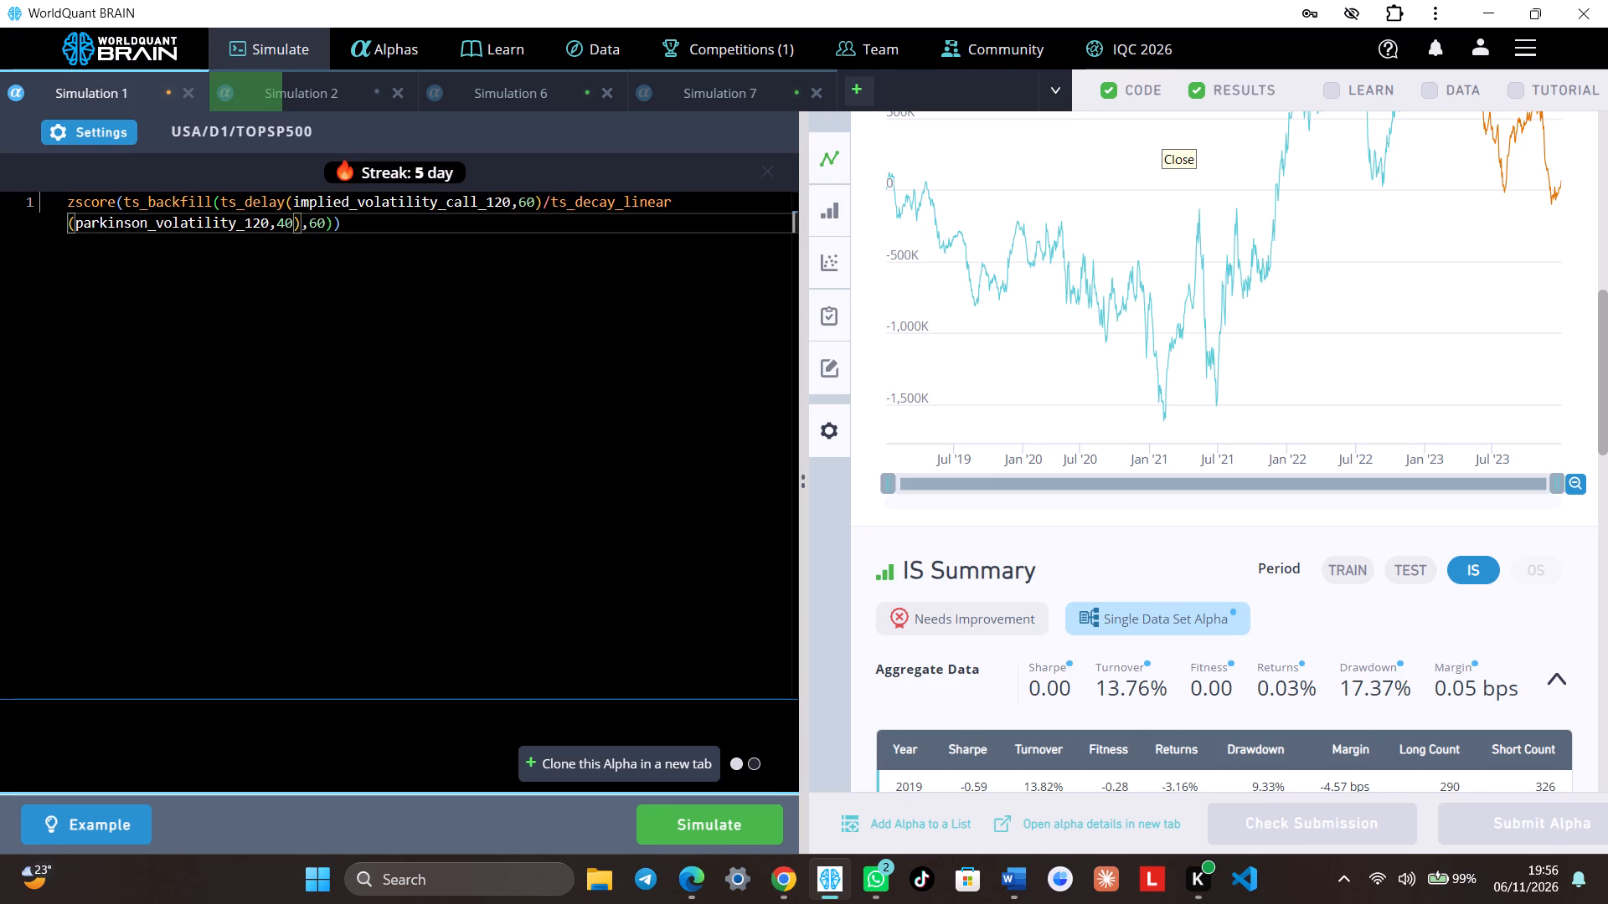
pyautogui.click(738, 814)
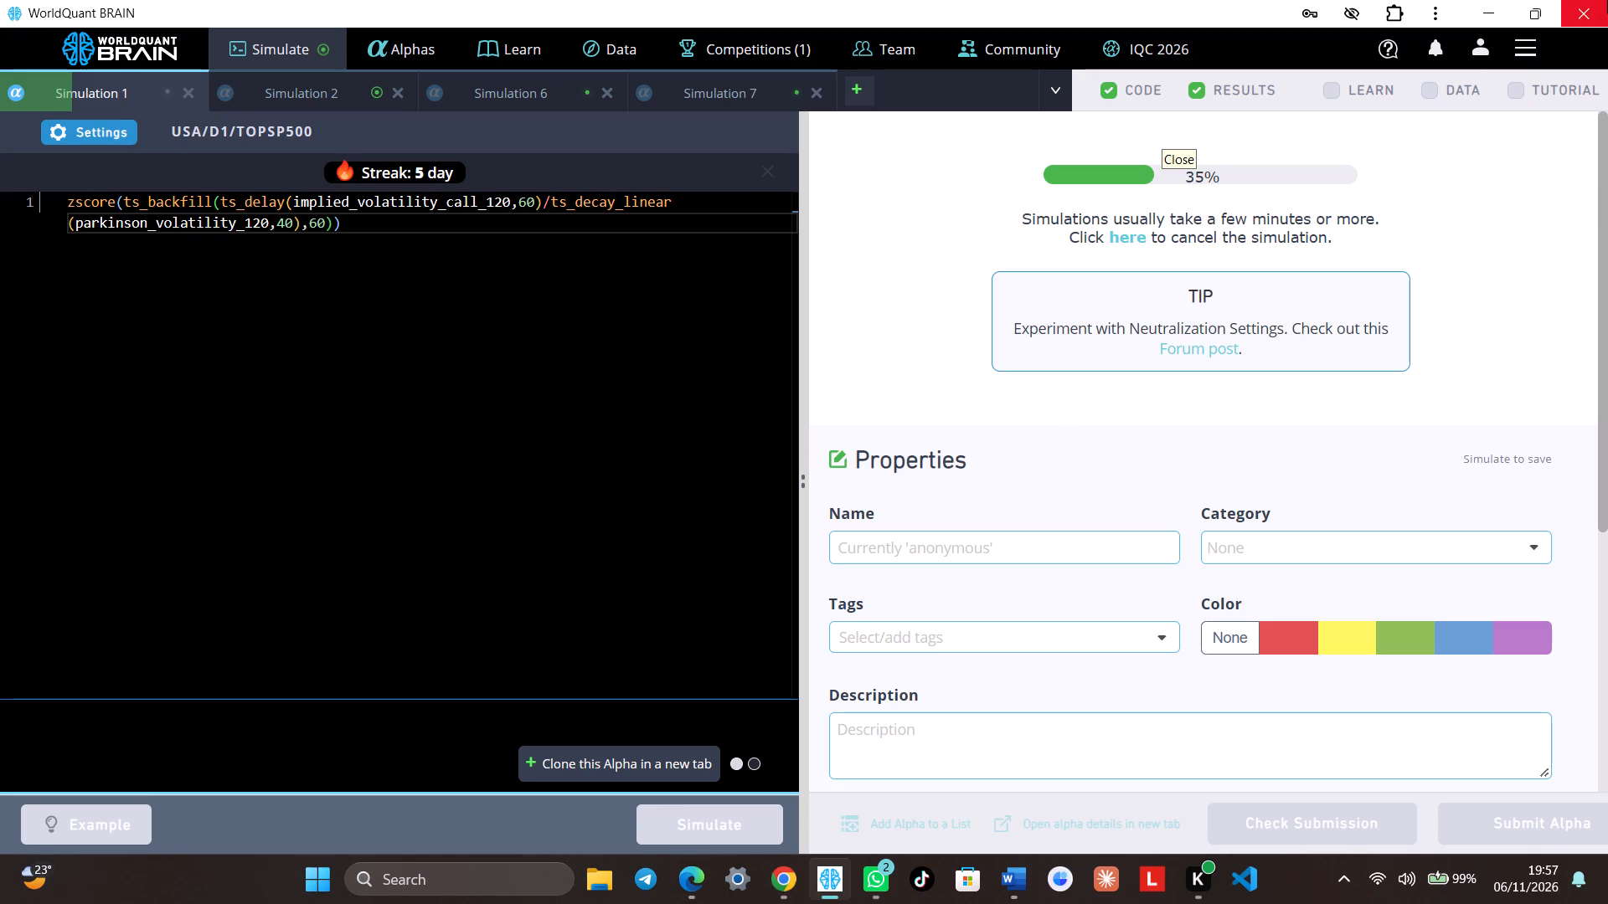
# Review Simulation 2's test-period chart and its IS-period summary.
pyautogui.scroll(-3, 951, 234)
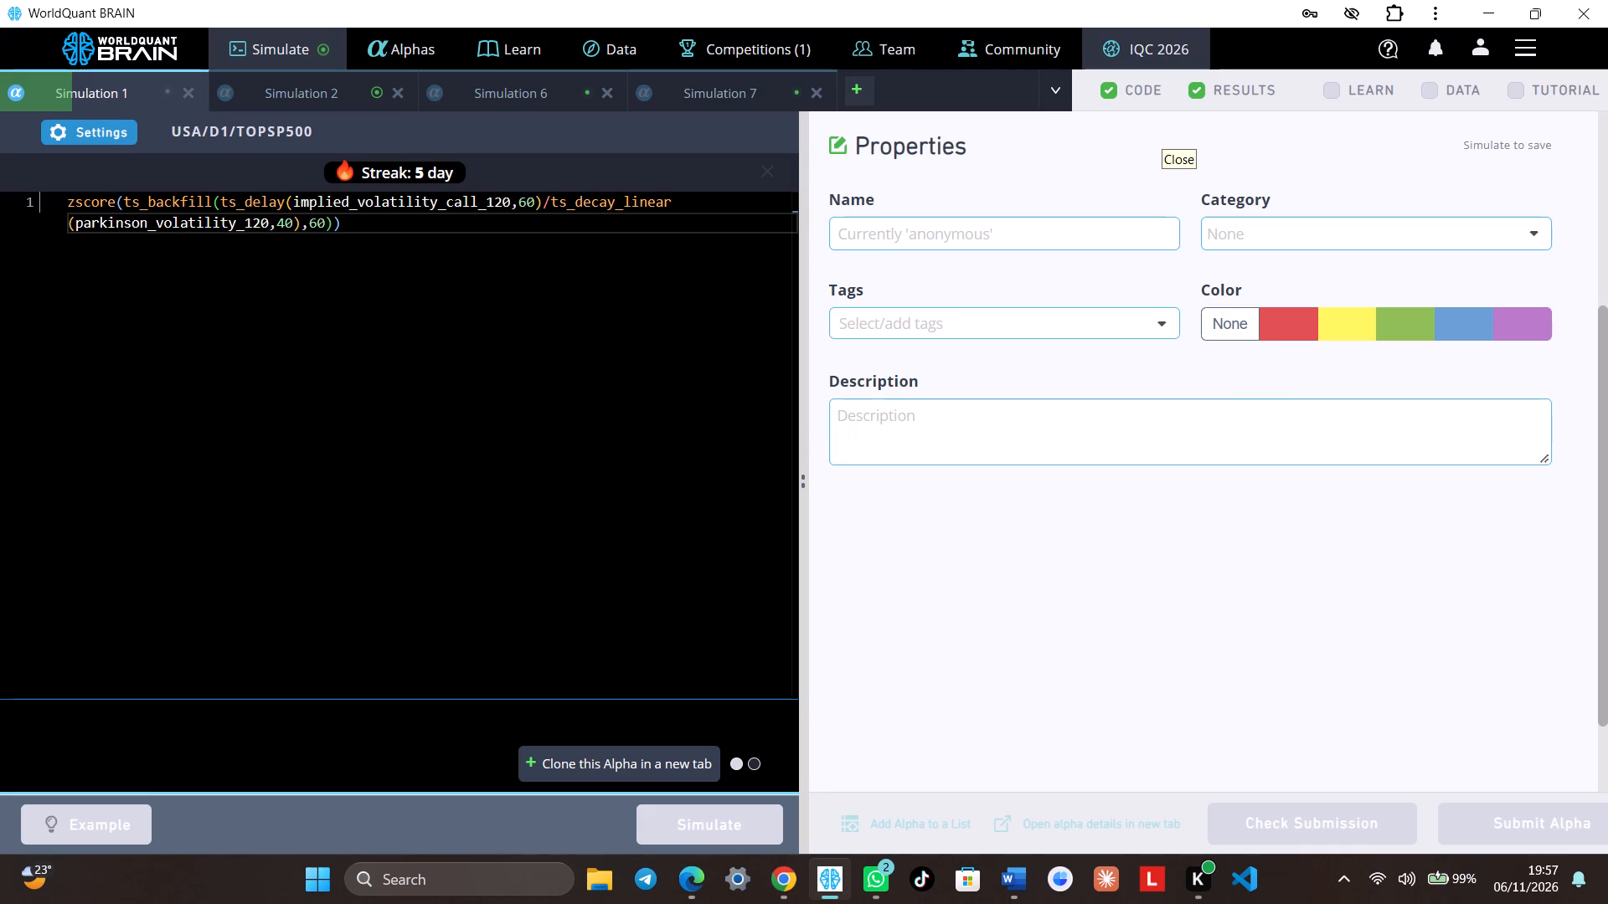
pyautogui.click(298, 81)
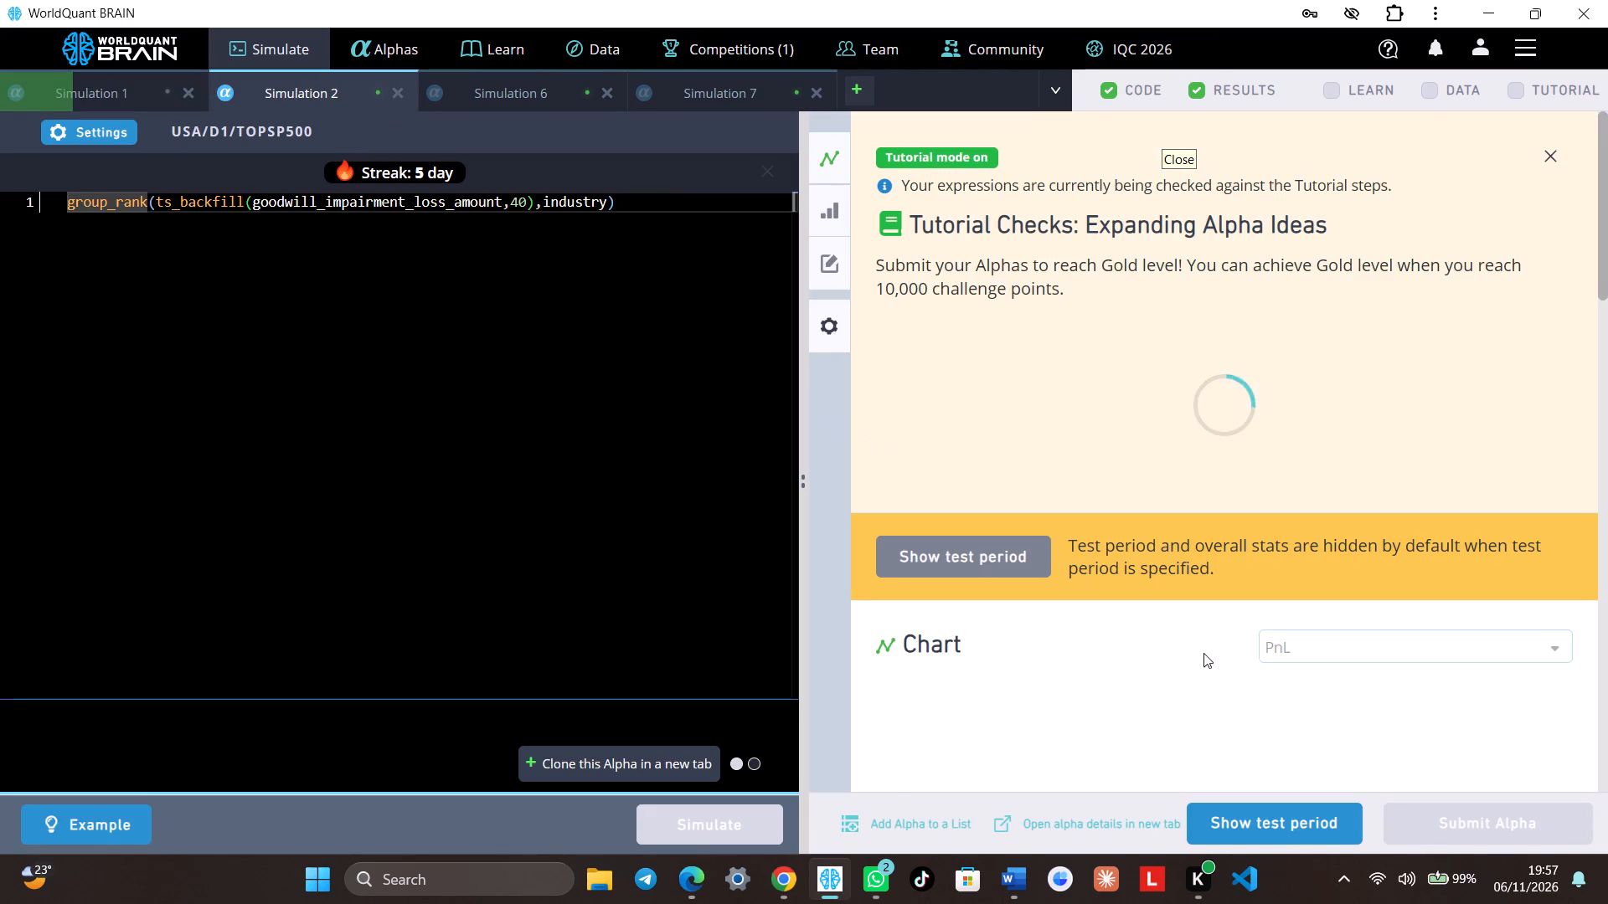
pyautogui.click(1270, 835)
pyautogui.scroll(-4, 1229, 692)
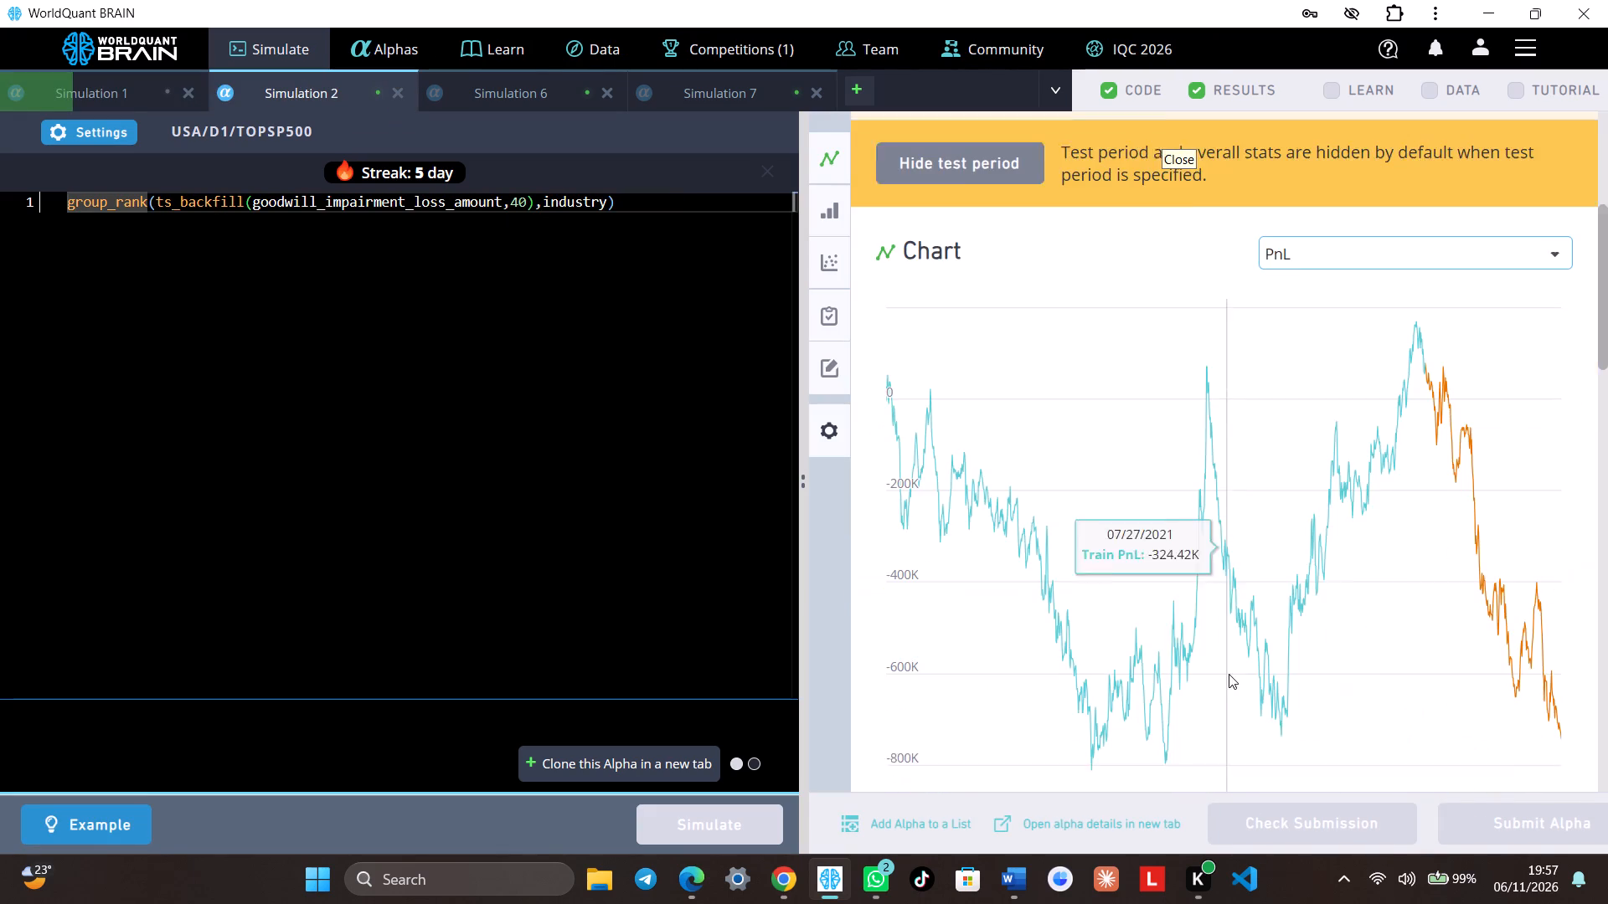
pyautogui.scroll(-4, 1235, 639)
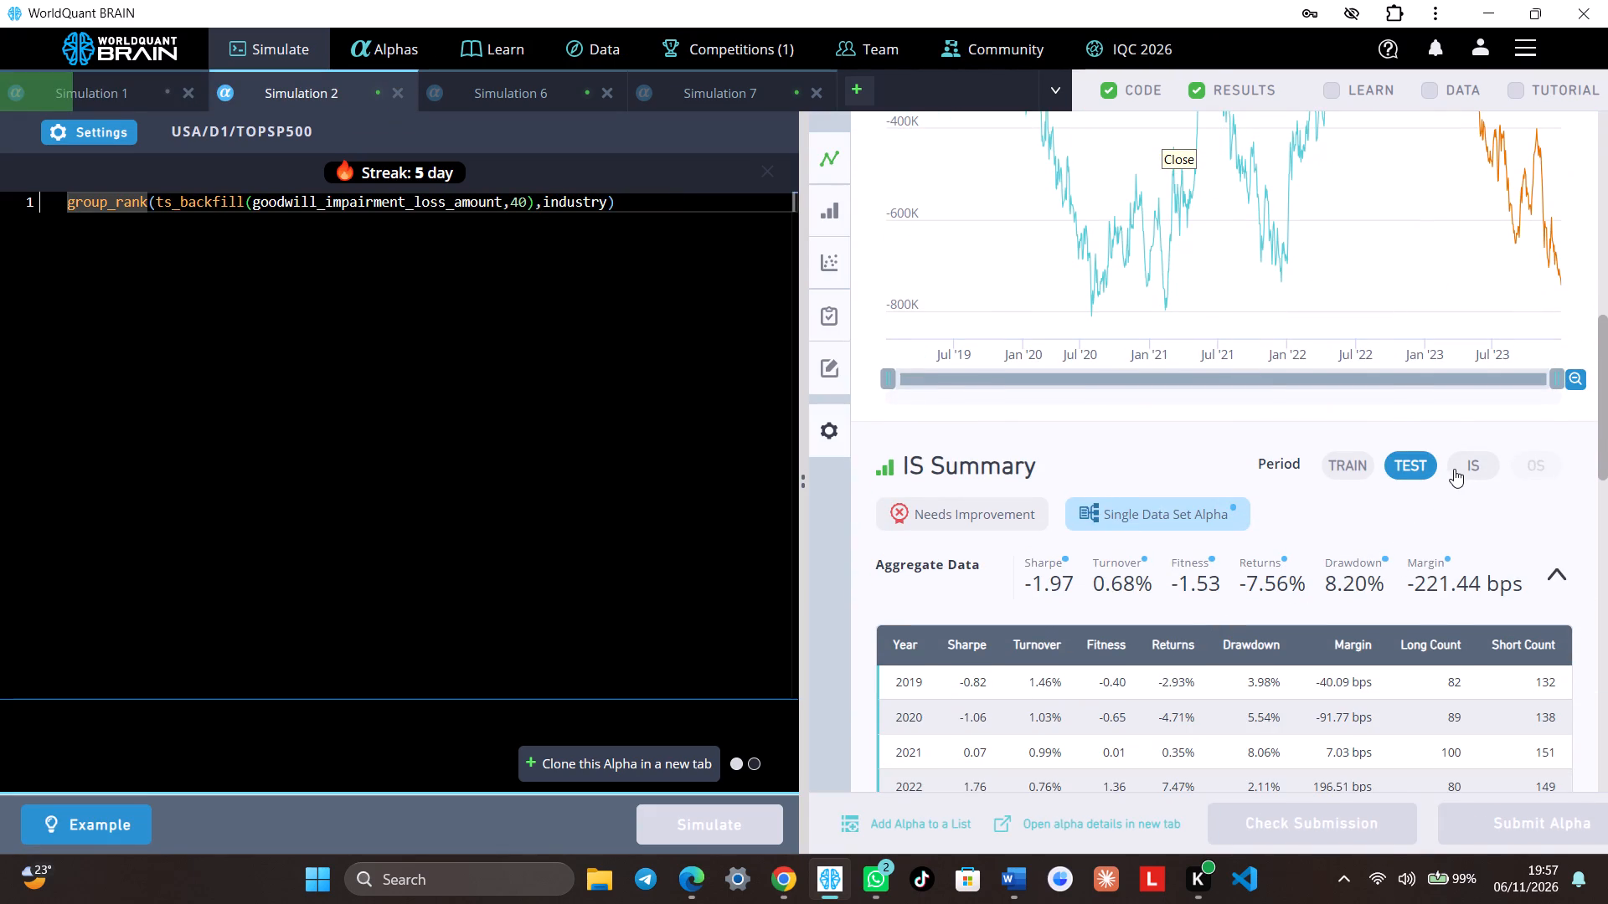
pyautogui.click(1456, 460)
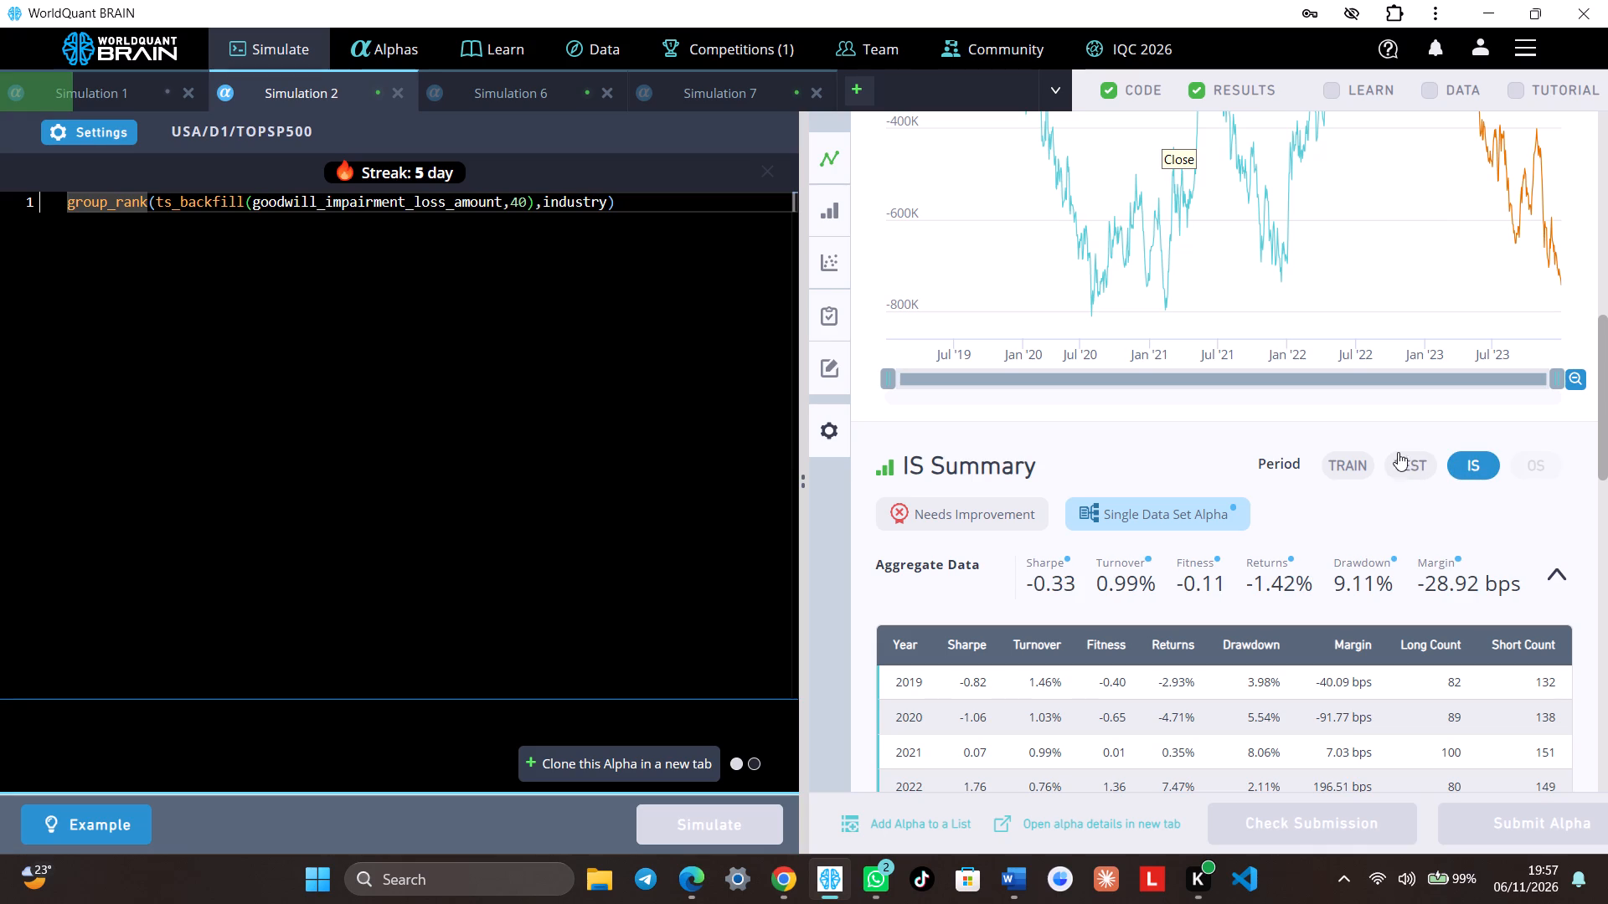
# Change Simulation 2's universe setting to TOP500, apply it and run the simulation.
pyautogui.click(68, 127)
pyautogui.click(441, 364)
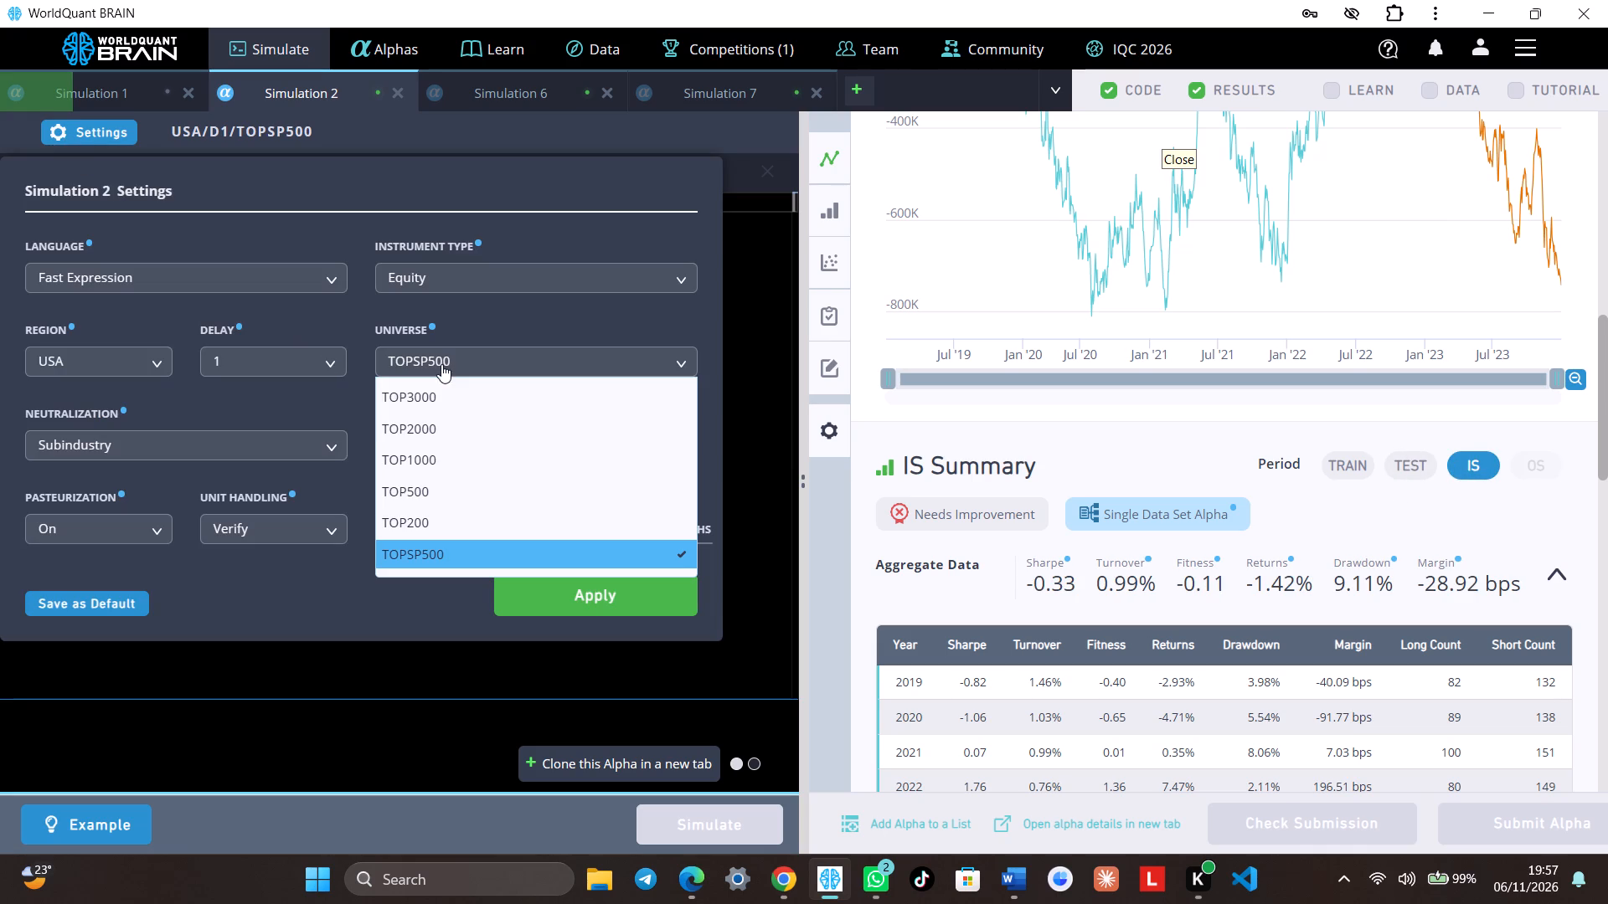
pyautogui.click(471, 504)
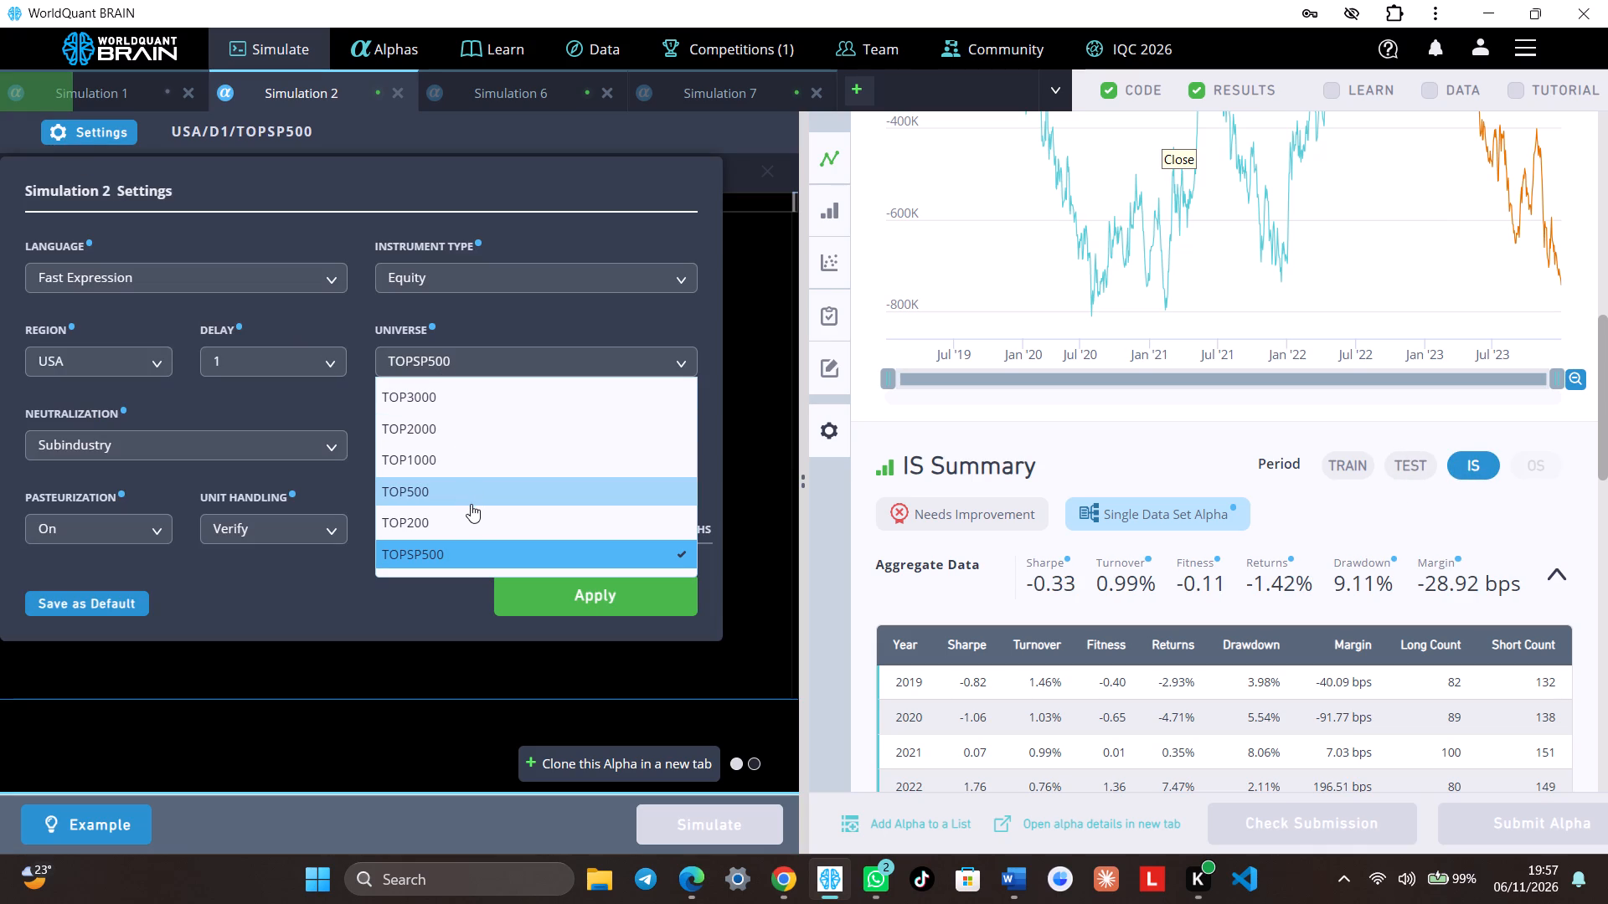
pyautogui.click(529, 592)
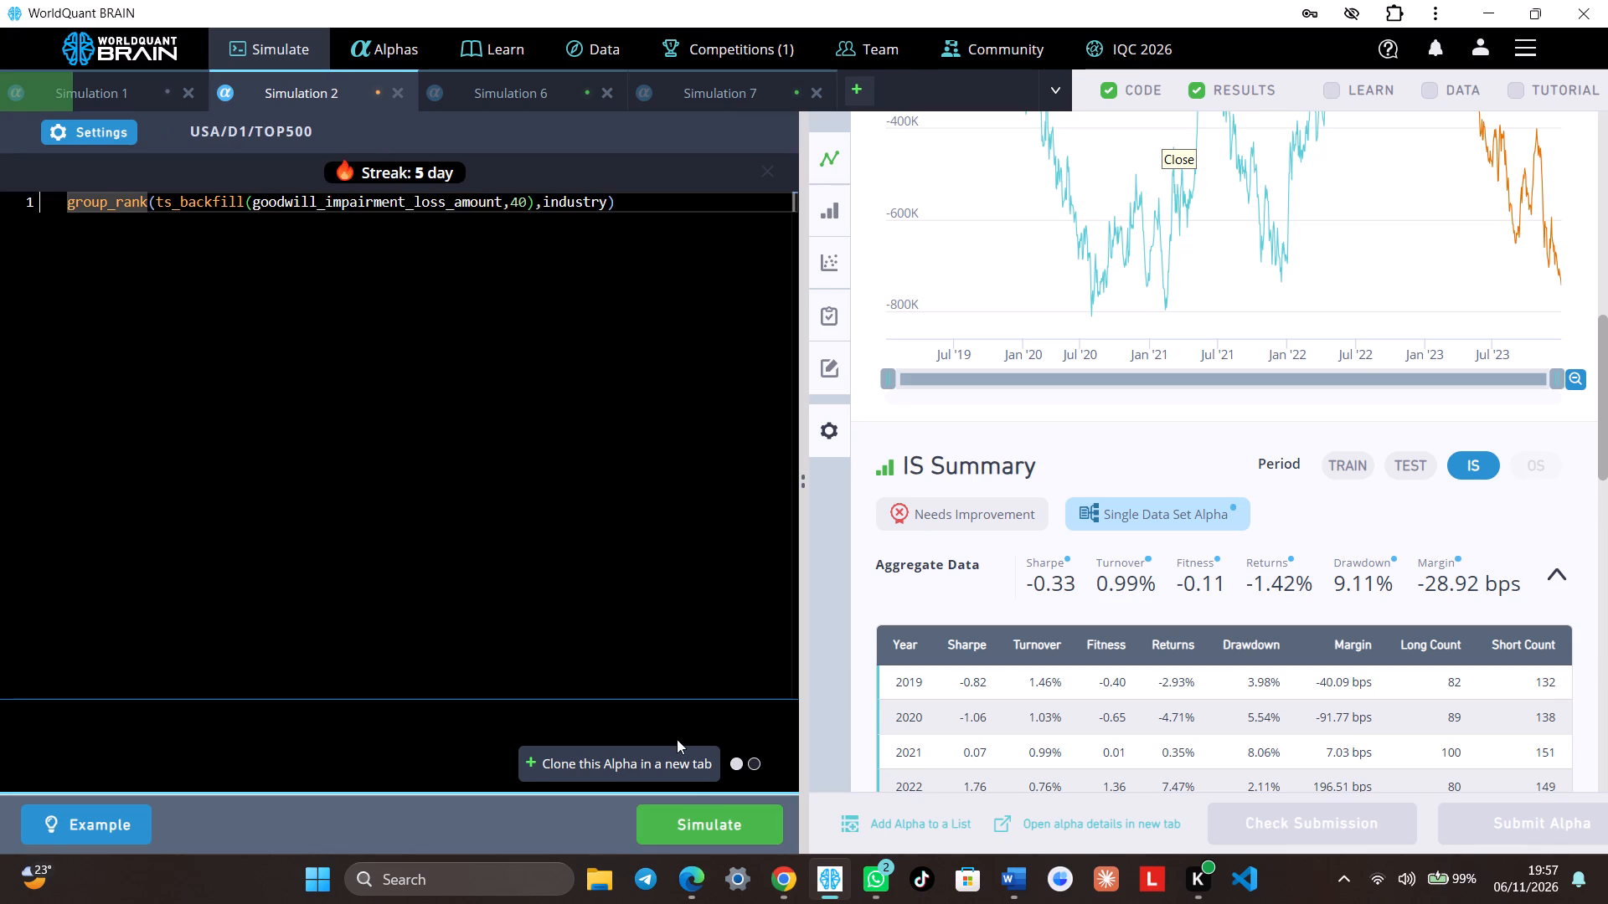
pyautogui.click(704, 821)
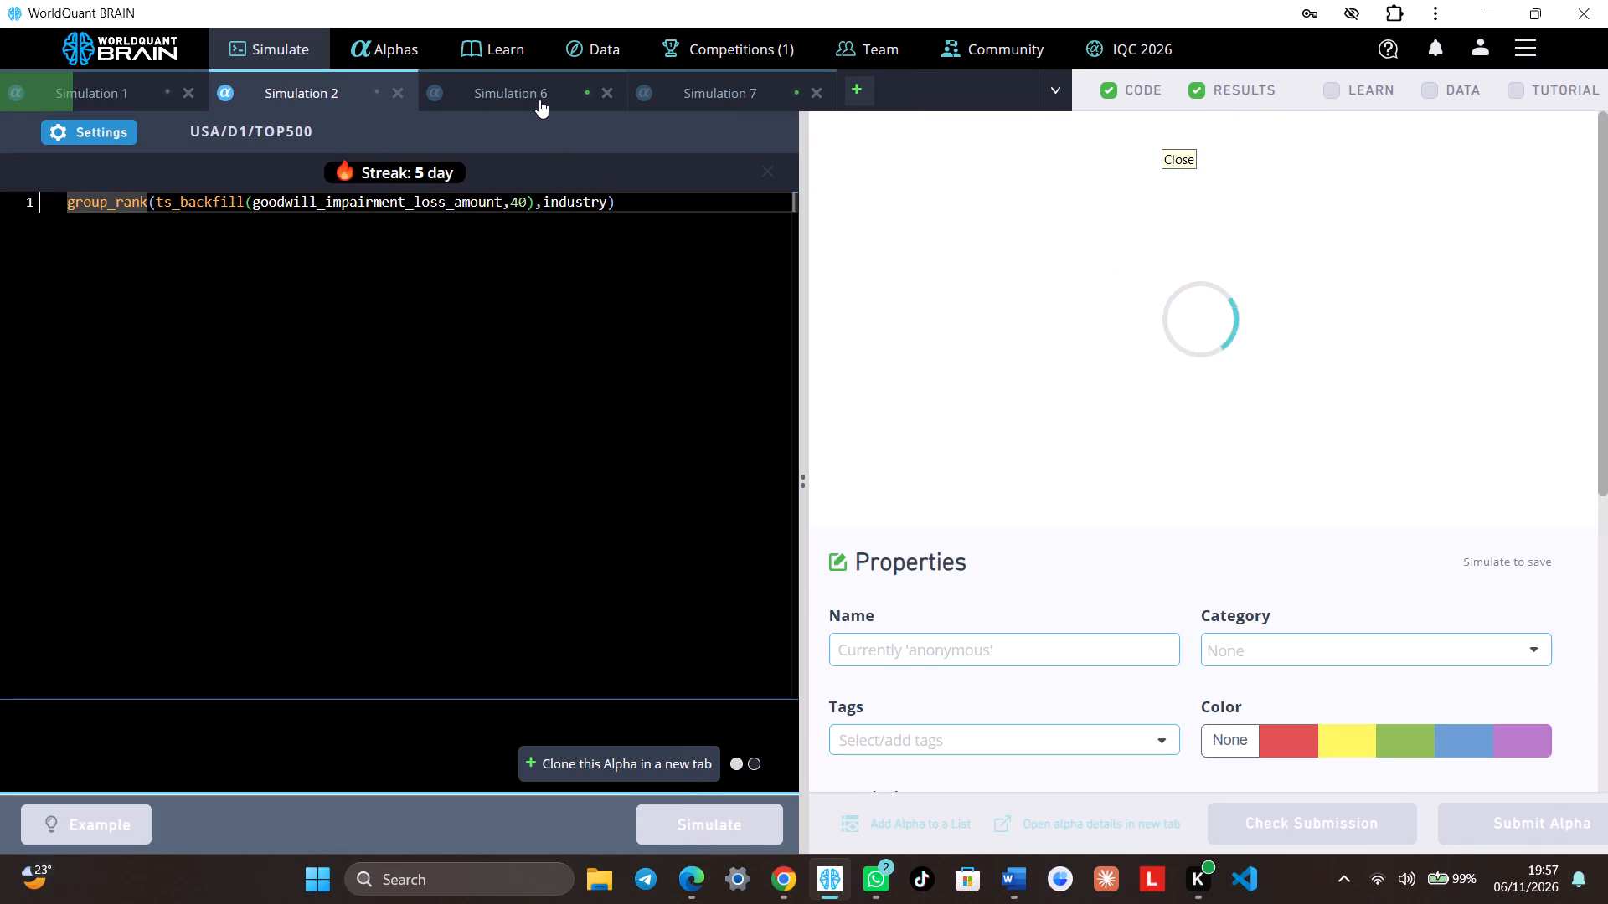
# Review Simulation 6's summary for the IS period and its IS testing status.
pyautogui.click(534, 88)
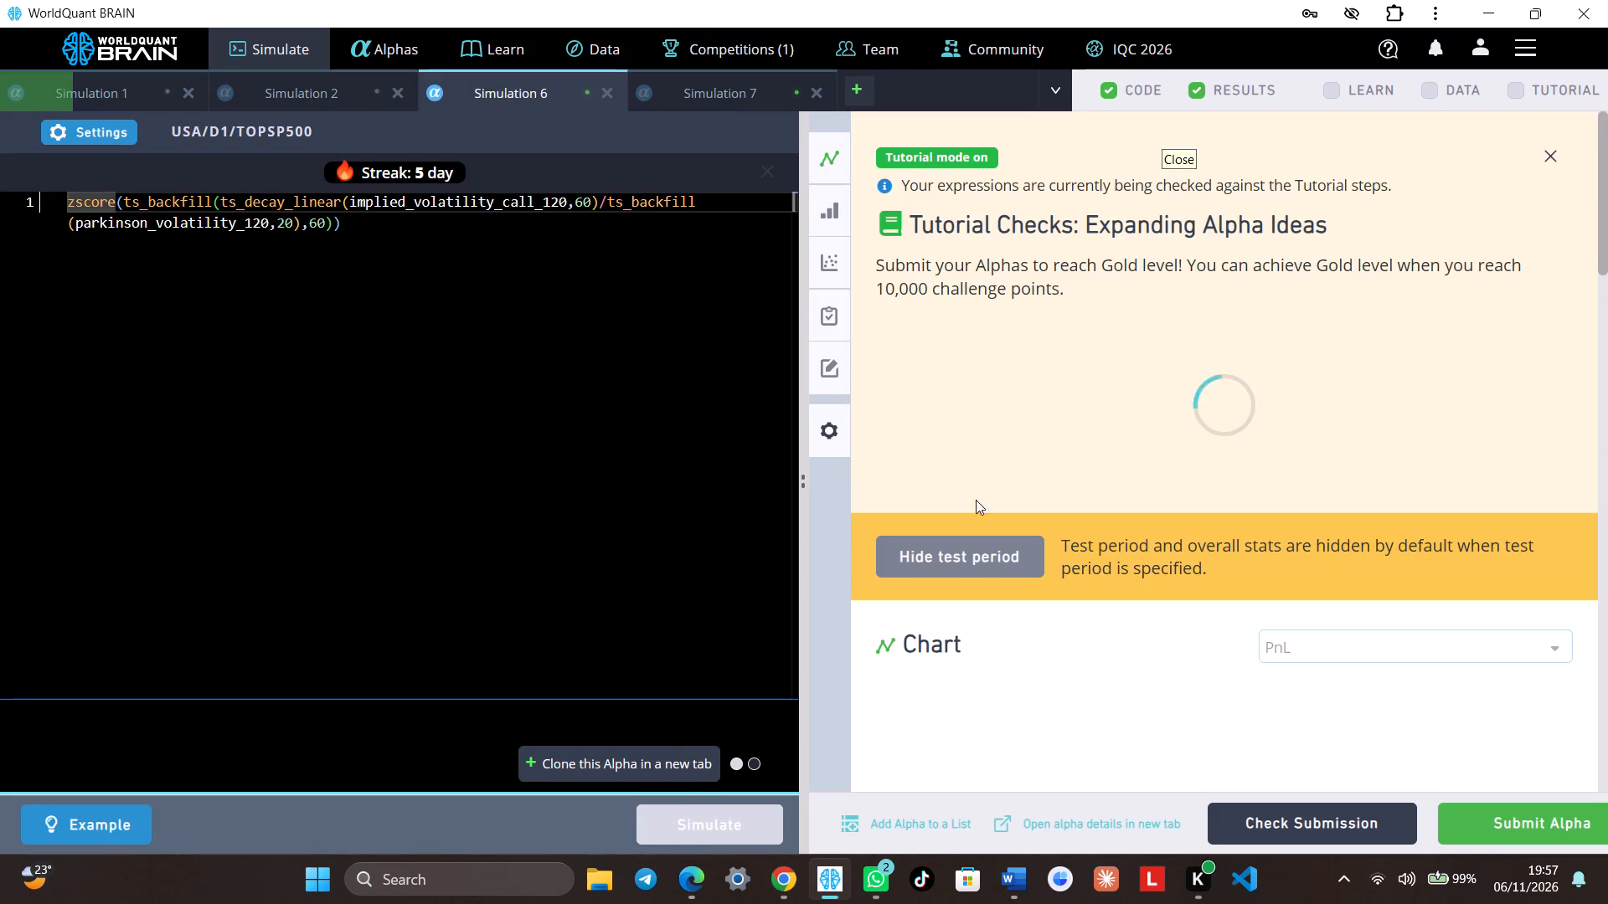
pyautogui.scroll(-7, 1192, 558)
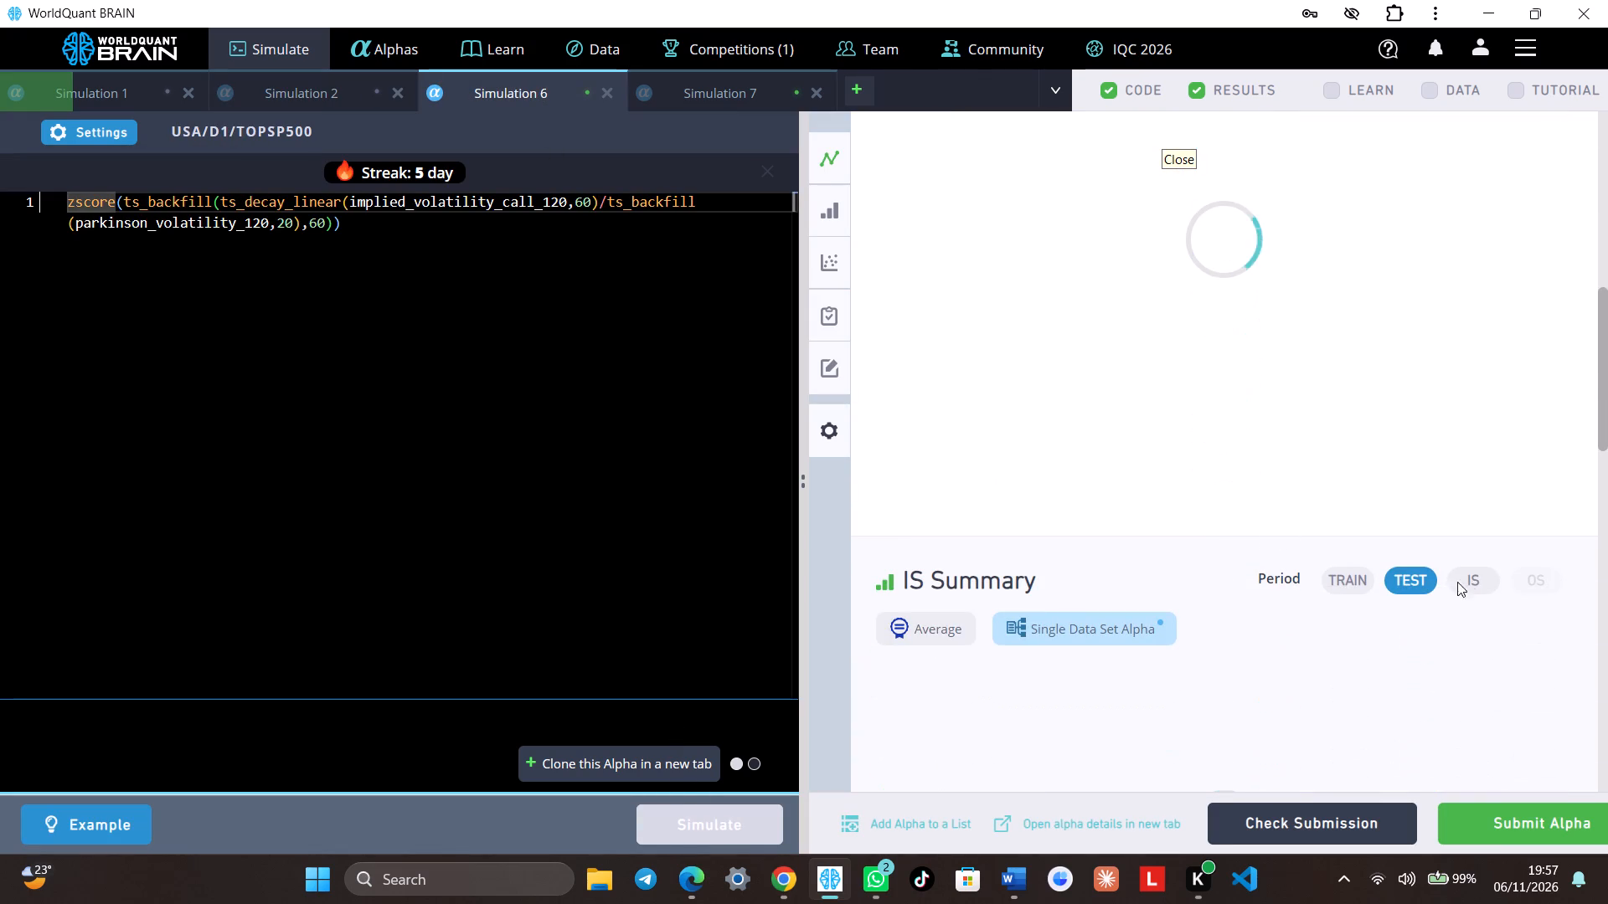
pyautogui.click(1474, 581)
pyautogui.scroll(-4, 1420, 580)
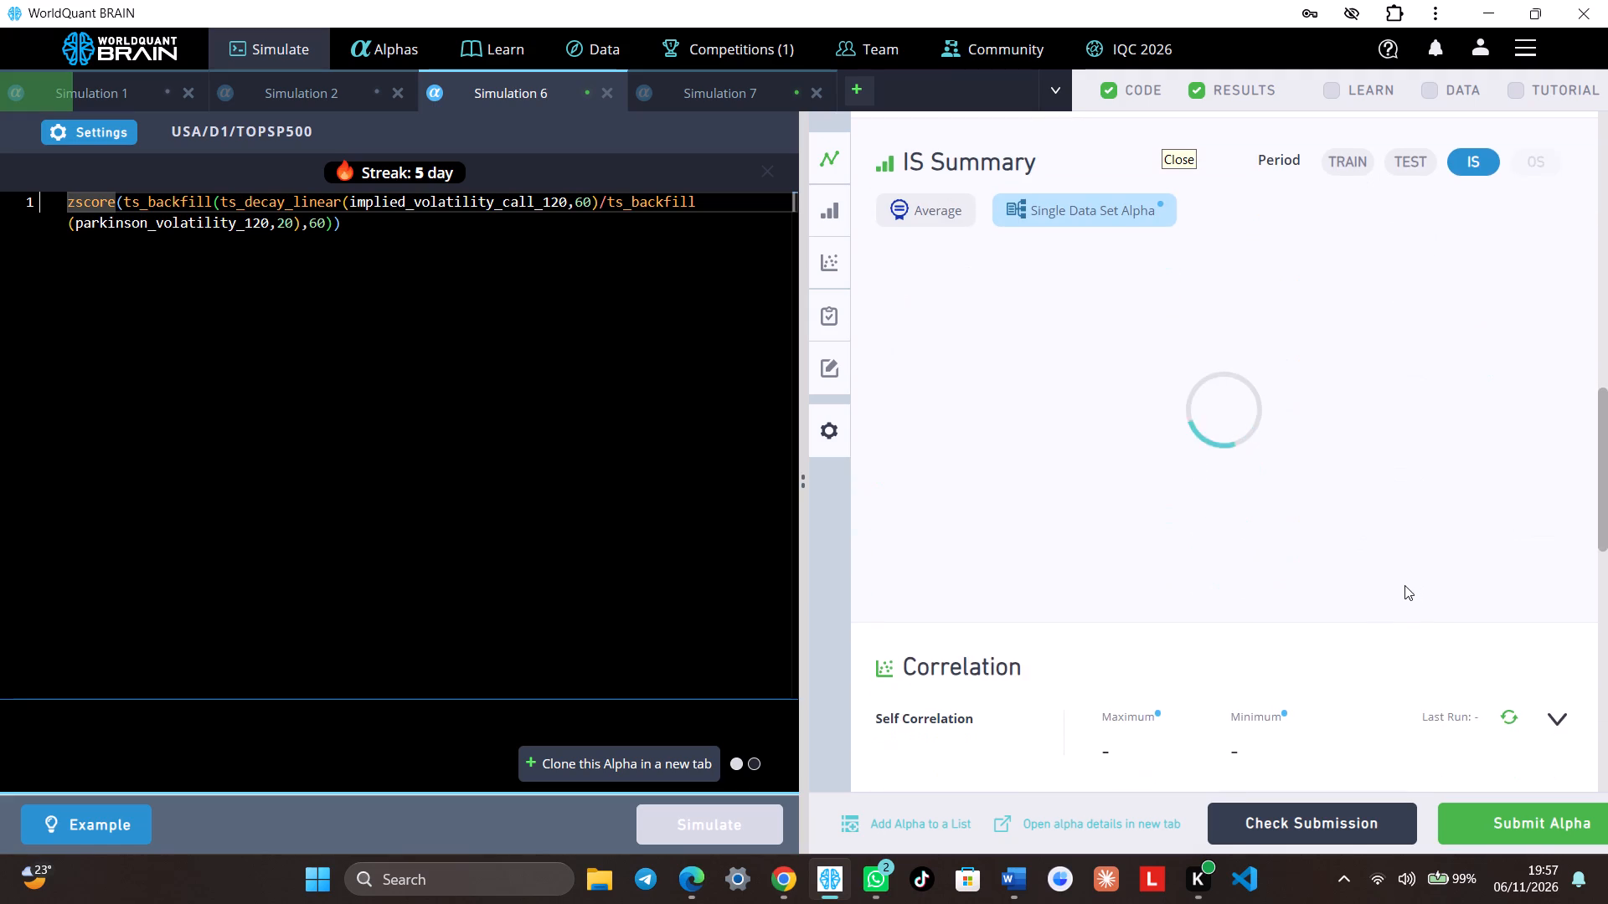
pyautogui.scroll(-3, 1399, 591)
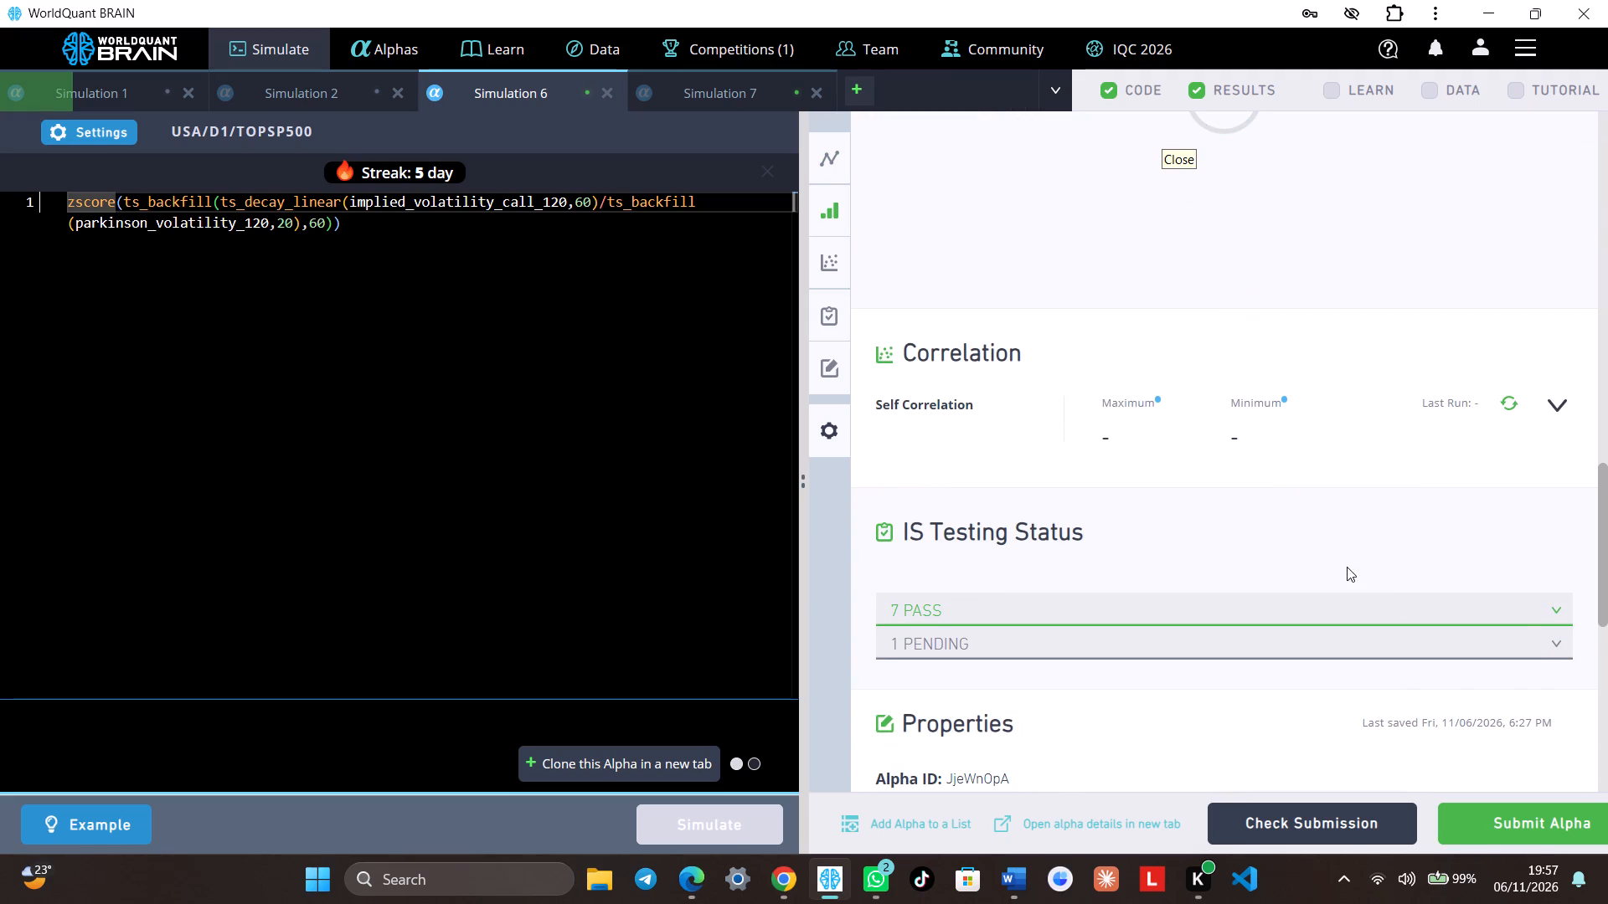
pyautogui.scroll(1, 1008, 538)
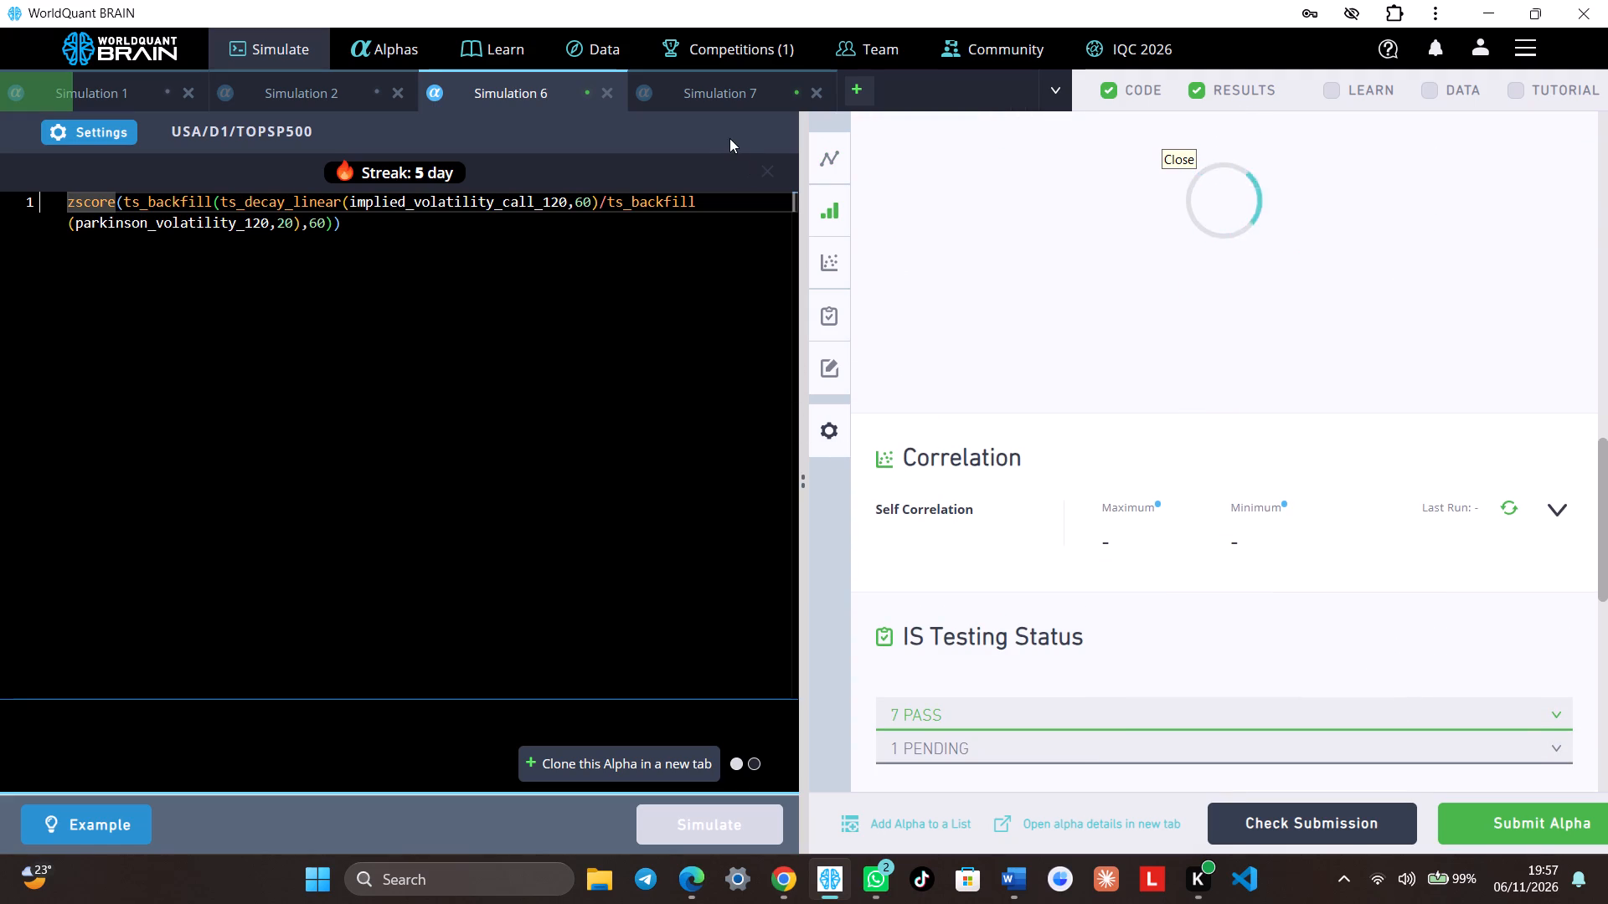
# Compare the simulation settings and expressions of Simulation 7 and Simulation 6.
pyautogui.click(708, 94)
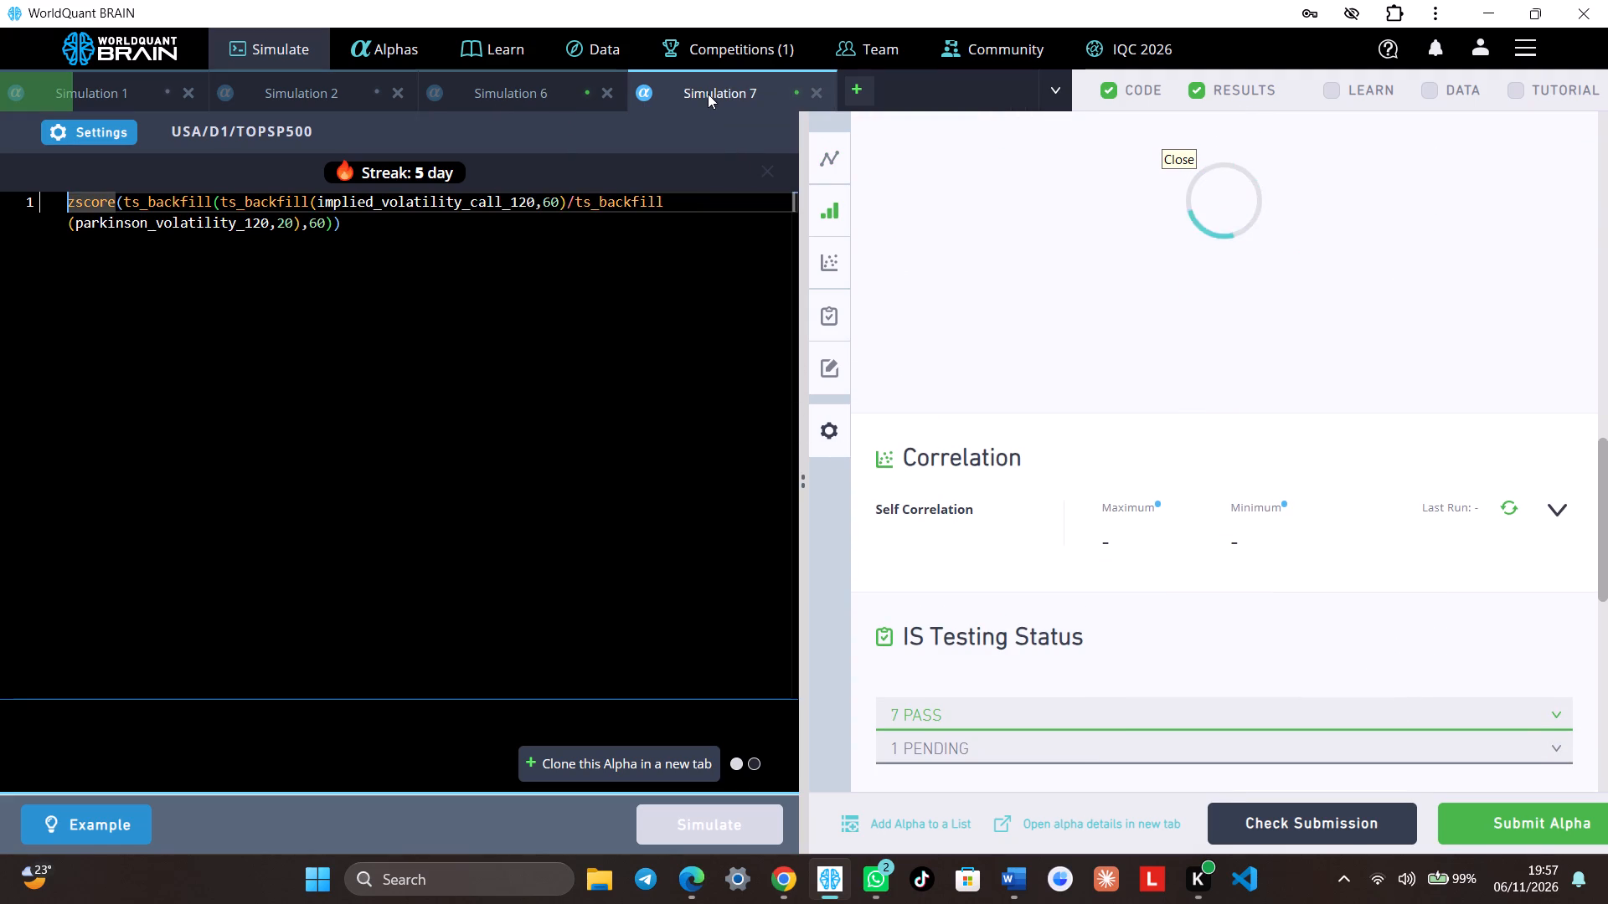
pyautogui.click(73, 123)
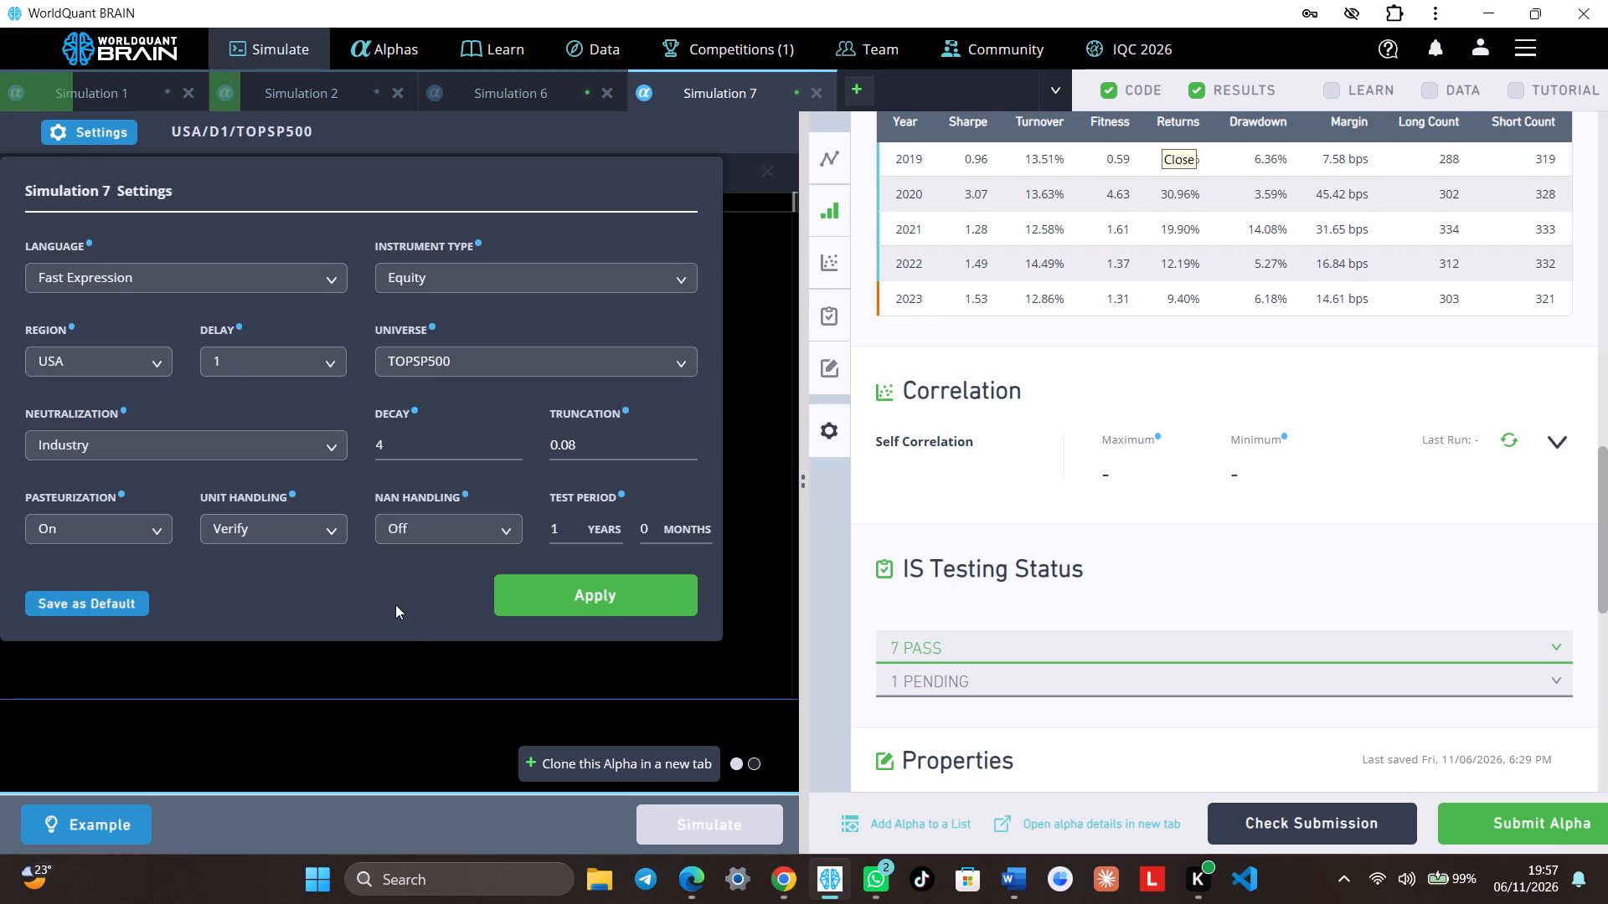
pyautogui.click(431, 660)
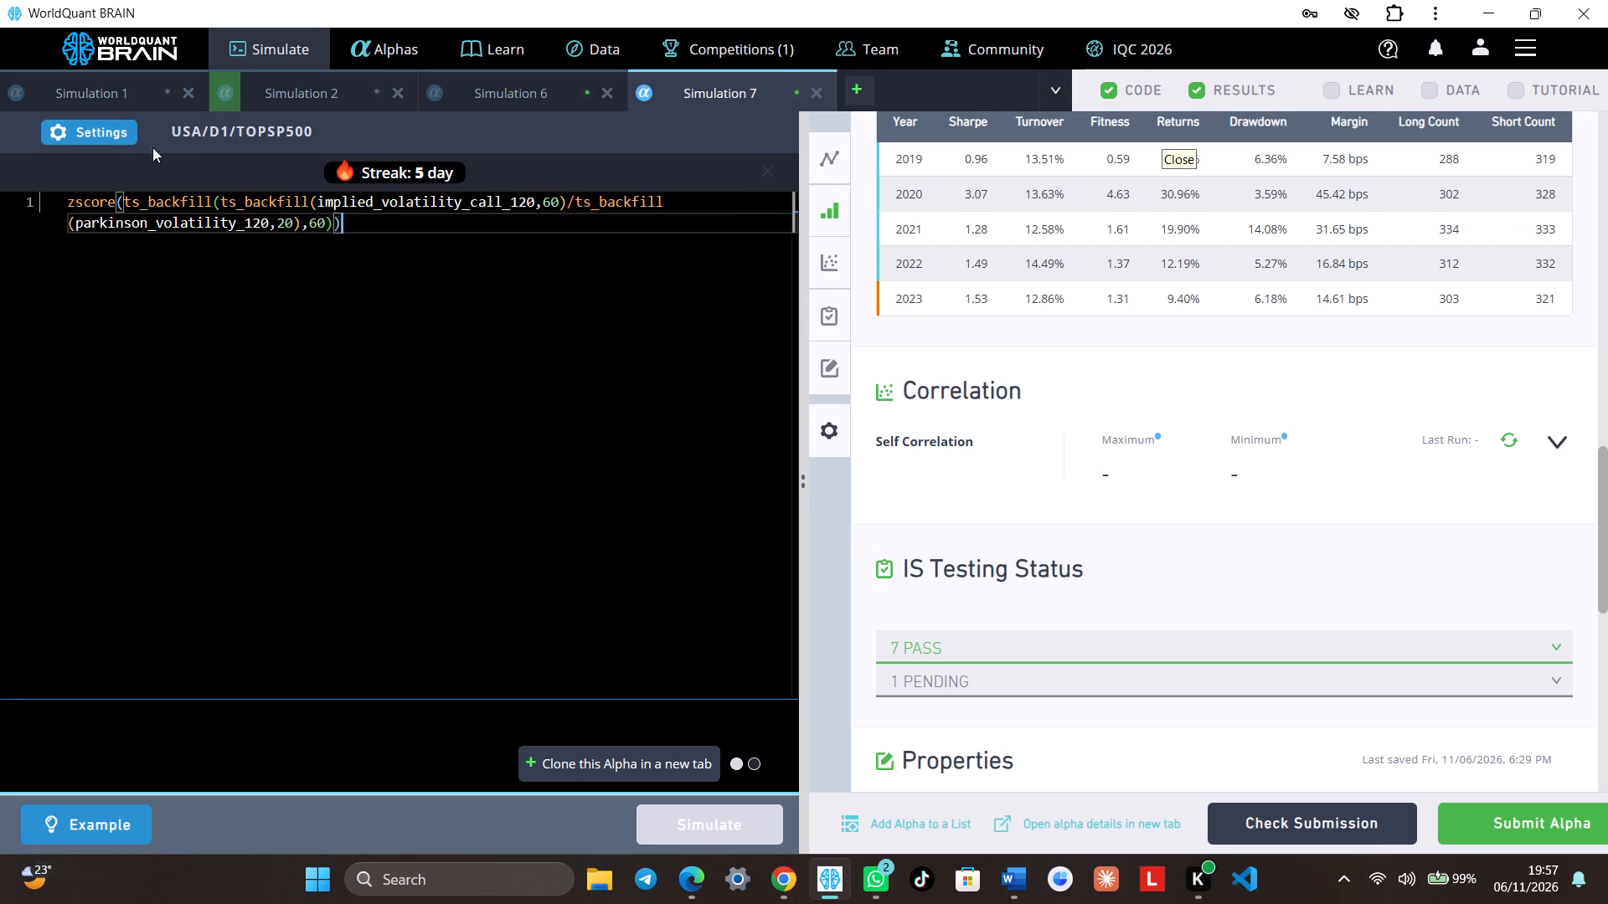
pyautogui.click(512, 96)
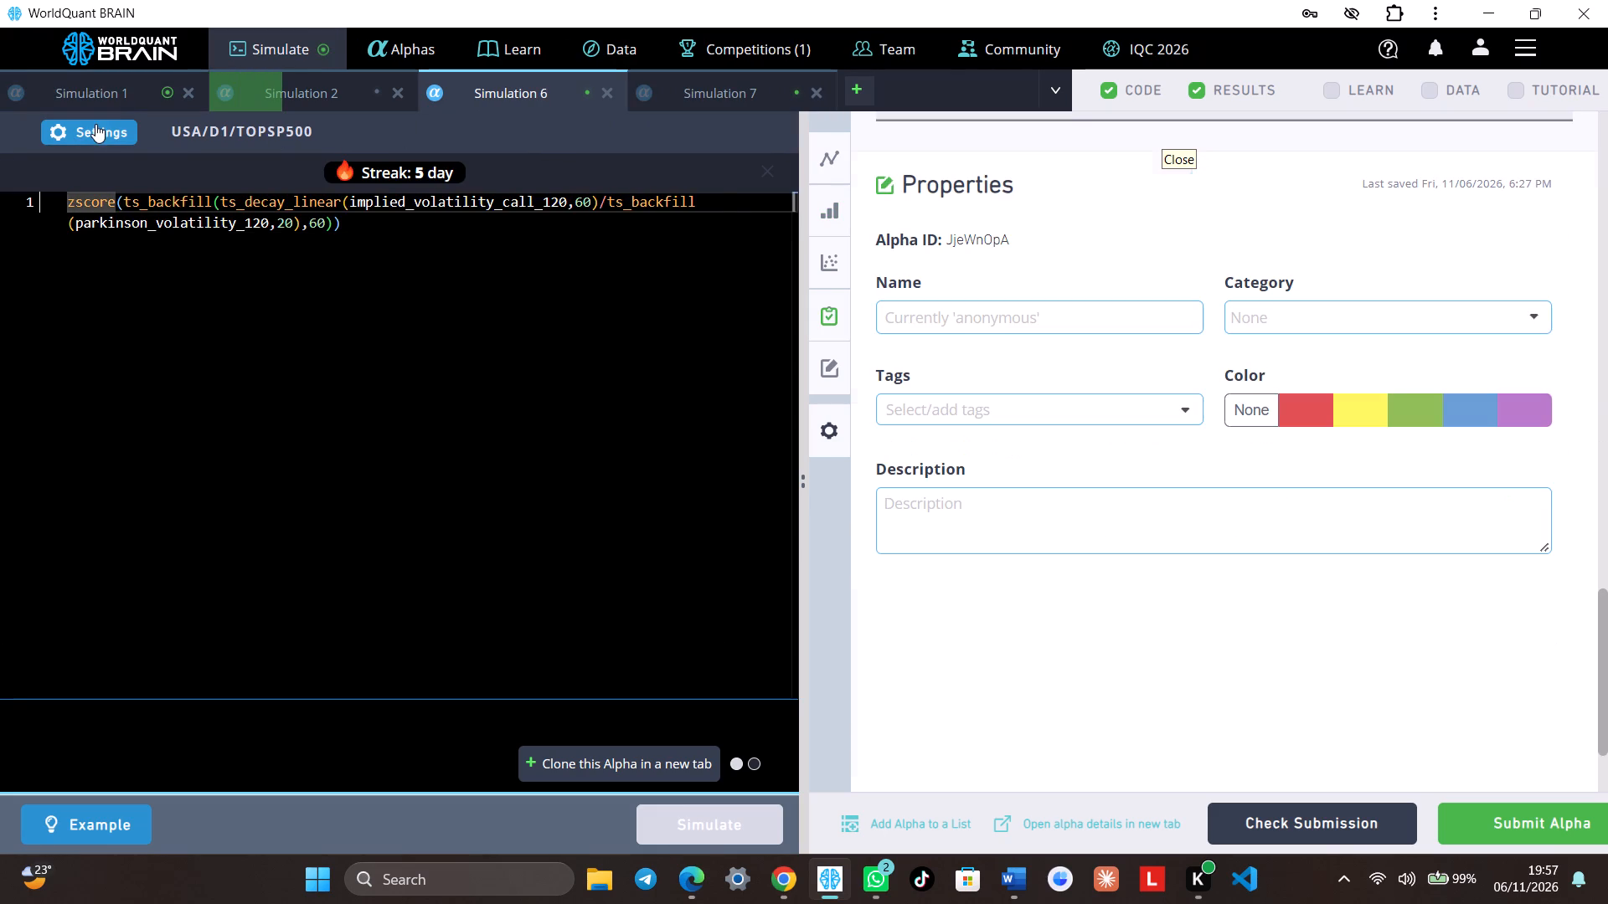
pyautogui.click(94, 124)
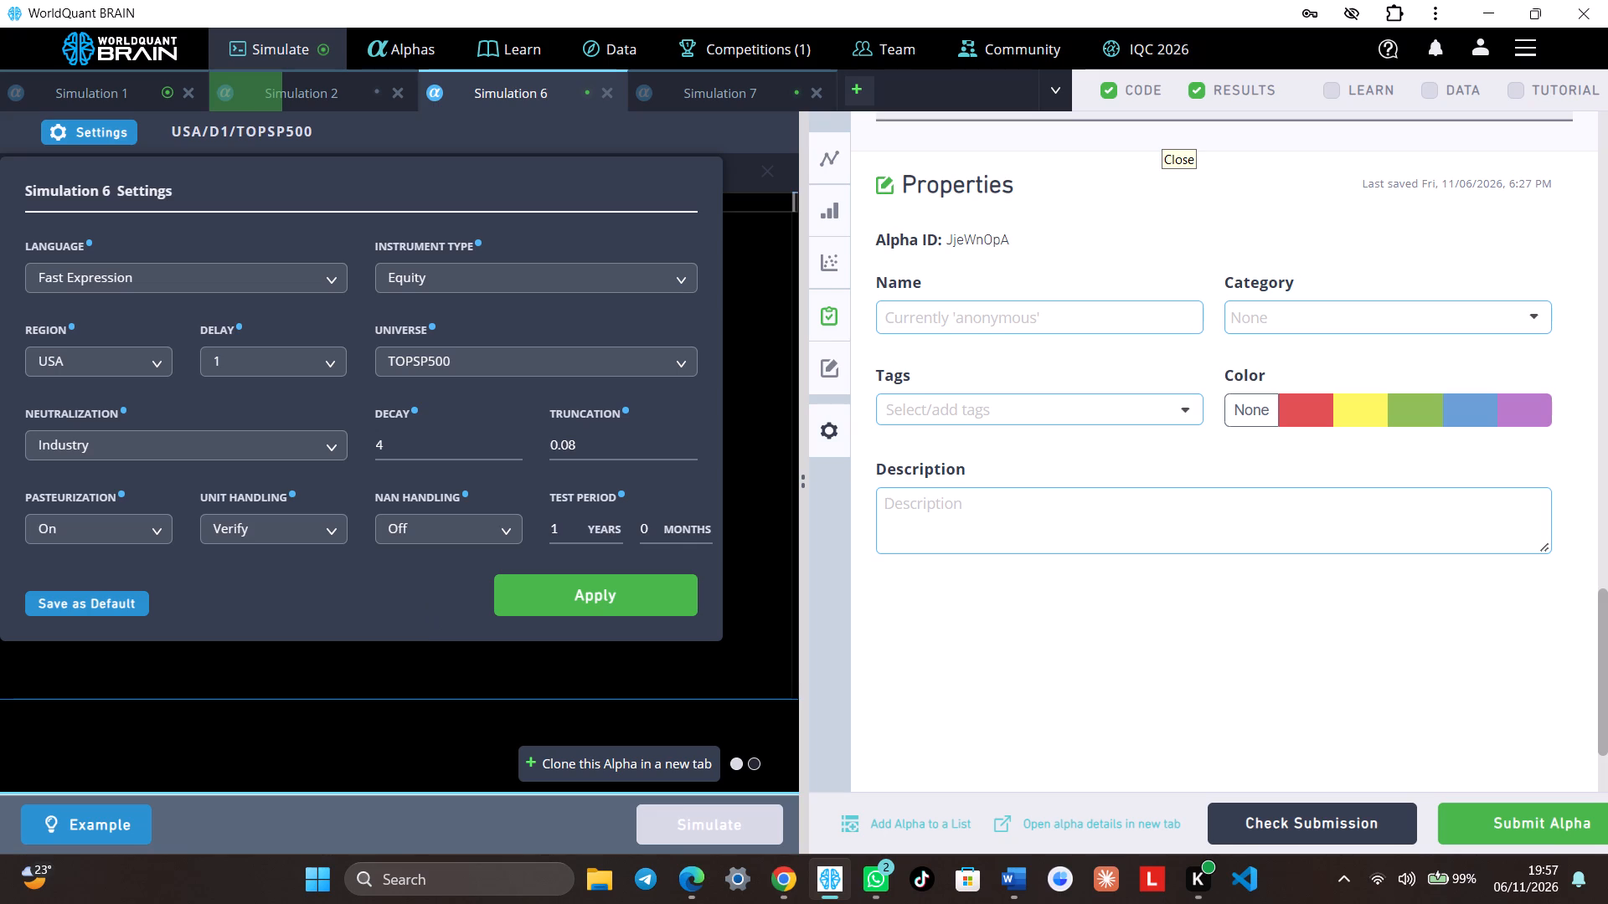
pyautogui.click(454, 663)
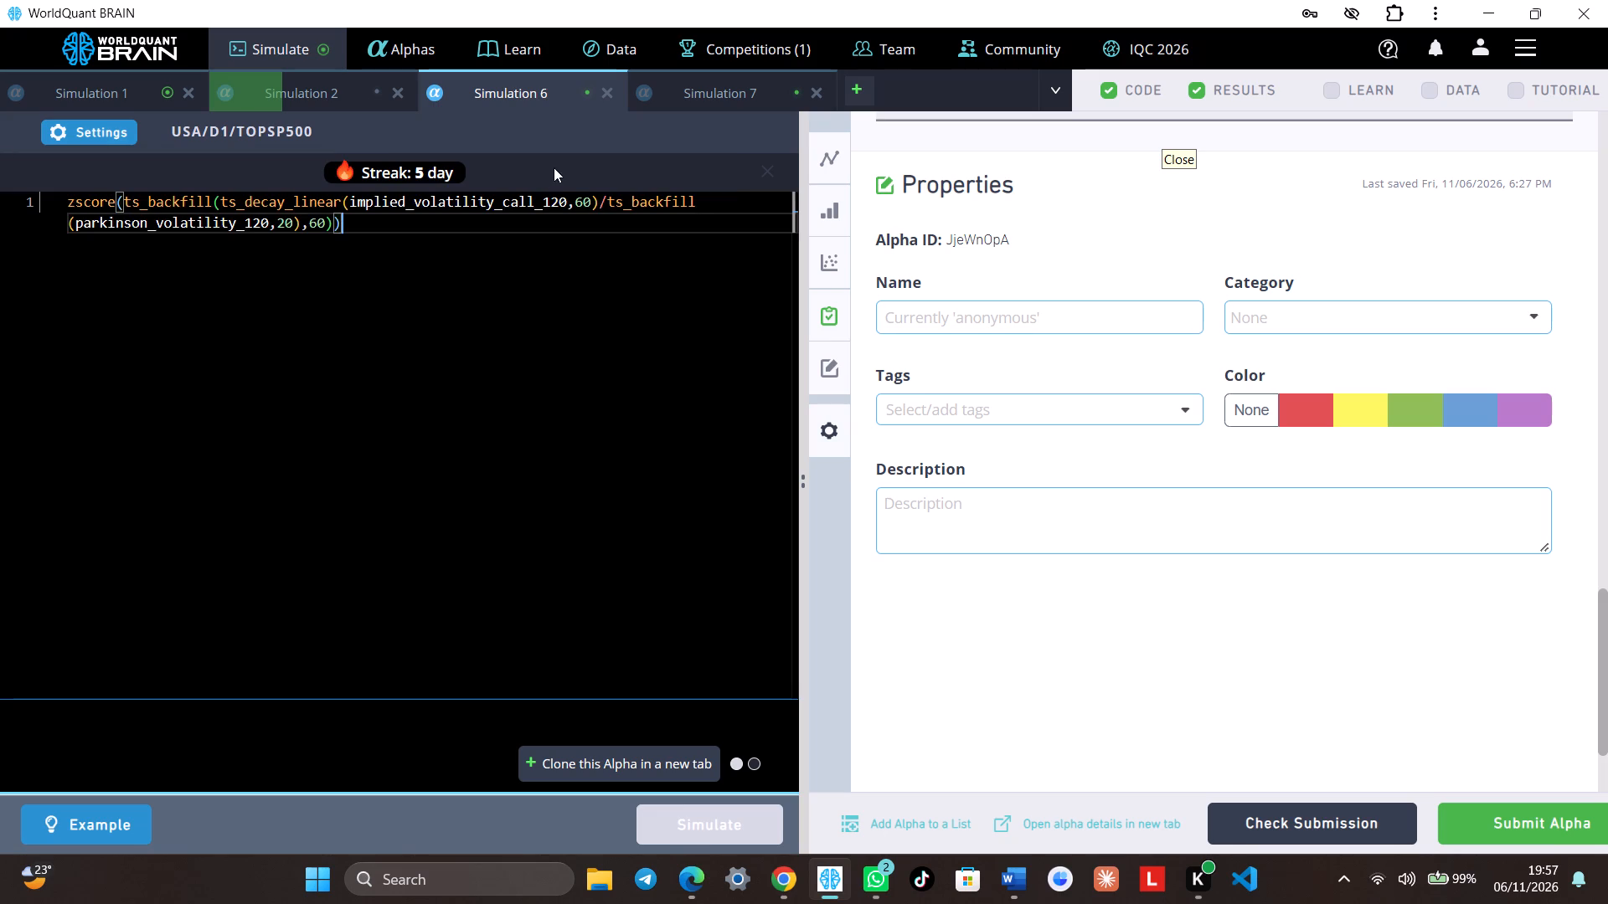
pyautogui.click(670, 89)
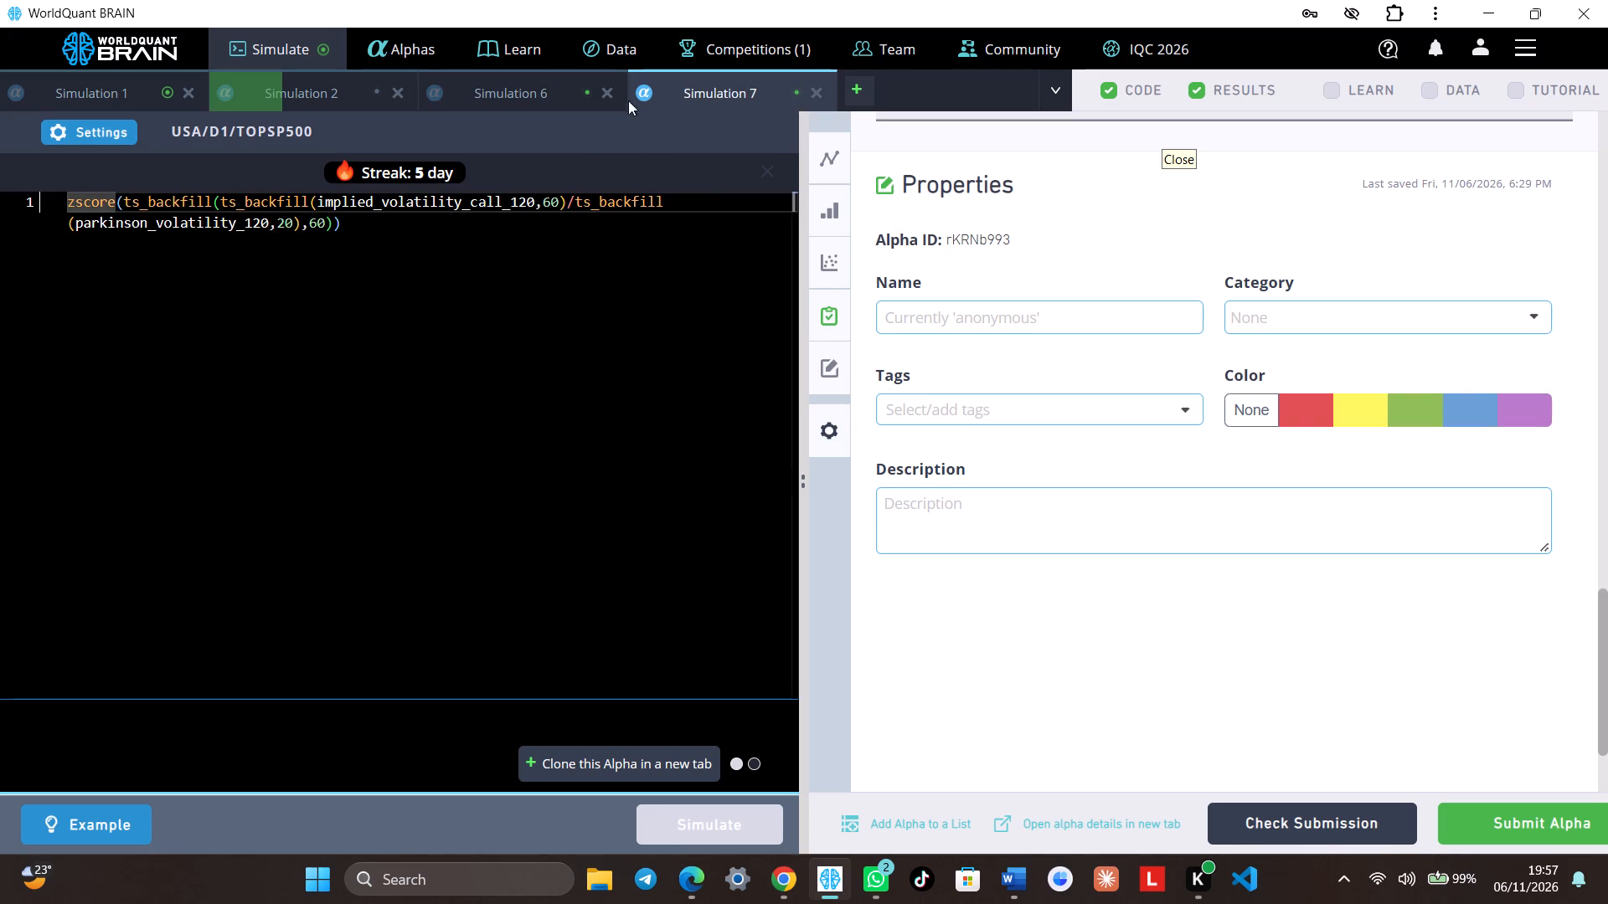
pyautogui.click(552, 98)
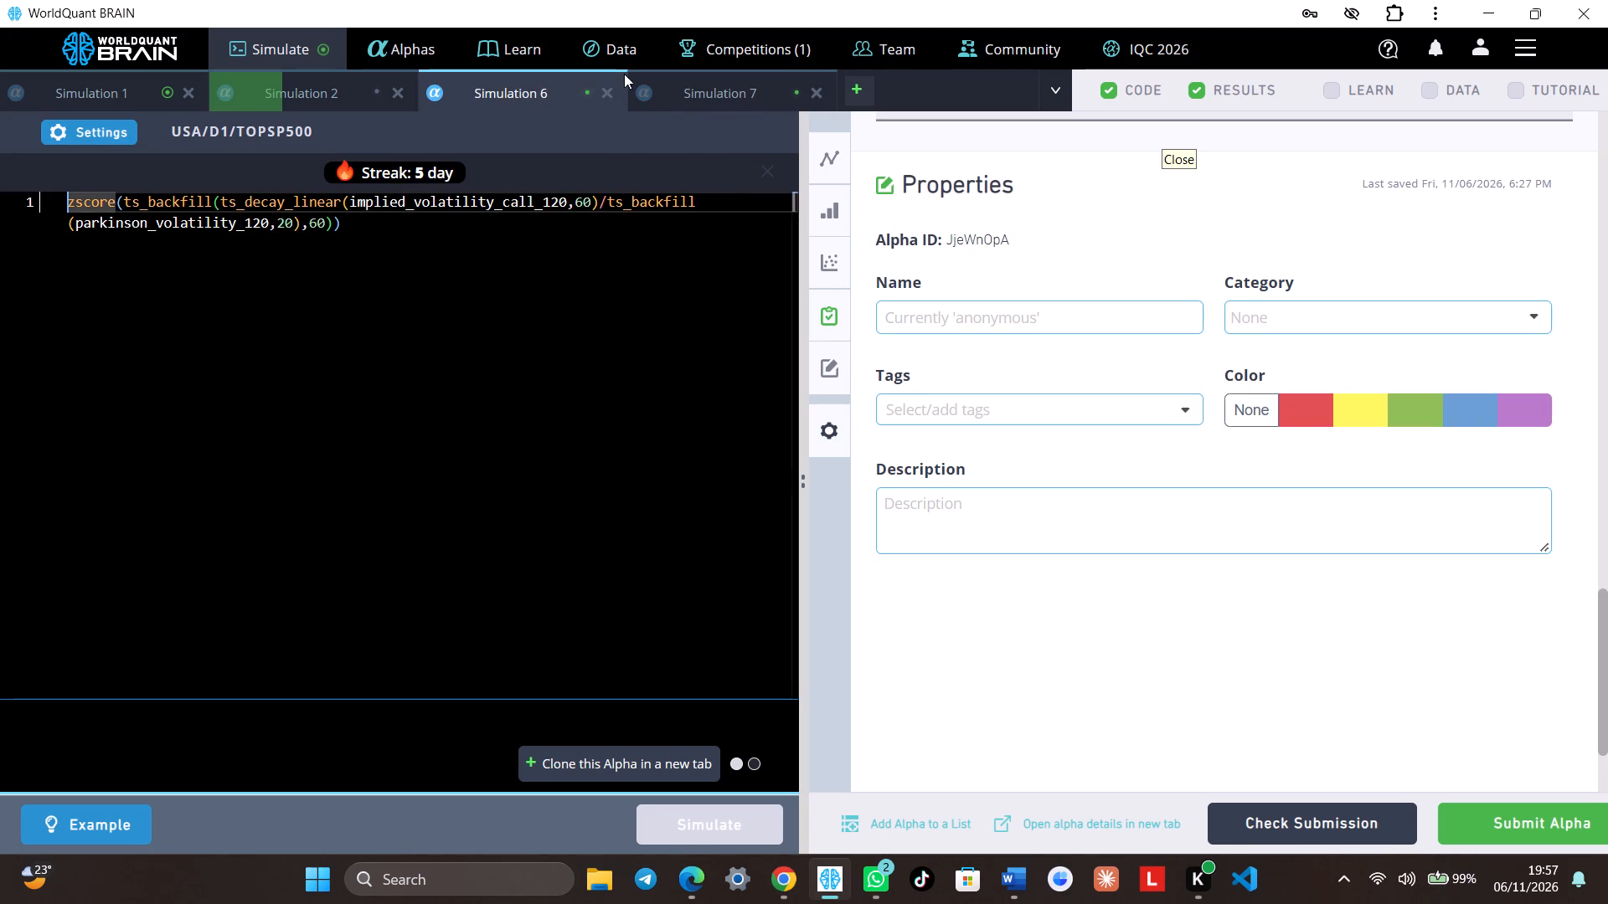
# Compare the test-period charts and summary statistics of Simulation 7 and Simulation 6.
pyautogui.click(662, 85)
pyautogui.scroll(-12, 1263, 484)
pyautogui.scroll(12, 1249, 483)
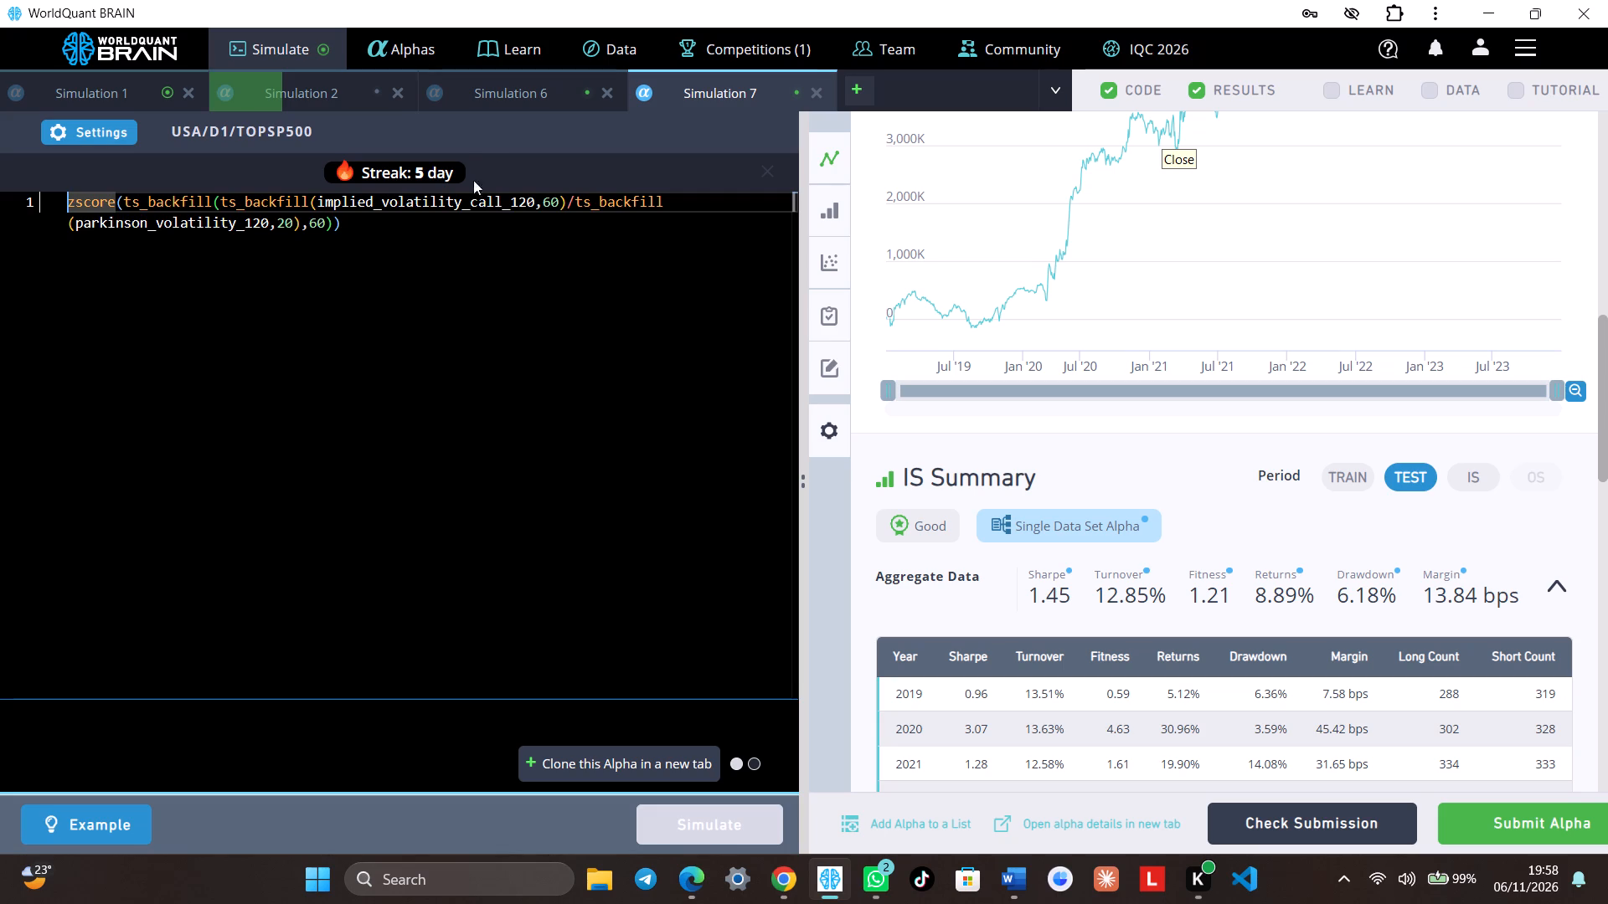
pyautogui.click(493, 94)
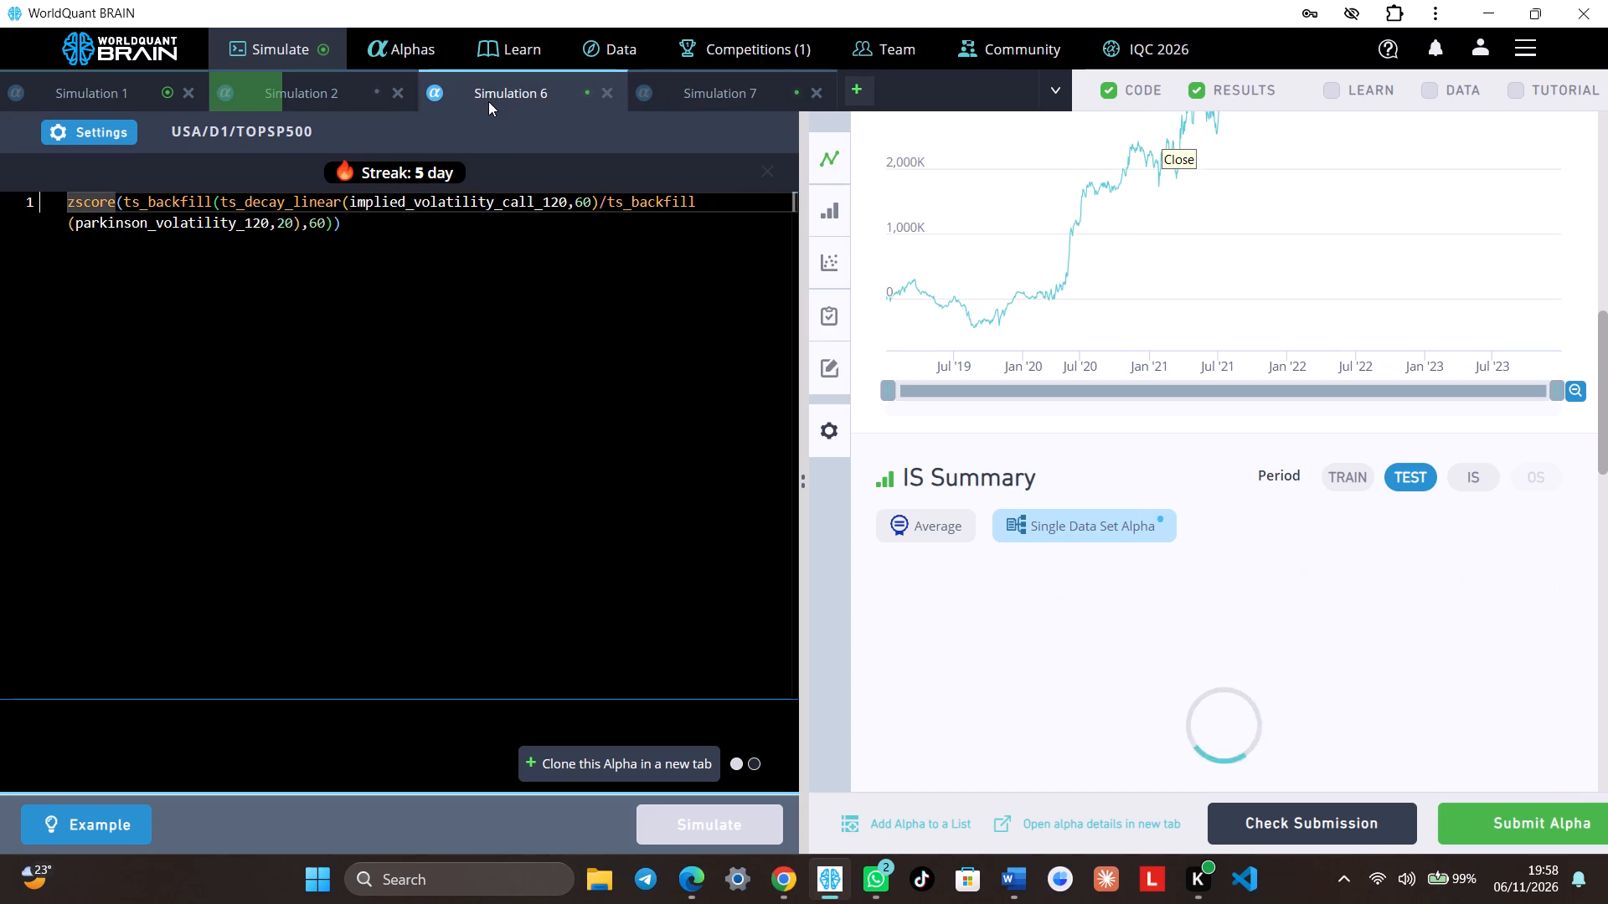
# Clone Simulation 7's alpha into a new simulation.
pyautogui.click(718, 77)
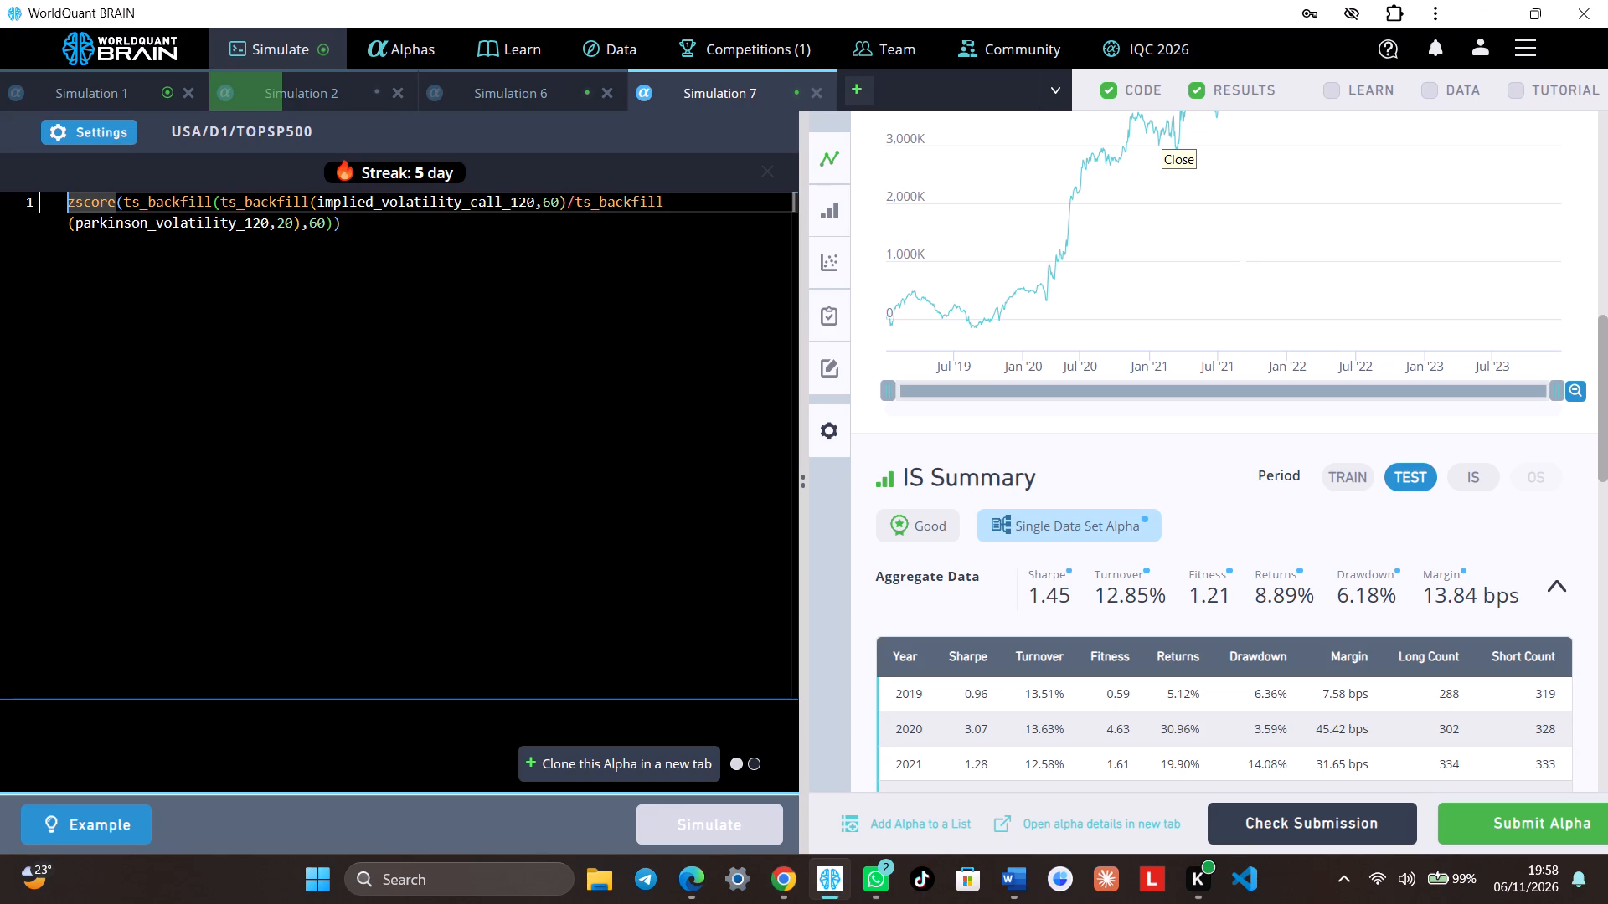
pyautogui.click(648, 762)
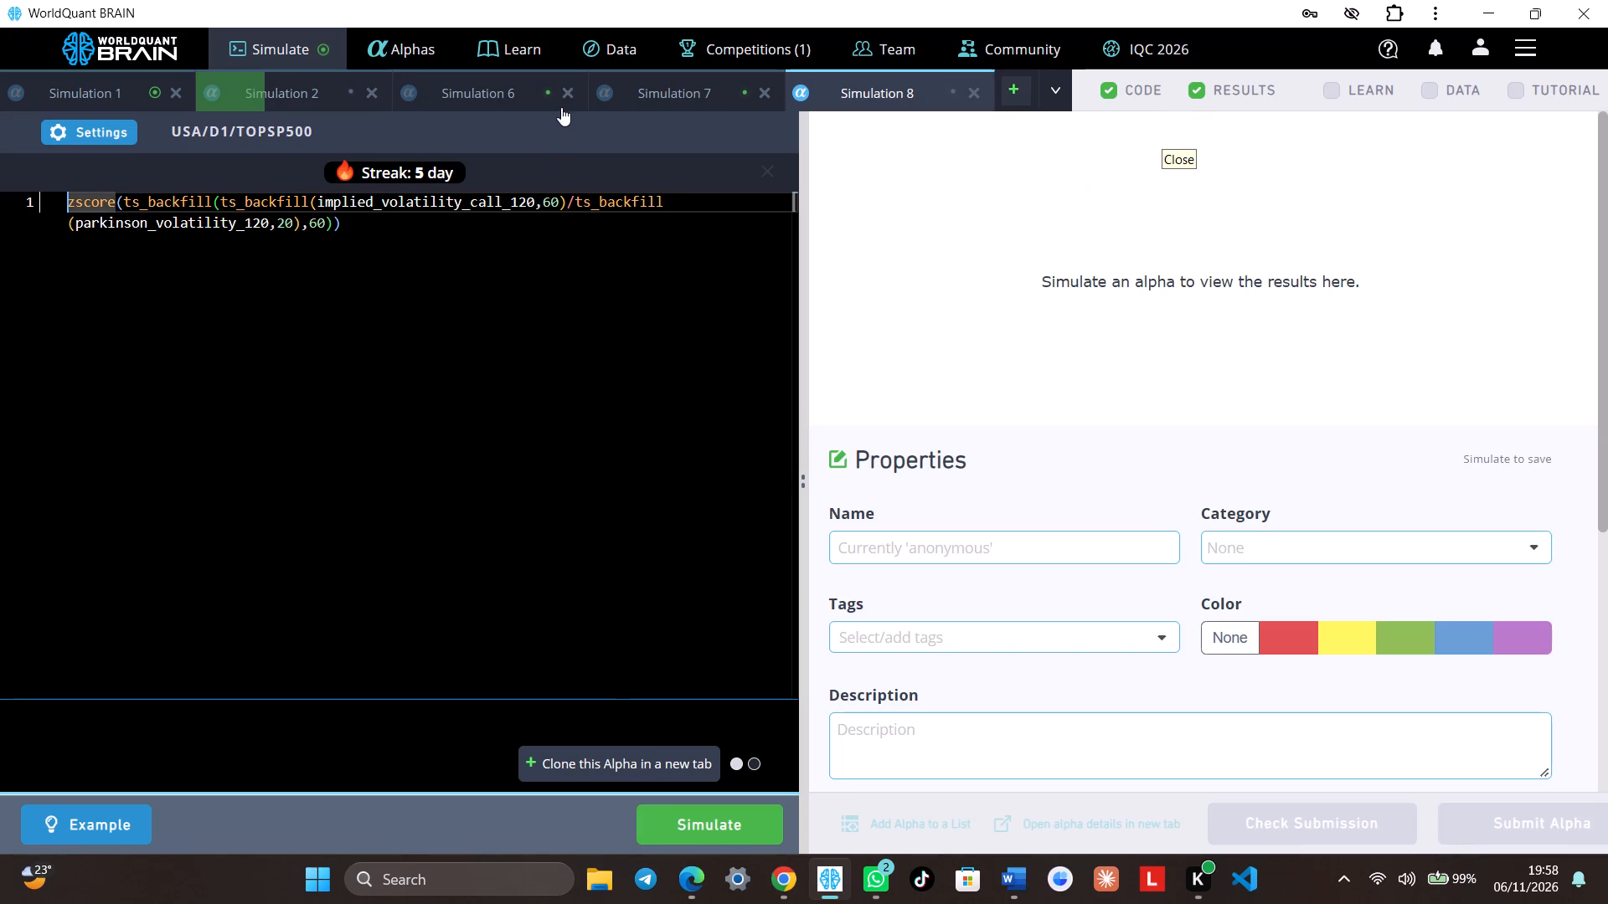
# Close Simulation 6.
pyautogui.click(565, 90)
pyautogui.click(849, 538)
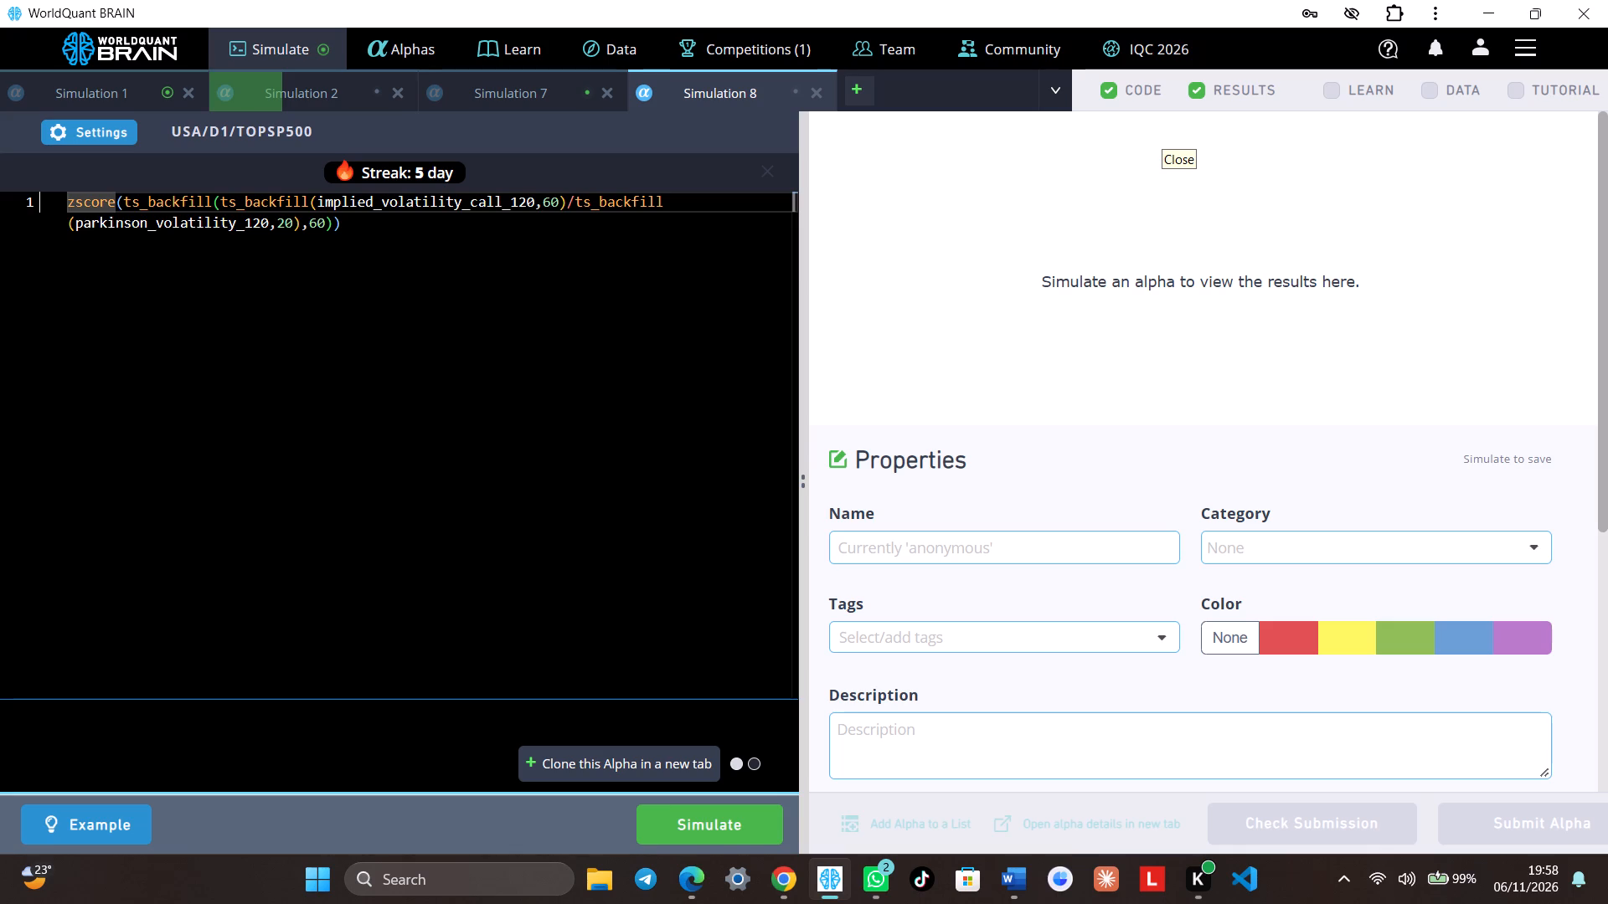
# Set the outer ts_backfill window to 240 in Simulation 8's expression and run the simulation.
pyautogui.click(316, 220)
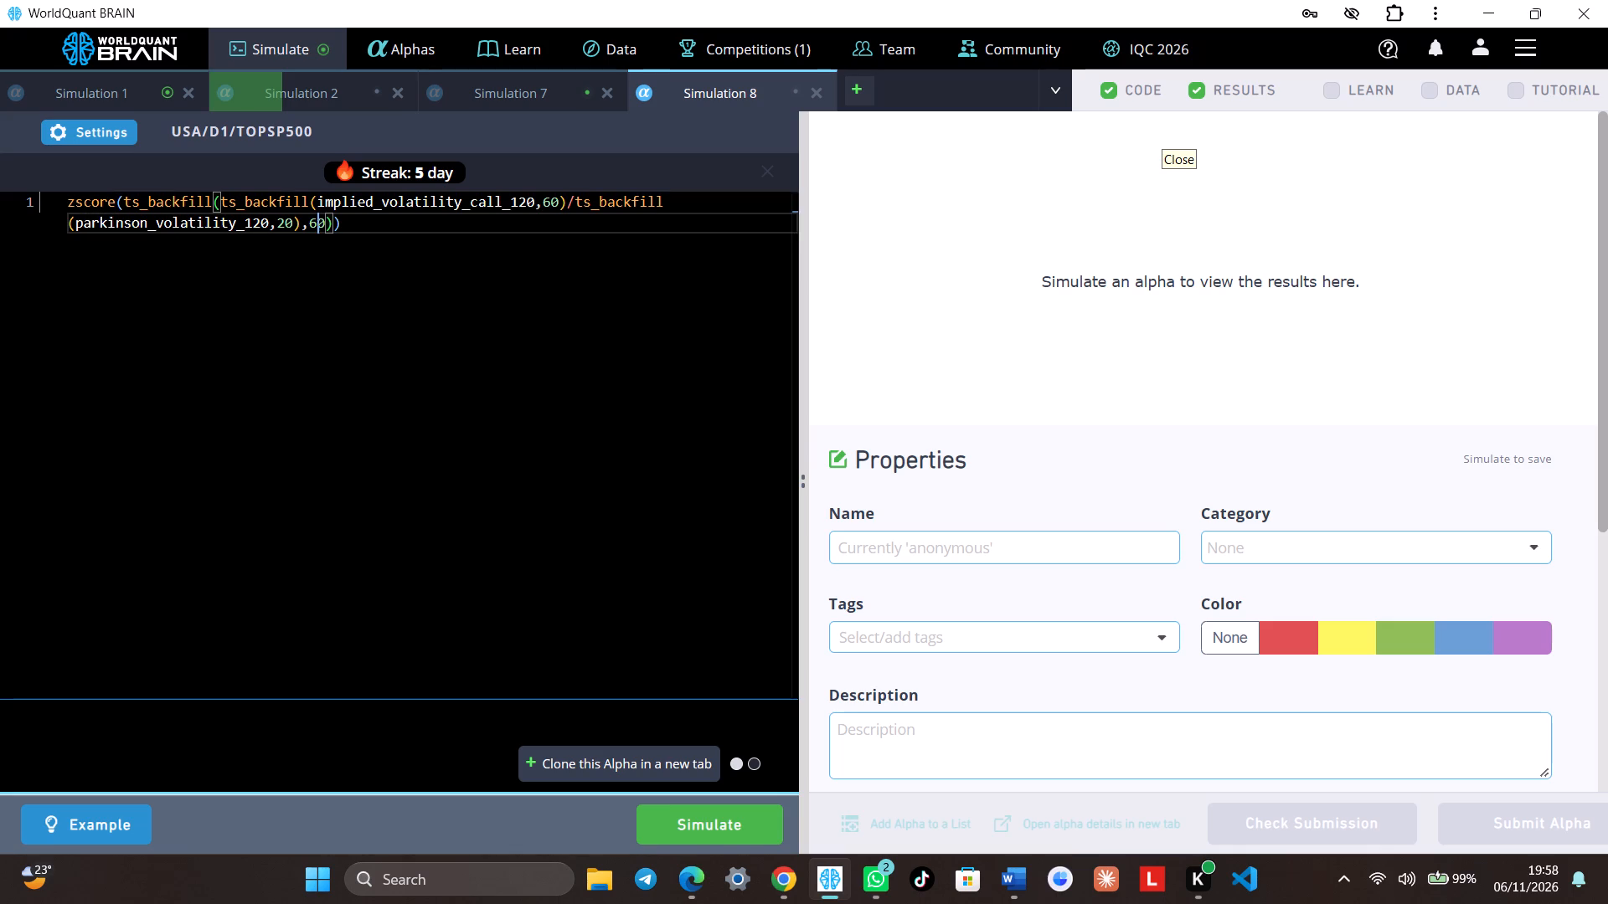
pyautogui.press('BackSpace')
pyautogui.press('2')
pyautogui.press('4')
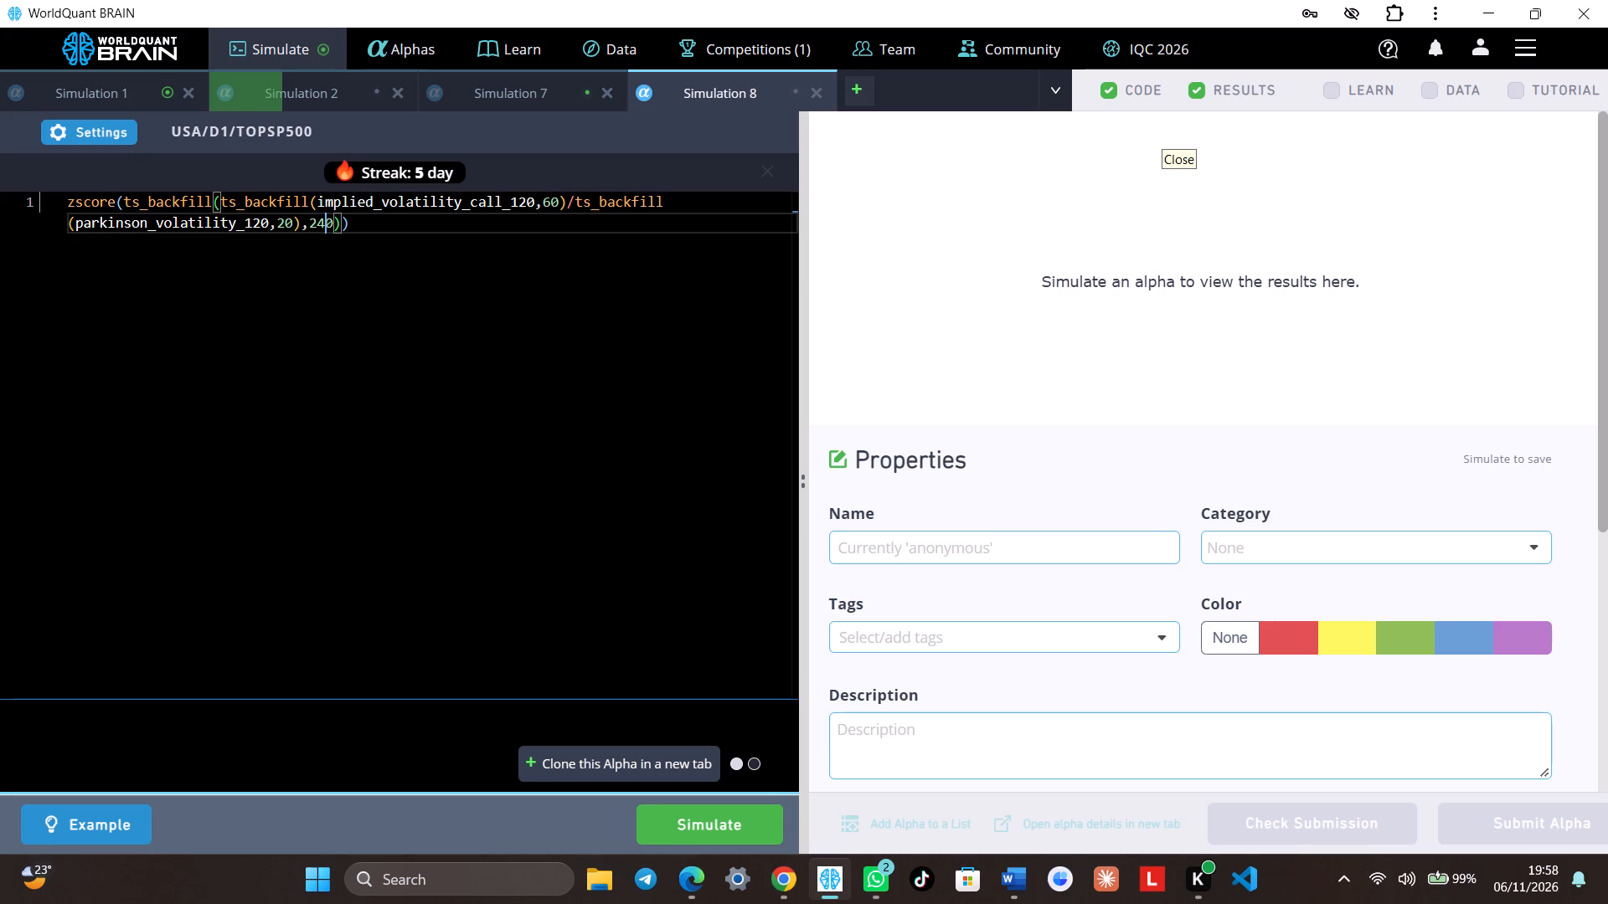
pyautogui.click(678, 819)
# Review Simulation 1's test-period results, its IS-period summary and the failed checks in its IS testing status.
pyautogui.click(152, 103)
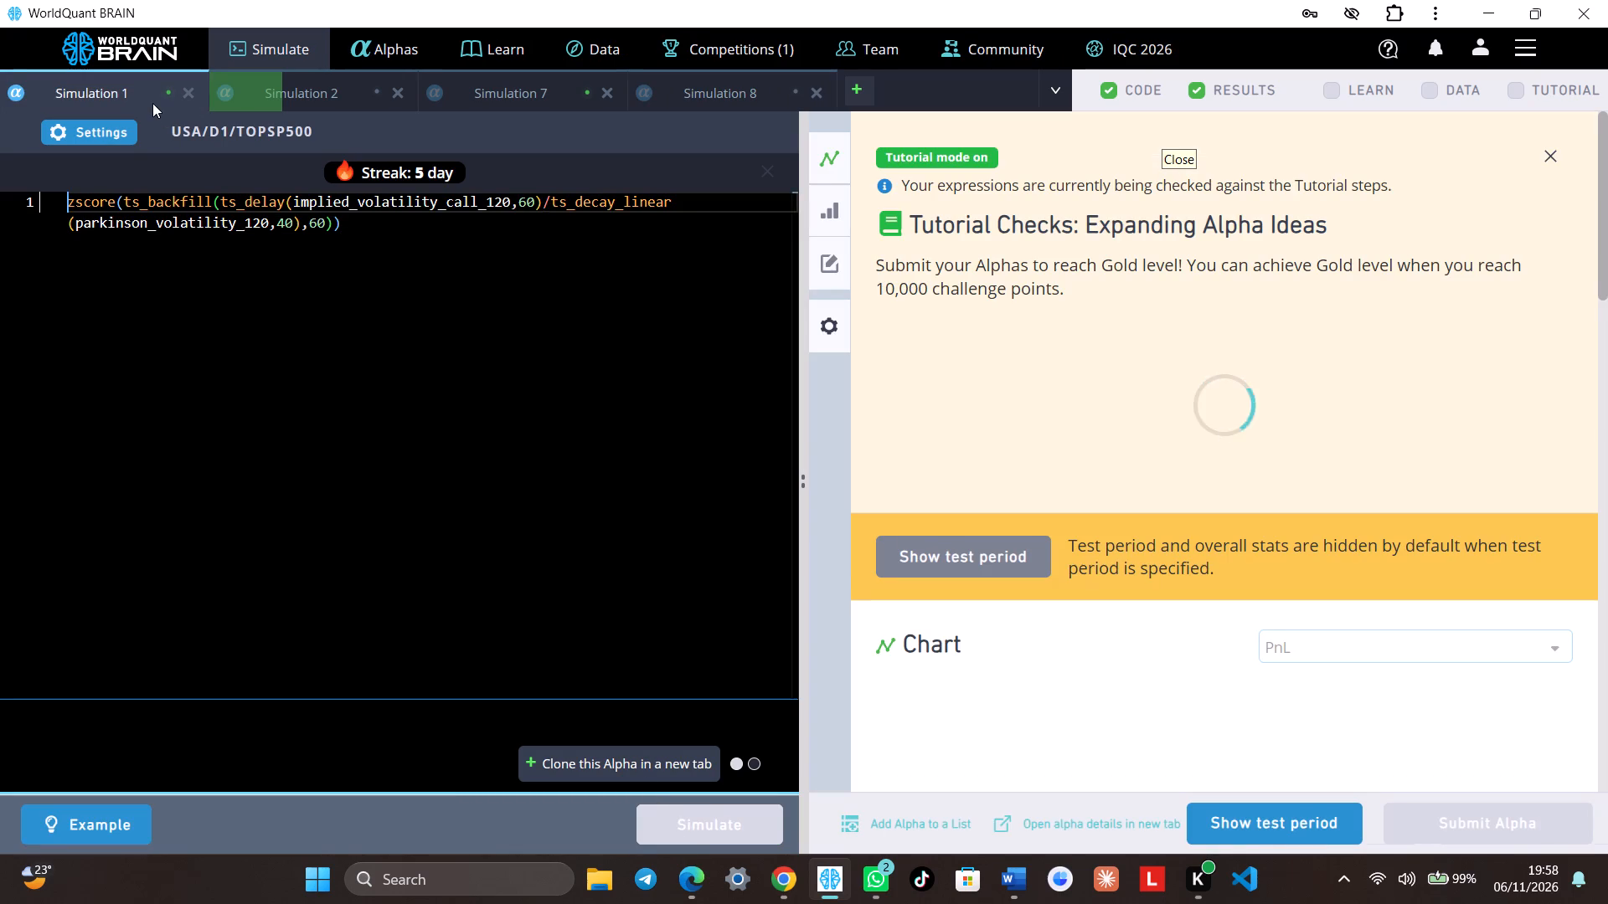
pyautogui.click(1209, 815)
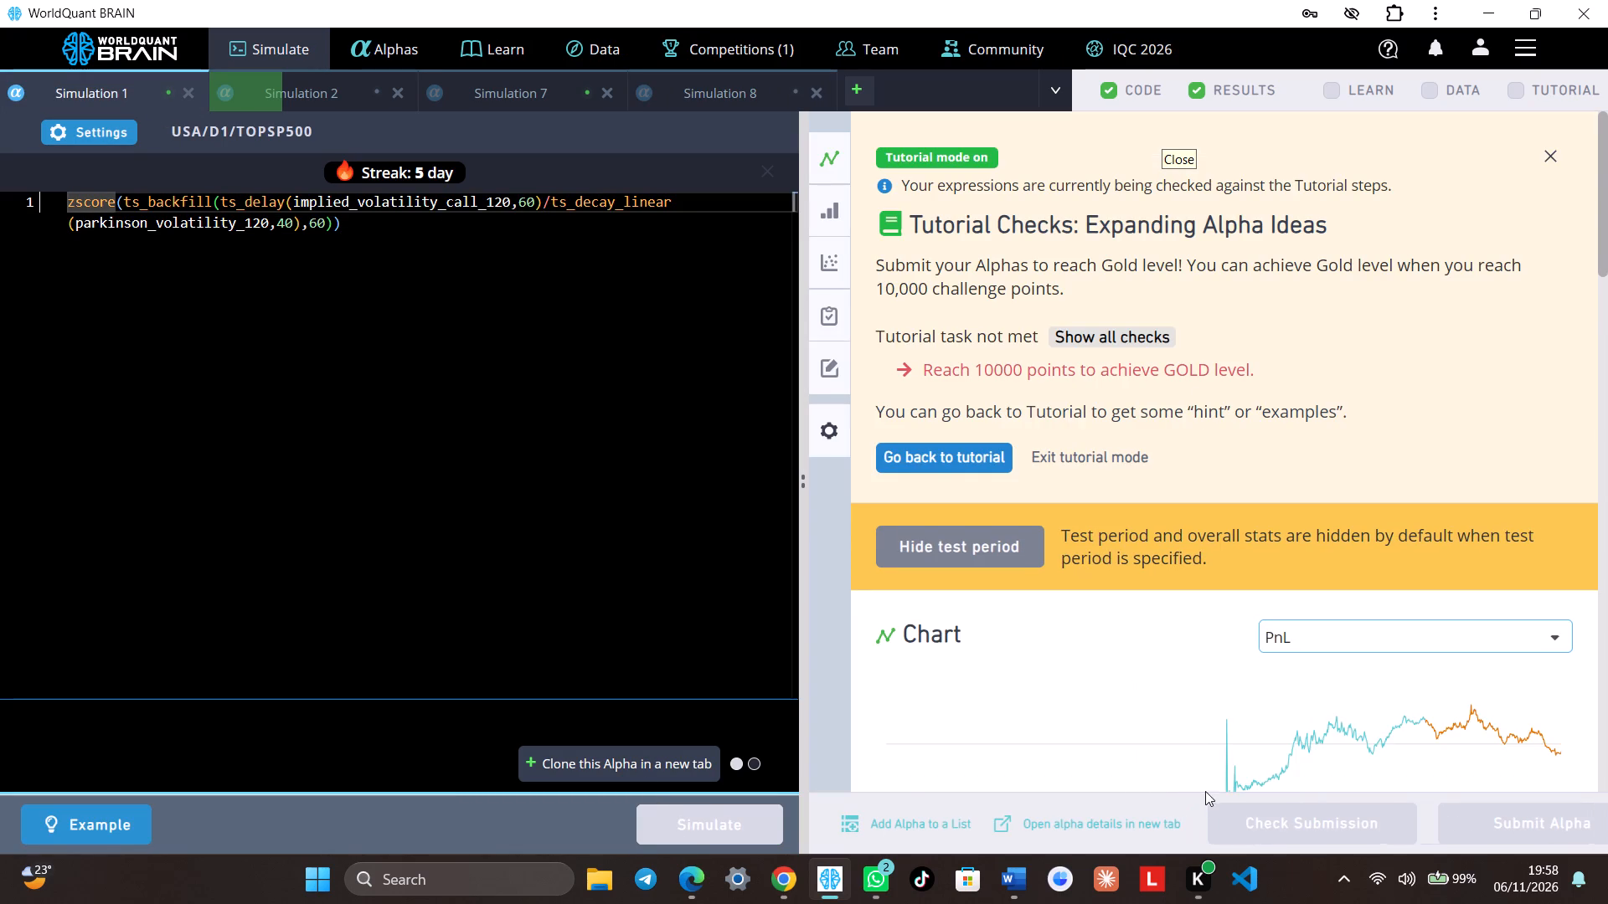
pyautogui.scroll(-4, 1234, 631)
pyautogui.scroll(-5, 1301, 582)
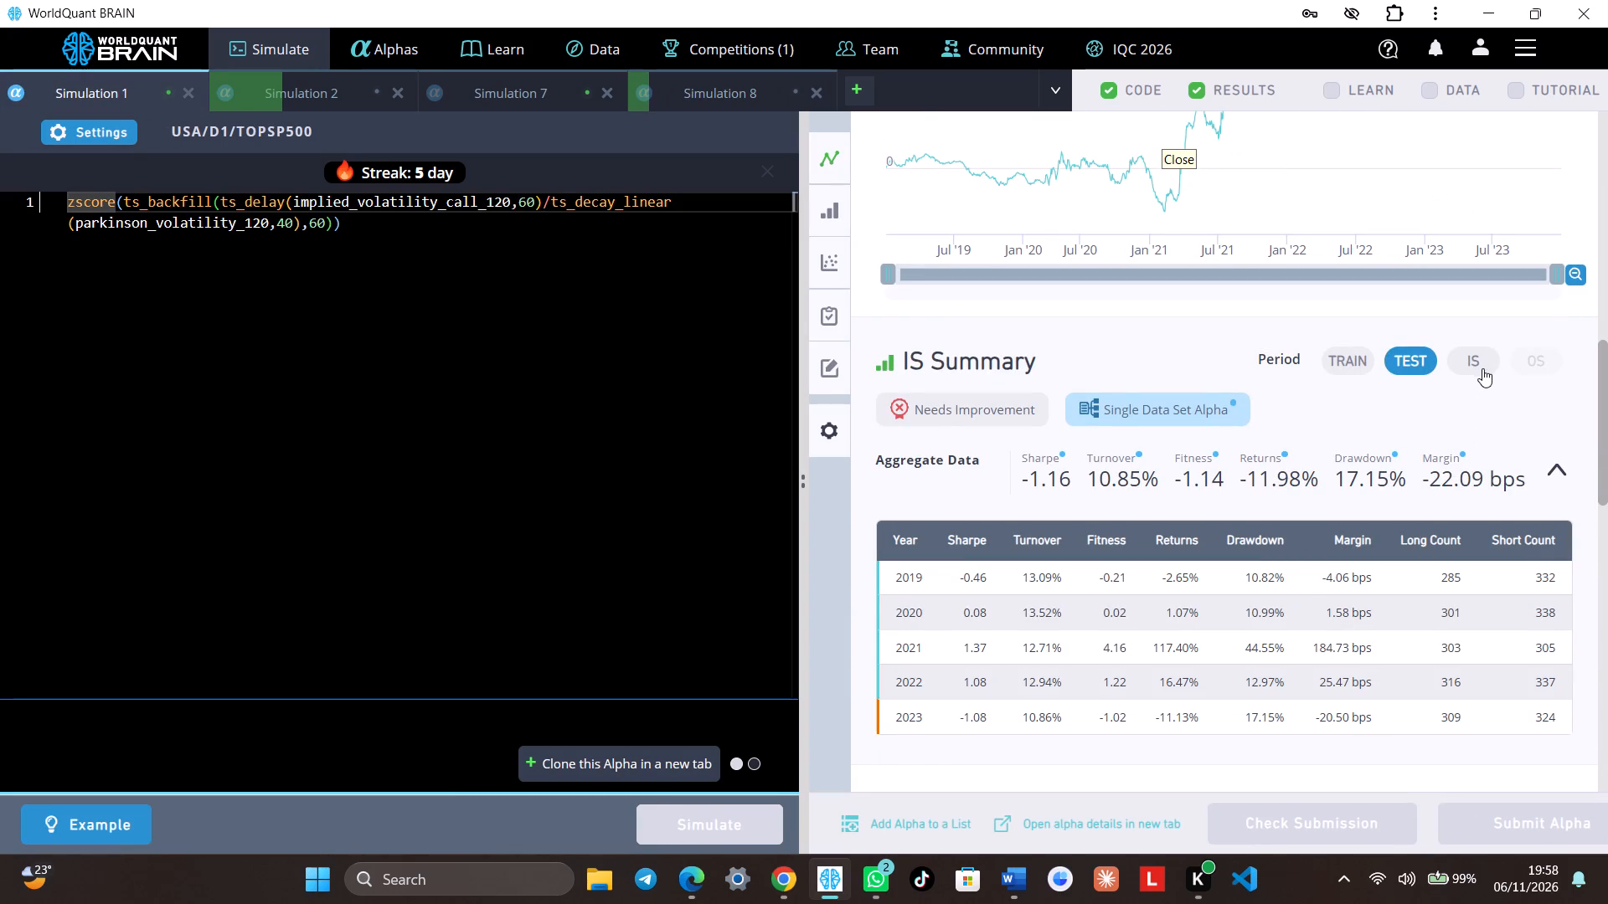
pyautogui.click(1482, 365)
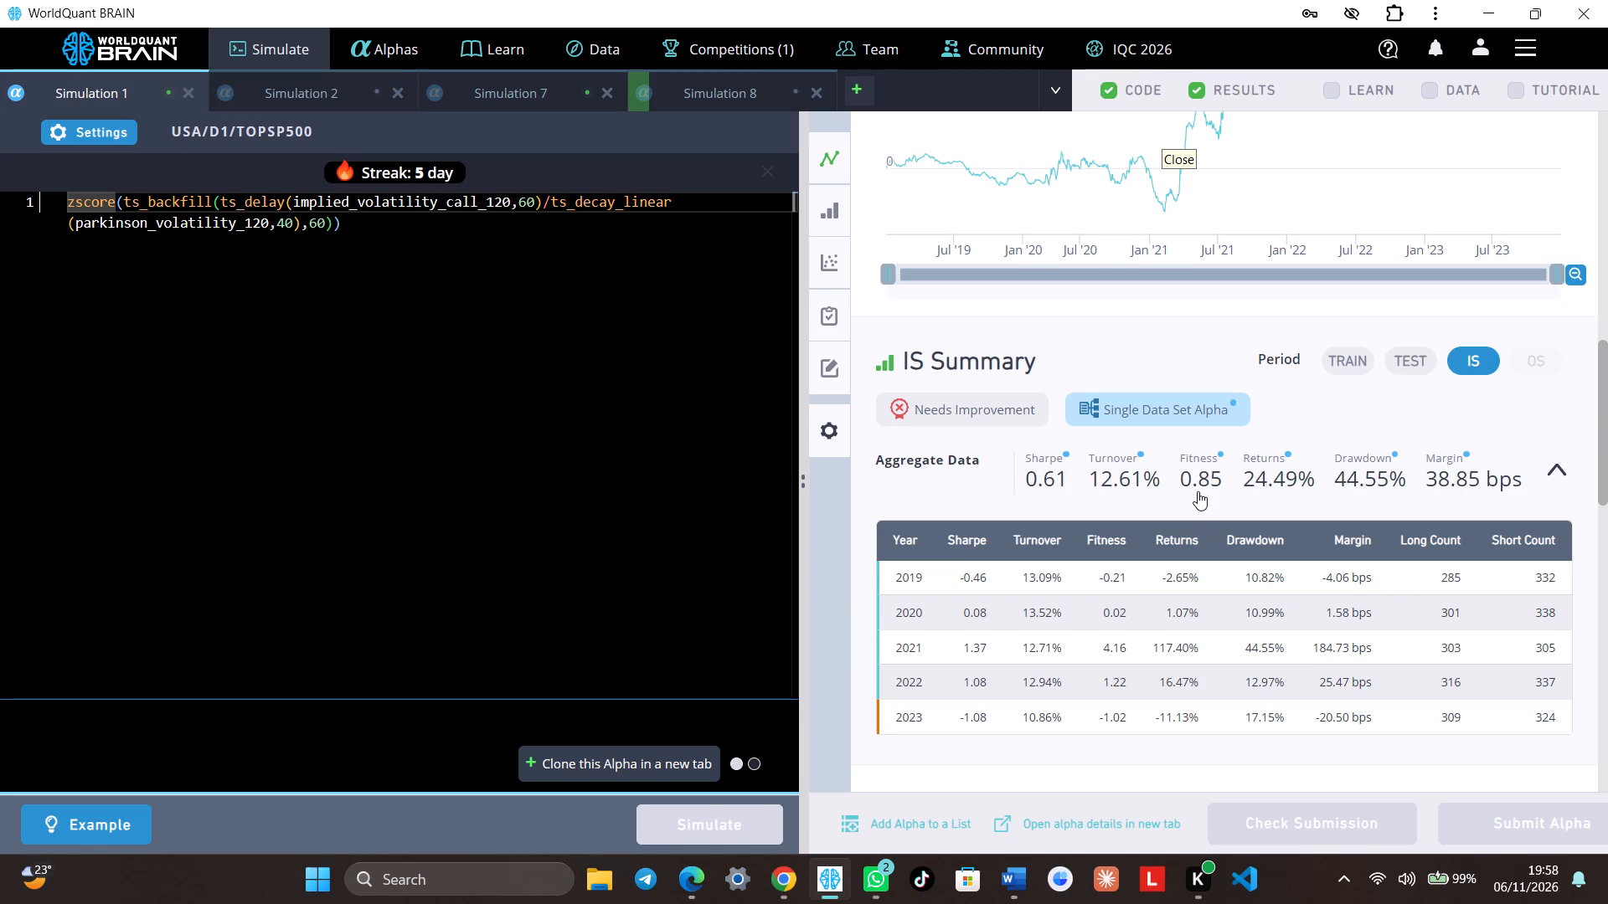
pyautogui.scroll(-4, 1291, 548)
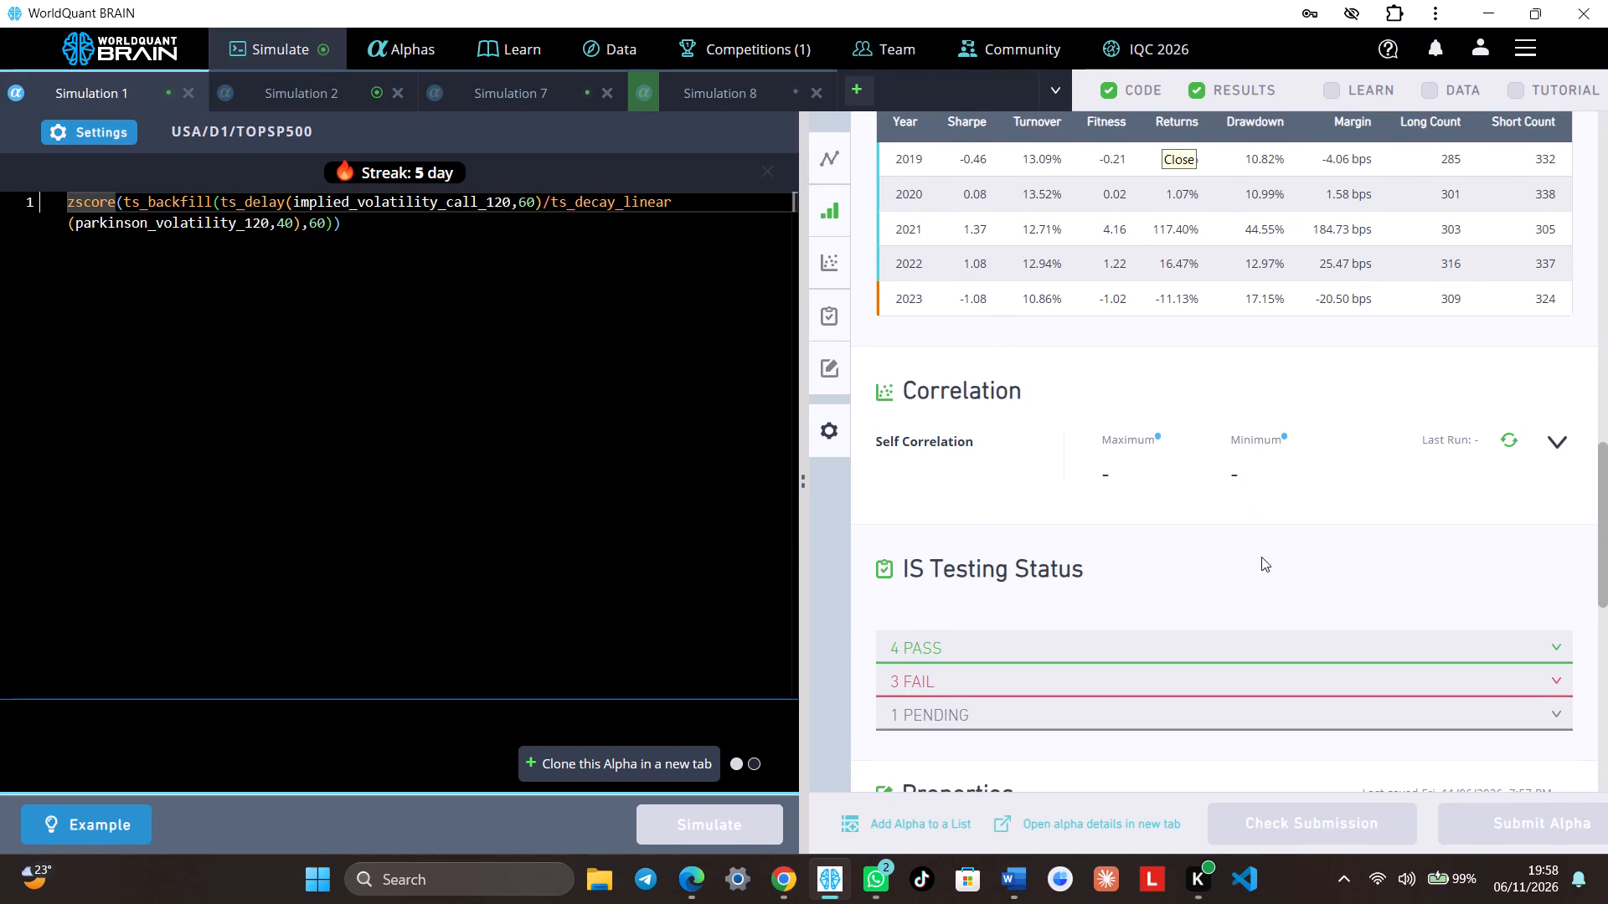
pyautogui.click(1228, 675)
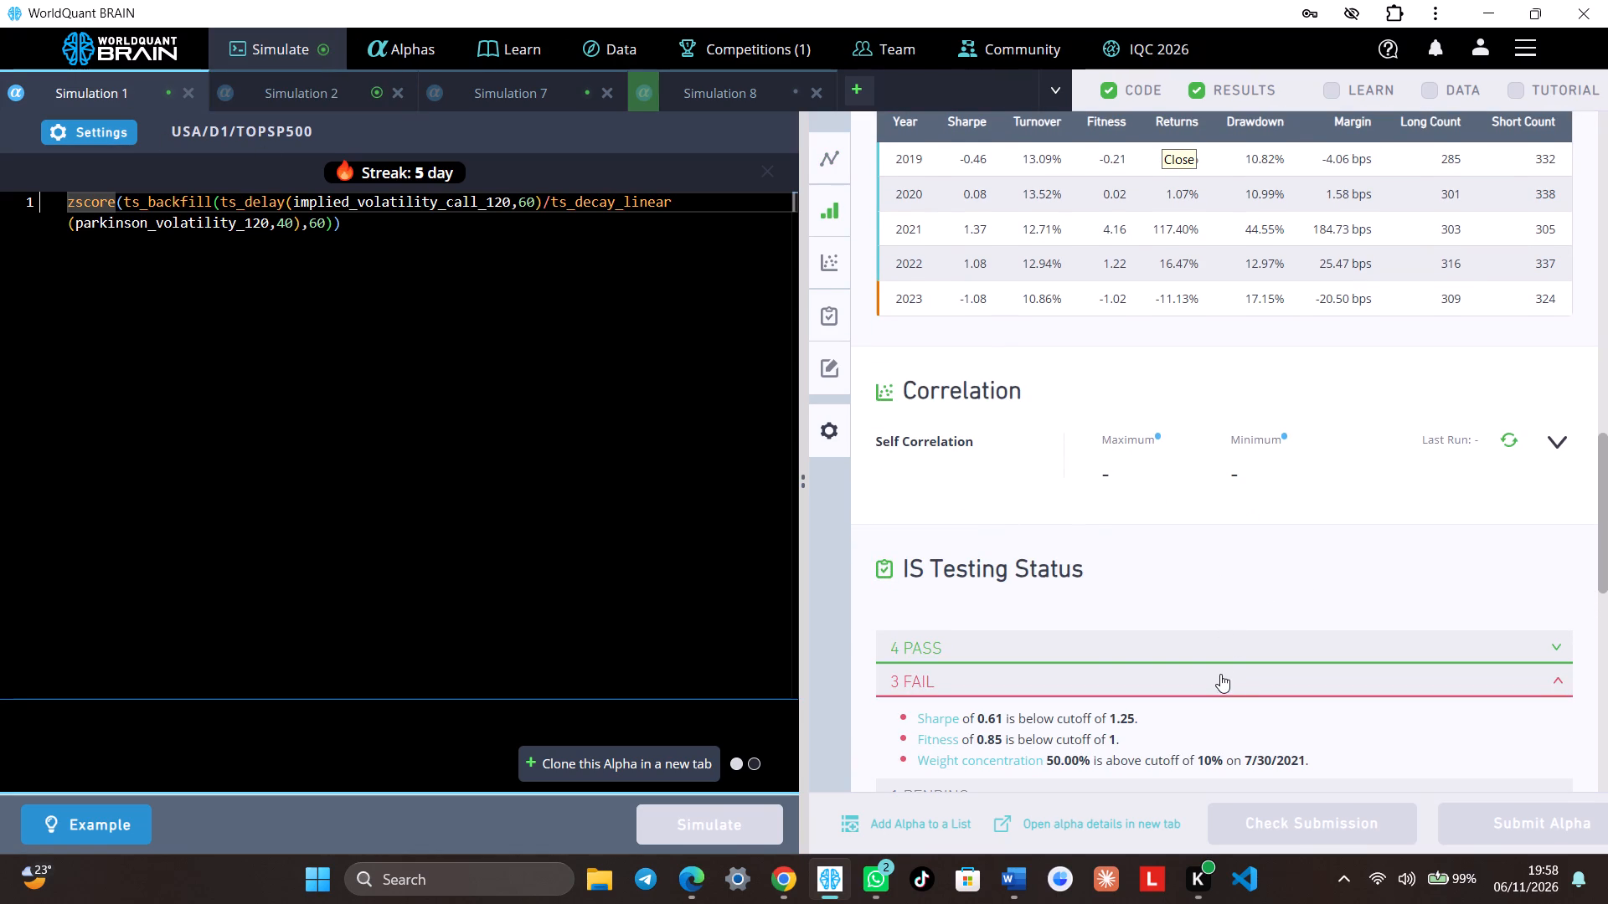
# Change Simulation 1's universe setting to TOP200, apply it and run the simulation.
pyautogui.click(117, 134)
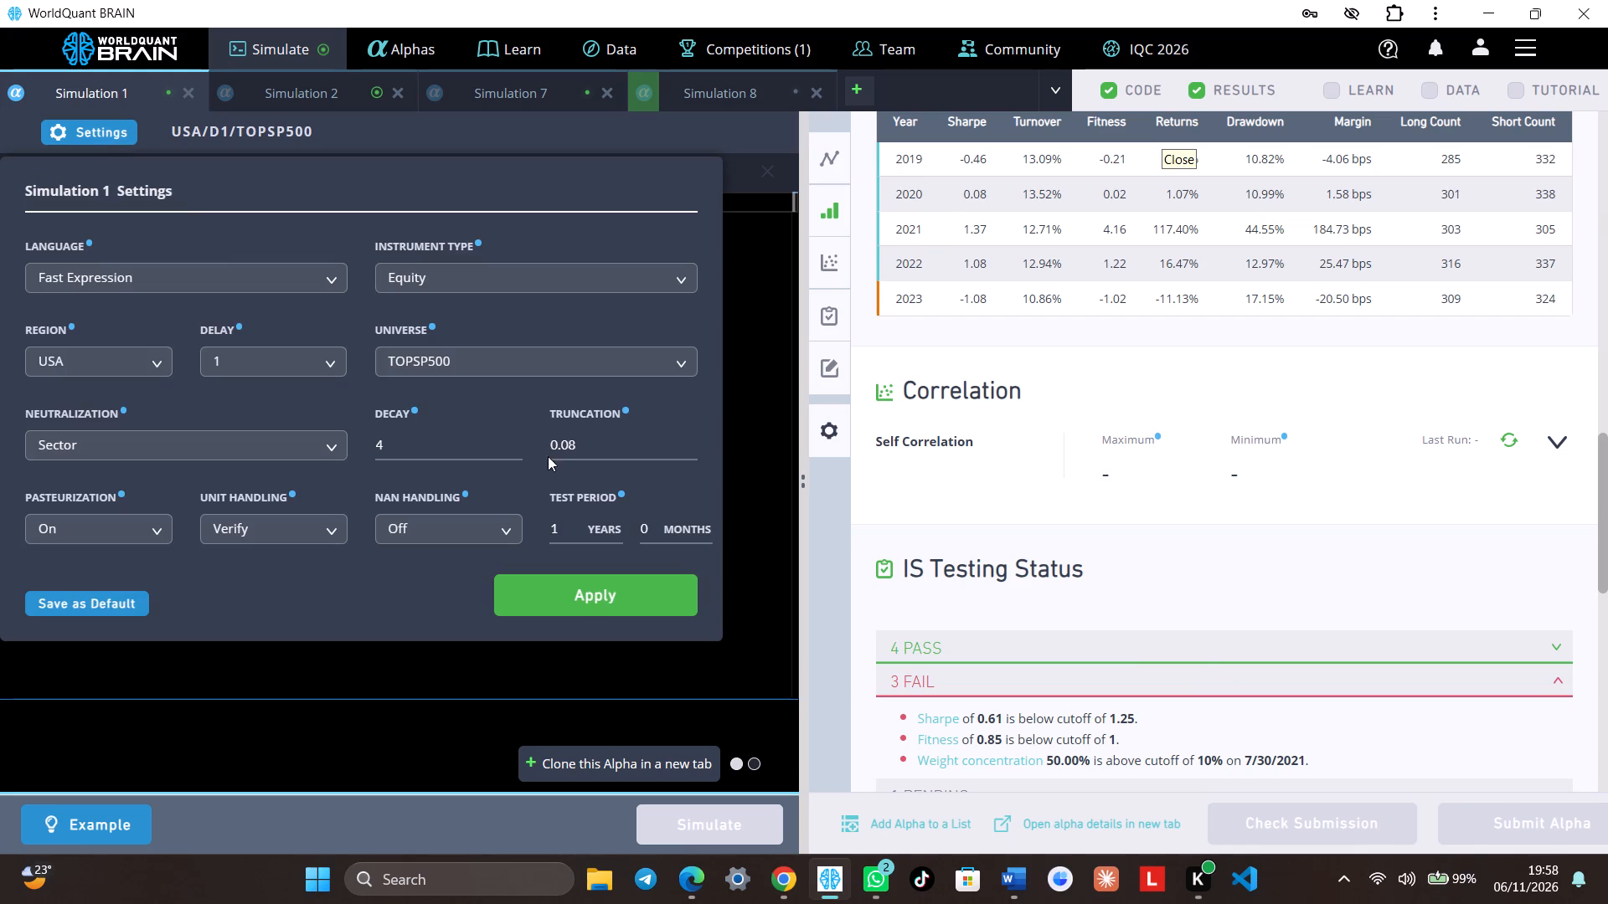
pyautogui.click(525, 356)
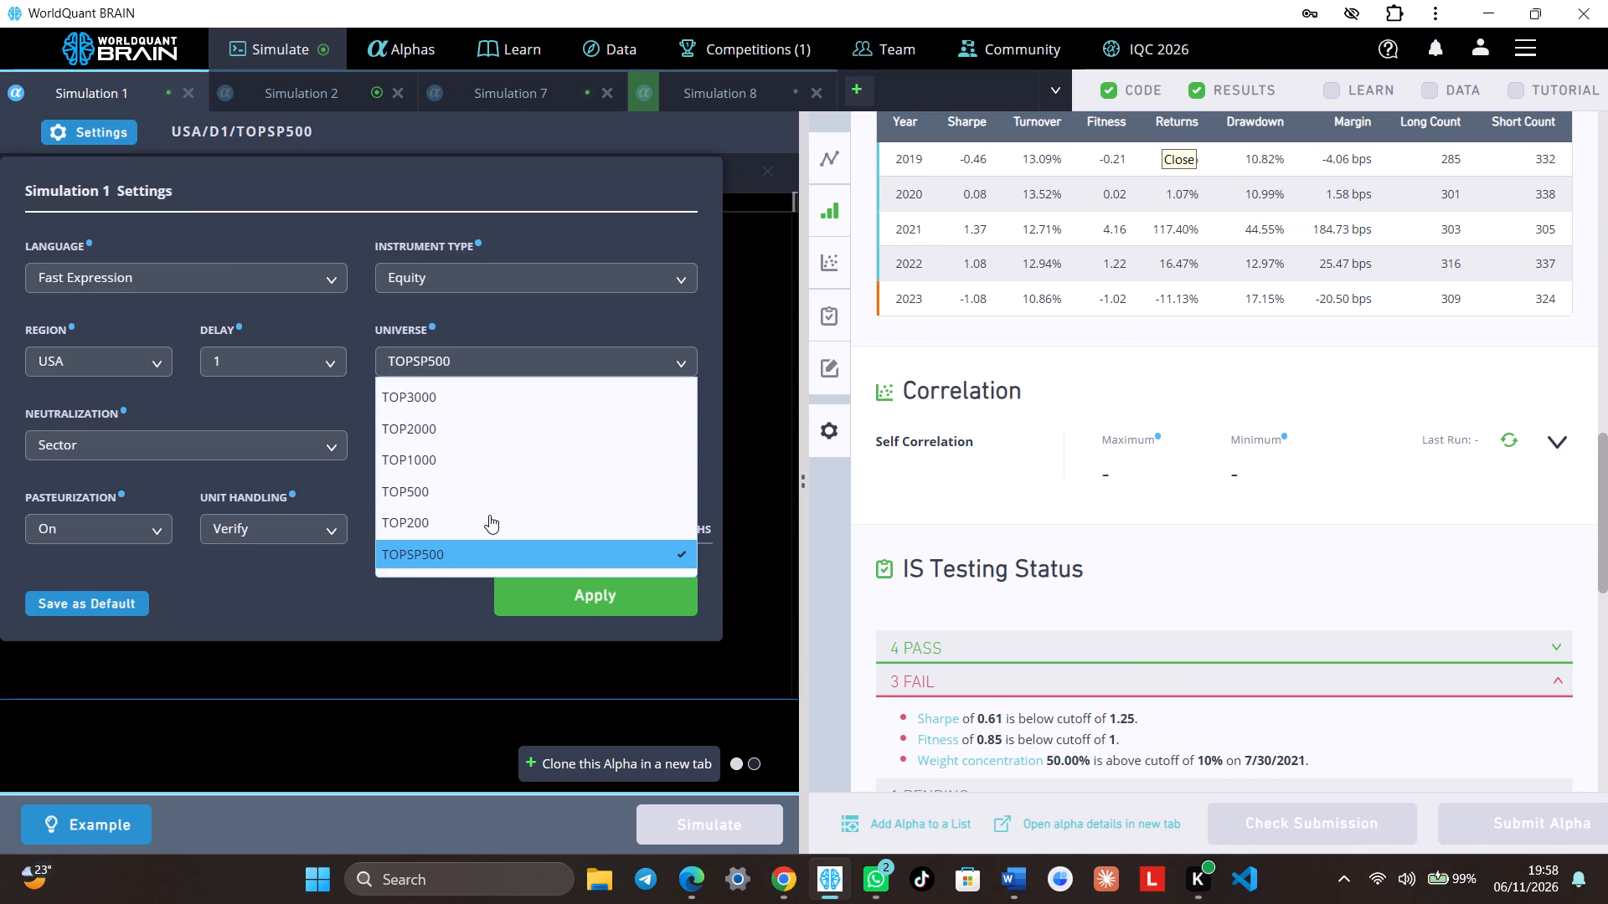
pyautogui.click(489, 515)
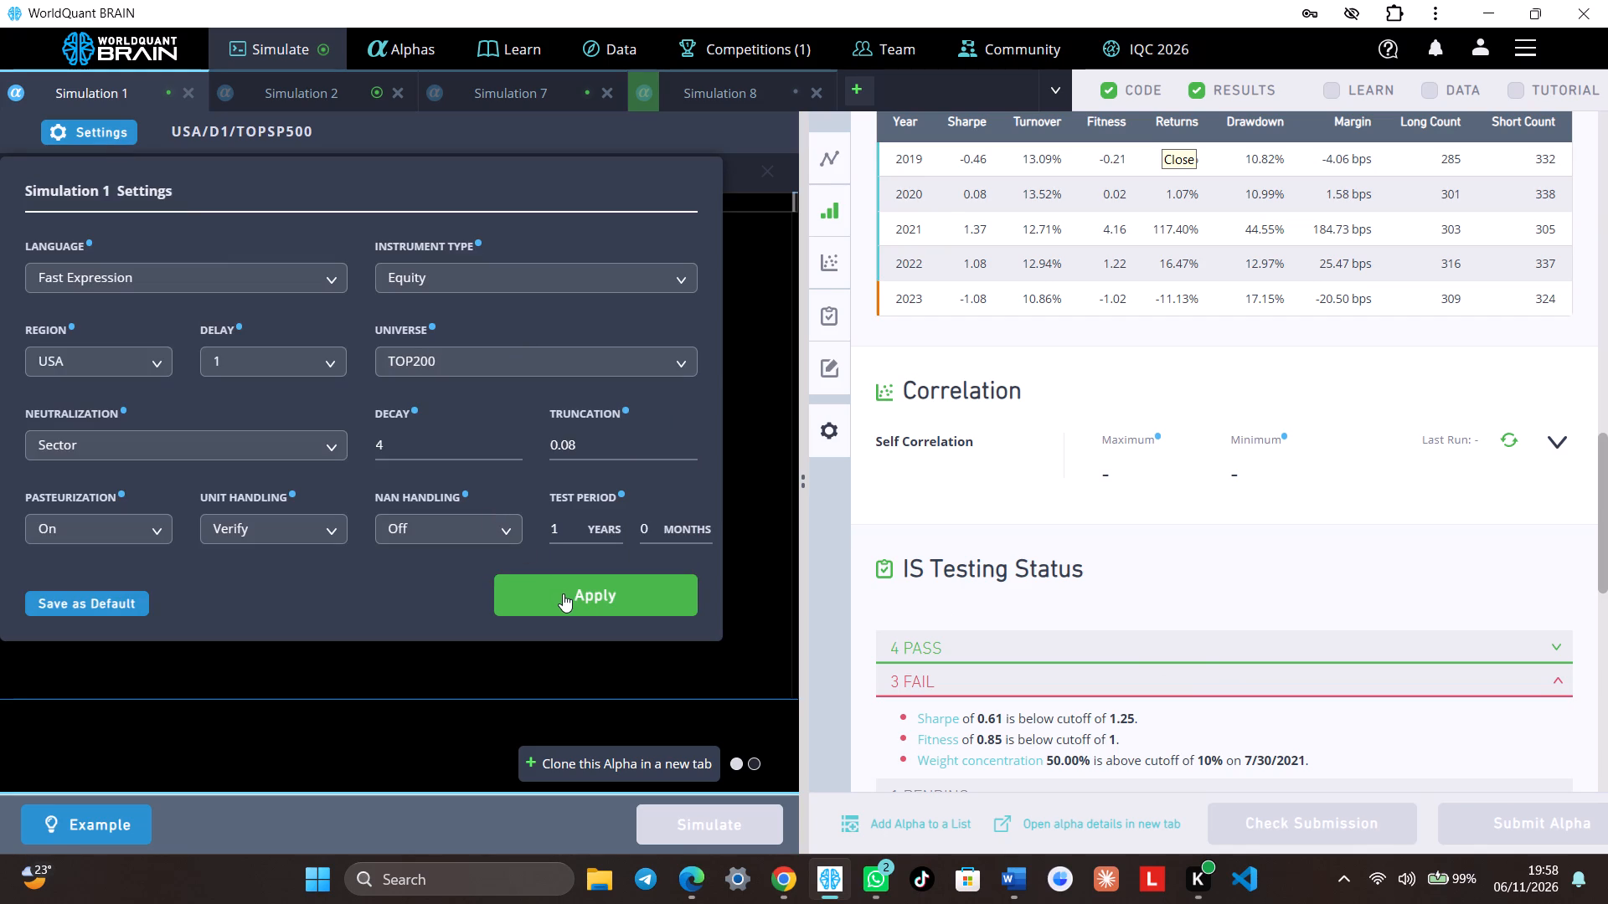
pyautogui.click(560, 593)
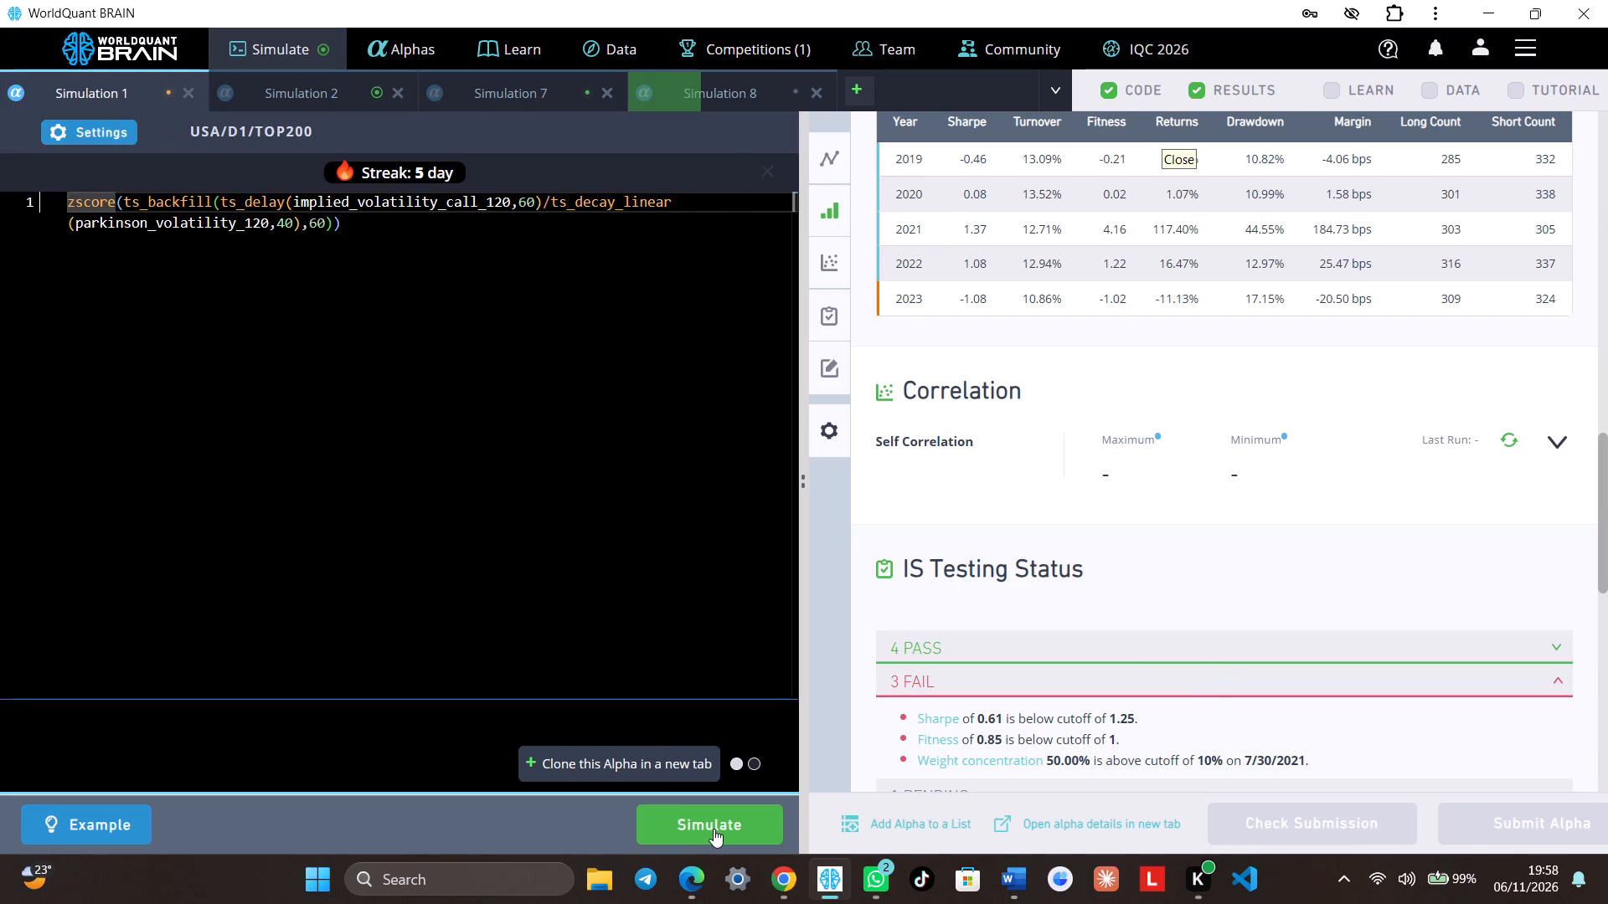
pyautogui.click(713, 829)
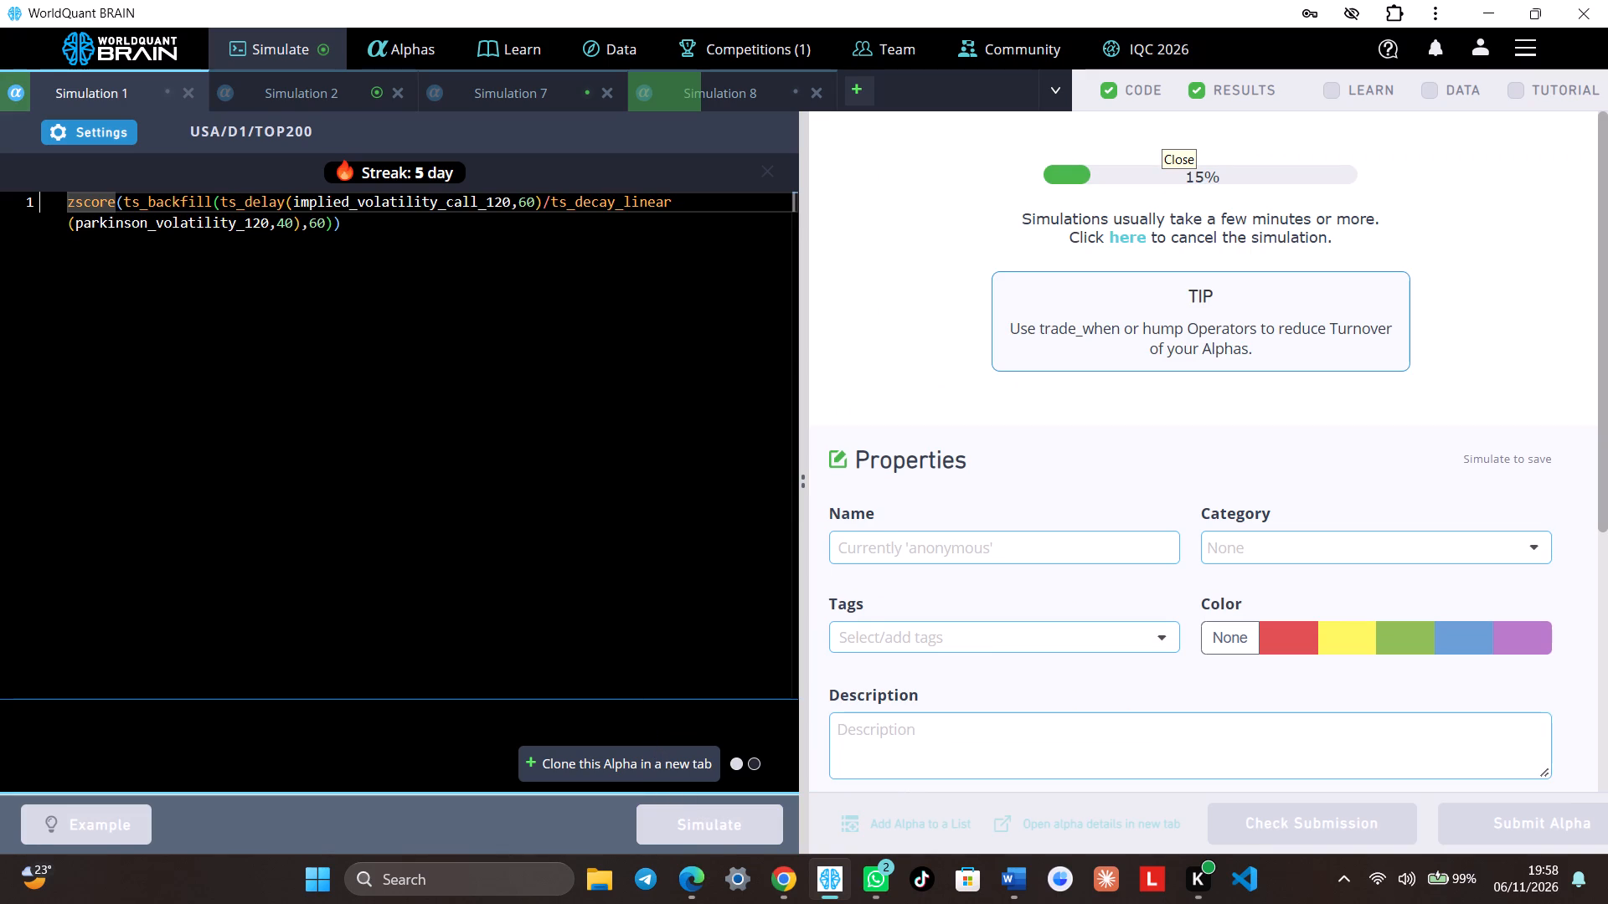
# Show Simulation 2's test period and review its chart and summary statistics.
pyautogui.click(291, 98)
pyautogui.click(1283, 815)
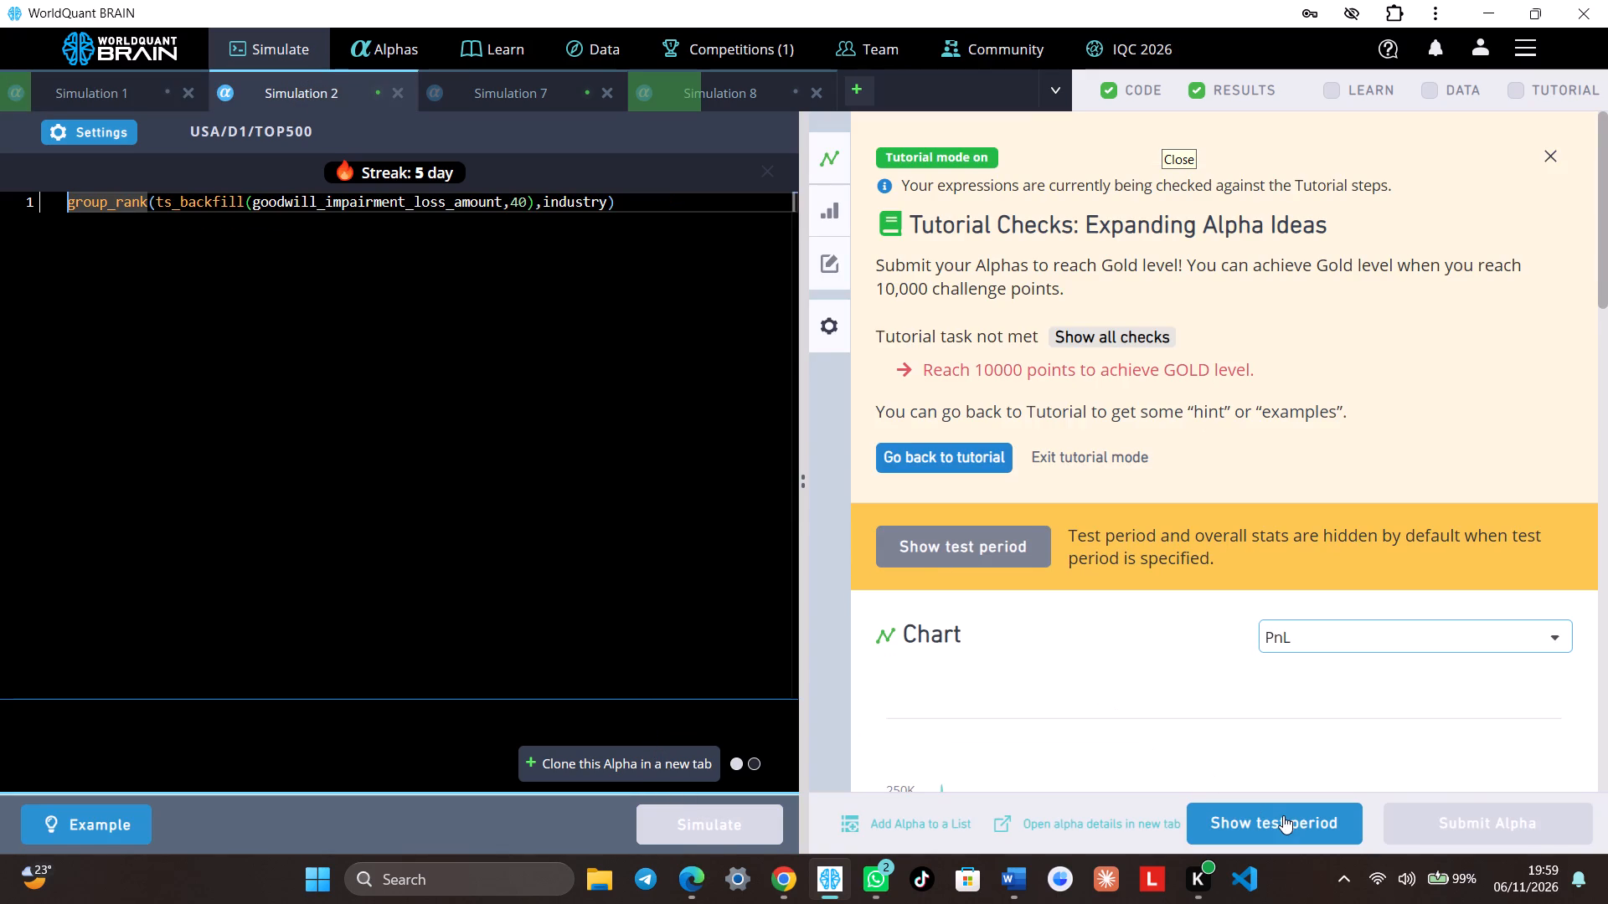
pyautogui.scroll(-4, 1296, 685)
pyautogui.scroll(-4, 1321, 614)
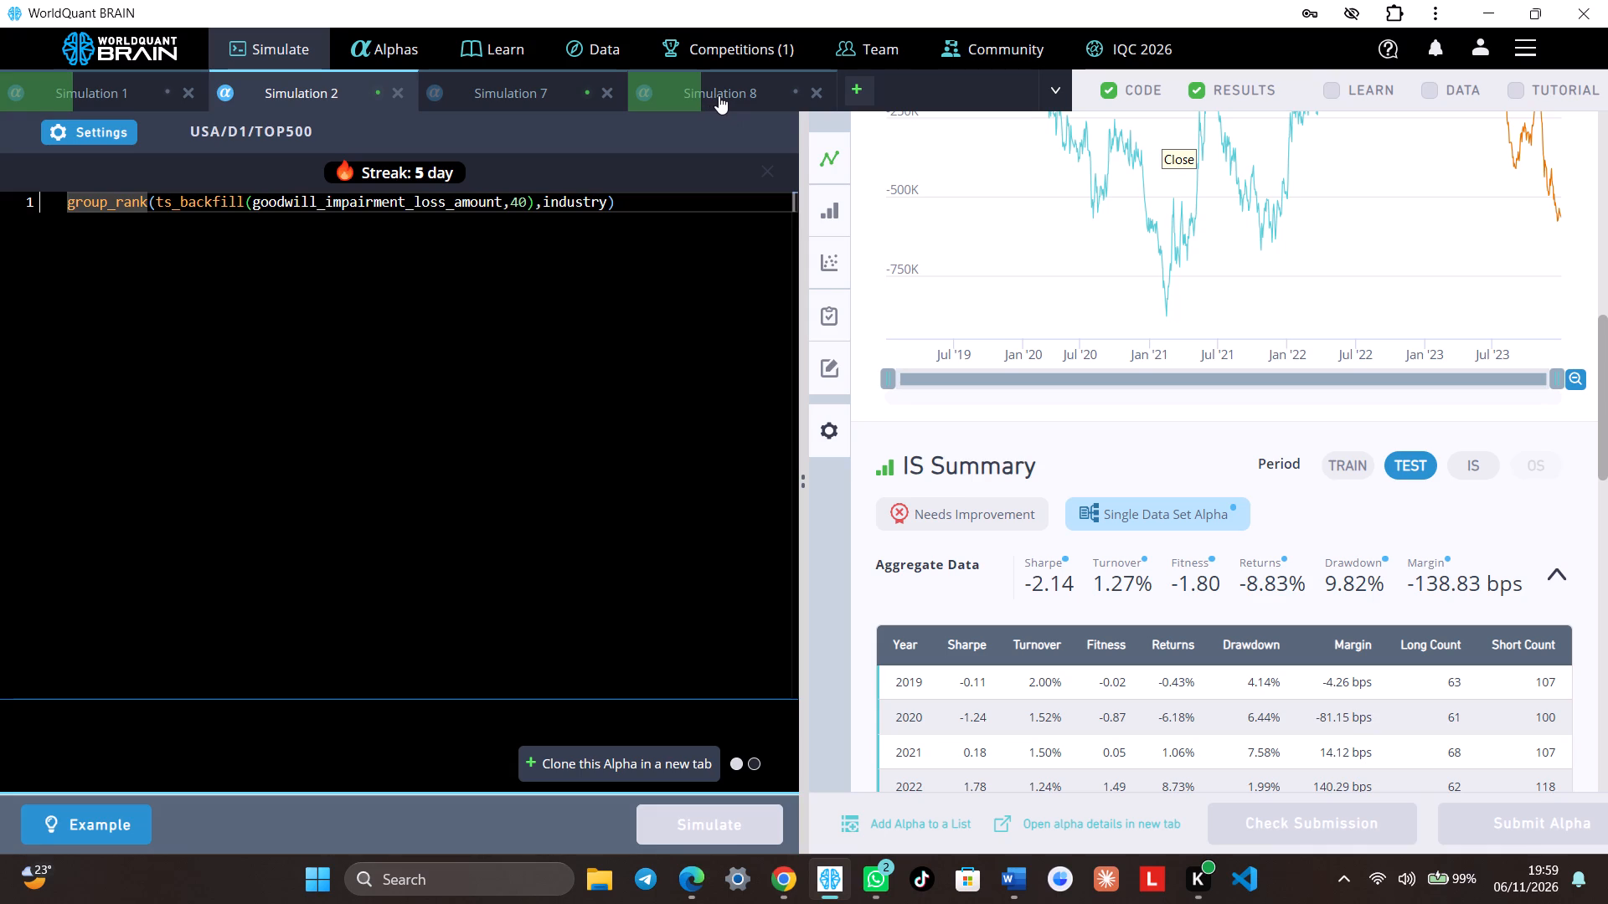
# Compare Simulation 7's IS-period summary and IS testing status with Simulation 8's yearly results.
pyautogui.click(559, 82)
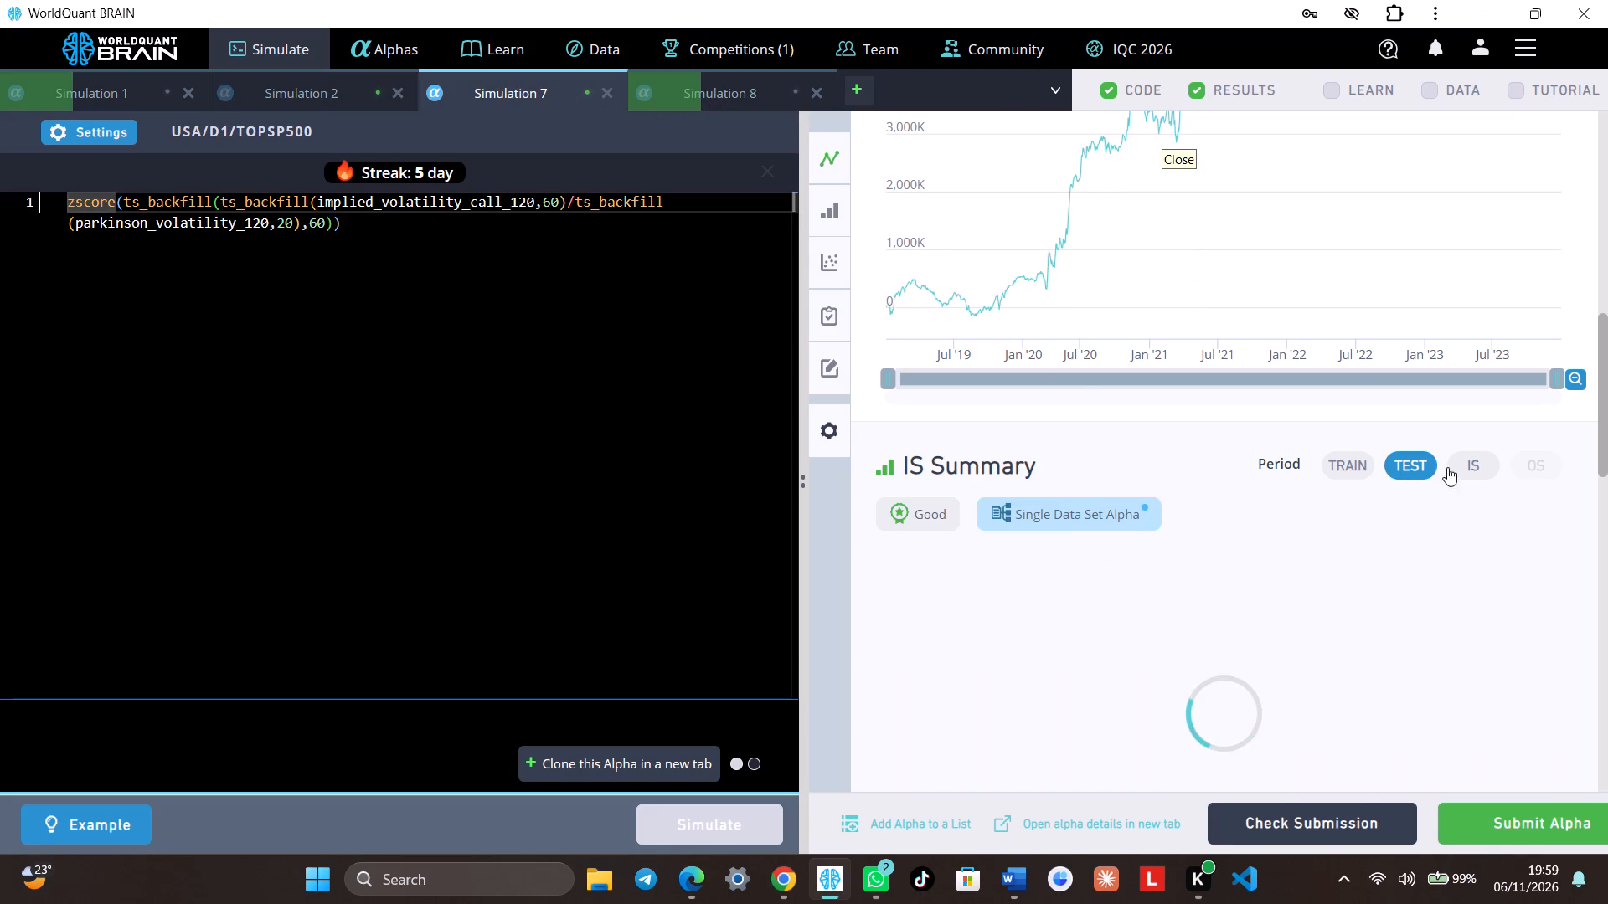
pyautogui.click(1485, 463)
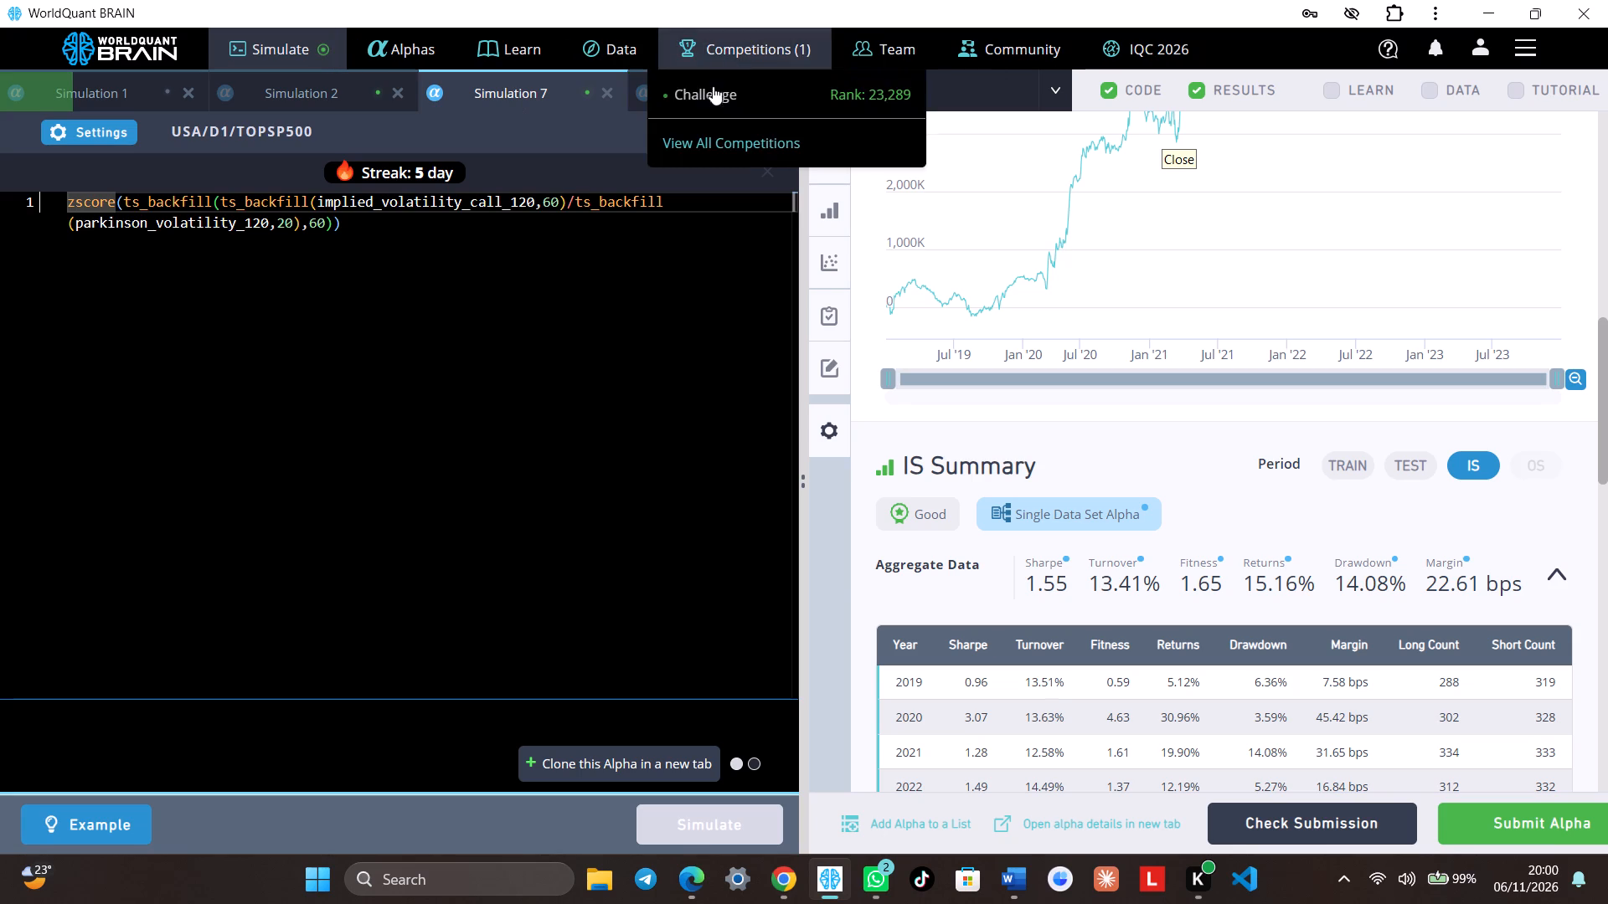
pyautogui.click(706, 83)
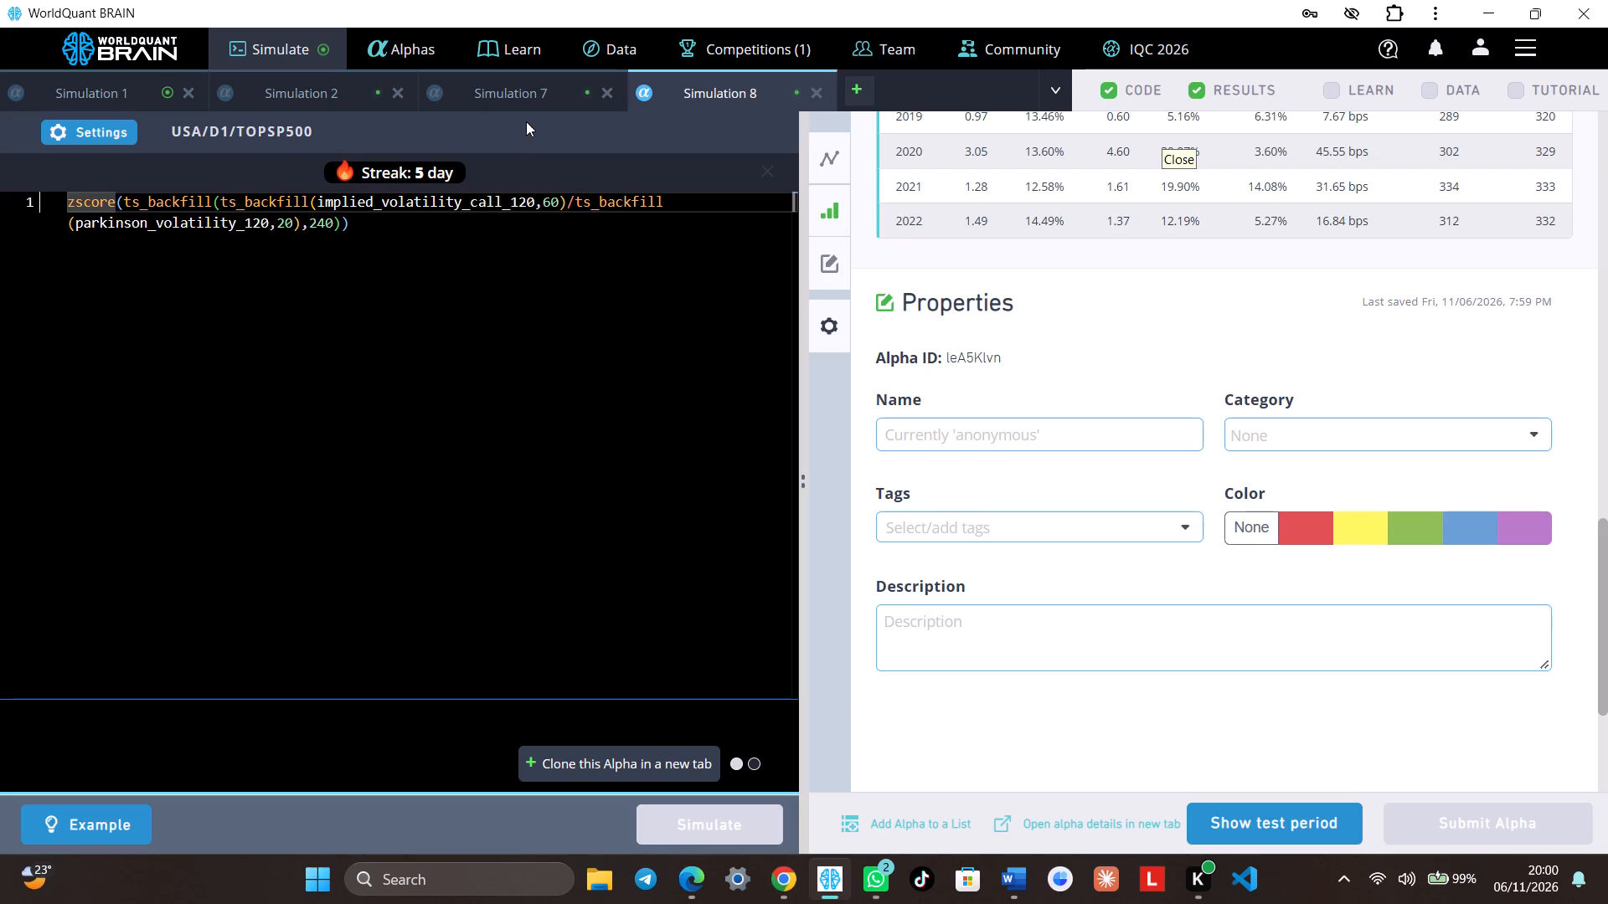
pyautogui.click(515, 95)
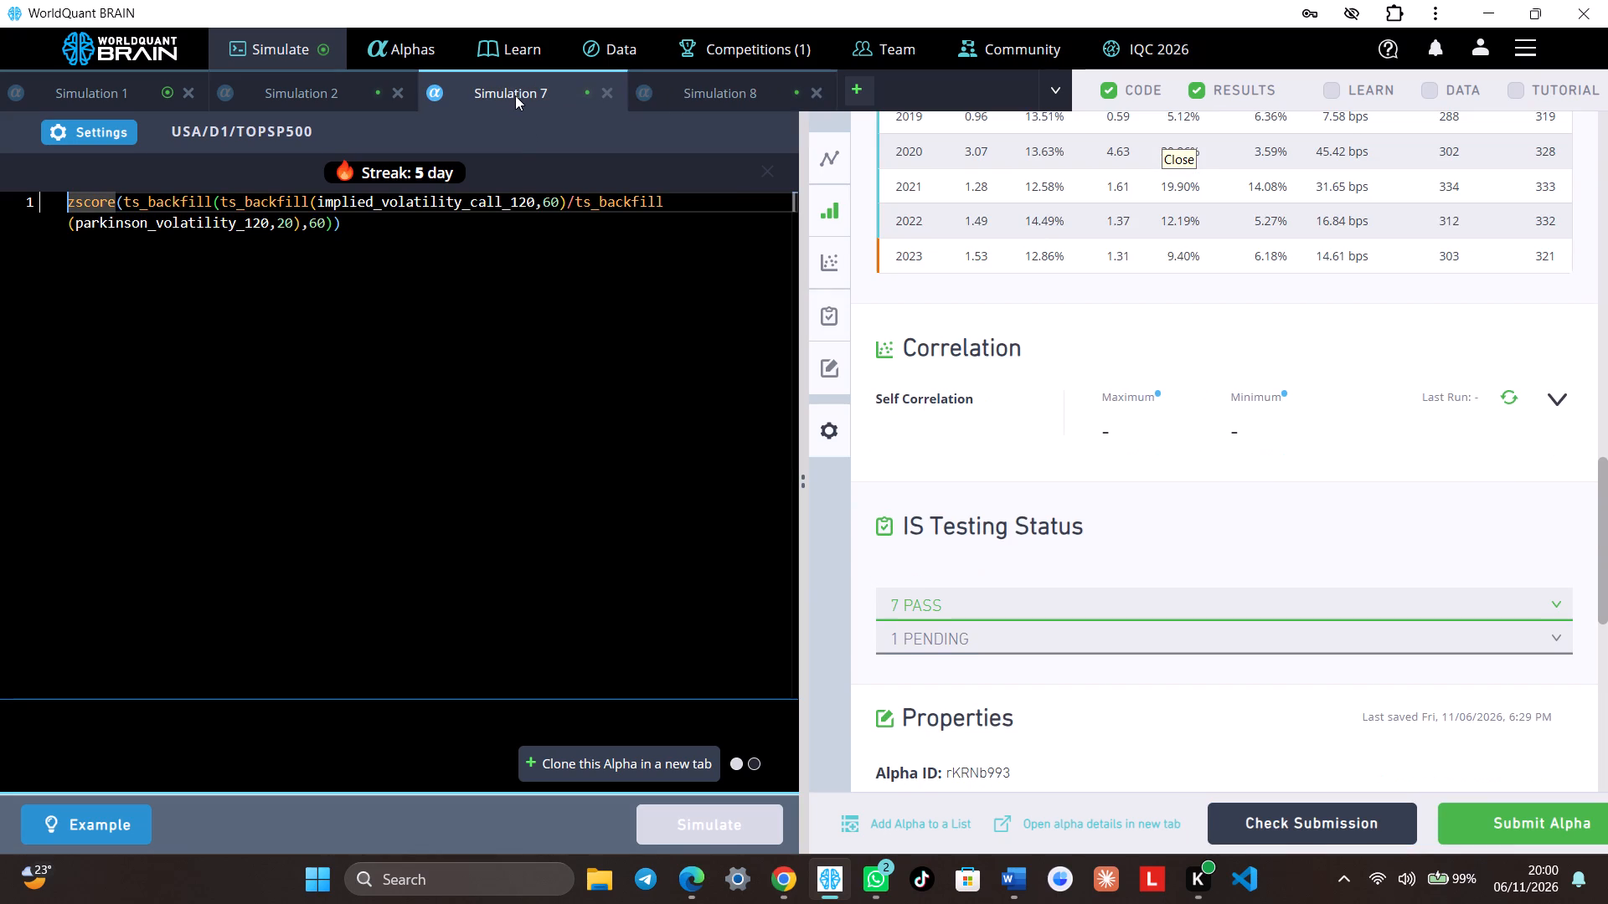
pyautogui.click(732, 90)
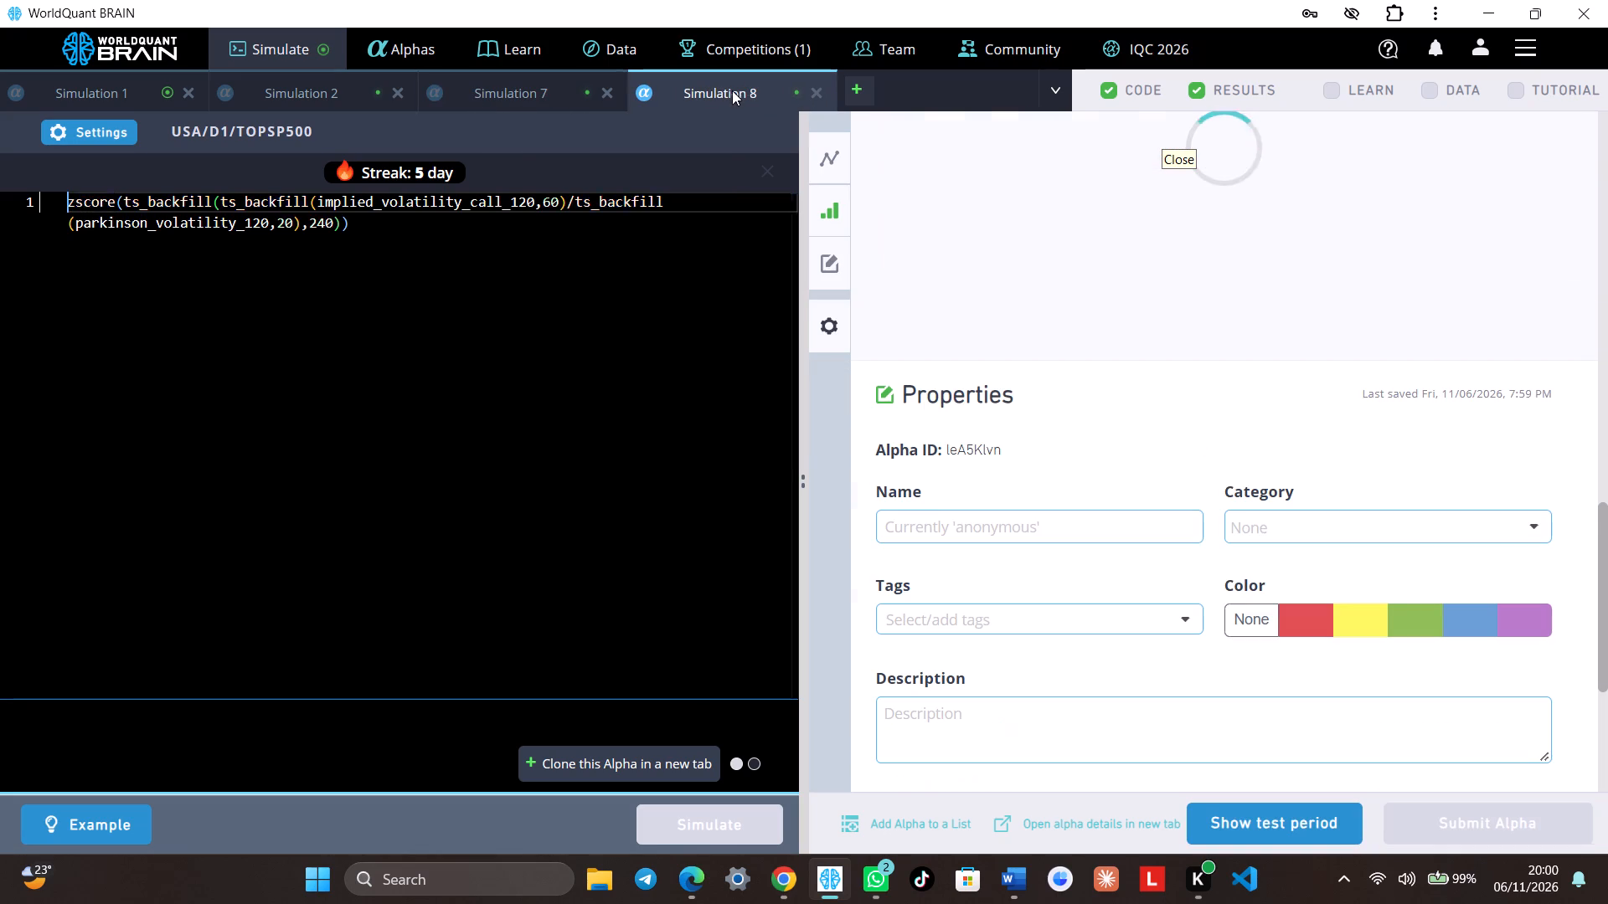
# Compare the simulation settings and expressions of Simulation 8 and Simulation 7.
pyautogui.click(113, 136)
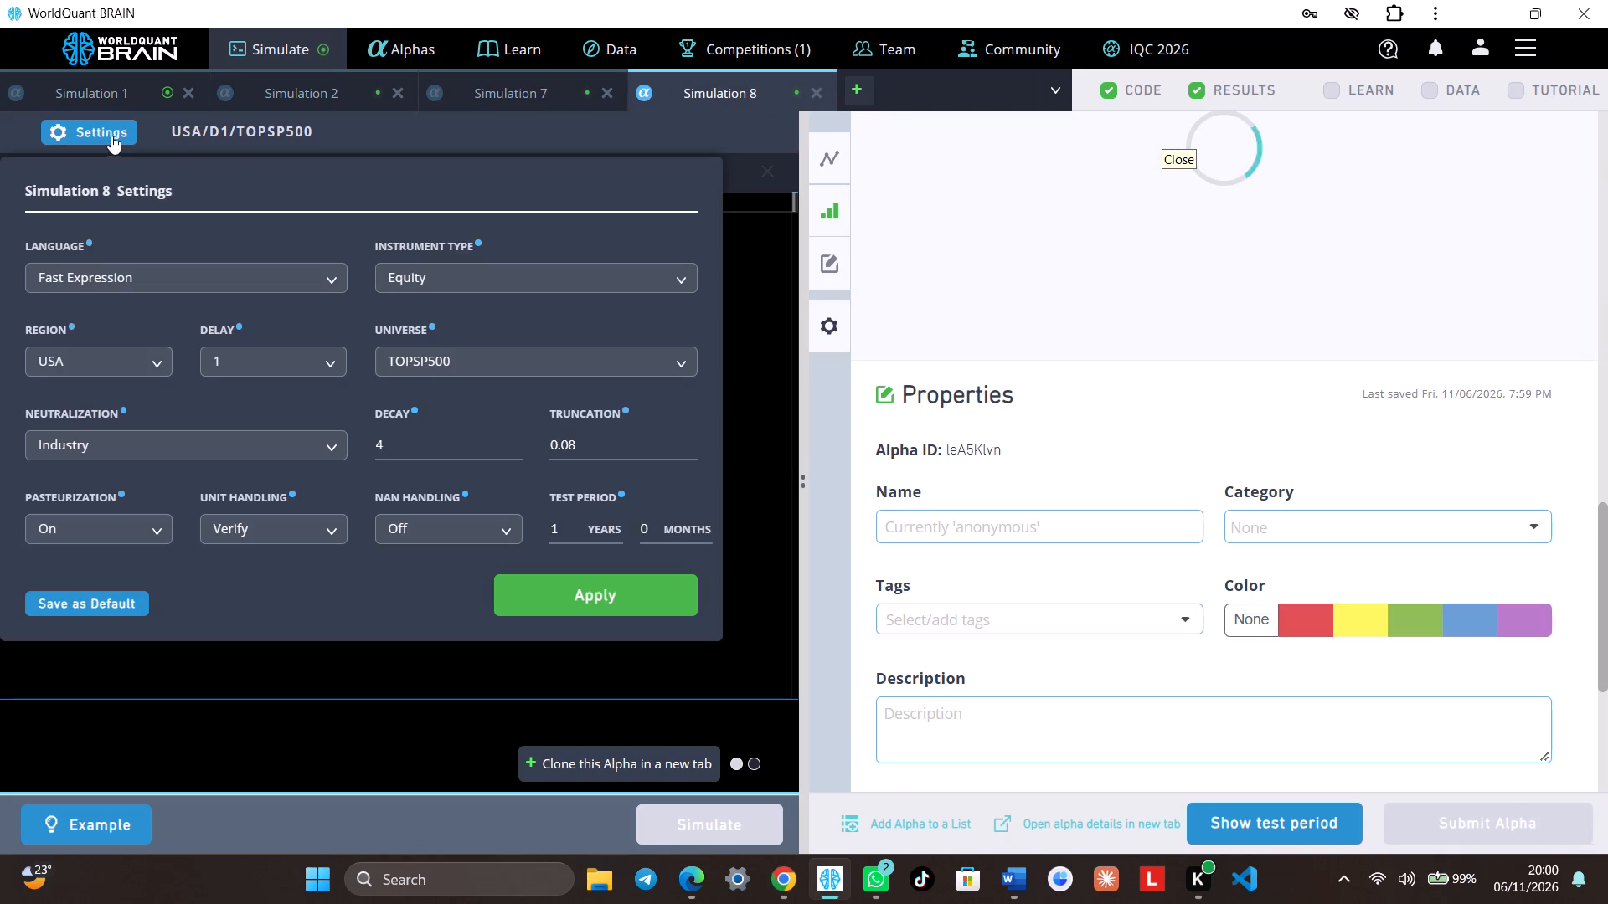
pyautogui.click(399, 682)
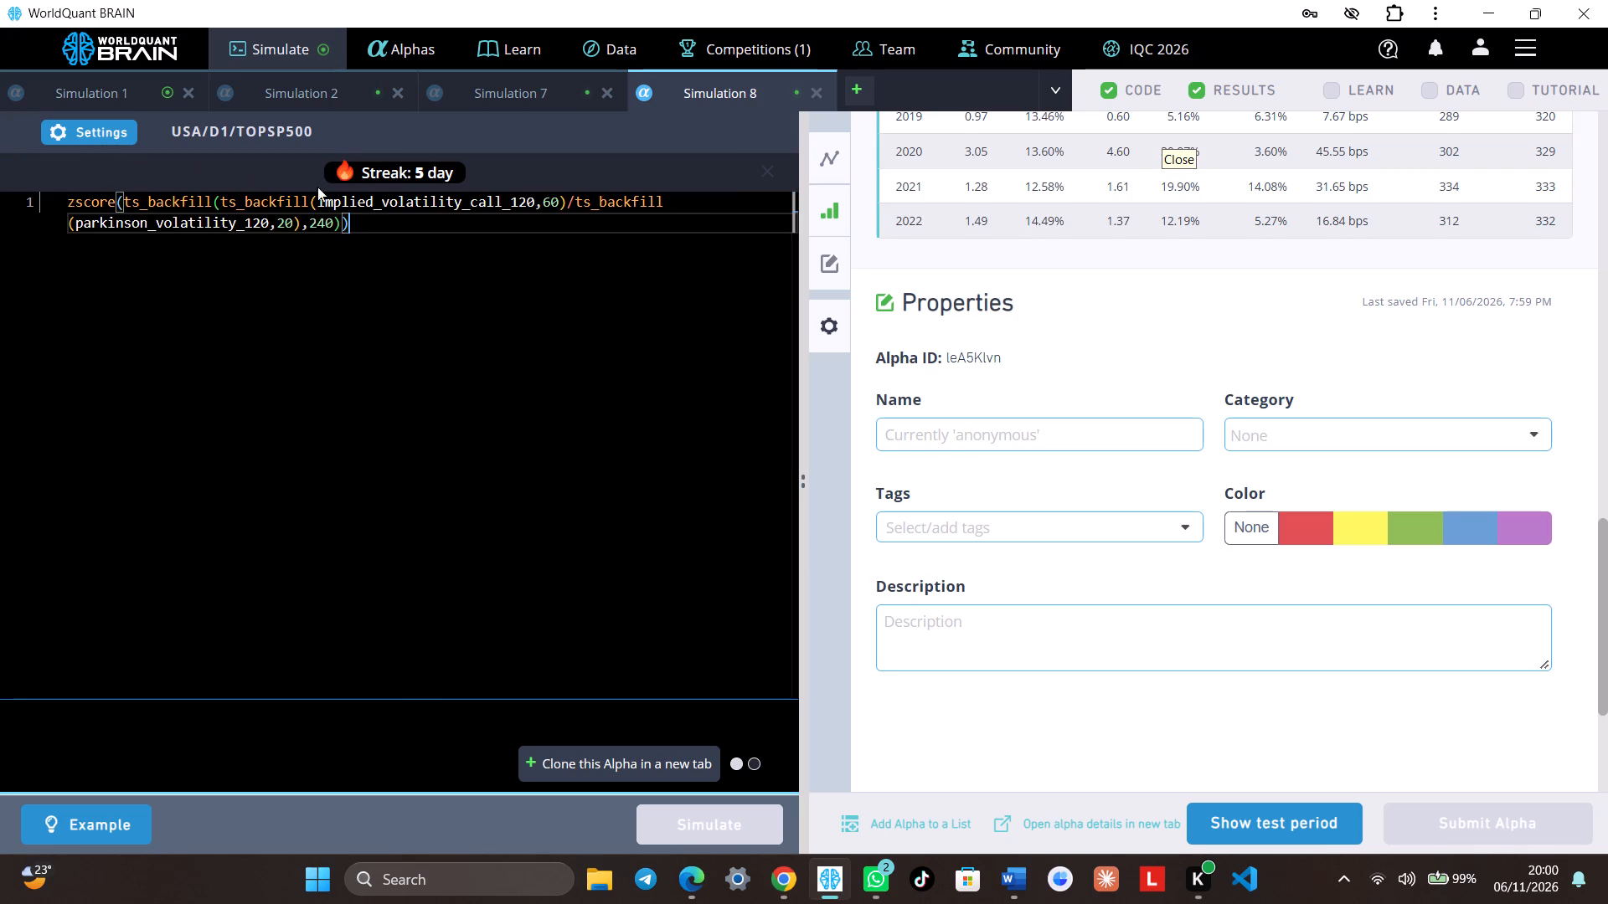
pyautogui.click(554, 97)
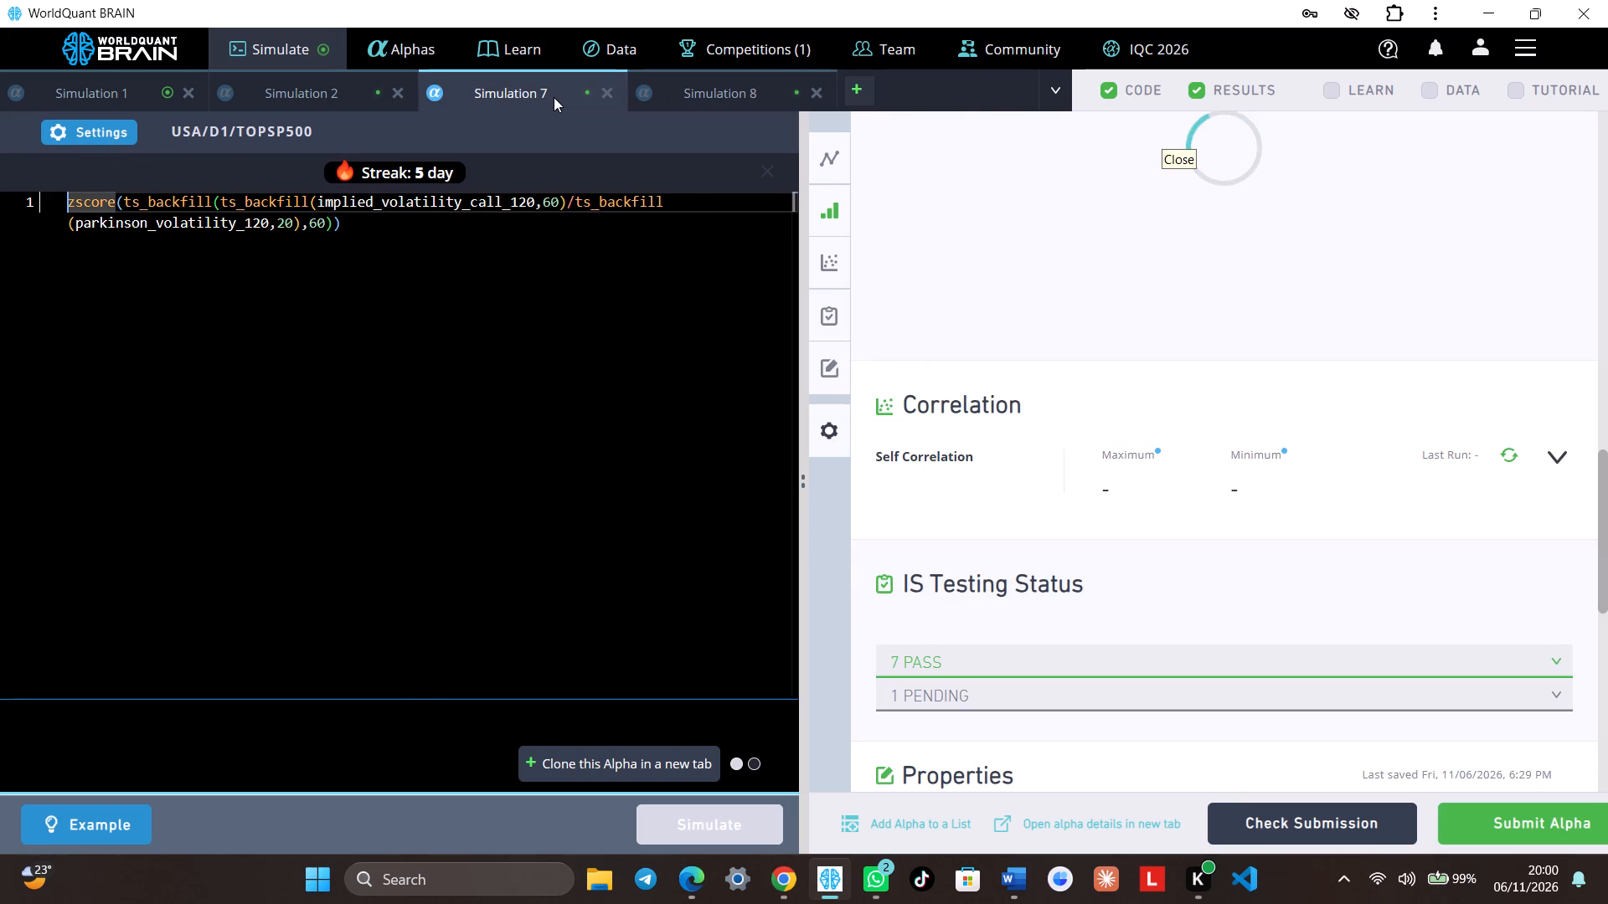
pyautogui.click(129, 125)
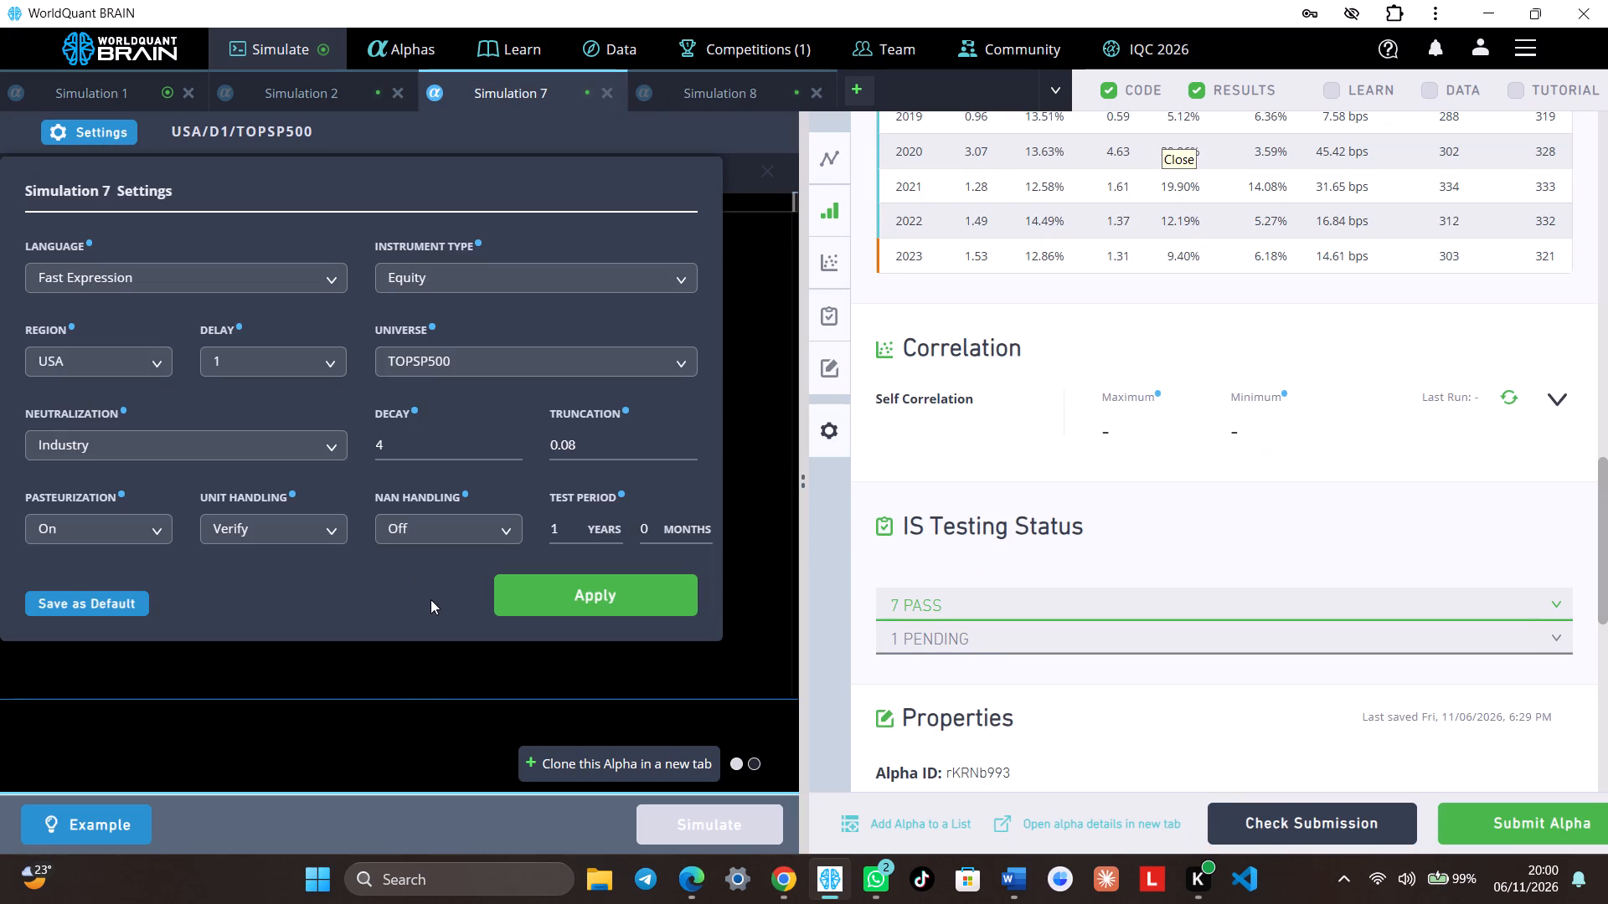
pyautogui.click(374, 661)
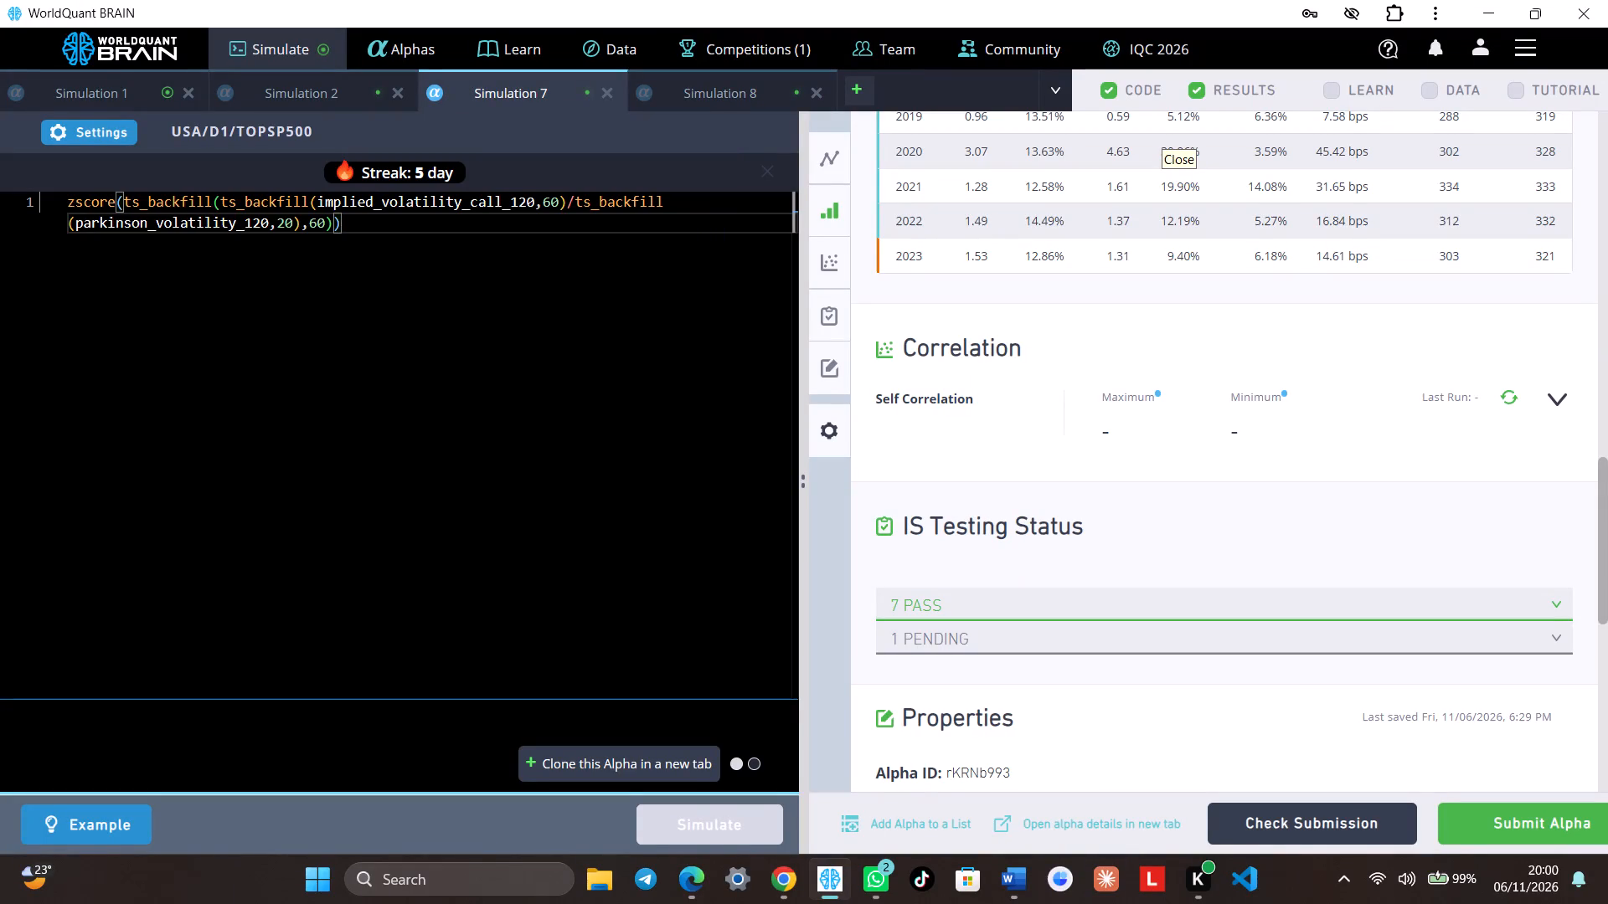
pyautogui.click(698, 95)
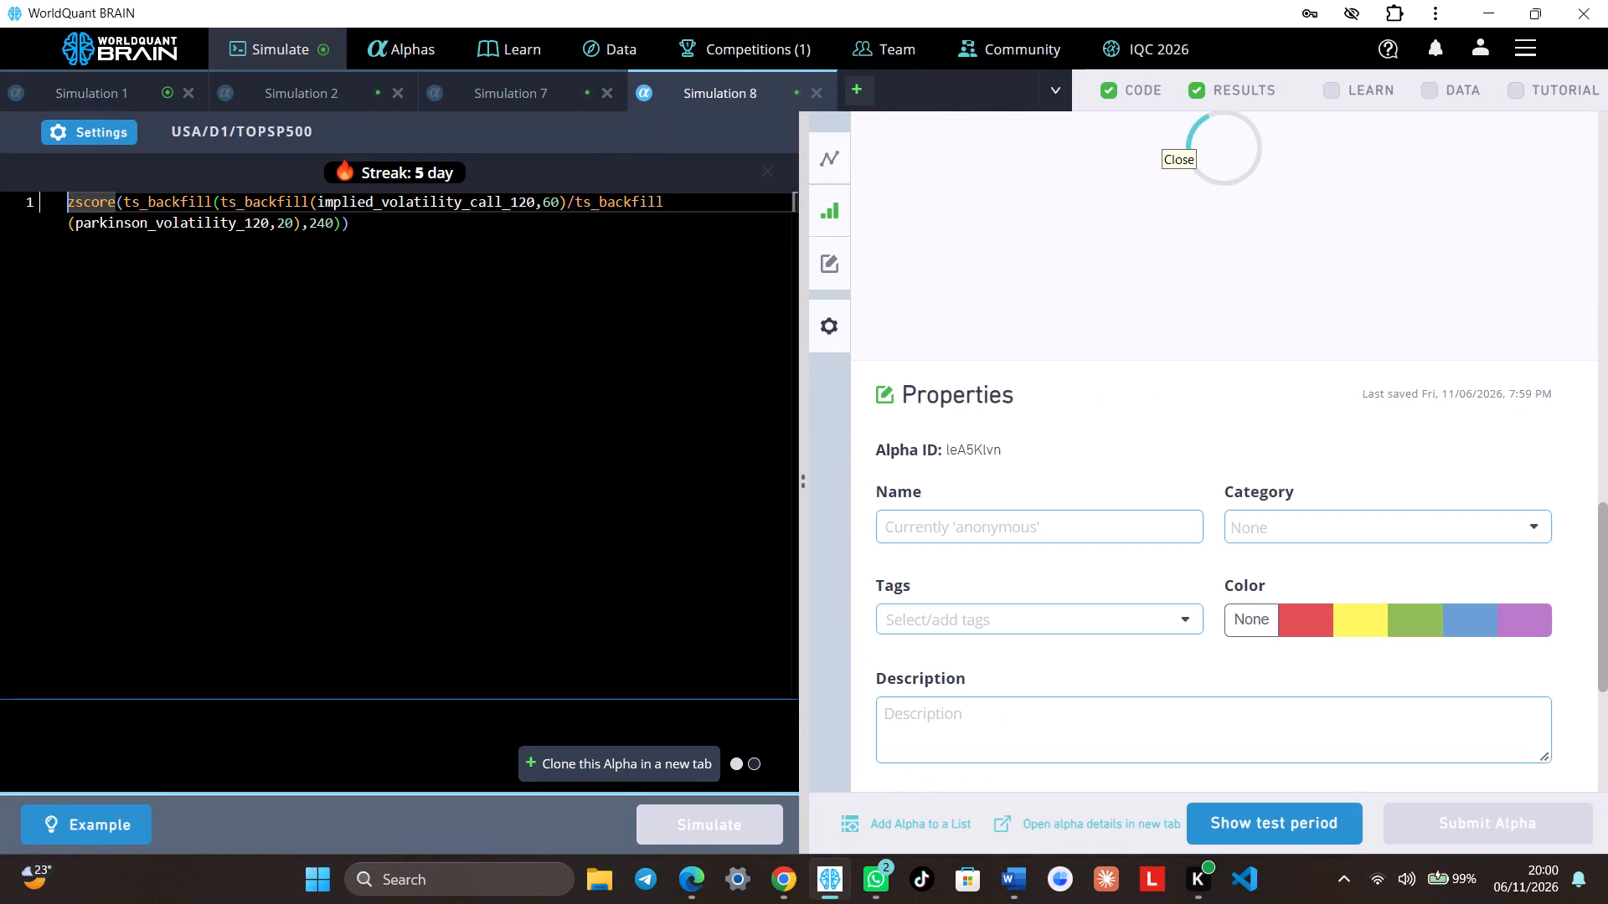
# Show Simulation 7's IS-period summary and review its aggregate and yearly statistics.
pyautogui.click(542, 95)
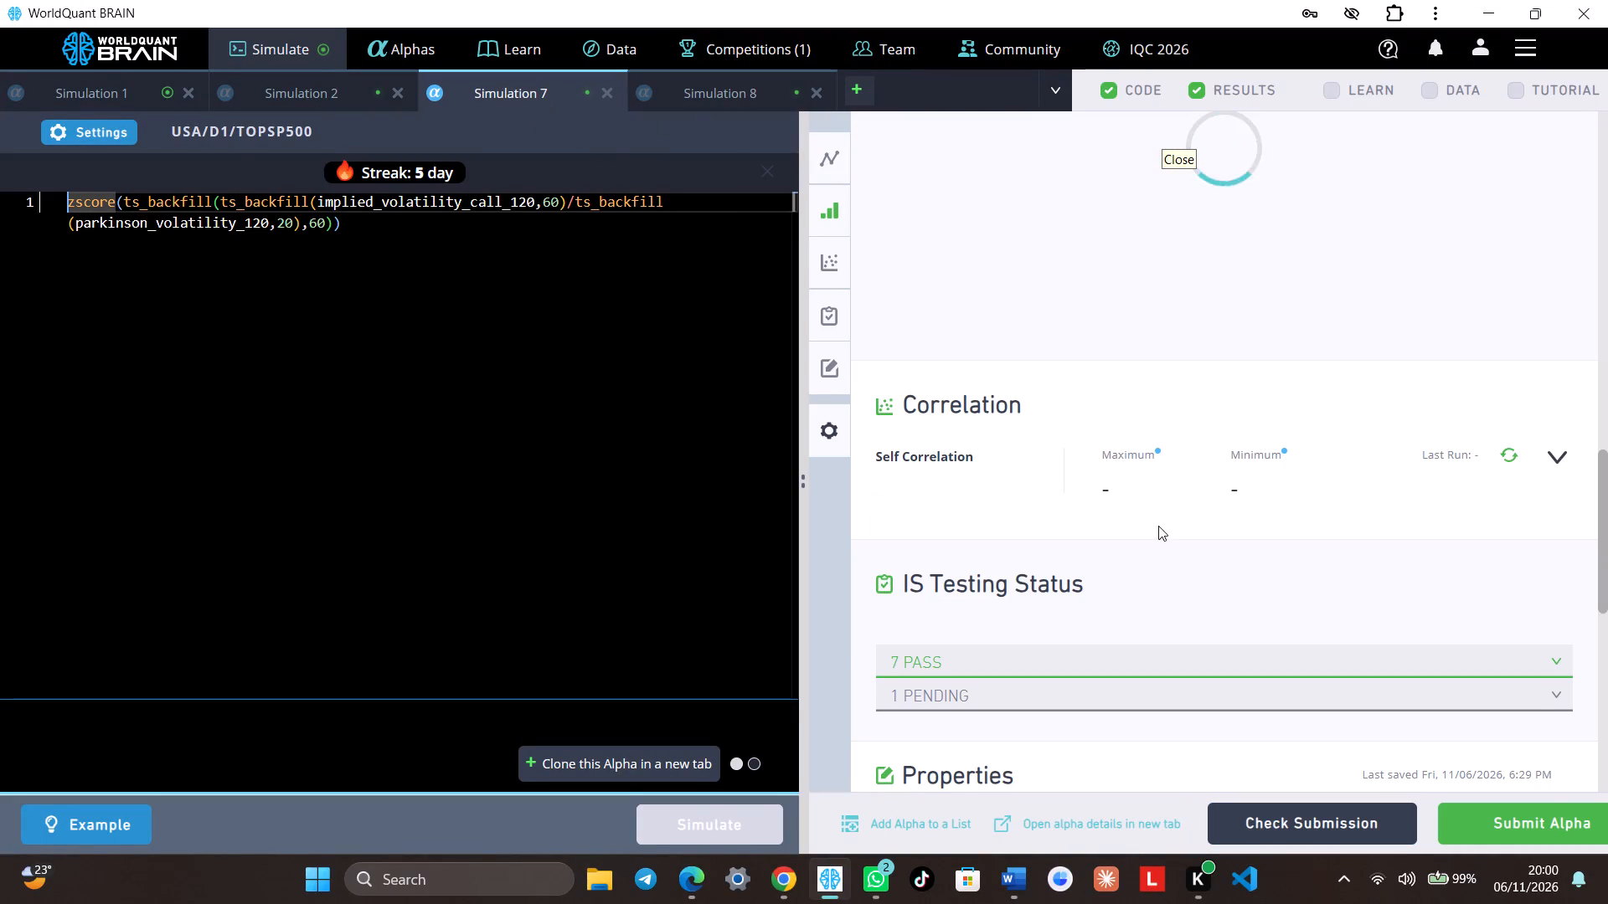
pyautogui.scroll(-4, 1158, 526)
pyautogui.scroll(3, 1249, 474)
pyautogui.scroll(4, 1306, 420)
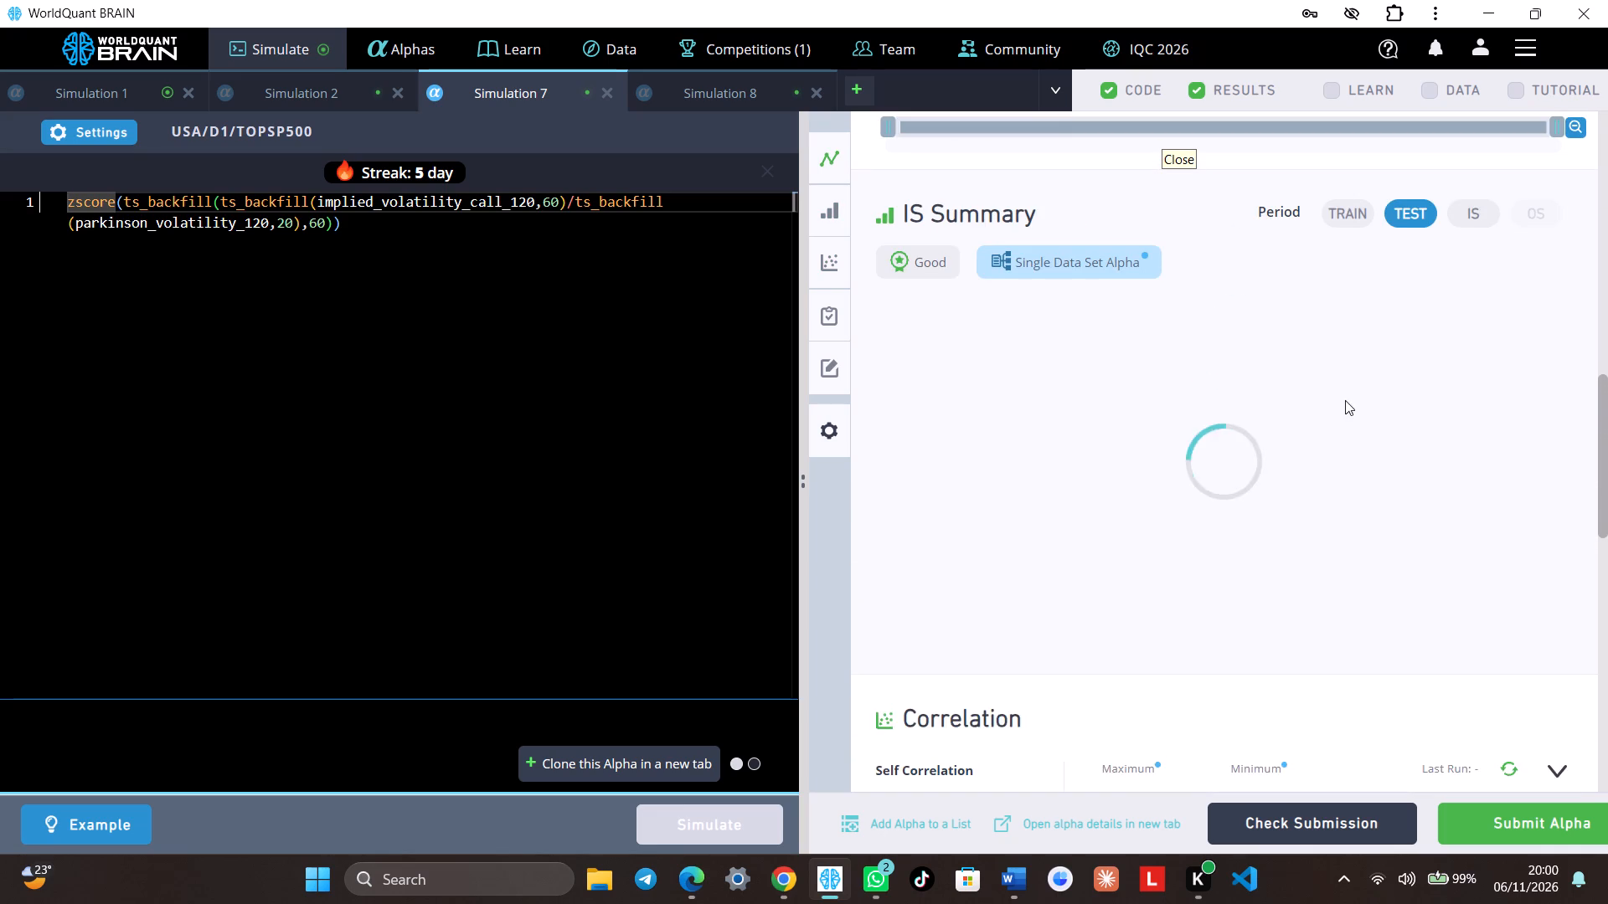
pyautogui.click(1462, 223)
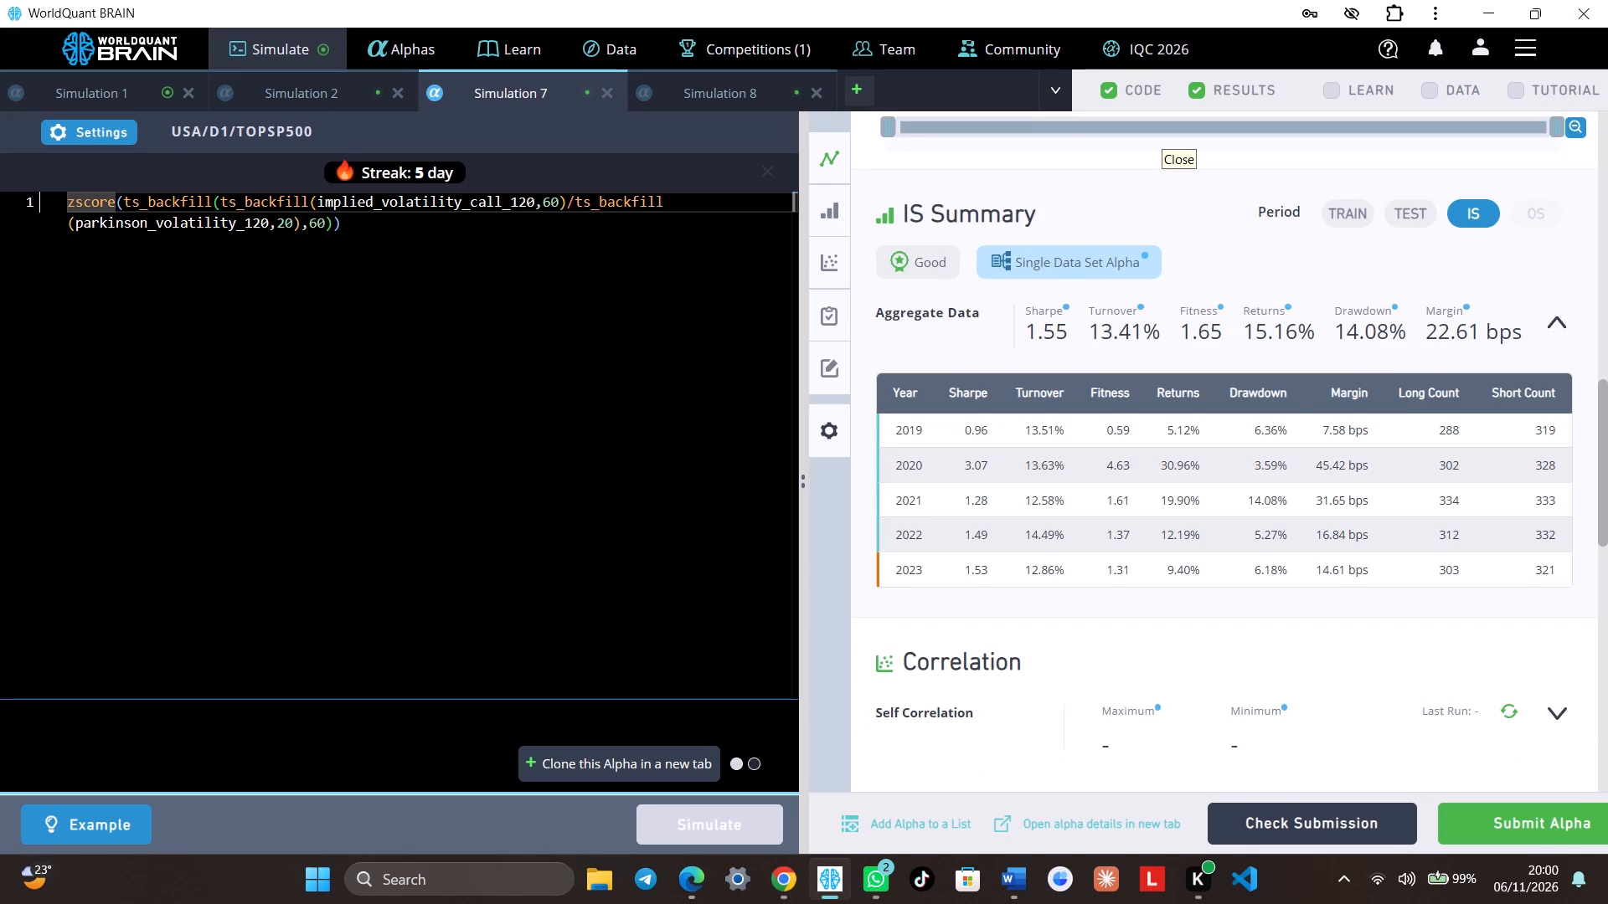
# Set the ts_backfill window of parkinson_volatility_120 to 10 in Simulation 7's expression and run the simulation.
pyautogui.click(282, 224)
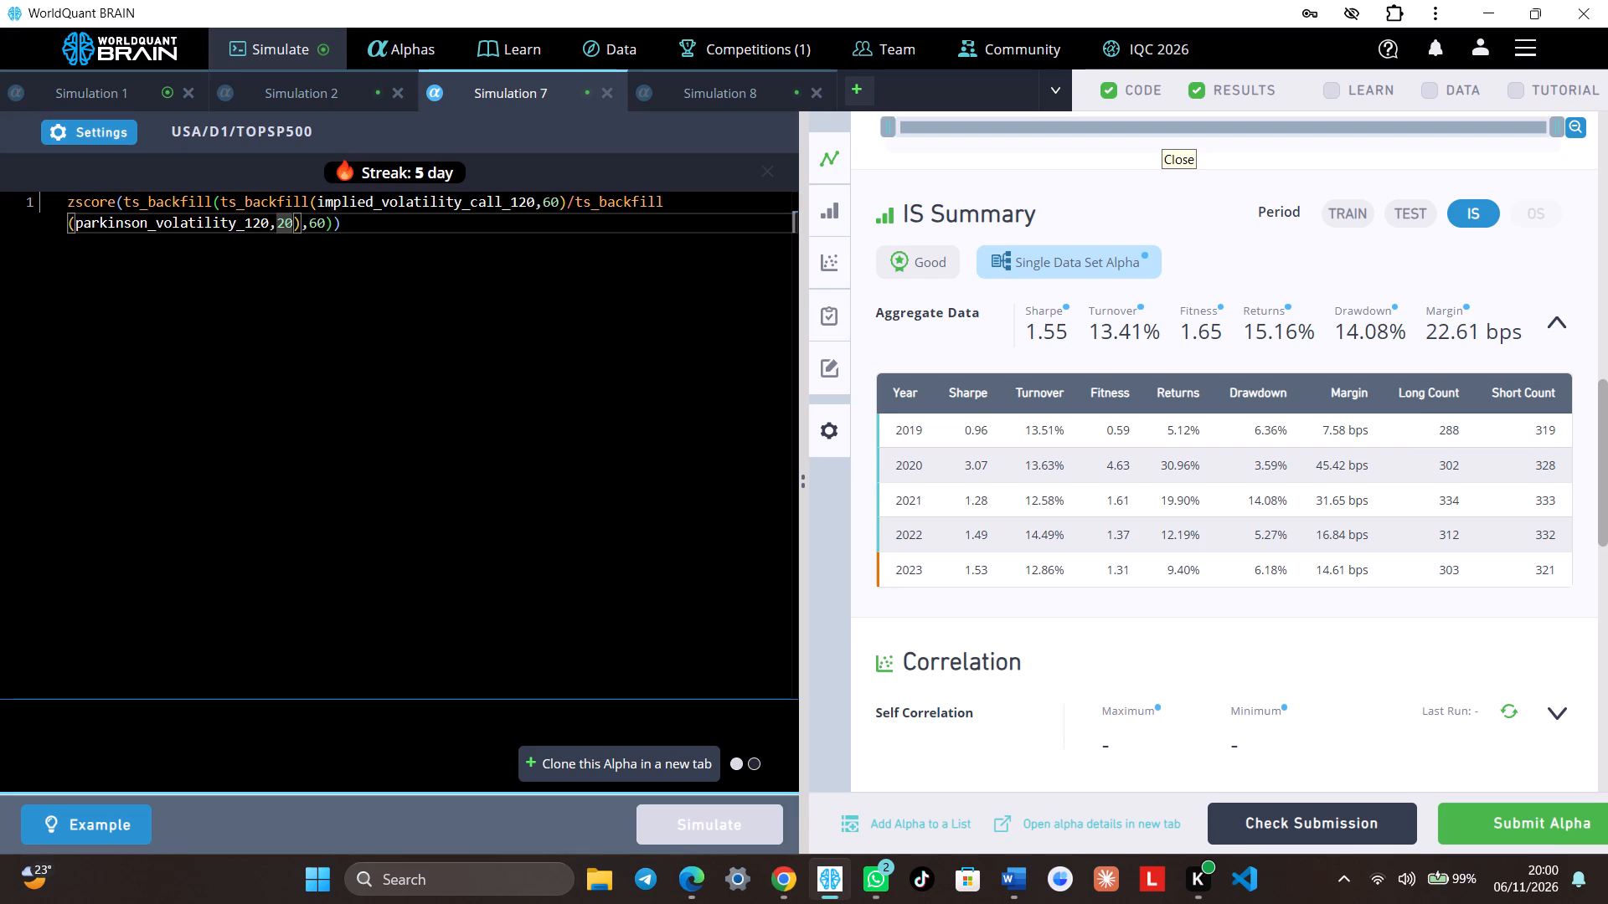
pyautogui.press('BackSpace')
pyautogui.press('1')
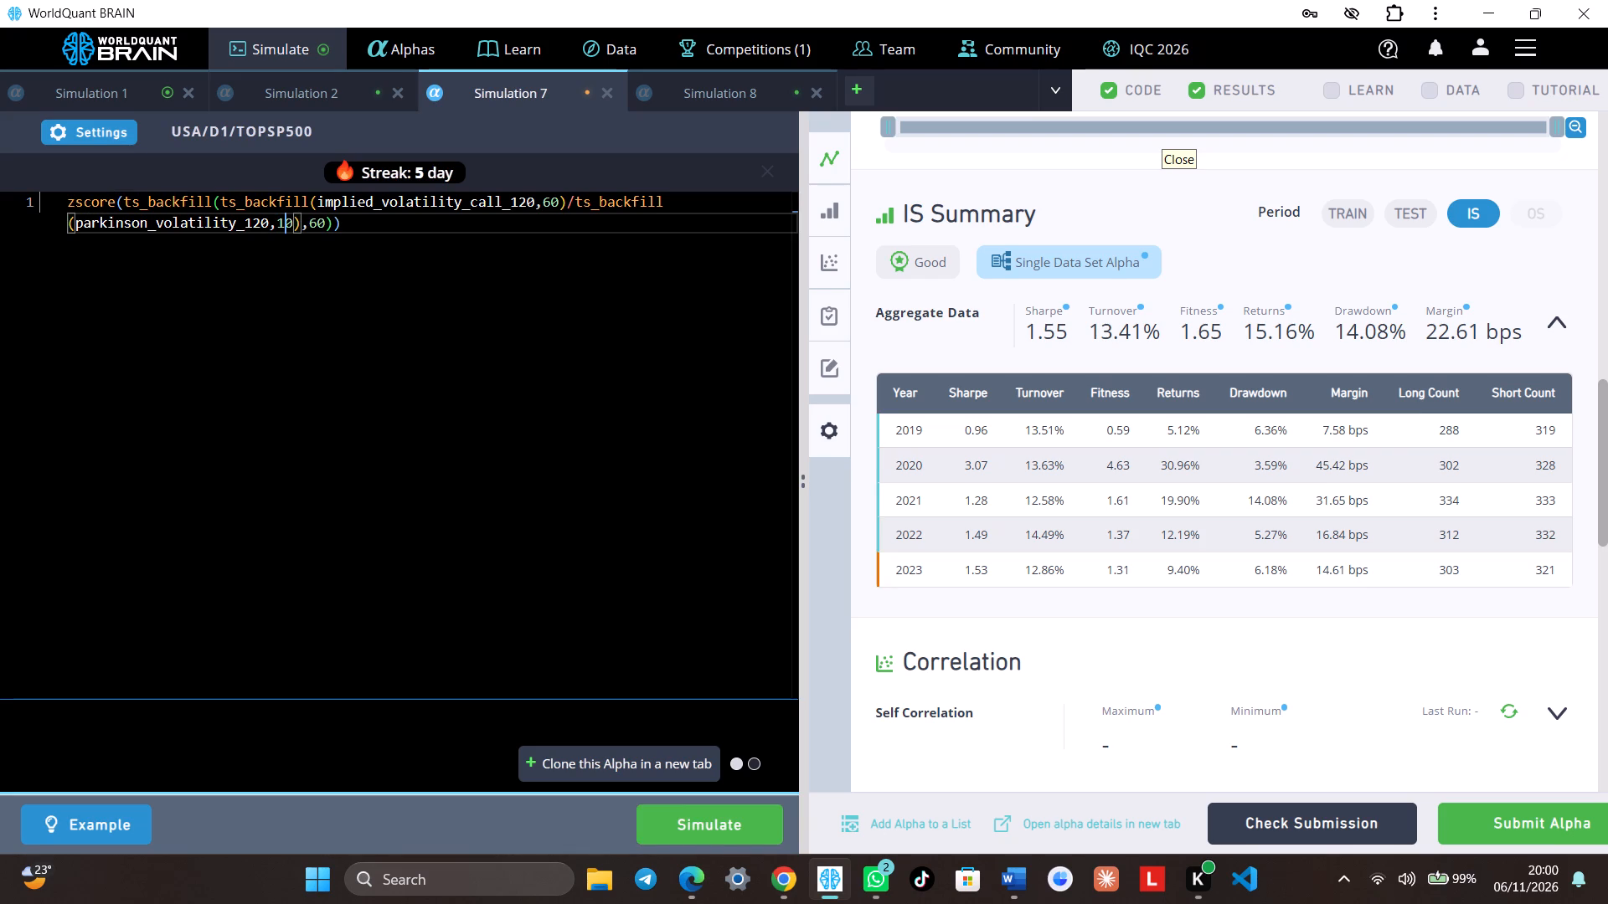
pyautogui.click(693, 813)
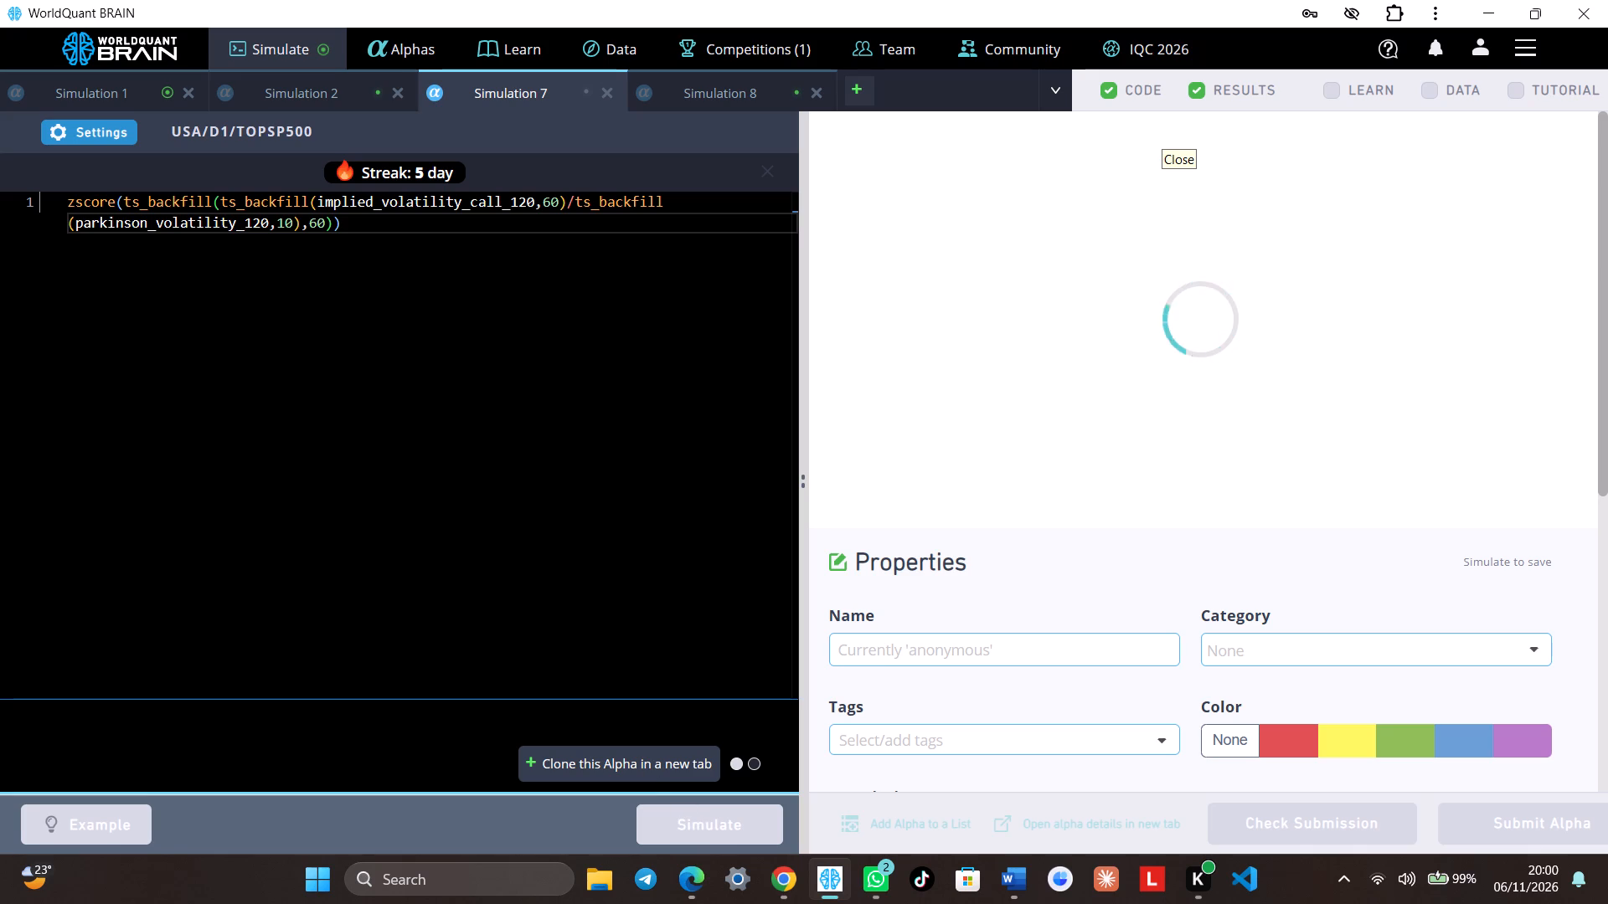
# Show Simulation 1's test period and review its IS-period summary and the failed checks in its IS testing status.
pyautogui.click(90, 111)
pyautogui.click(105, 98)
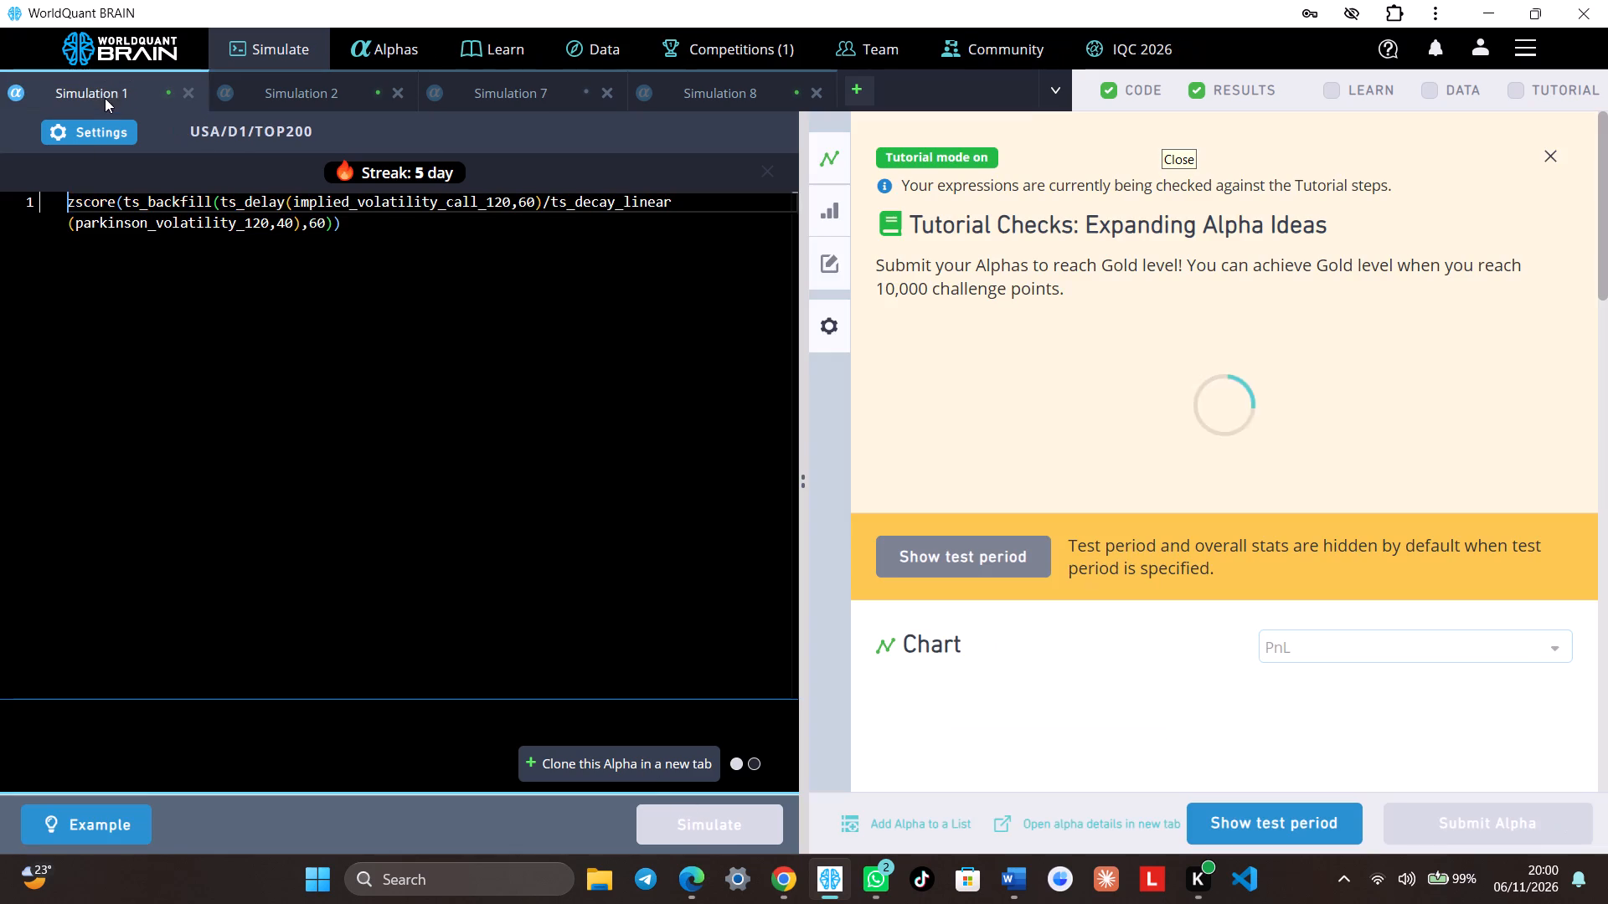
pyautogui.click(1229, 812)
pyautogui.scroll(-5, 1226, 655)
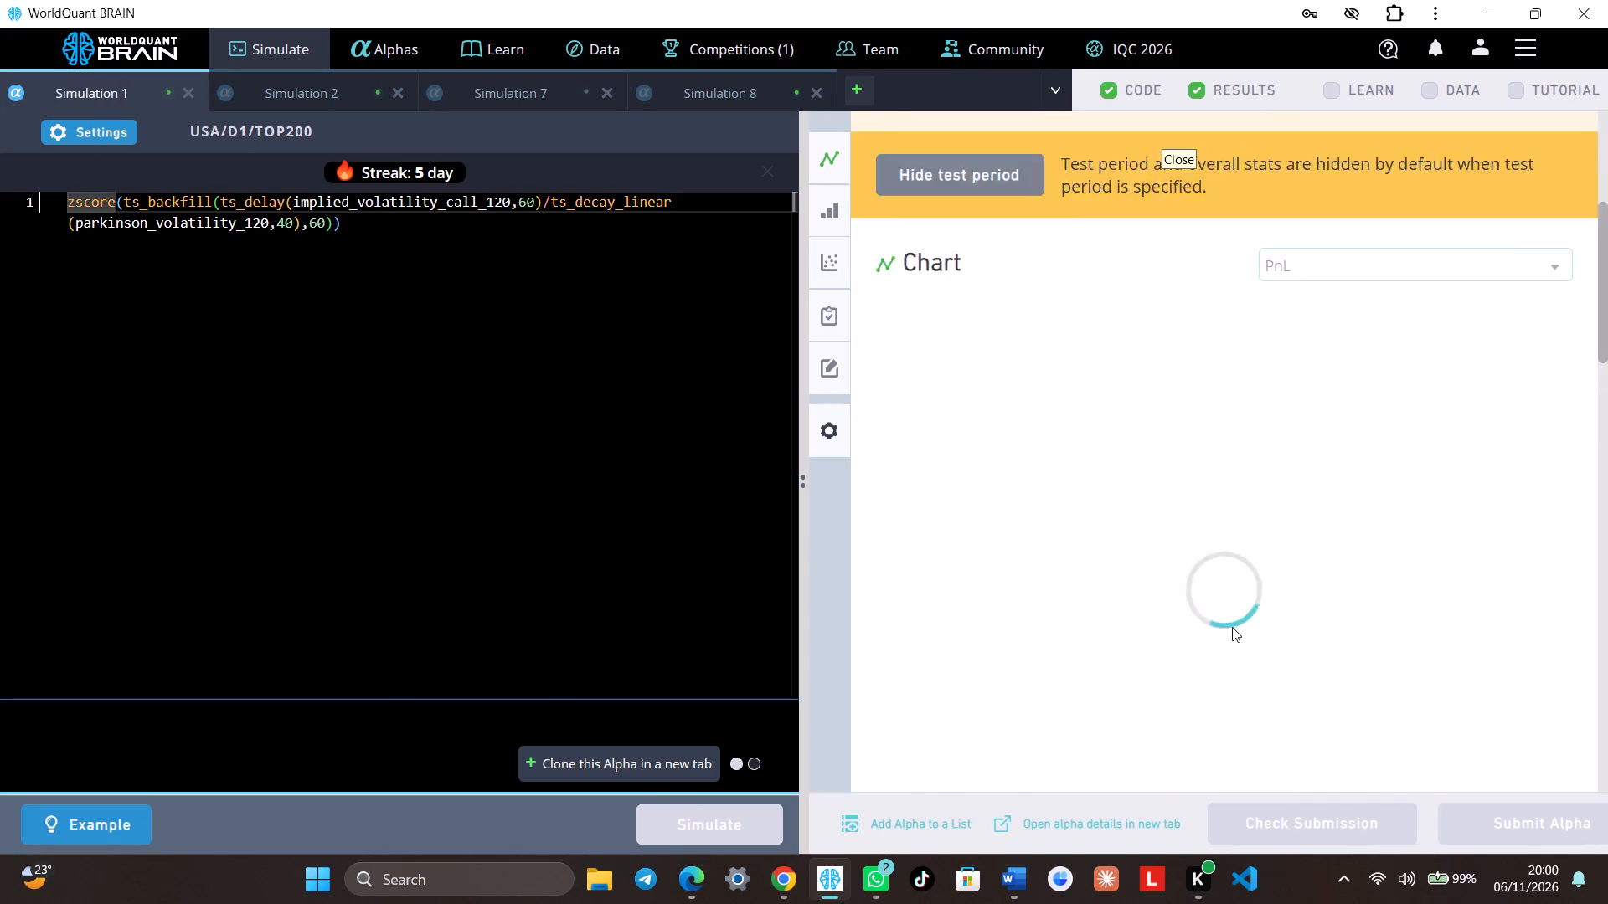
pyautogui.scroll(-3, 1257, 594)
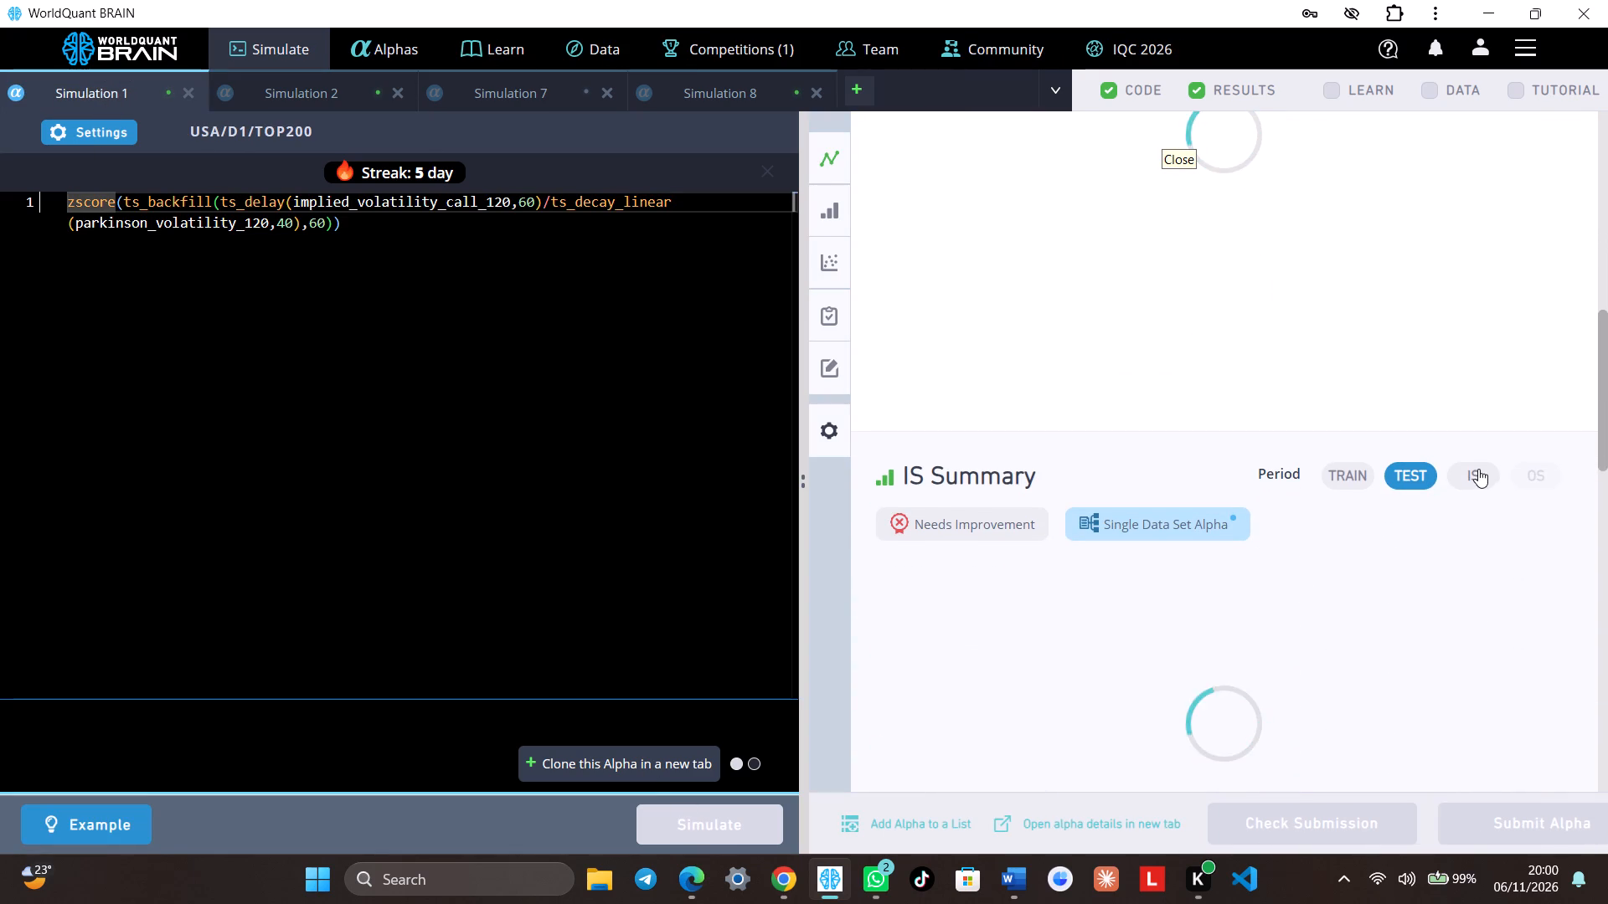
pyautogui.click(1472, 485)
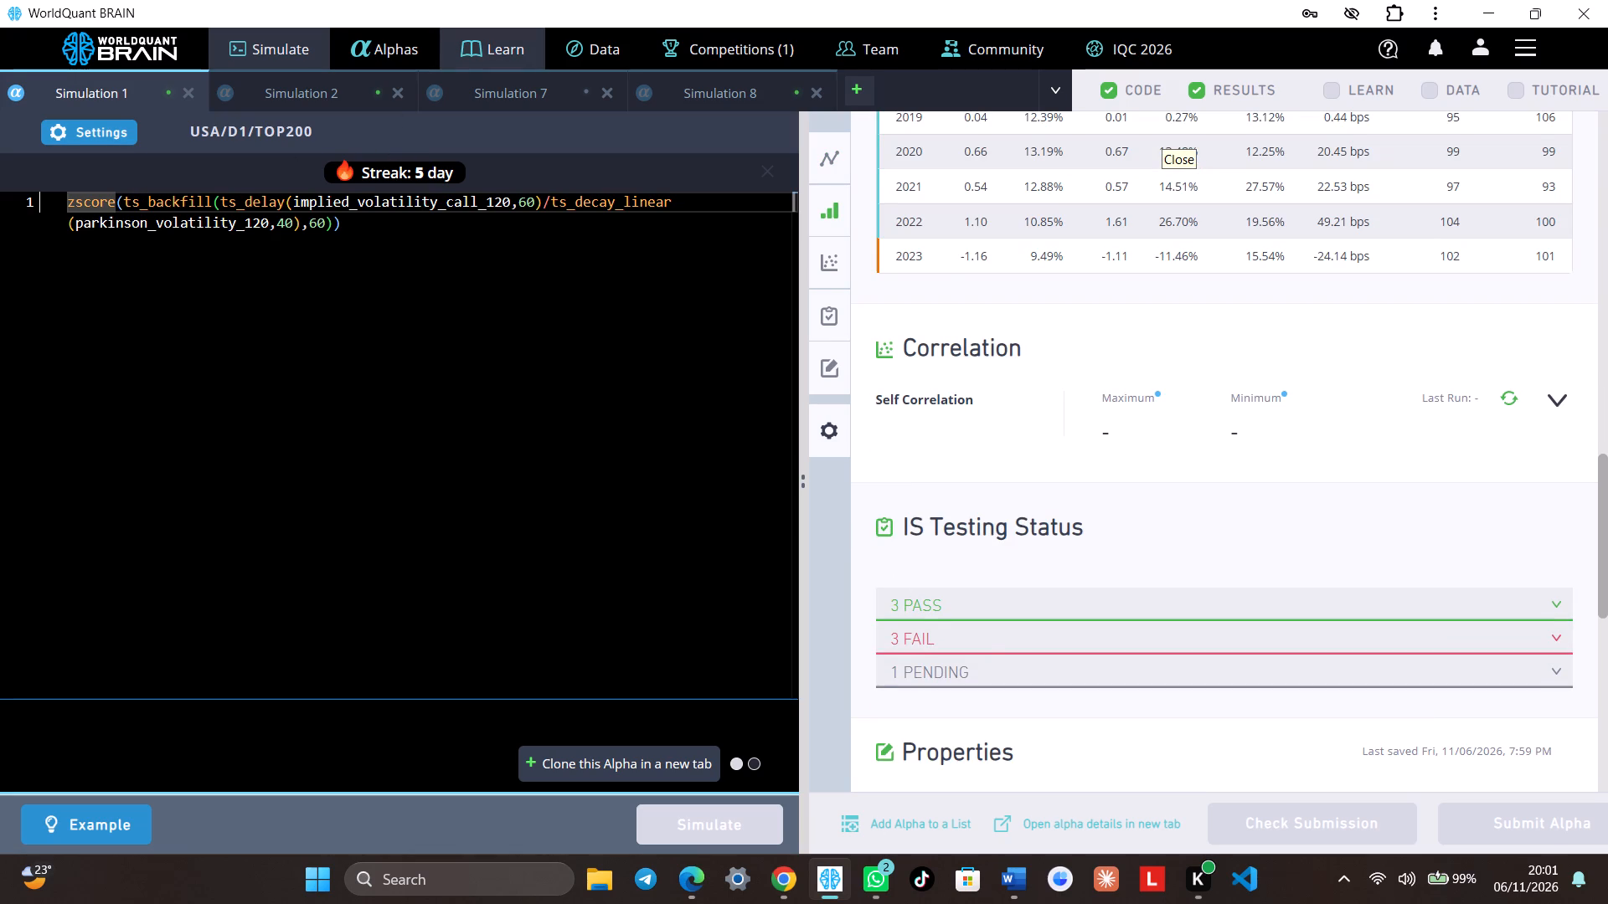
pyautogui.click(981, 634)
pyautogui.scroll(5, 981, 574)
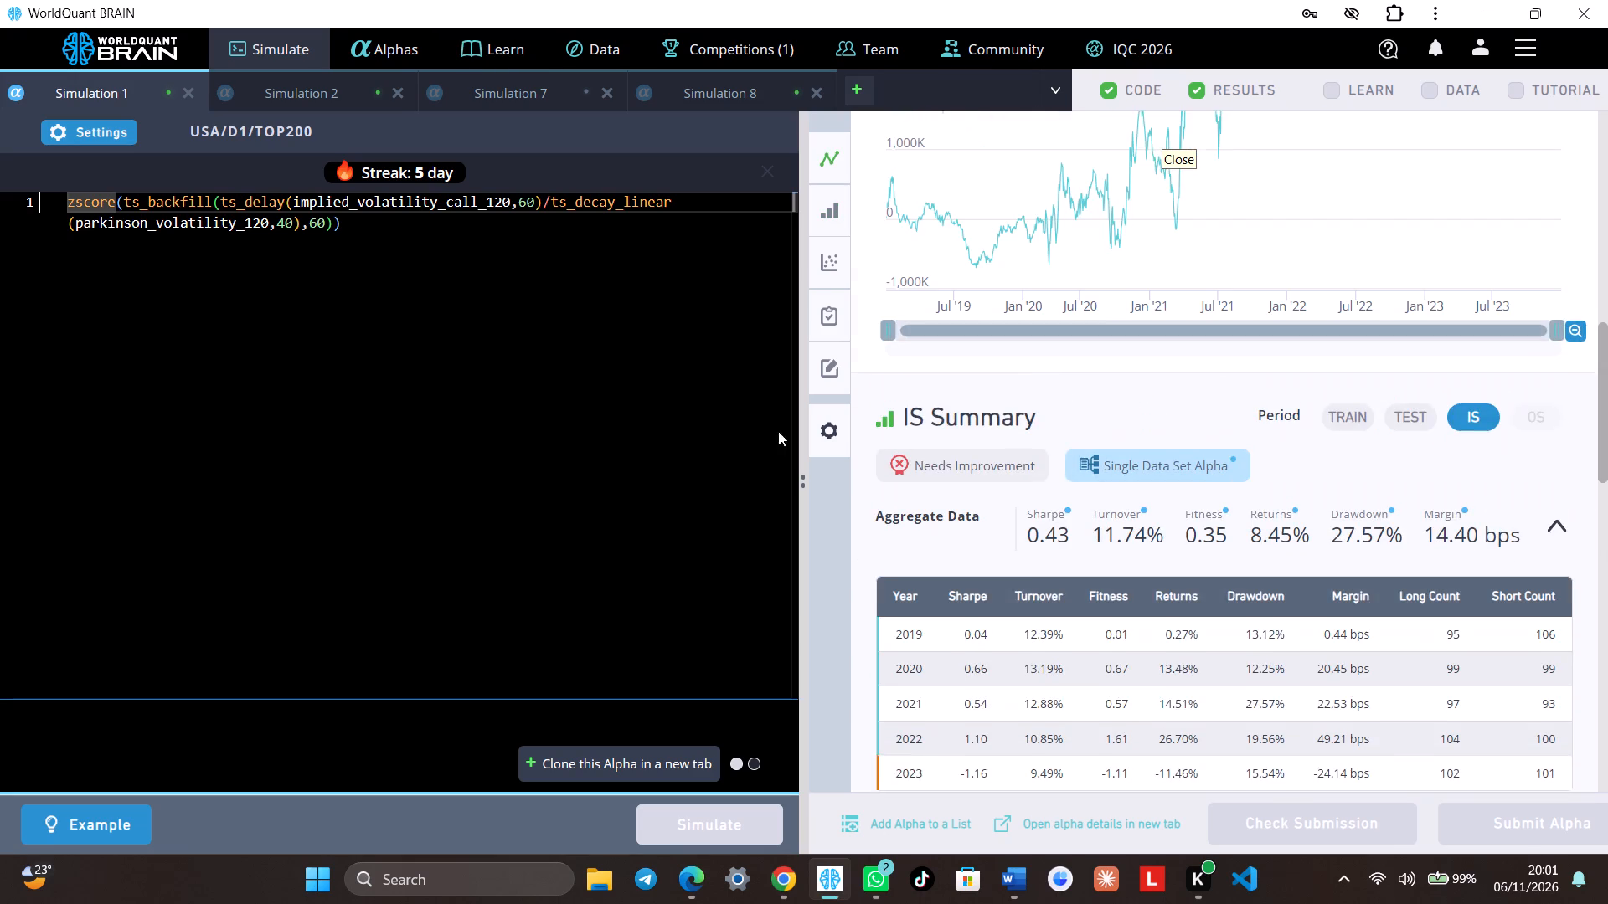
# Browse the list of unsubmitted alphas, examining their universe, Sharpe, returns, turnover and fitness values.
pyautogui.click(386, 39)
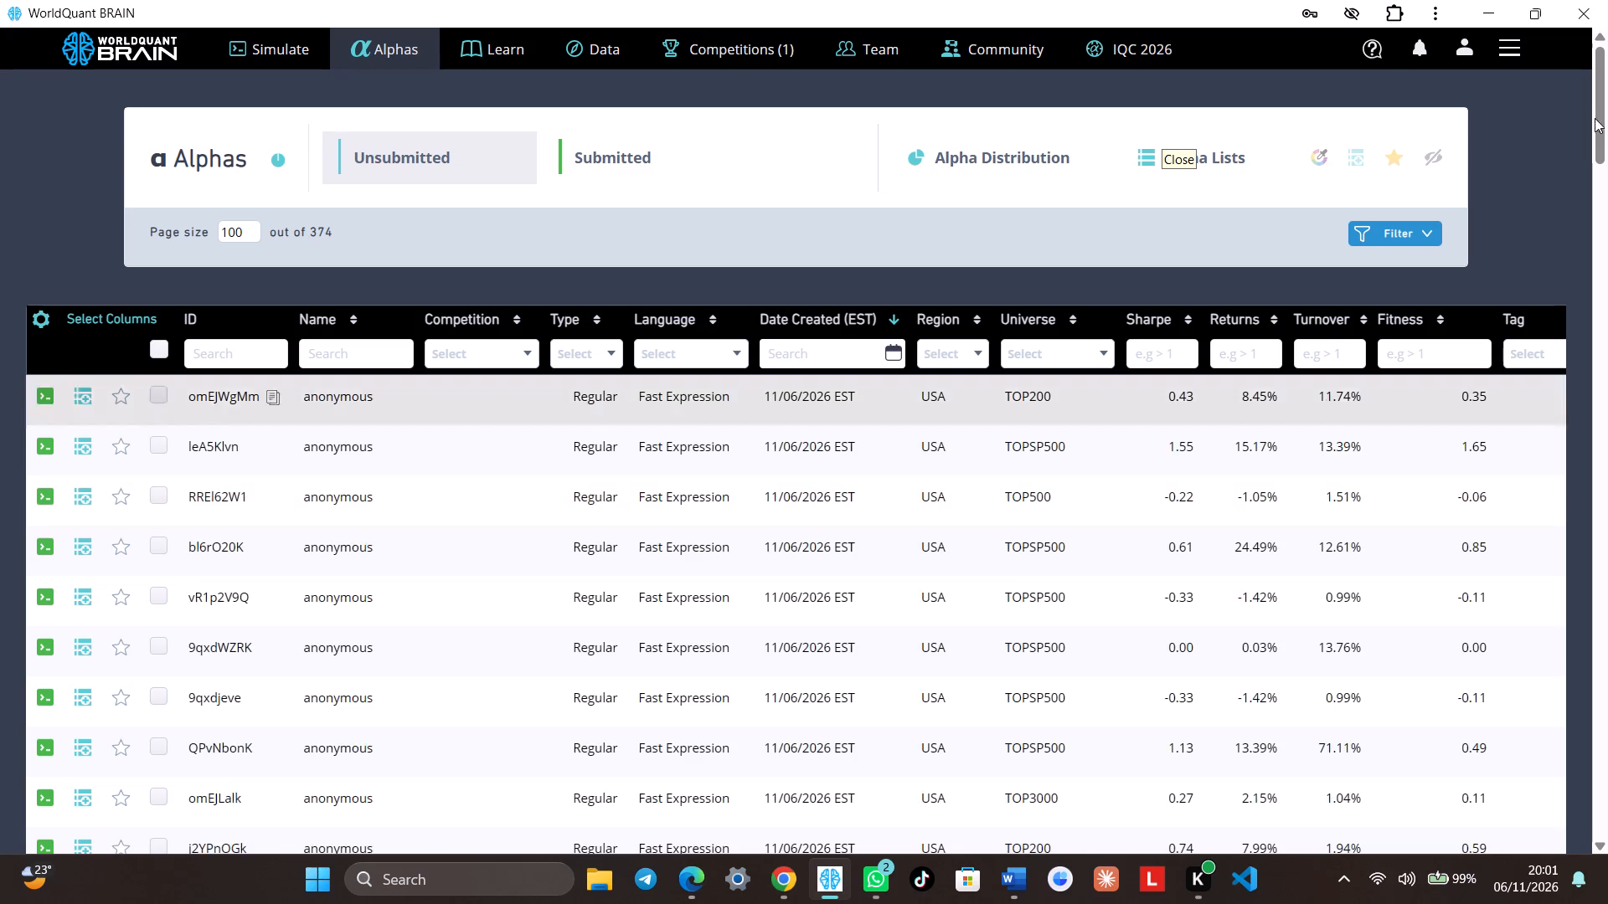
pyautogui.scroll(-9, 688, 558)
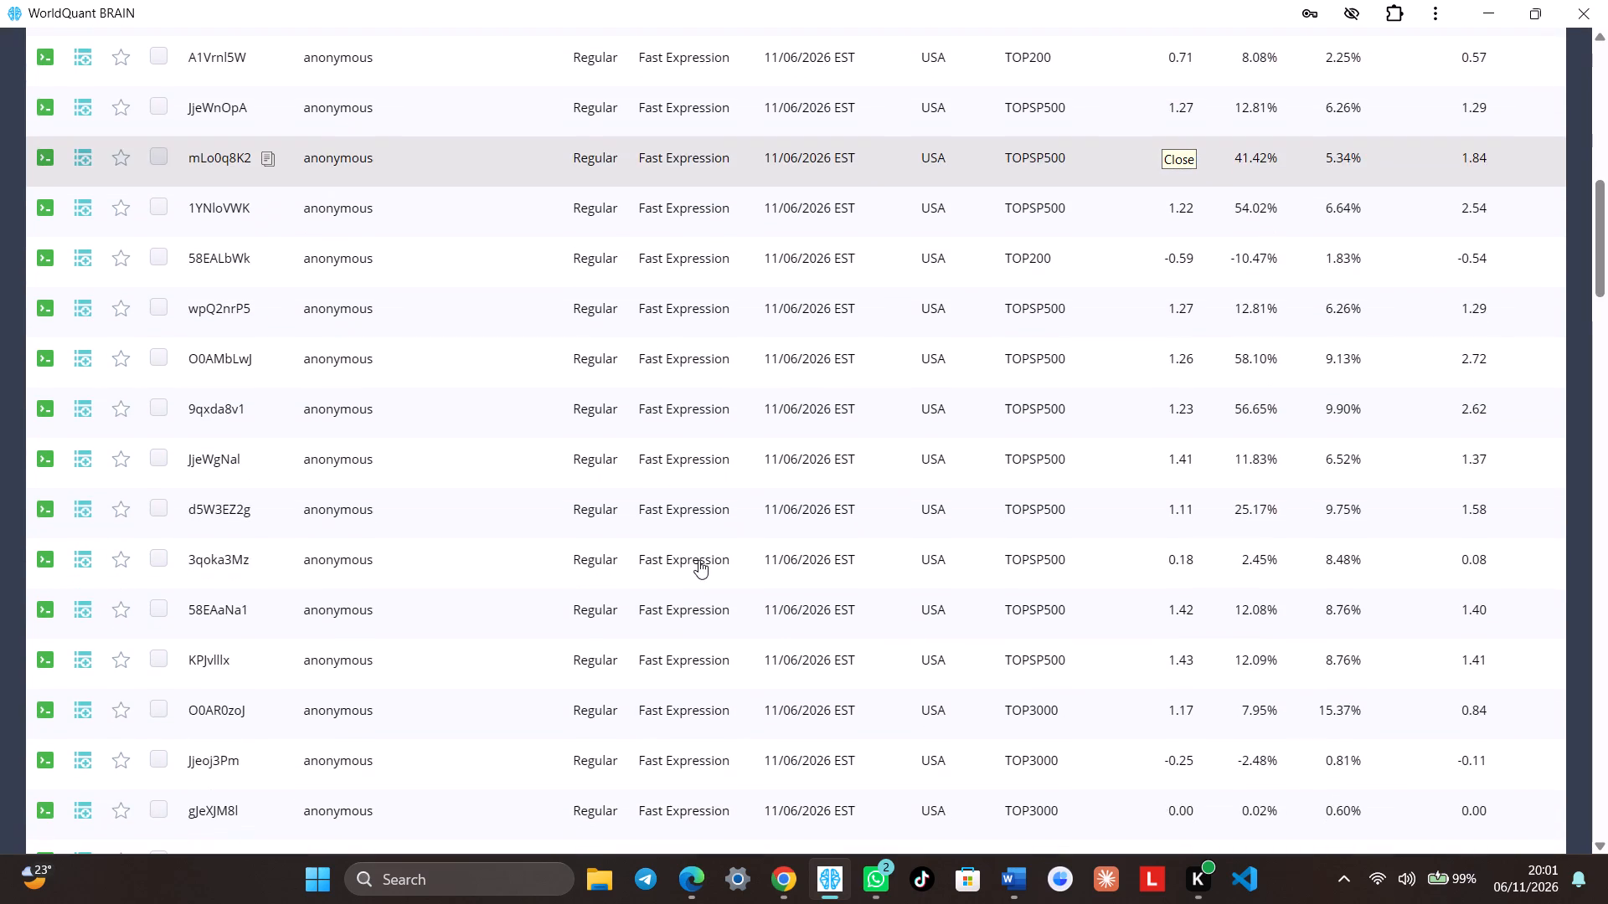
pyautogui.scroll(-3, 958, 534)
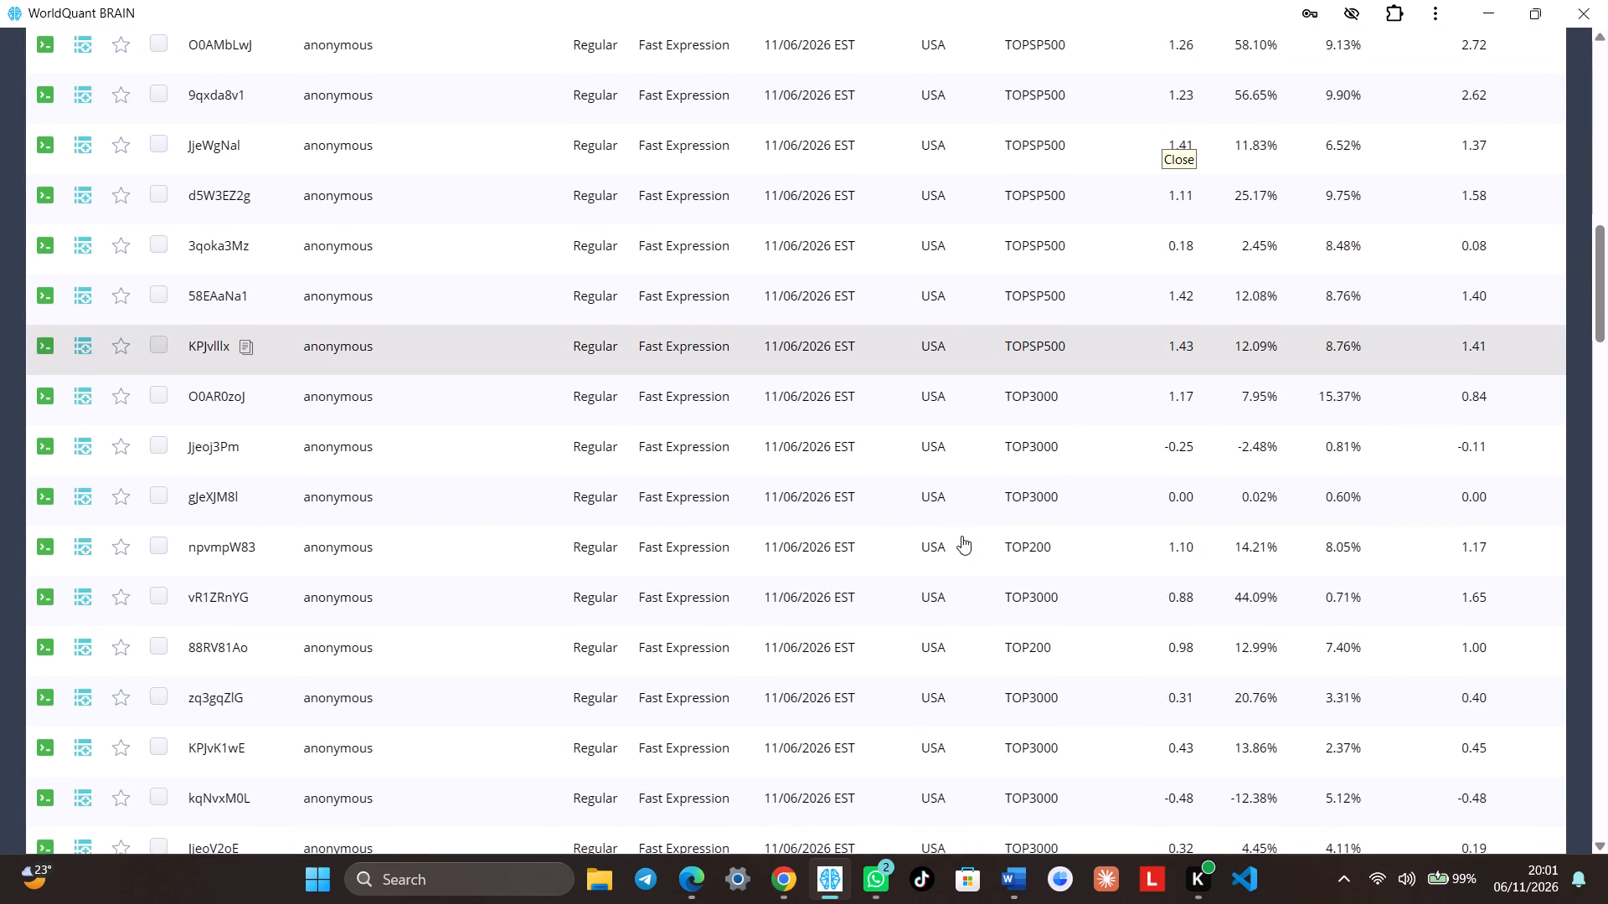
pyautogui.scroll(-3, 961, 536)
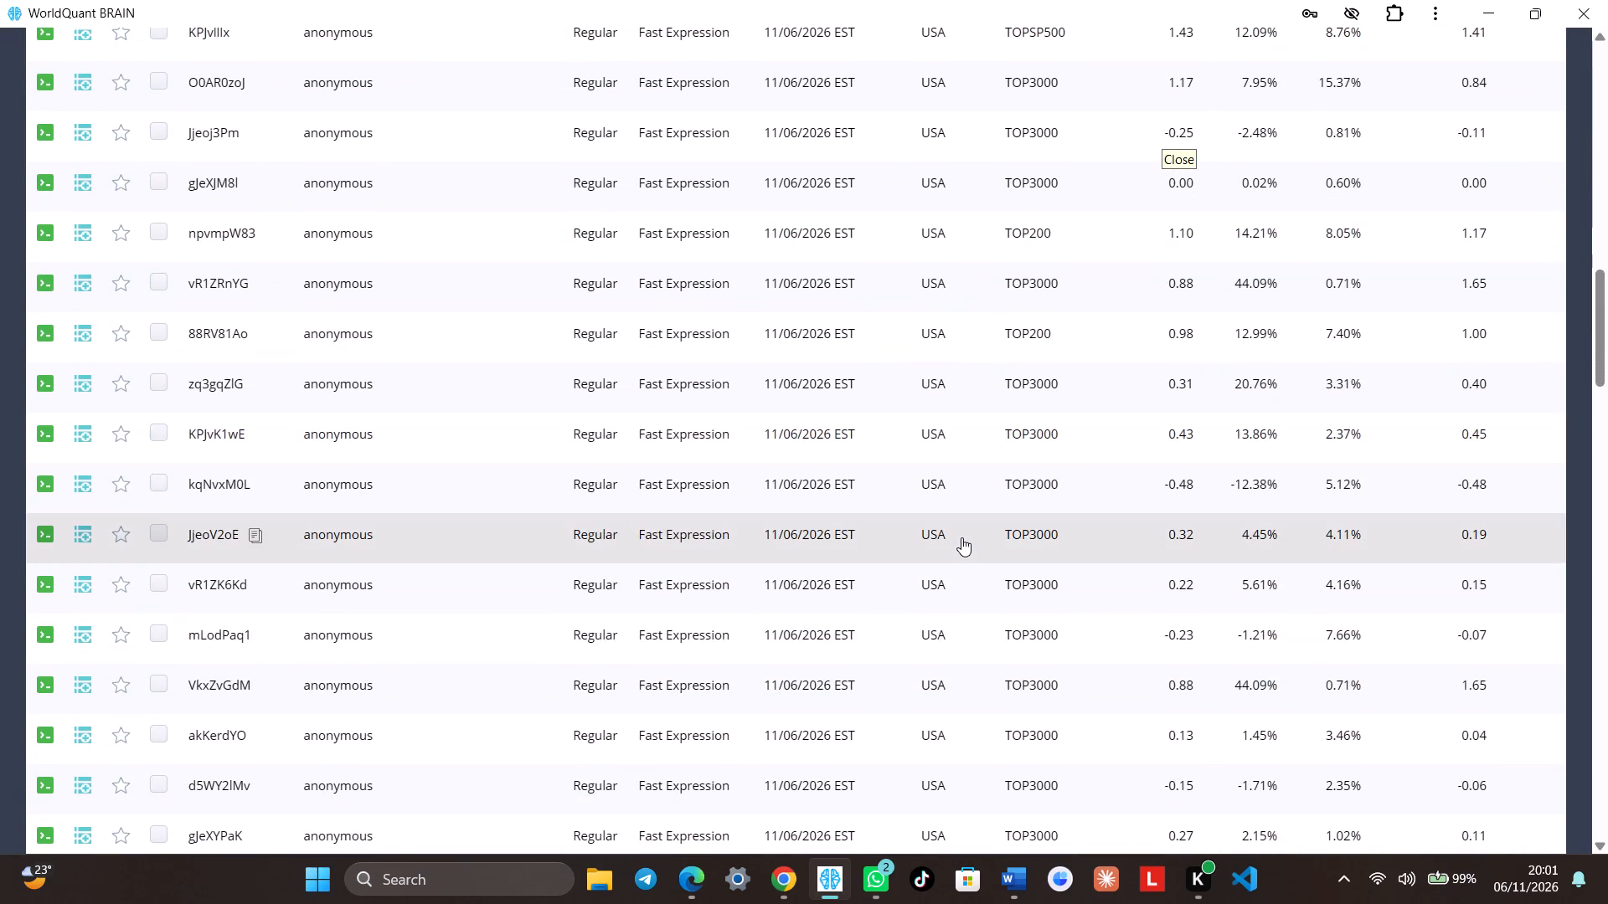
pyautogui.scroll(-3, 979, 528)
pyautogui.scroll(9, 979, 528)
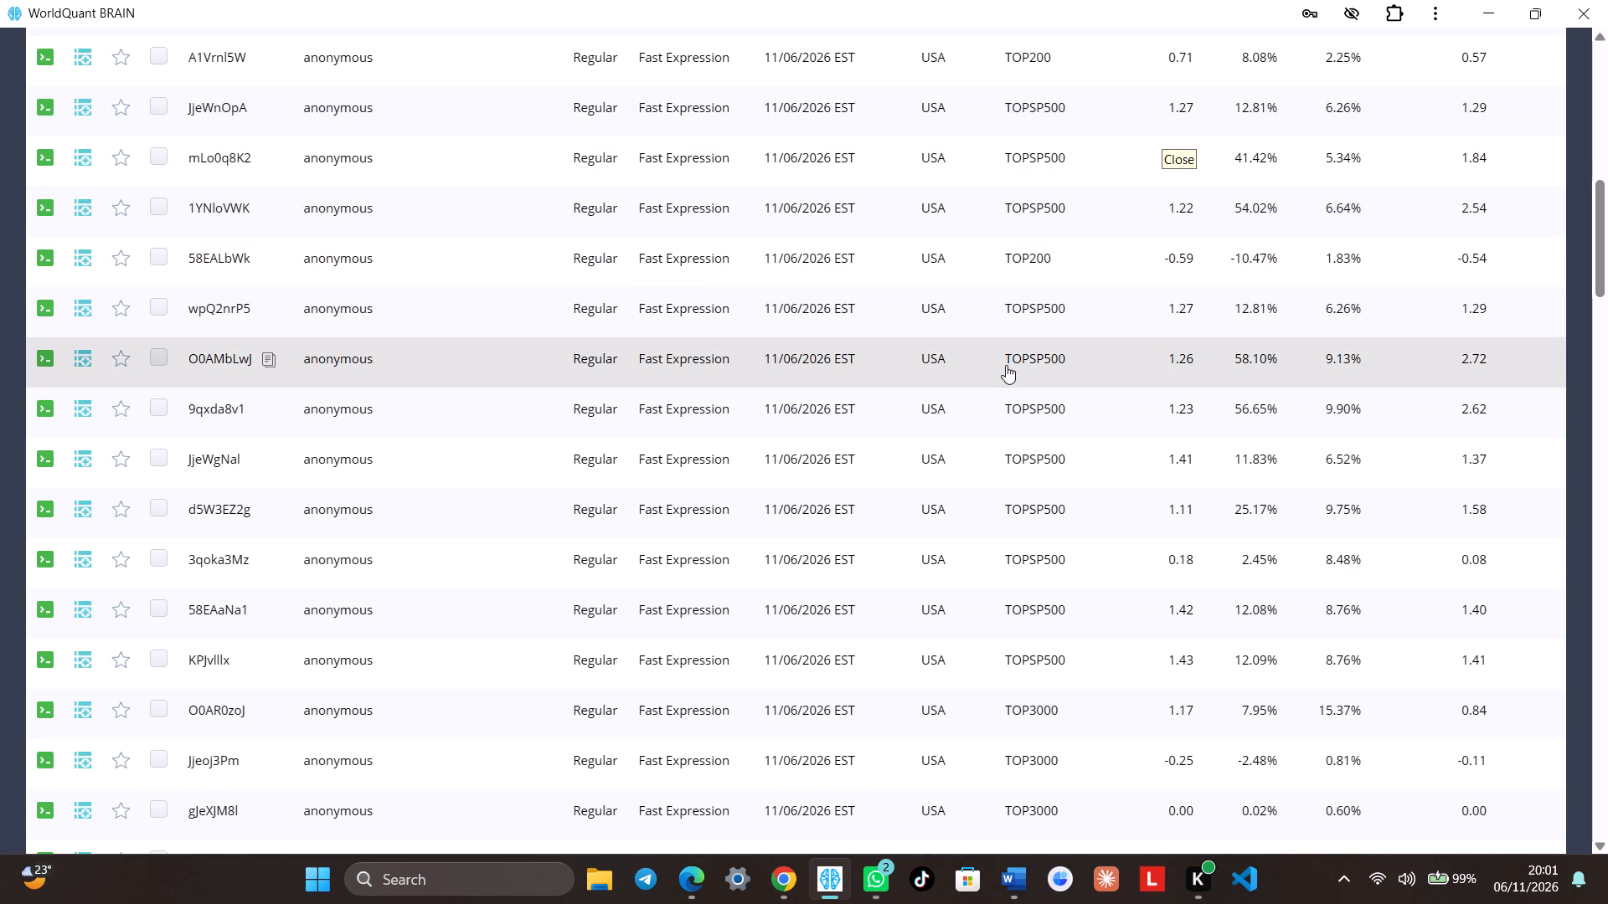
# Open the details of the unsubmitted TOPSP500 alpha O0AMbLwJ and review its chart, train-period IS summary and properties.
pyautogui.click(1014, 358)
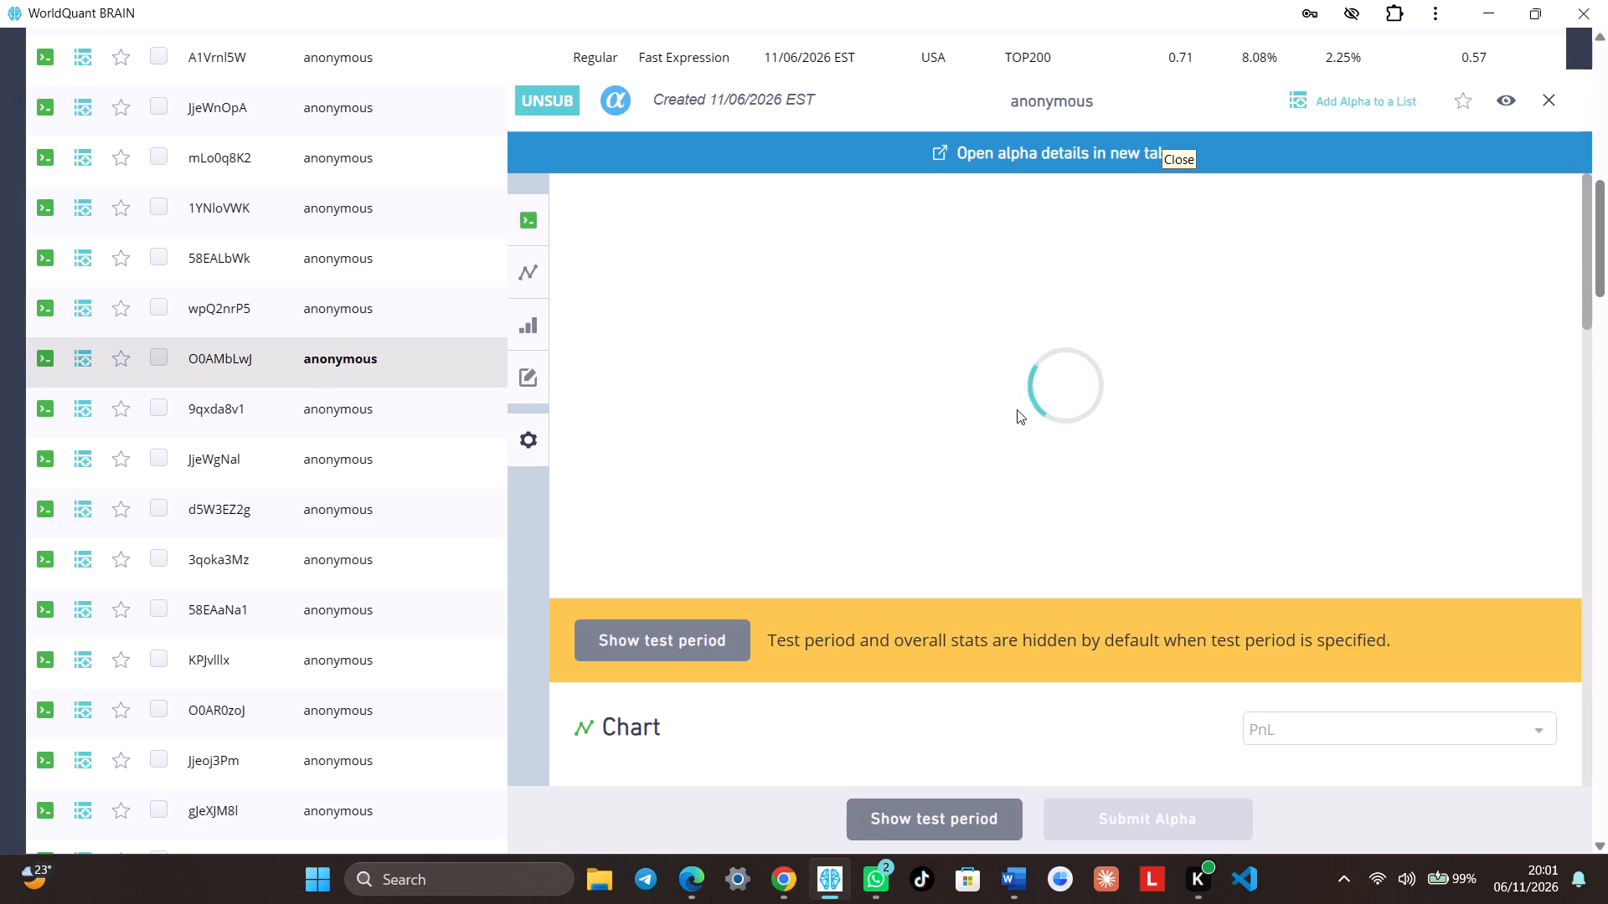
pyautogui.scroll(-7, 1195, 405)
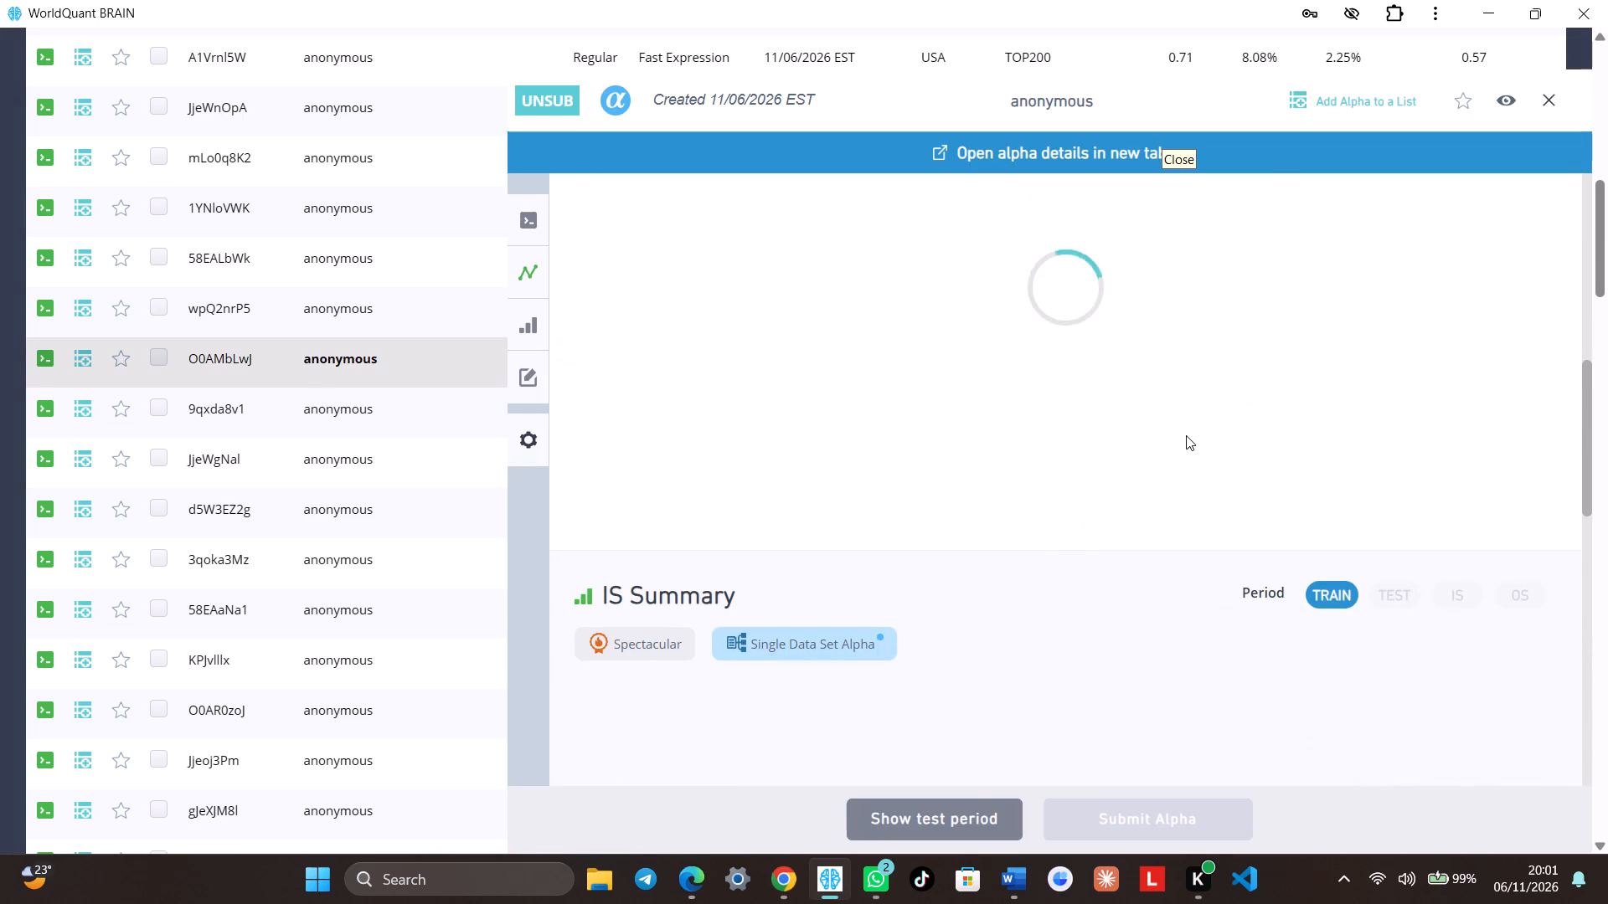
pyautogui.scroll(-3, 1186, 435)
pyautogui.scroll(4, 1226, 394)
pyautogui.scroll(-1, 1226, 394)
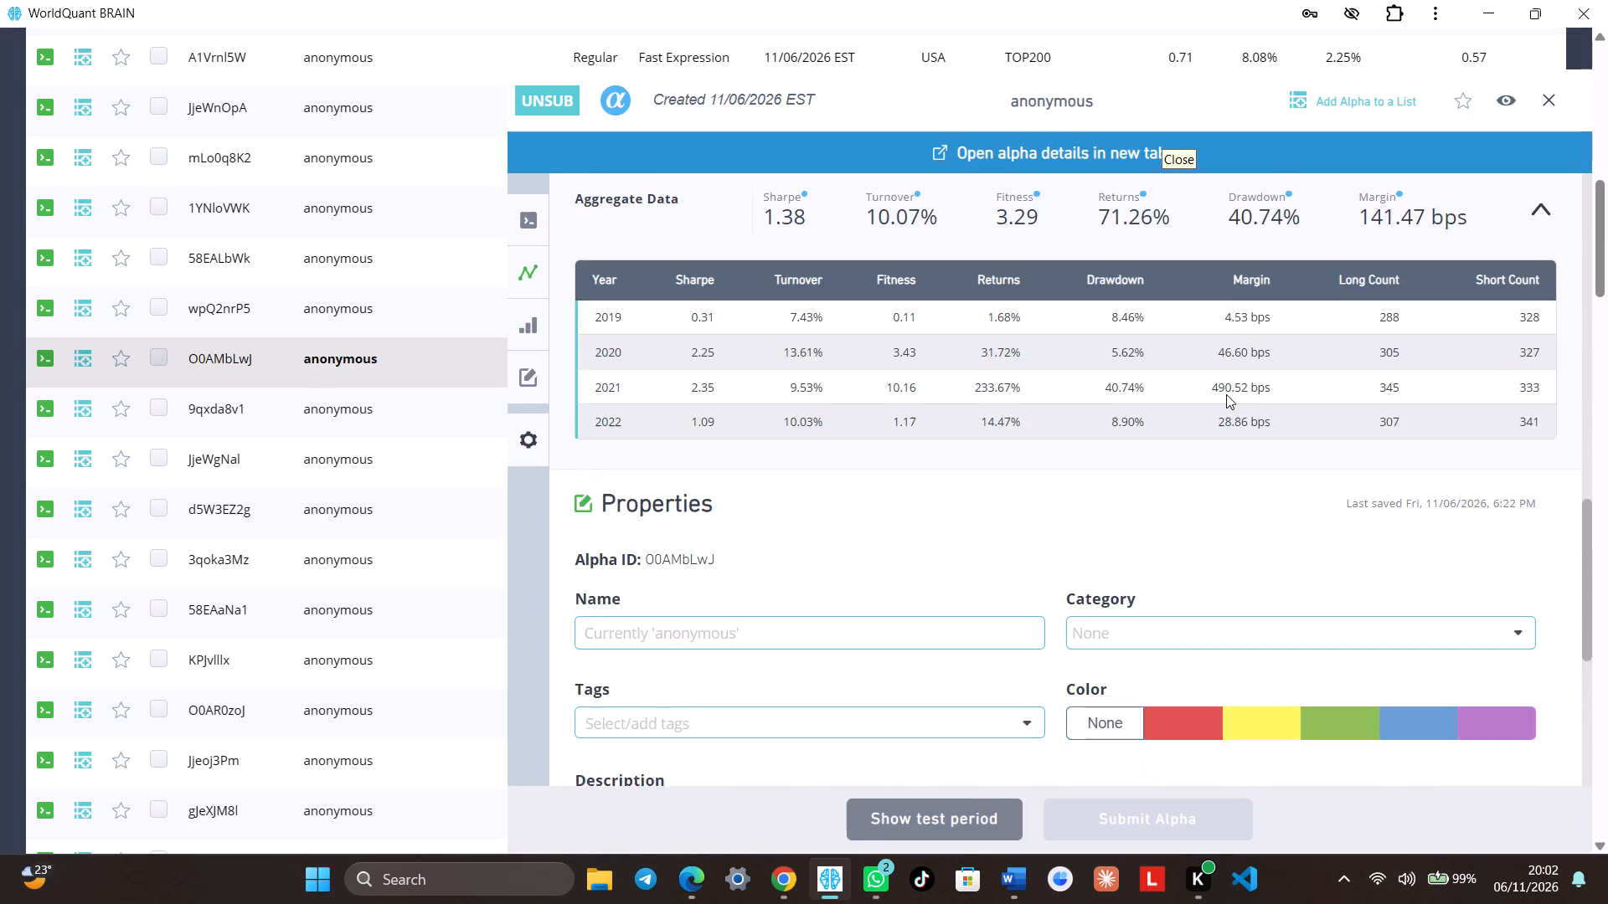
pyautogui.scroll(16, 1227, 390)
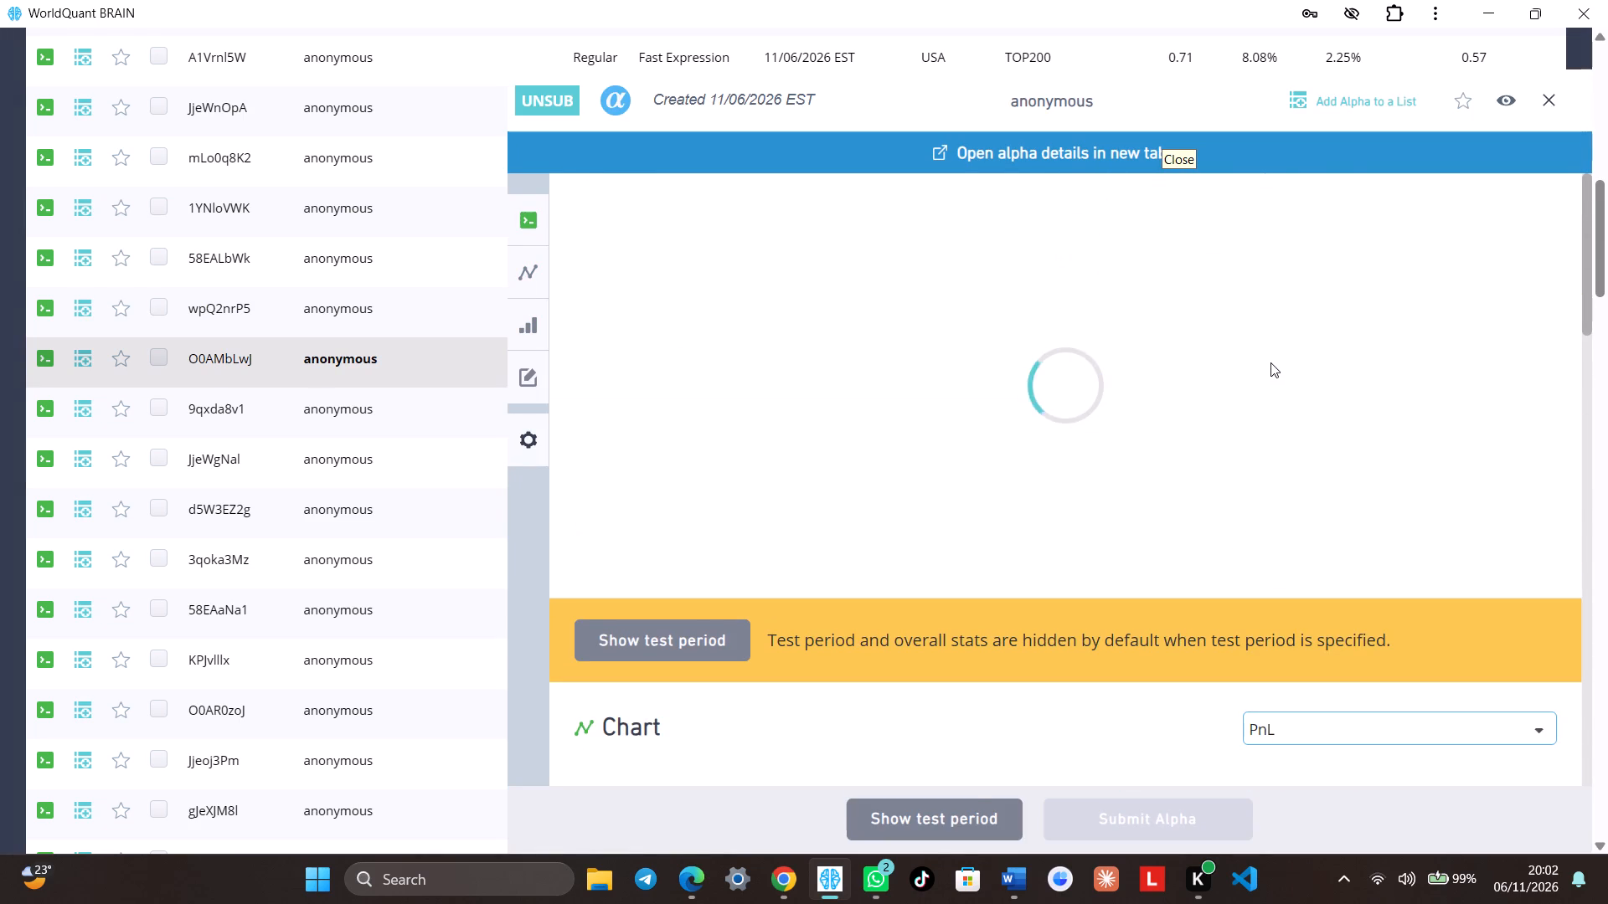
pyautogui.scroll(6, 1270, 362)
pyautogui.scroll(-9, 1241, 373)
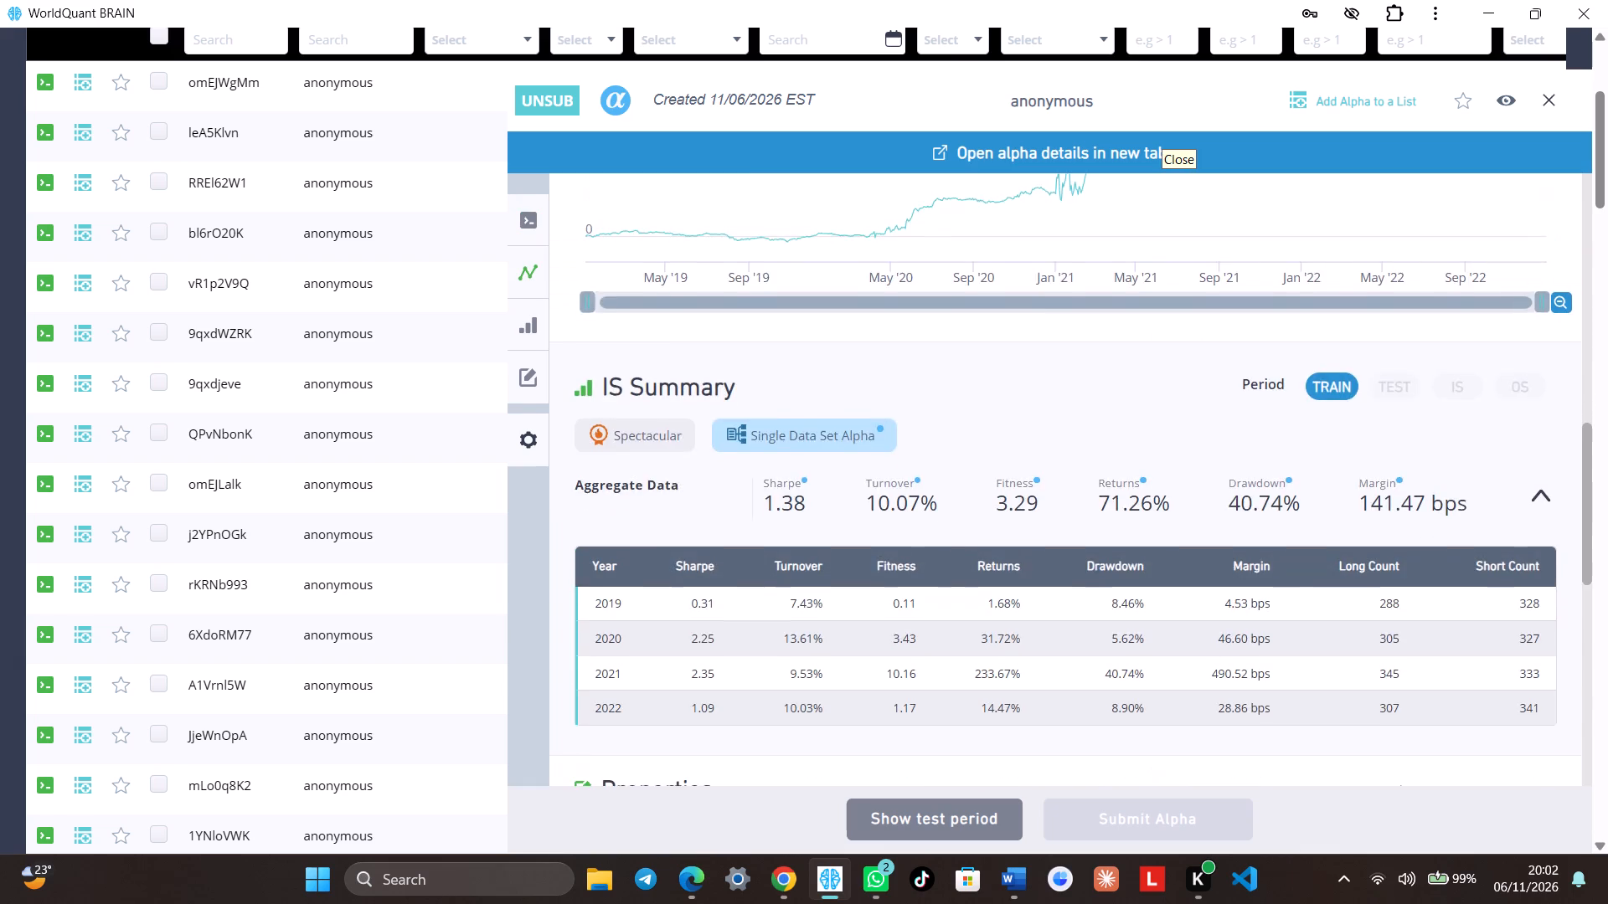
pyautogui.scroll(-12, 1247, 376)
pyautogui.scroll(5, 1245, 365)
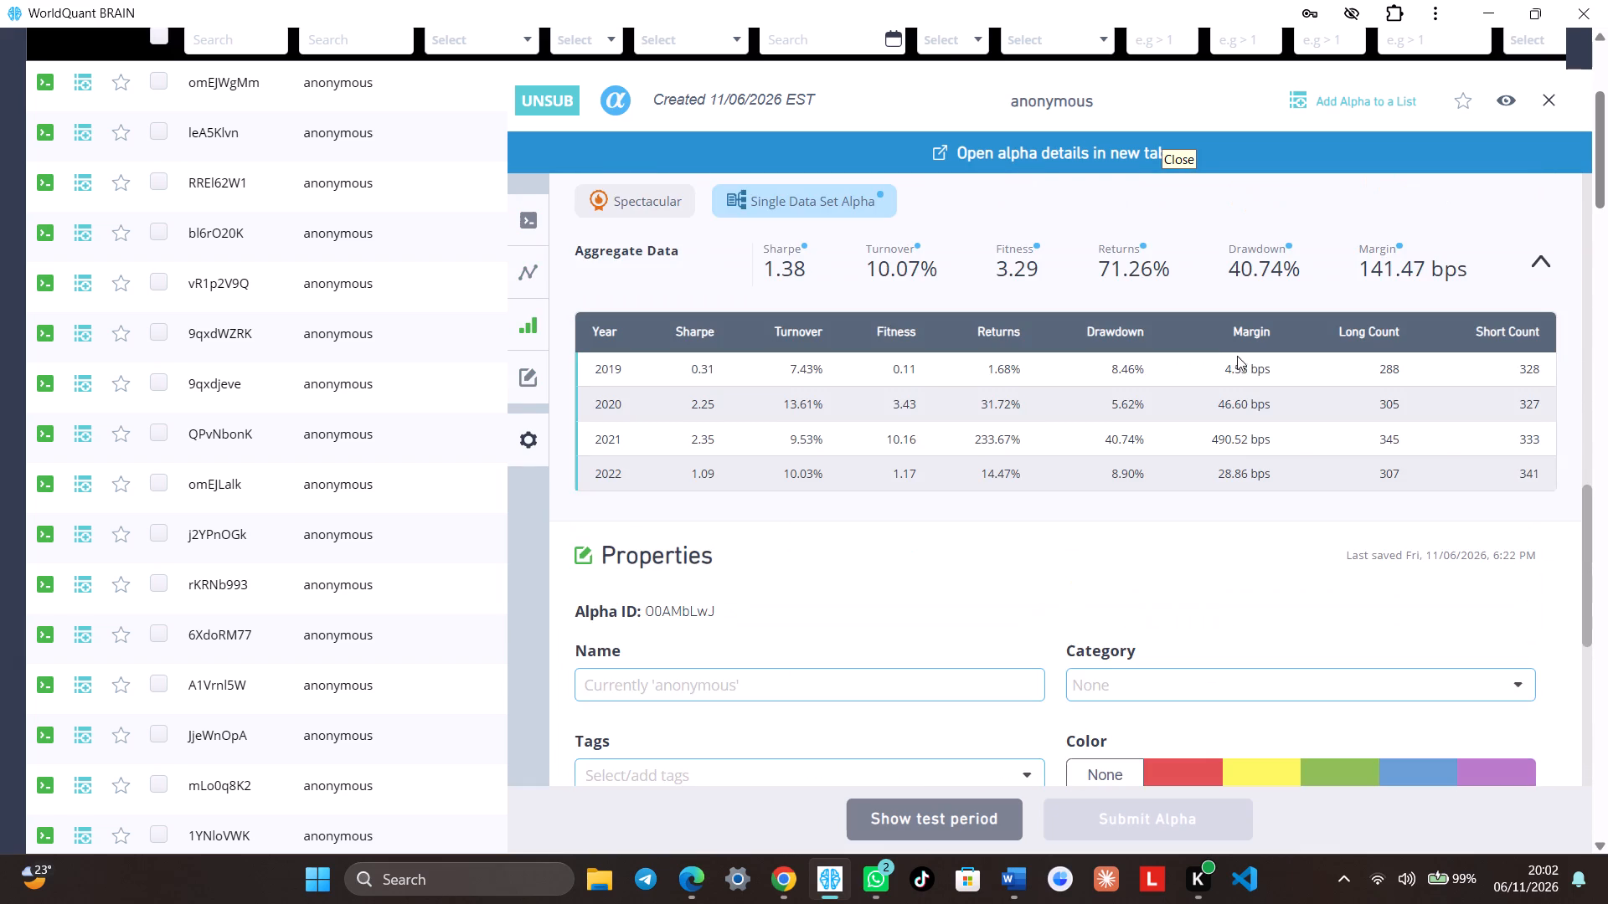
pyautogui.scroll(-11, 1224, 346)
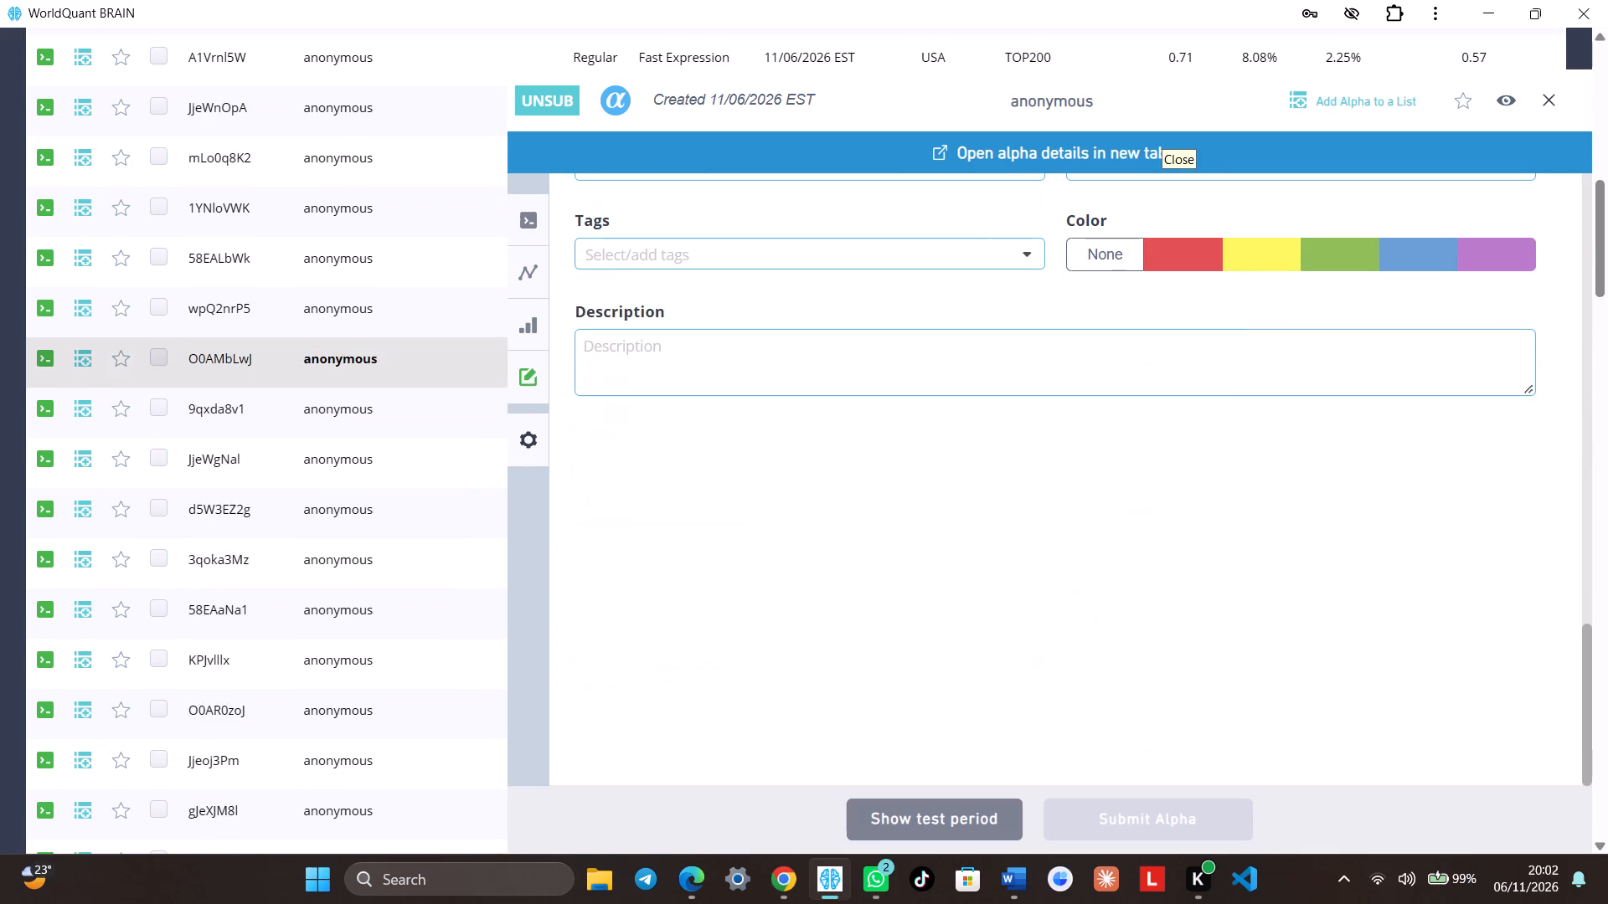
pyautogui.scroll(-7, 1219, 352)
pyautogui.scroll(-16, 1240, 387)
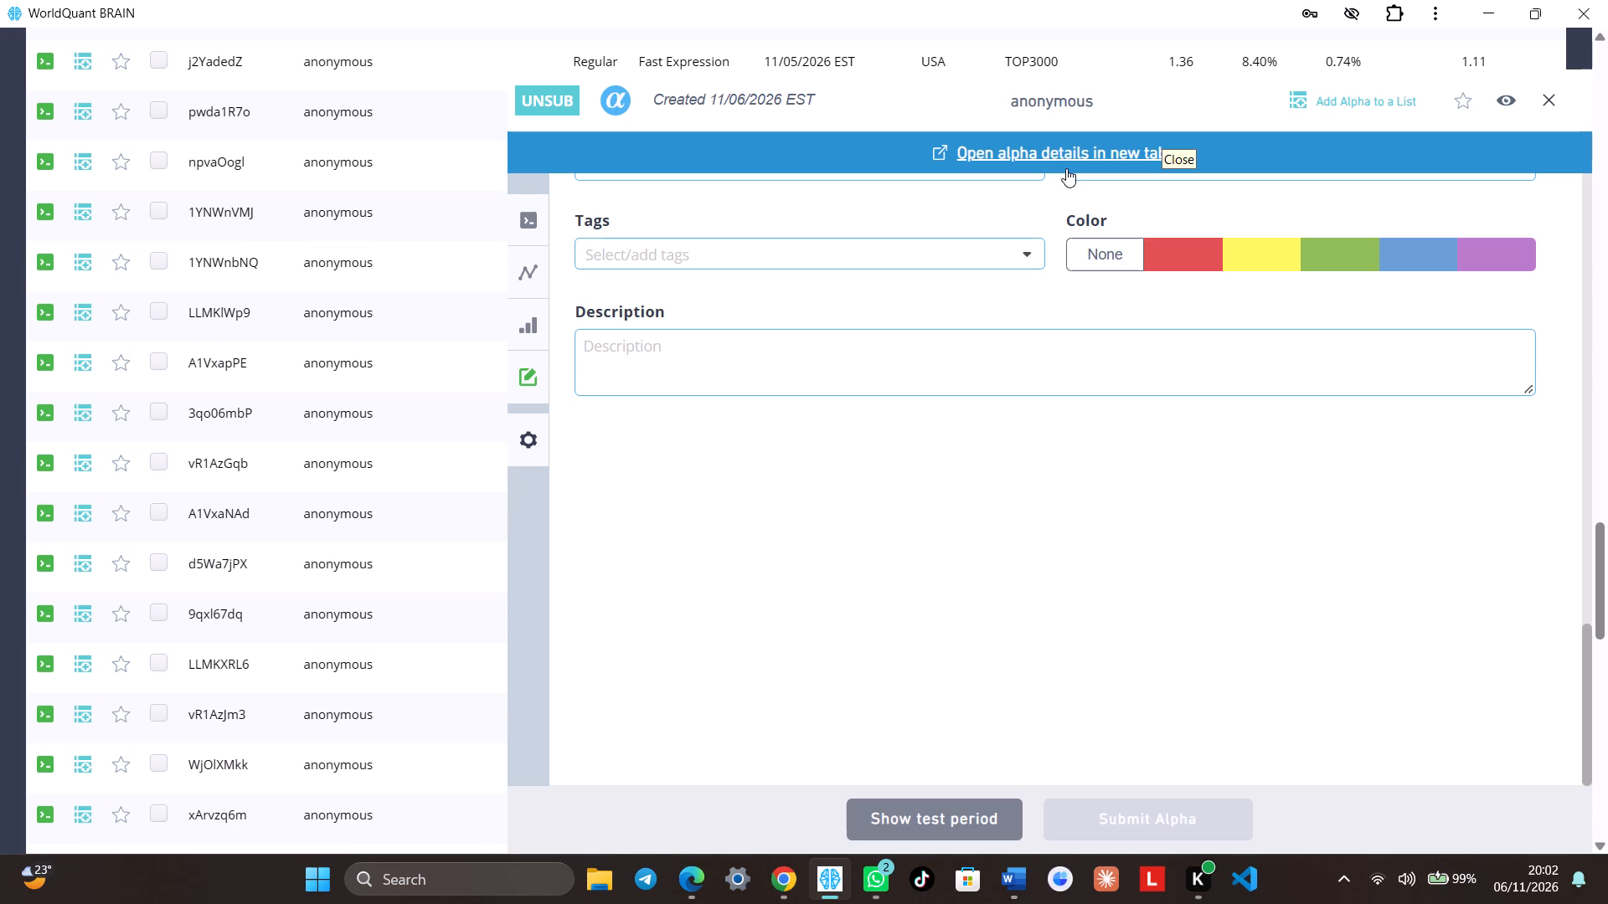
# Clone alpha O0AMbLwJ from its full details page into a new simulation and check that simulation's settings.
pyautogui.scroll(5, 1066, 168)
pyautogui.scroll(20, 1150, 300)
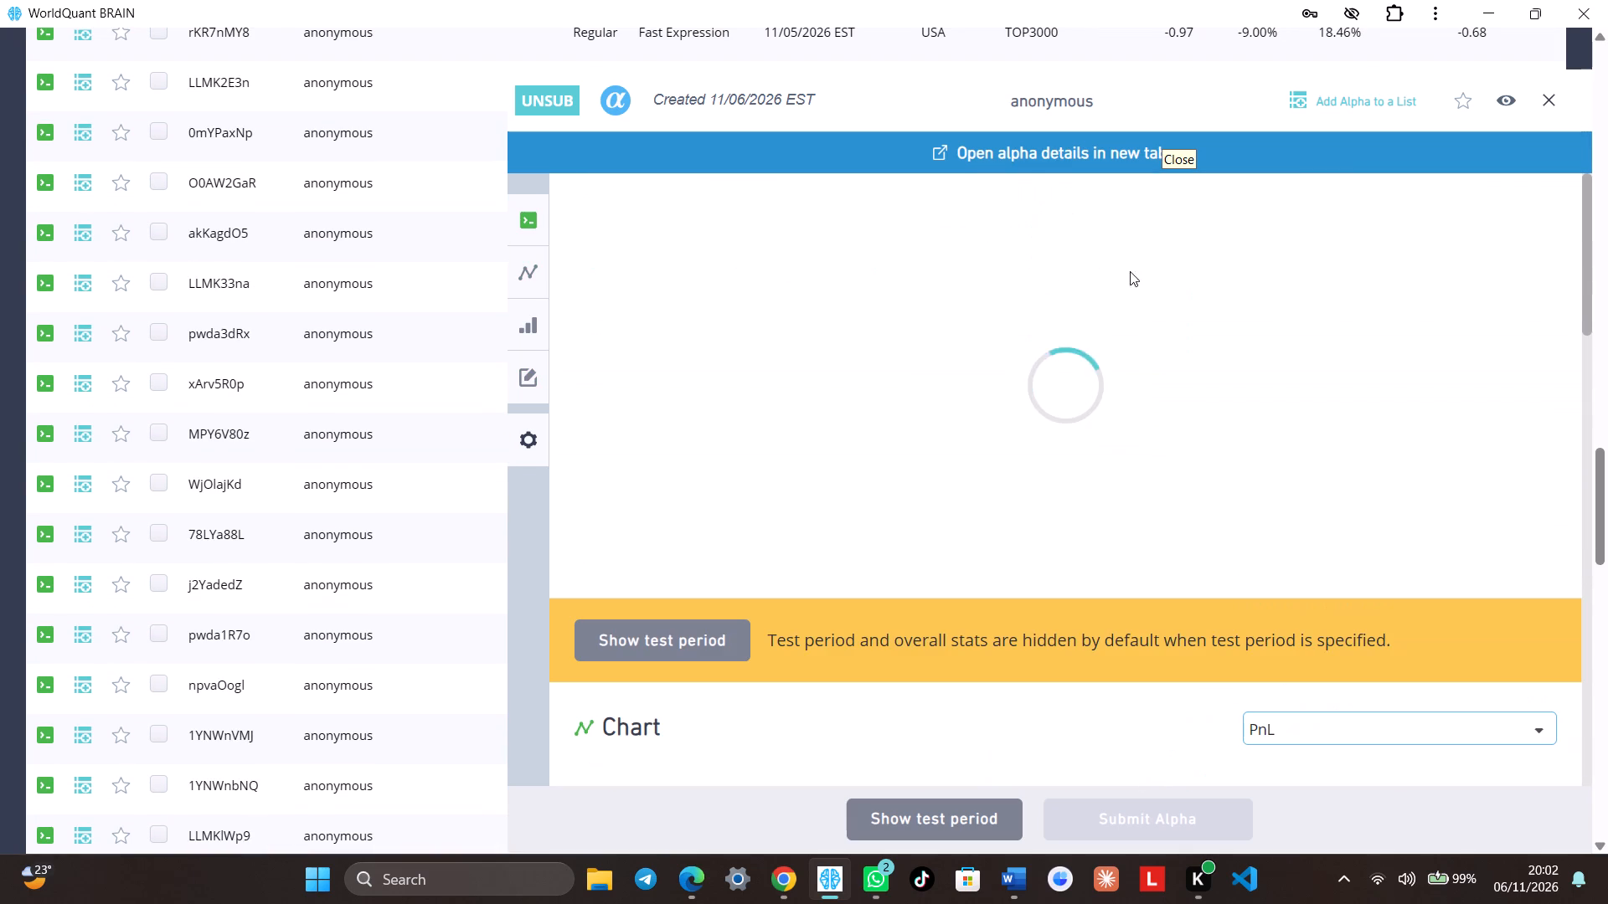
pyautogui.click(1074, 154)
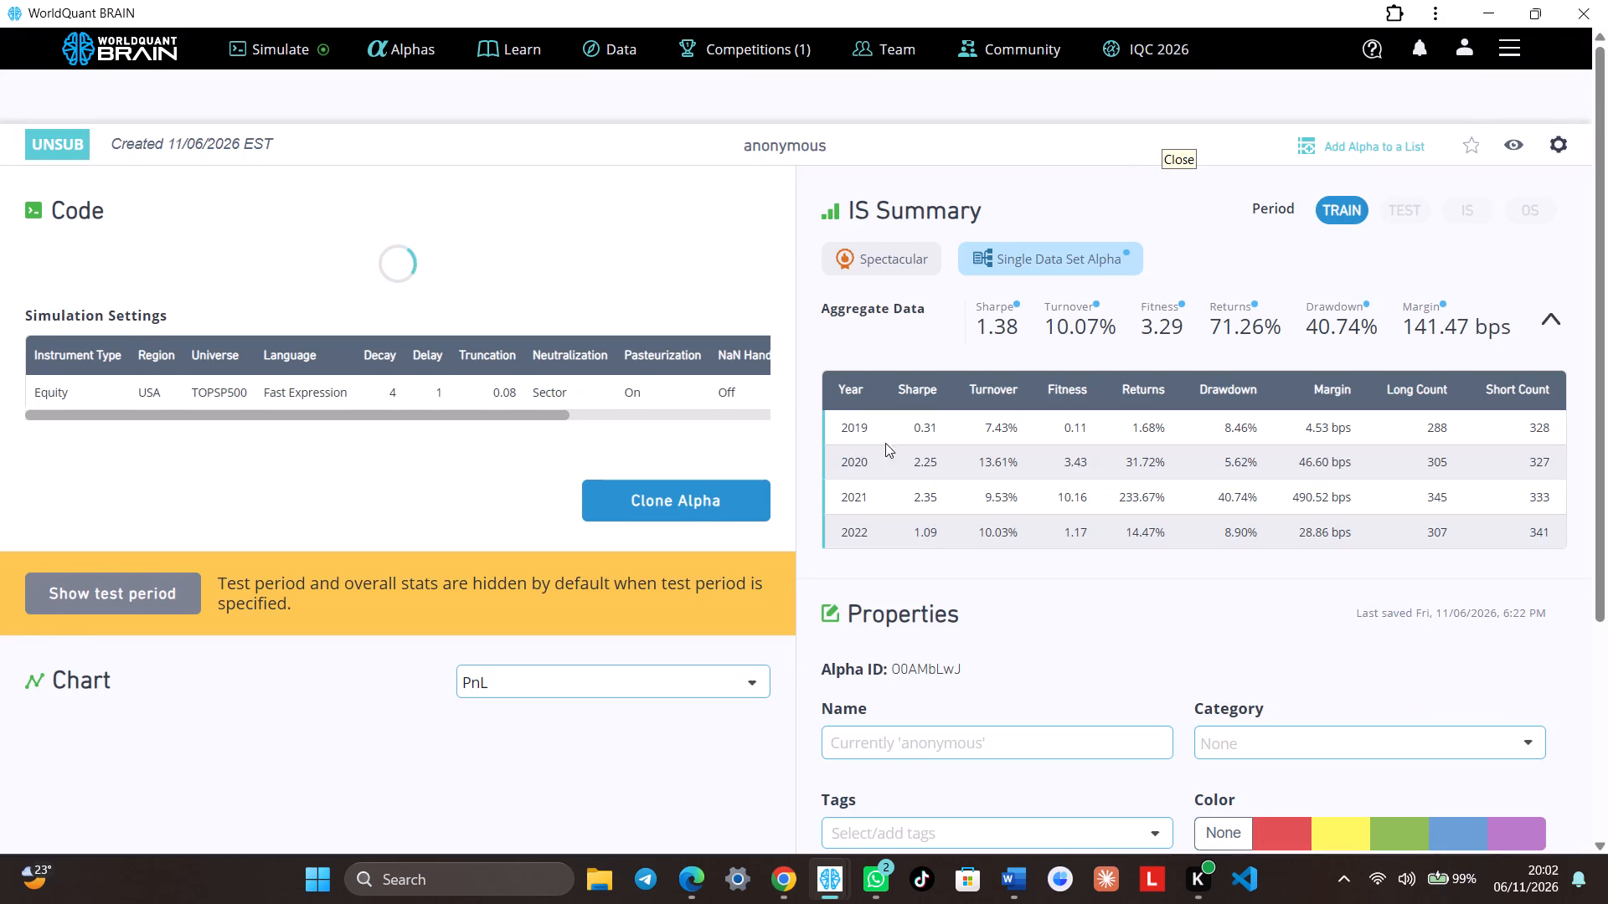
pyautogui.click(701, 519)
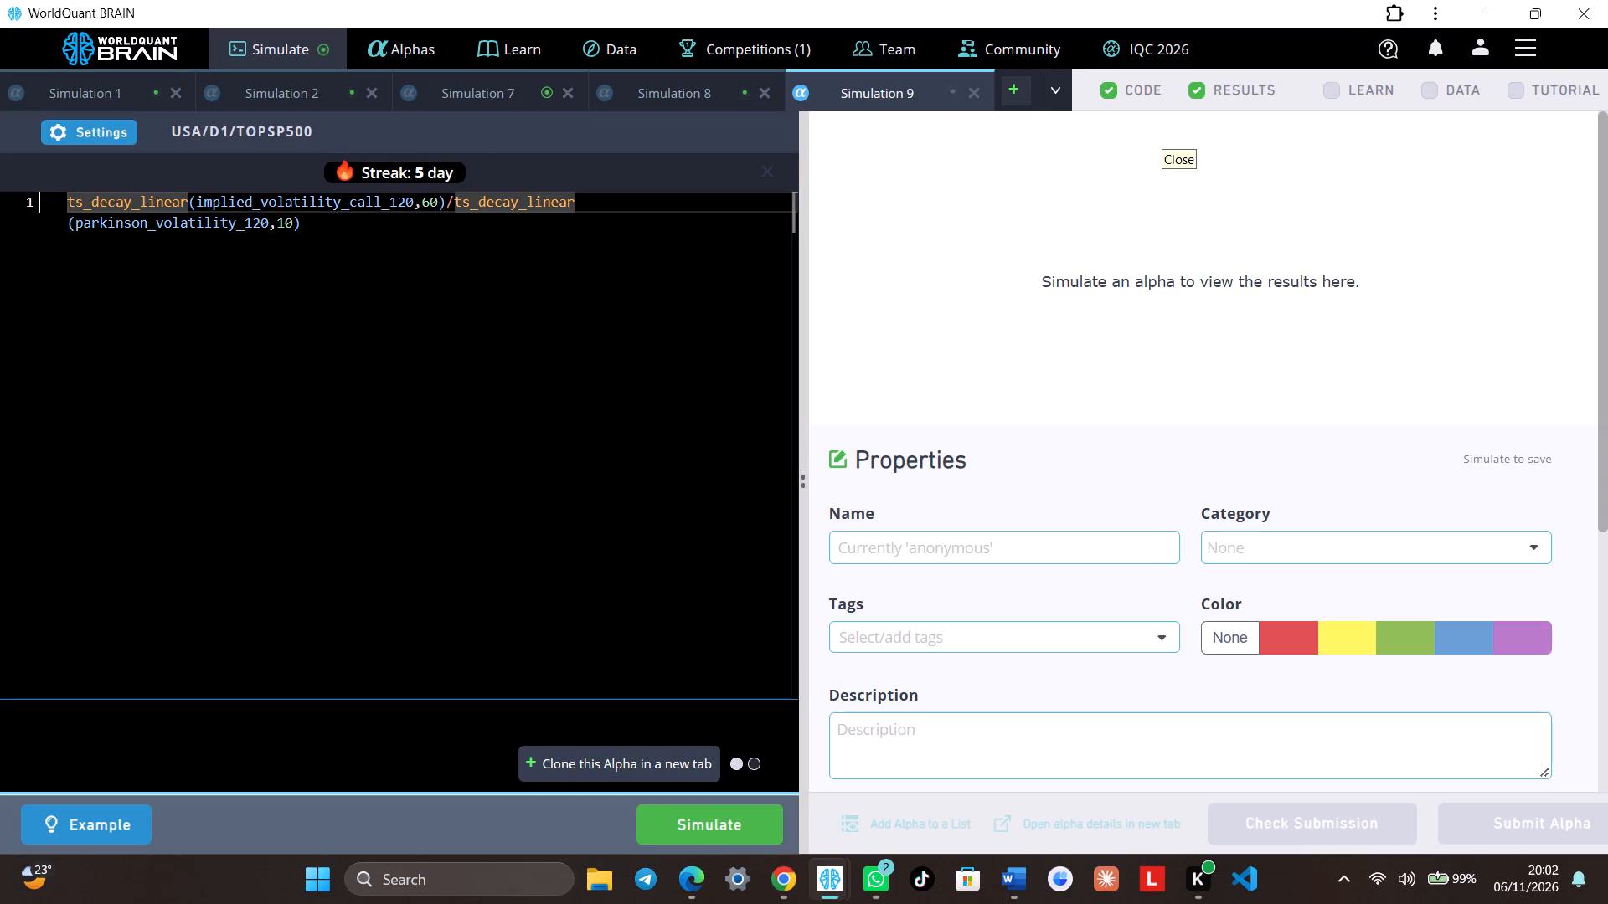
pyautogui.click(547, 360)
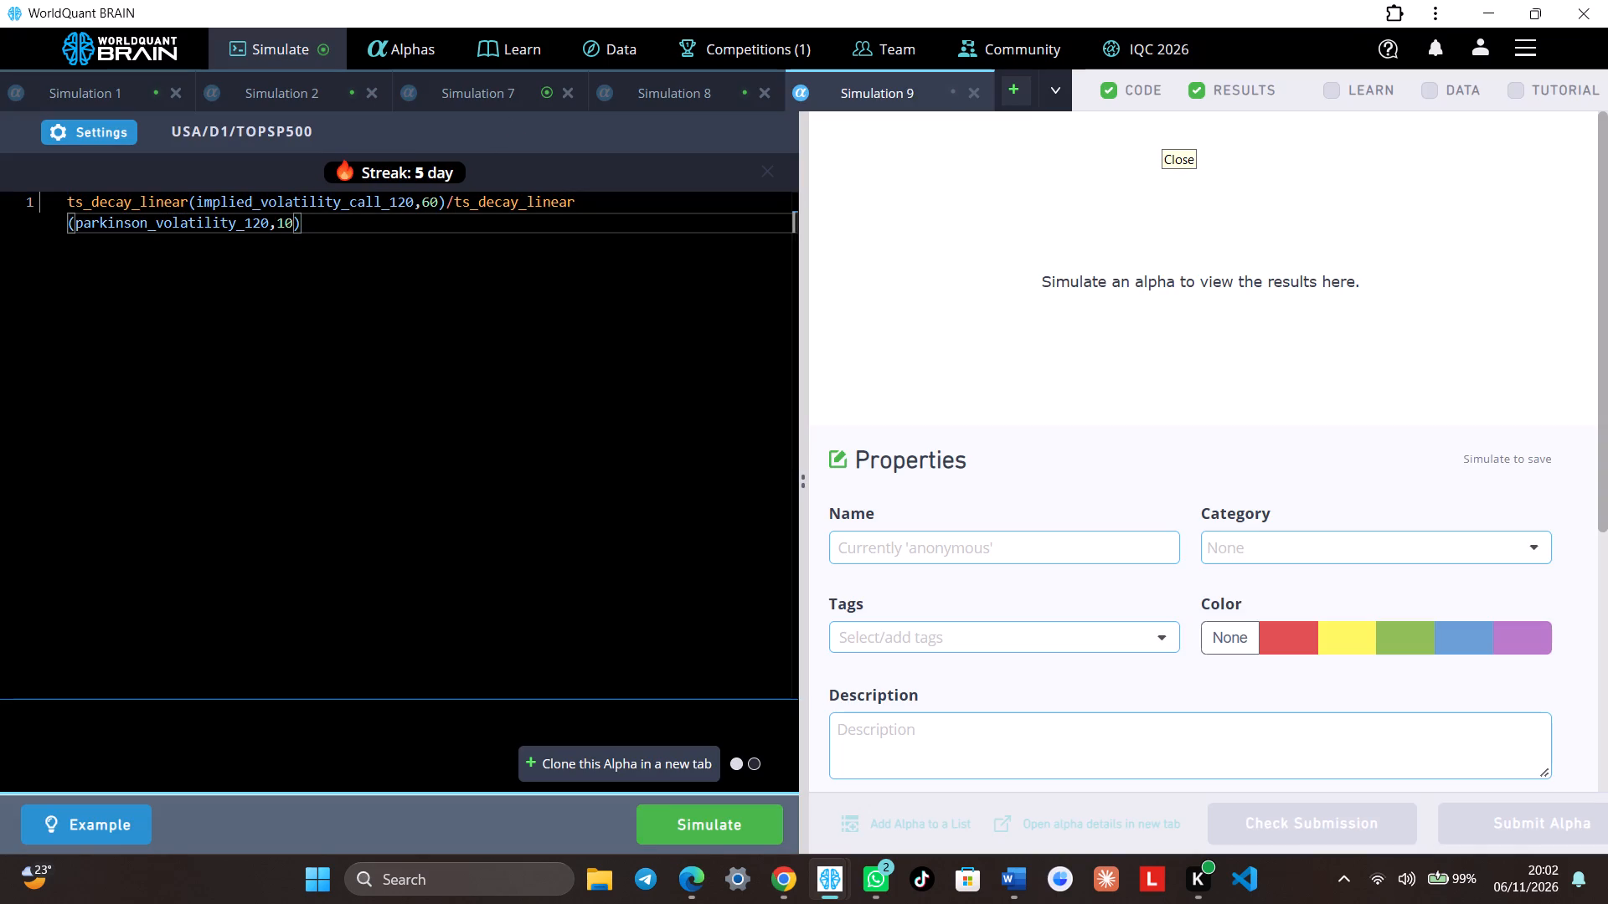
pyautogui.click(117, 128)
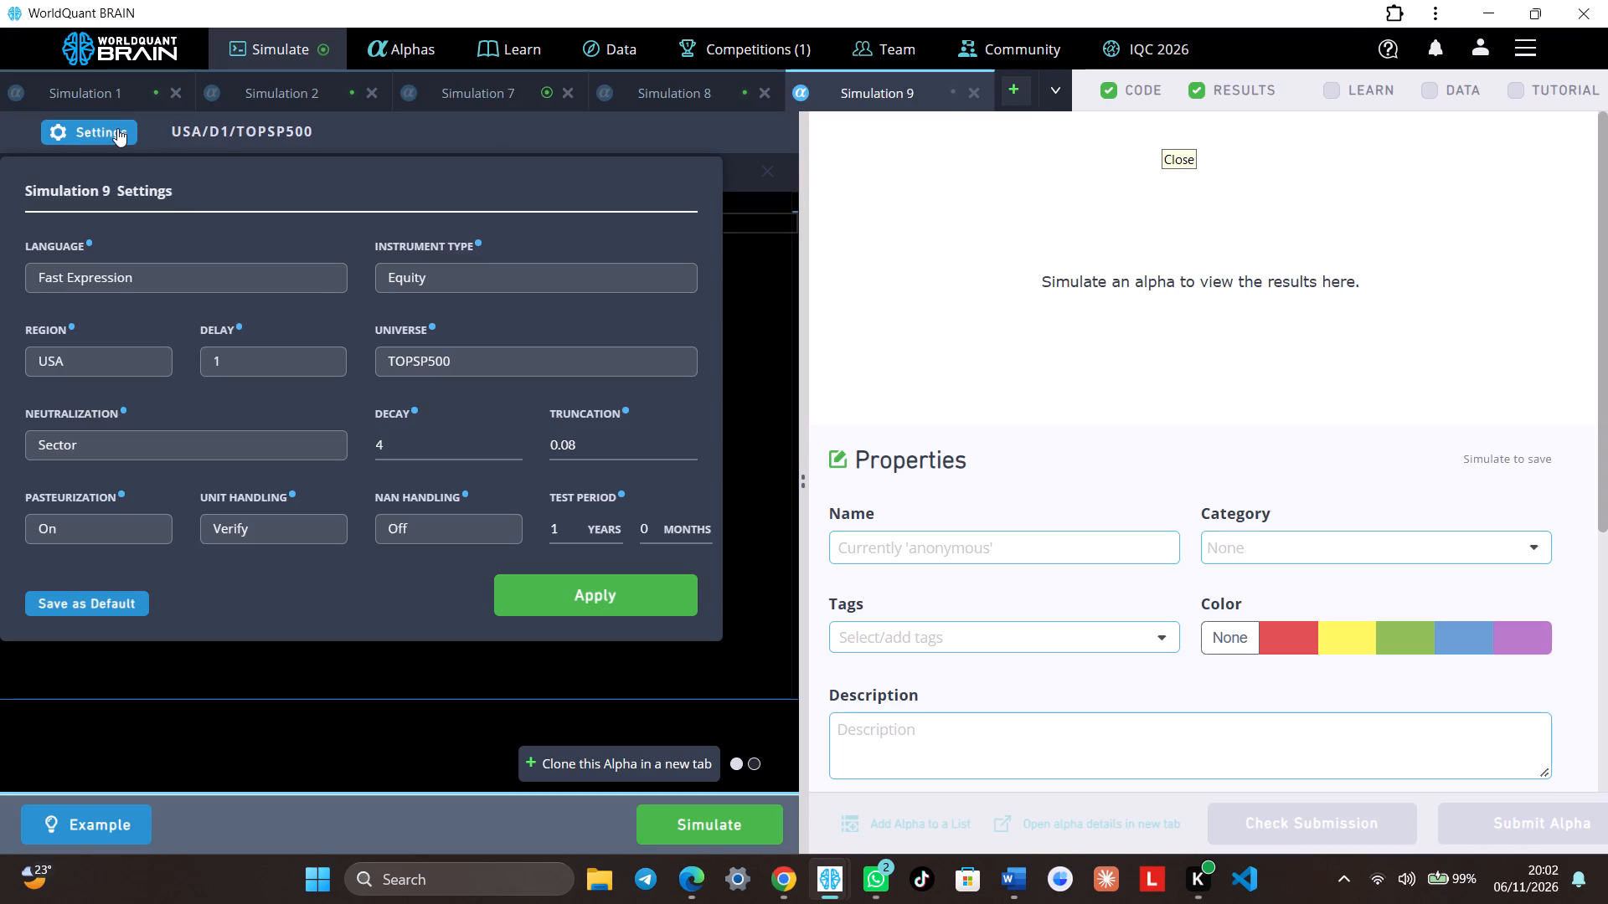
pyautogui.click(381, 670)
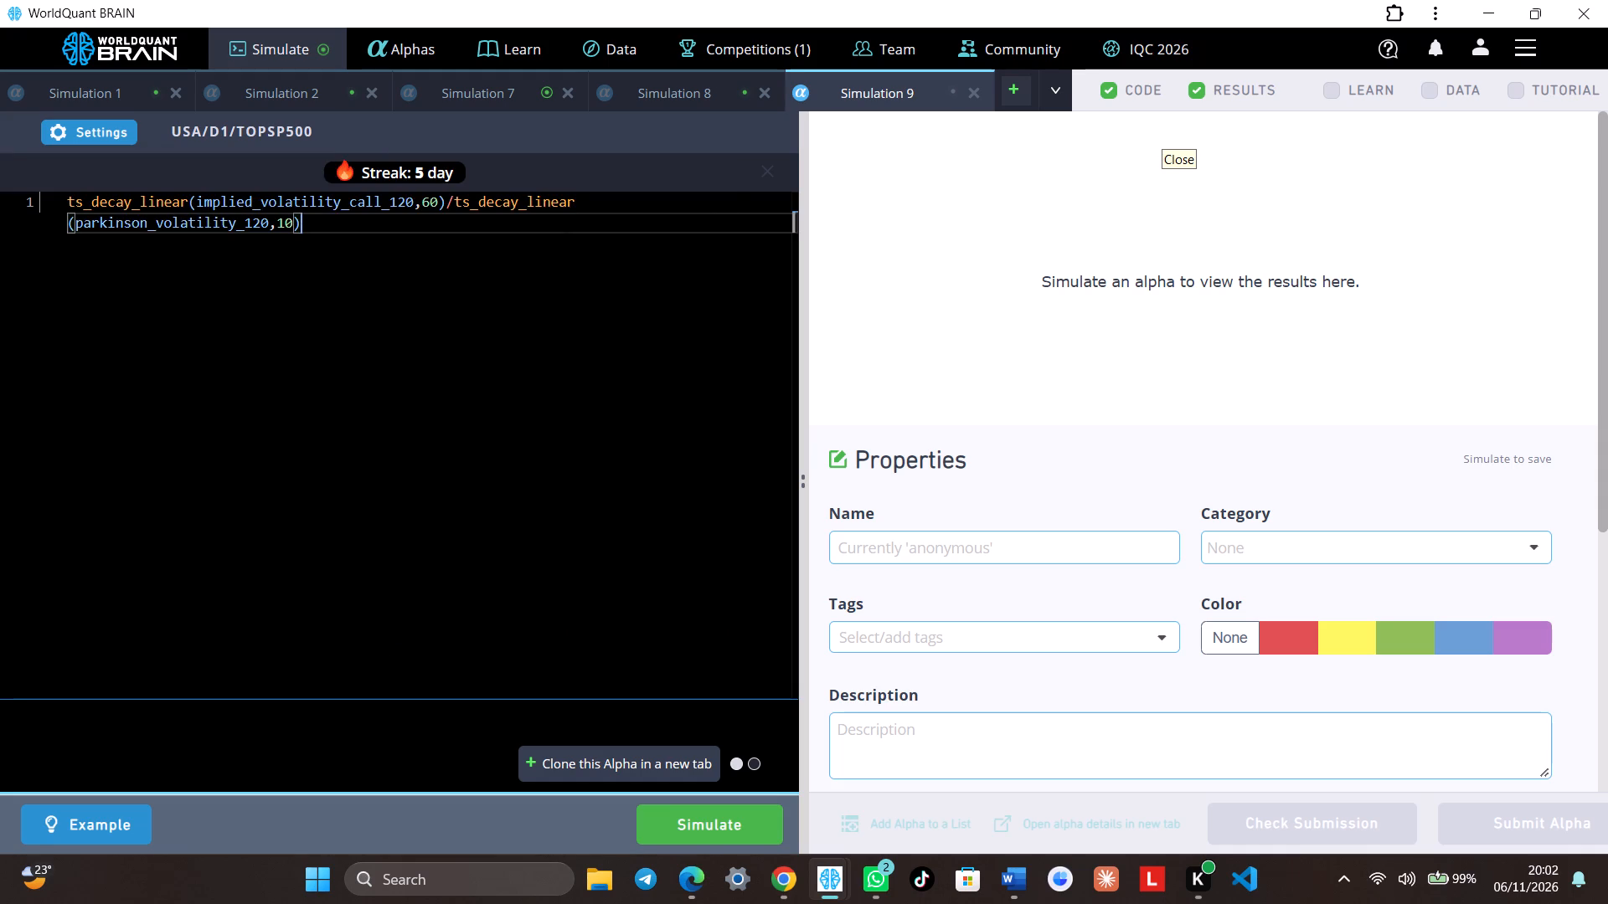
# Show Simulation 7's test period and review its IS-period summary, yearly figures and IS testing status.
pyautogui.click(474, 95)
pyautogui.scroll(-2, 1211, 631)
pyautogui.click(1310, 813)
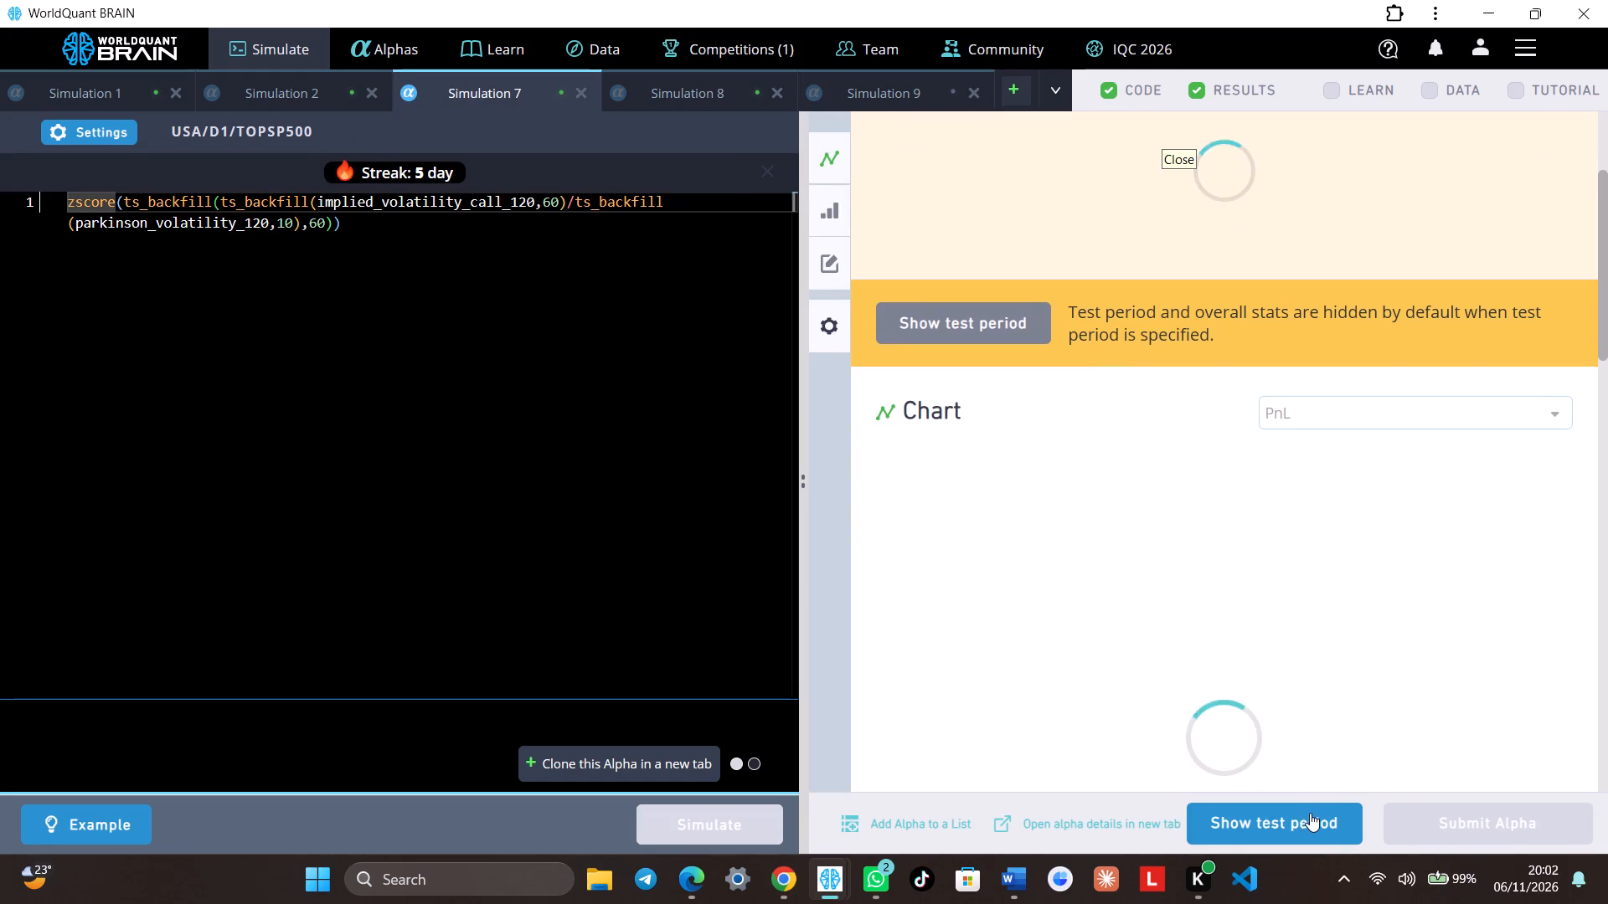
pyautogui.scroll(-6, 1286, 639)
pyautogui.click(1474, 446)
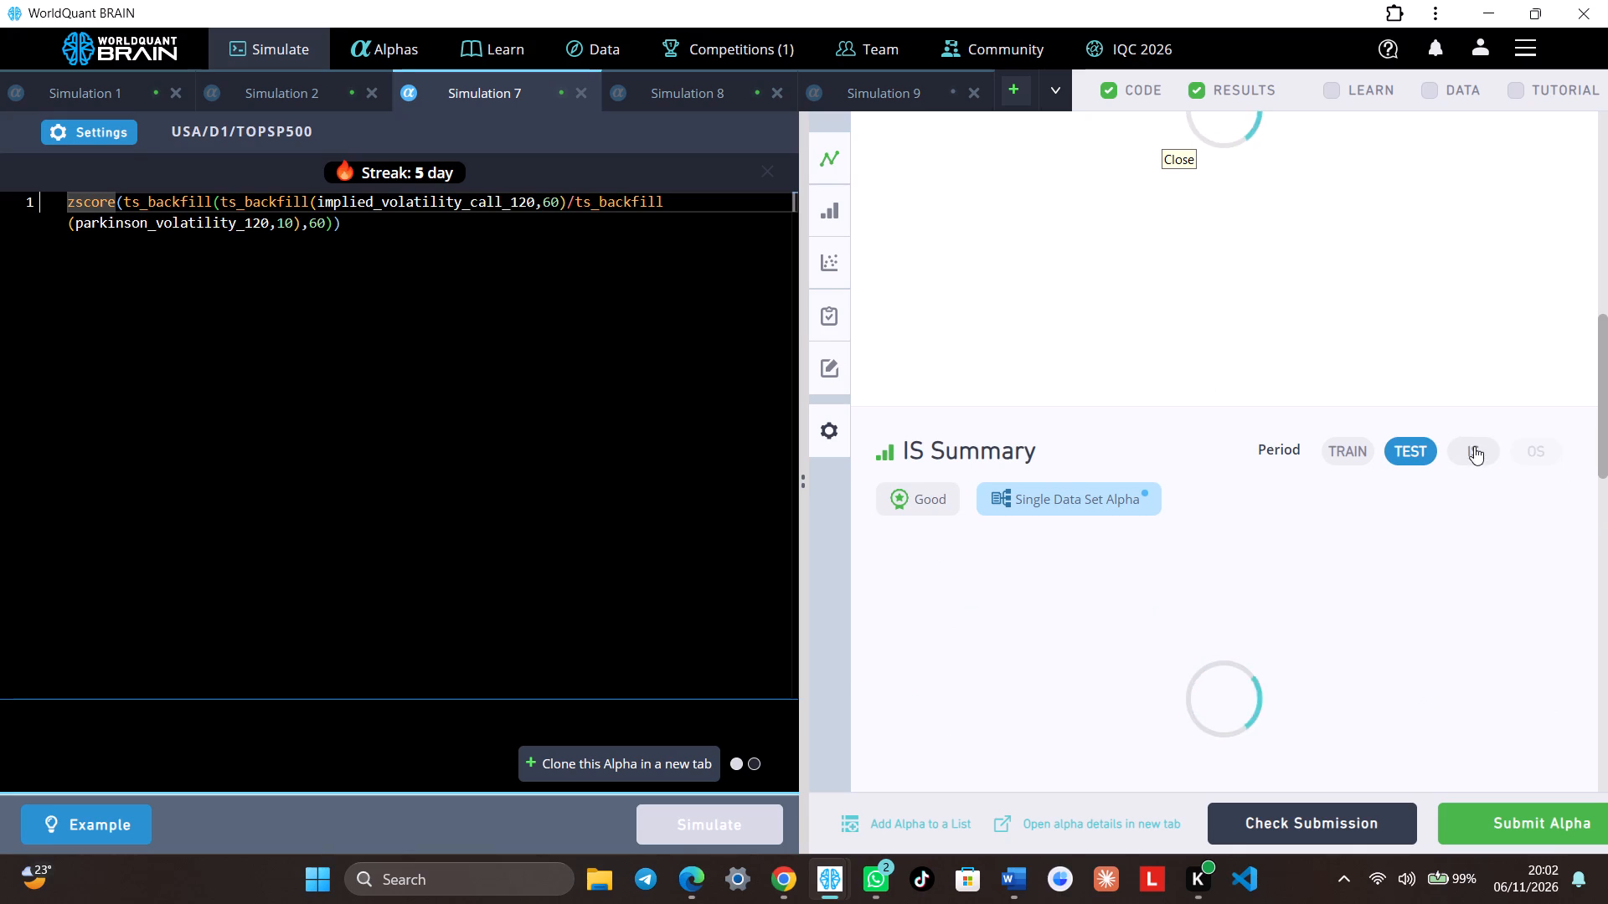
pyautogui.scroll(-8, 1382, 474)
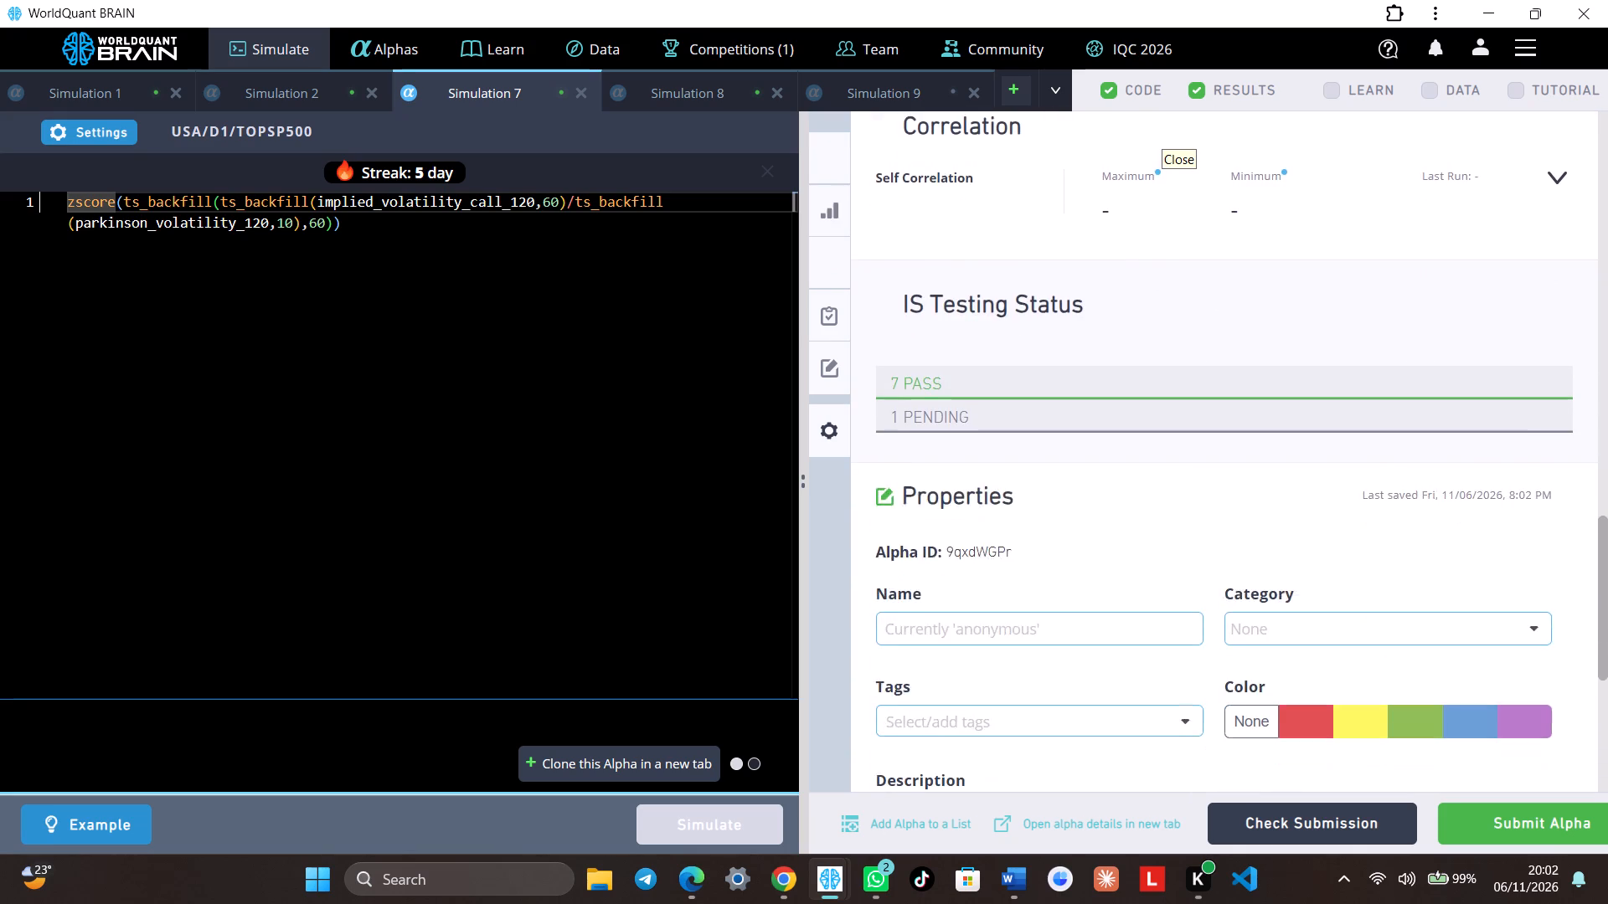
pyautogui.scroll(9, 1385, 491)
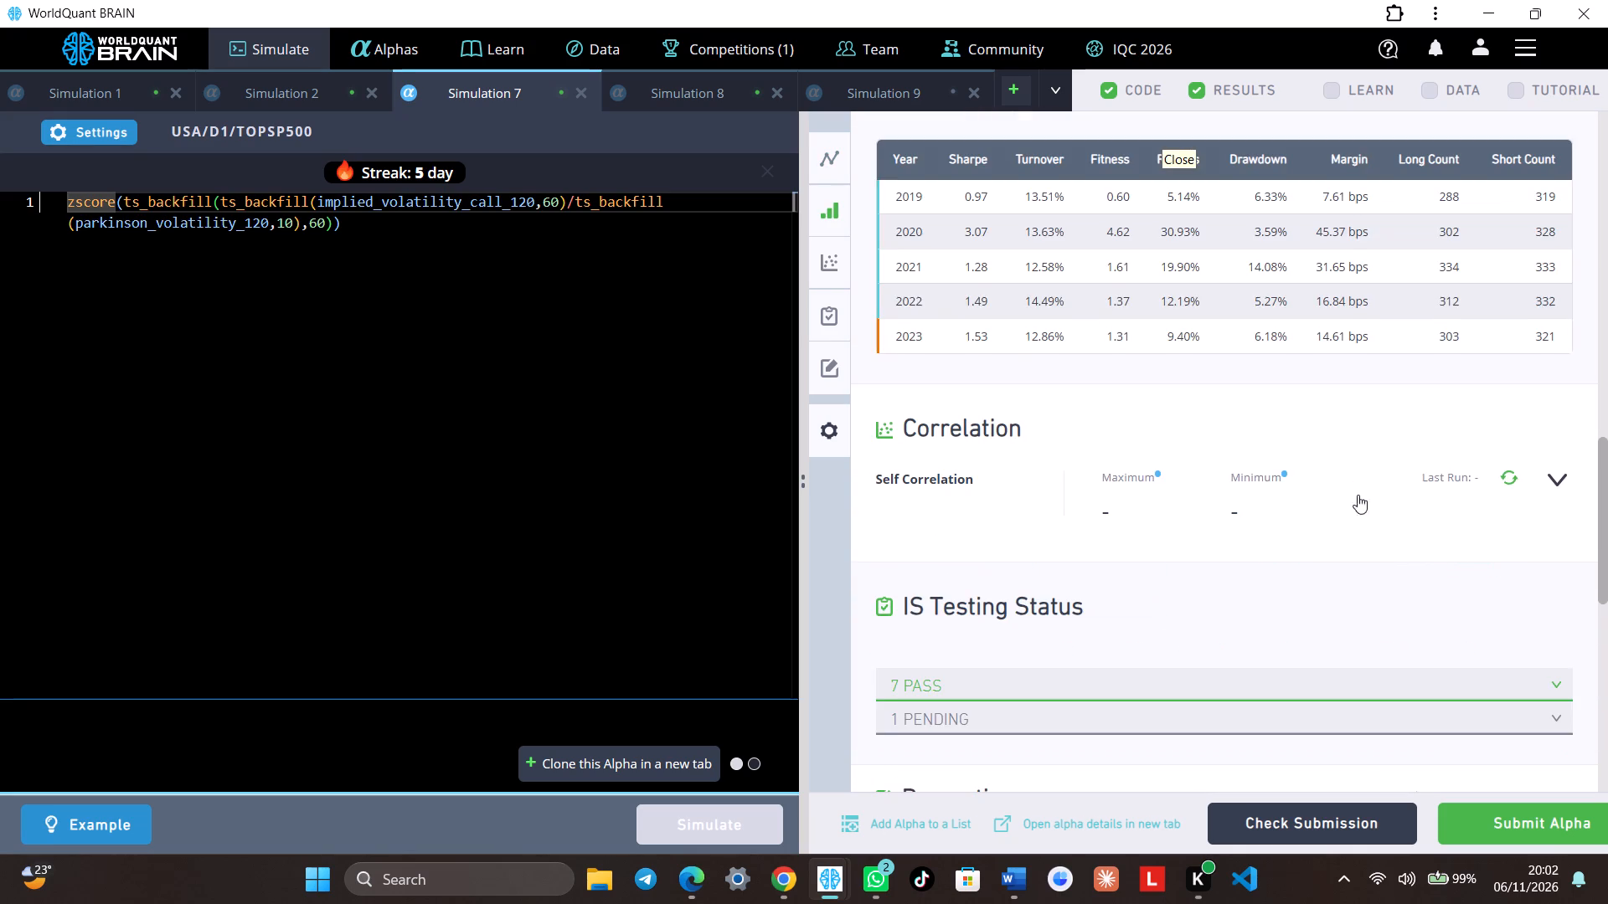
pyautogui.scroll(-2, 1358, 495)
pyautogui.scroll(4, 1330, 506)
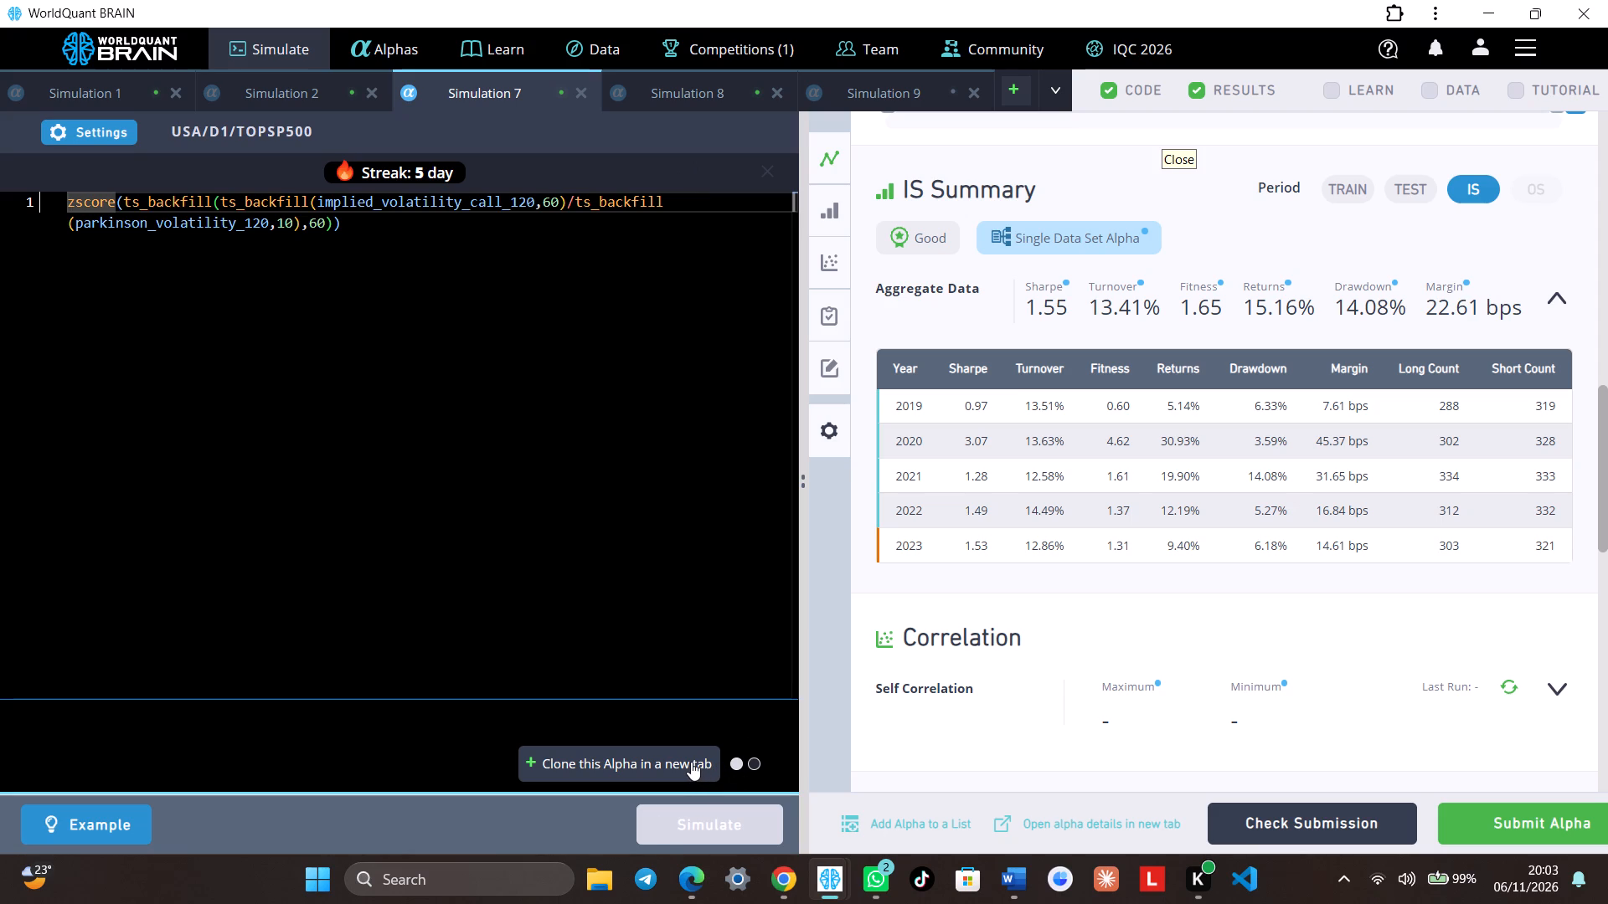
# Clone Simulation 7's alpha, replace the outer ts_backfill inside zscore with ts_decay_linear, and run the simulation.
pyautogui.click(208, 202)
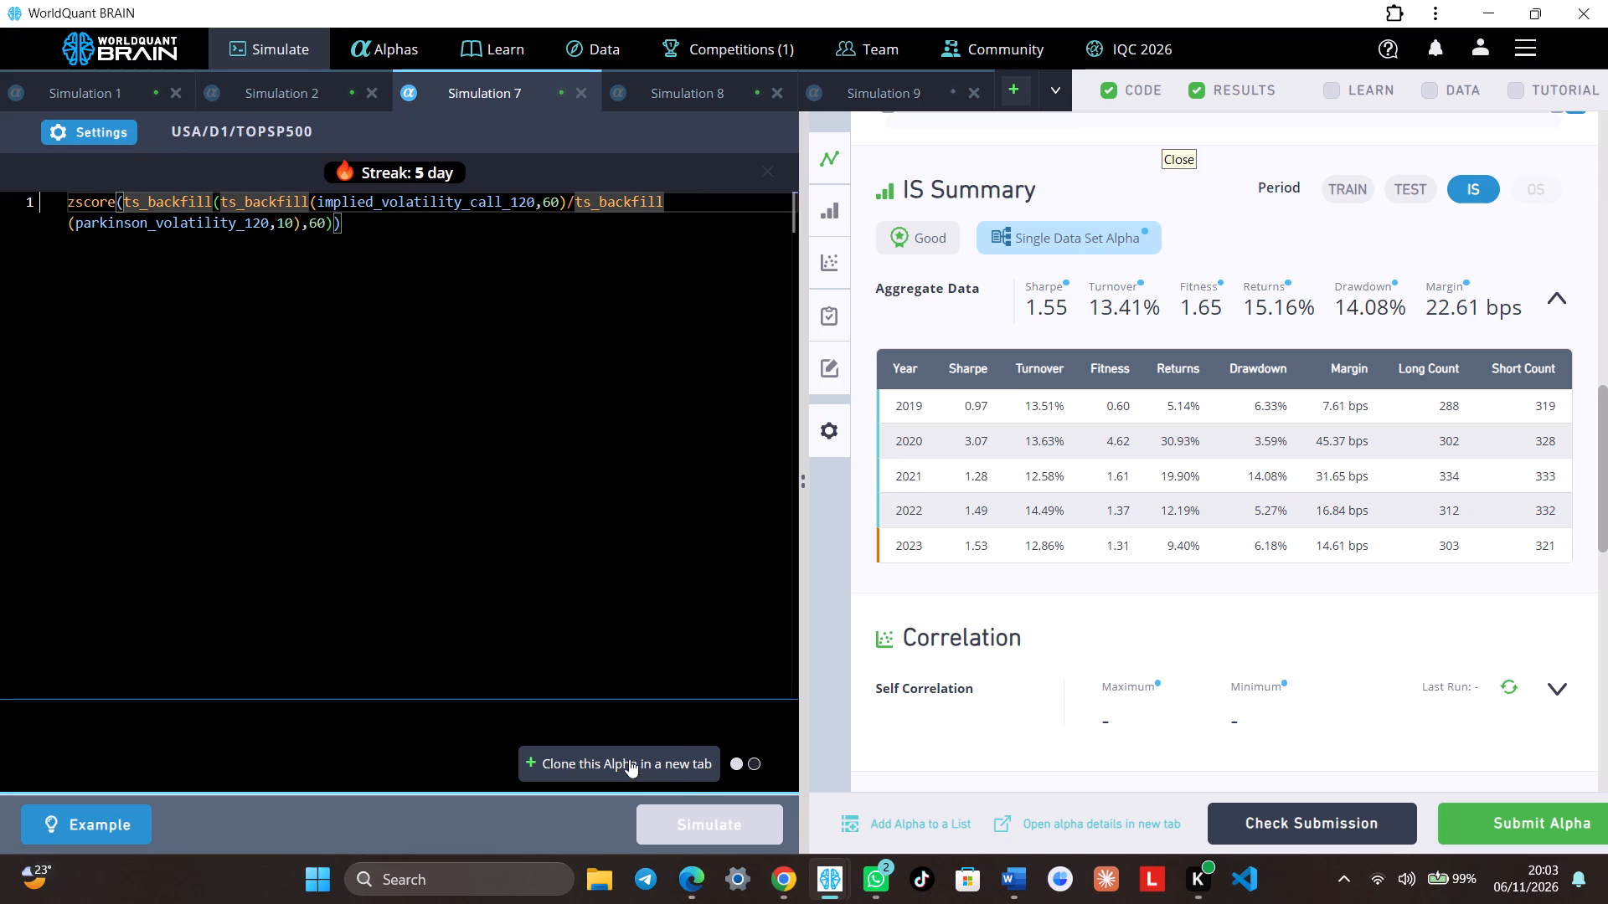
pyautogui.click(628, 763)
pyautogui.click(212, 203)
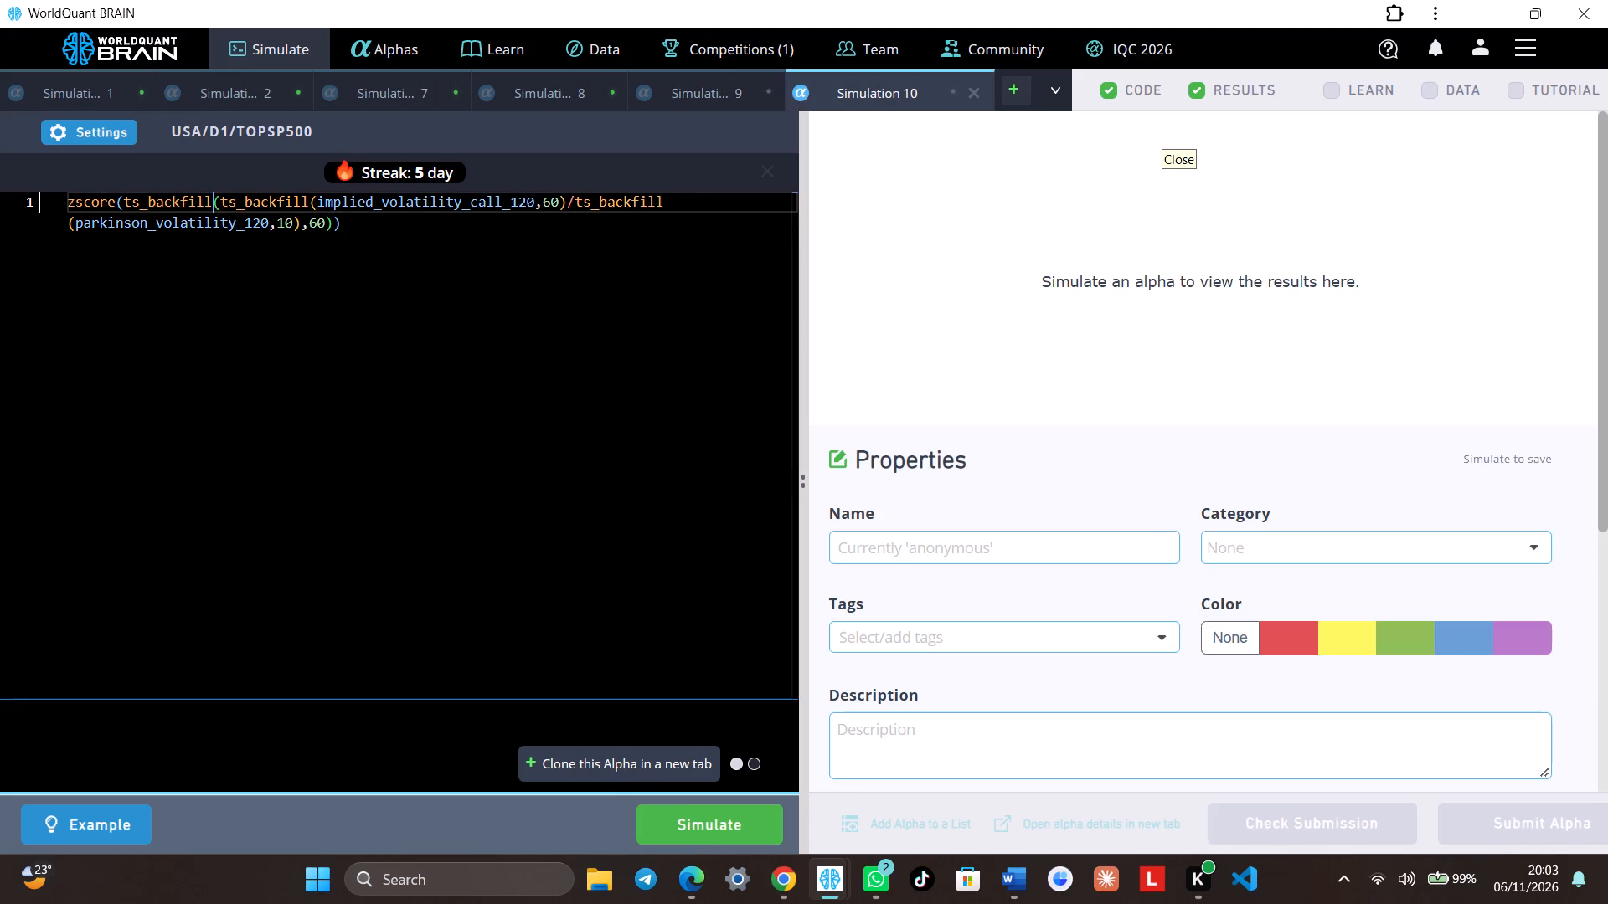
pyautogui.press('BackSpace')
pyautogui.press('BackSpace')
pyautogui.press('BackSpace')
pyautogui.press('BackSpace')
pyautogui.press('BackSpace')
pyautogui.press('BackSpace')
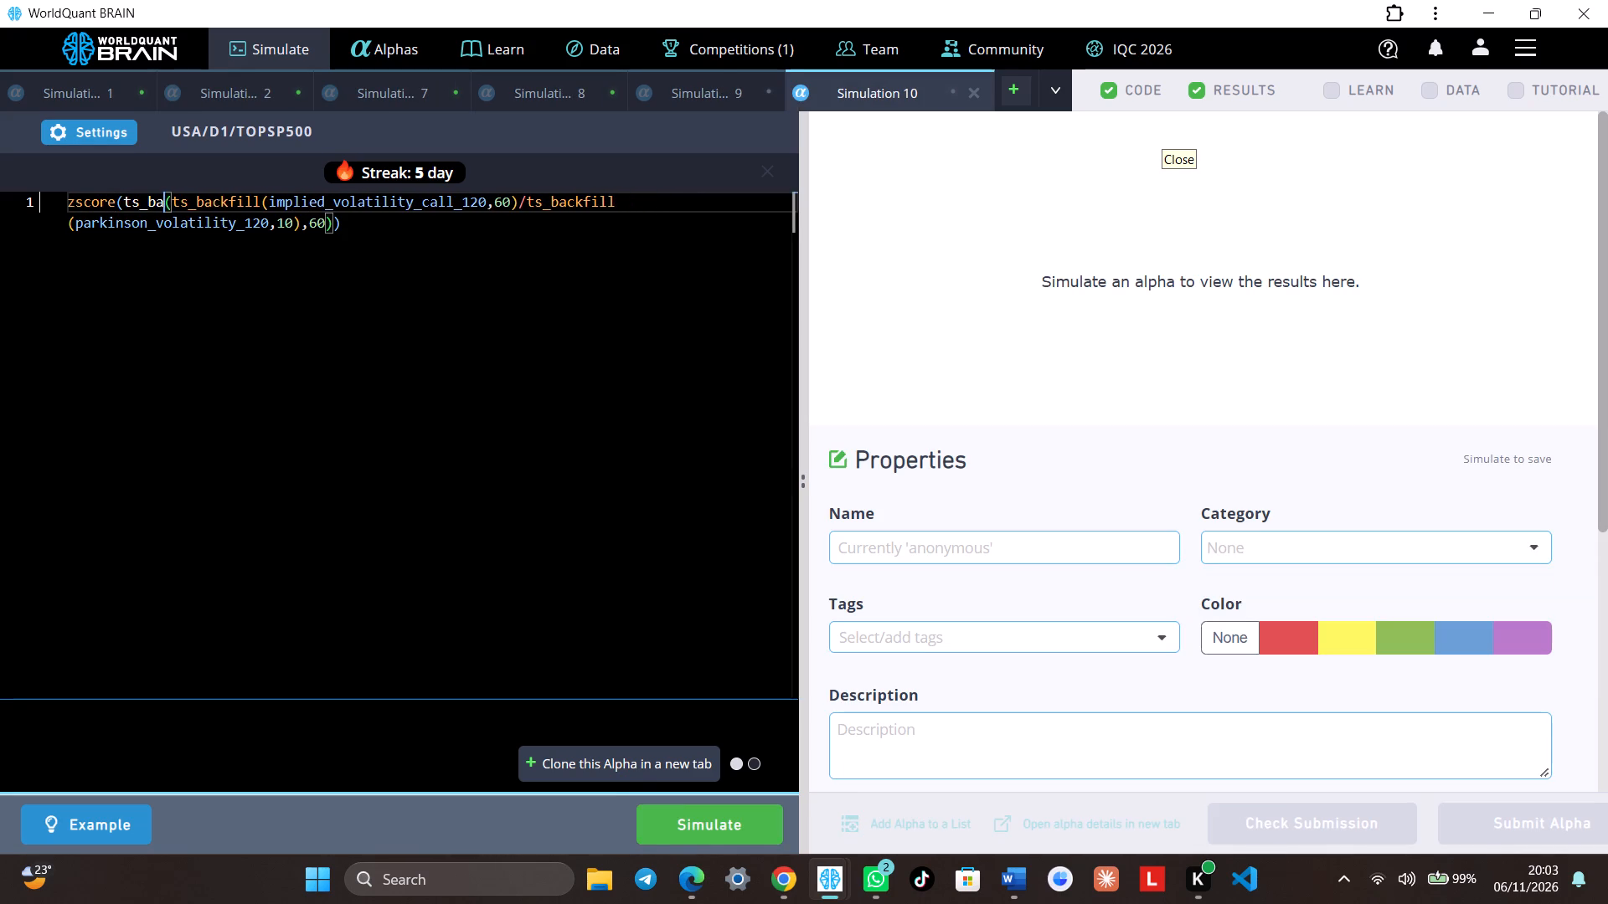
pyautogui.press('BackSpace')
pyautogui.press('BackSpace')
pyautogui.write('de')
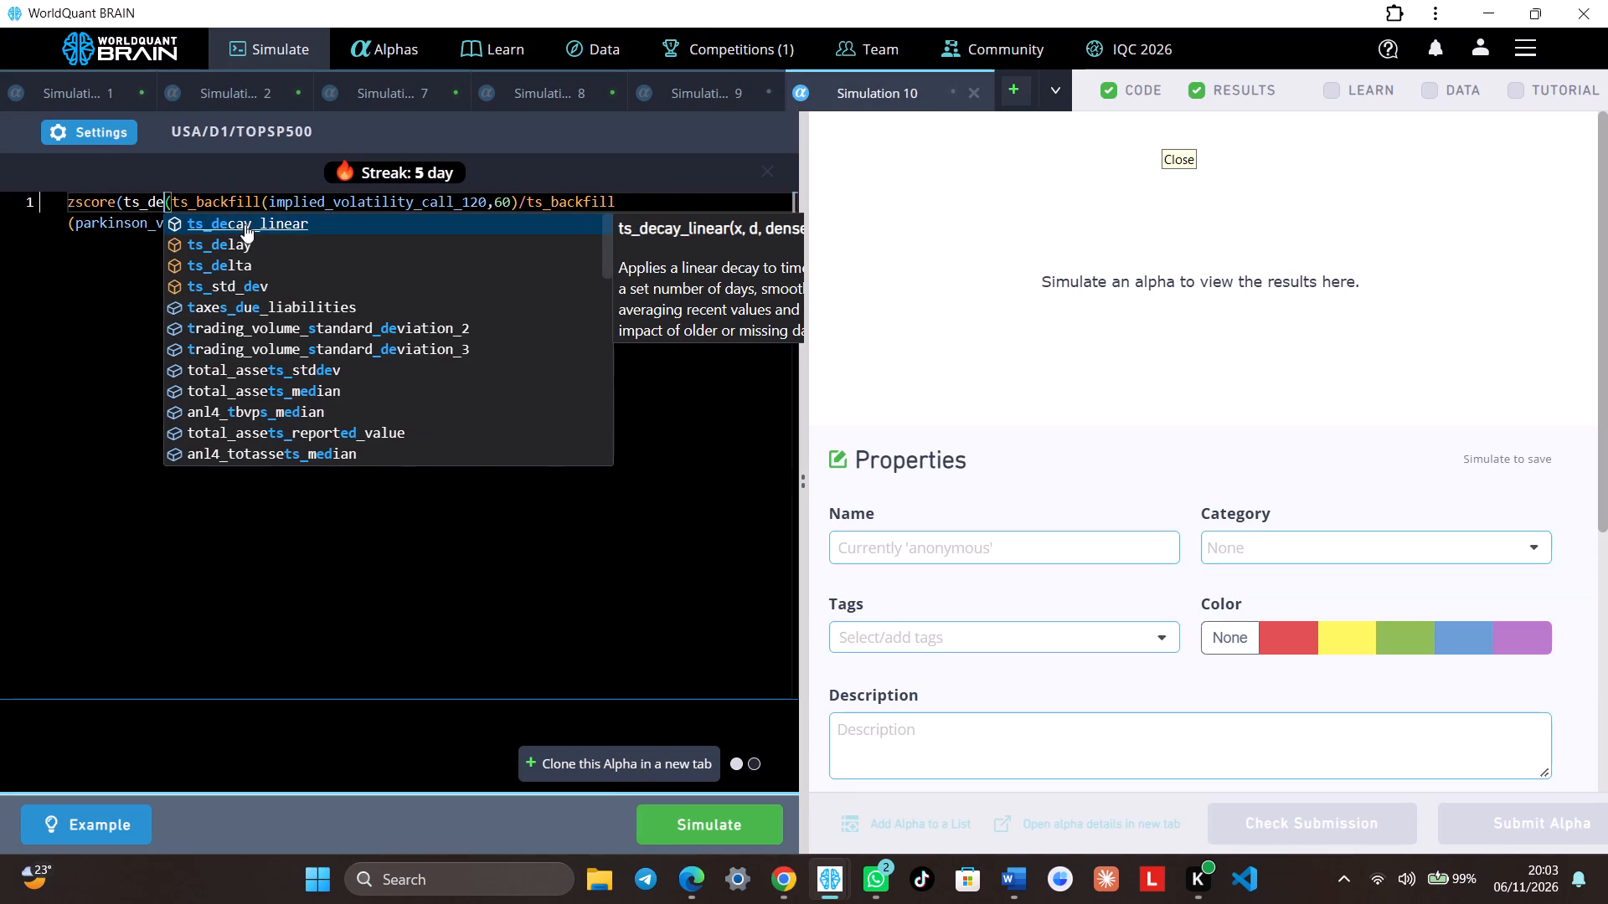
pyautogui.click(245, 223)
pyautogui.click(695, 806)
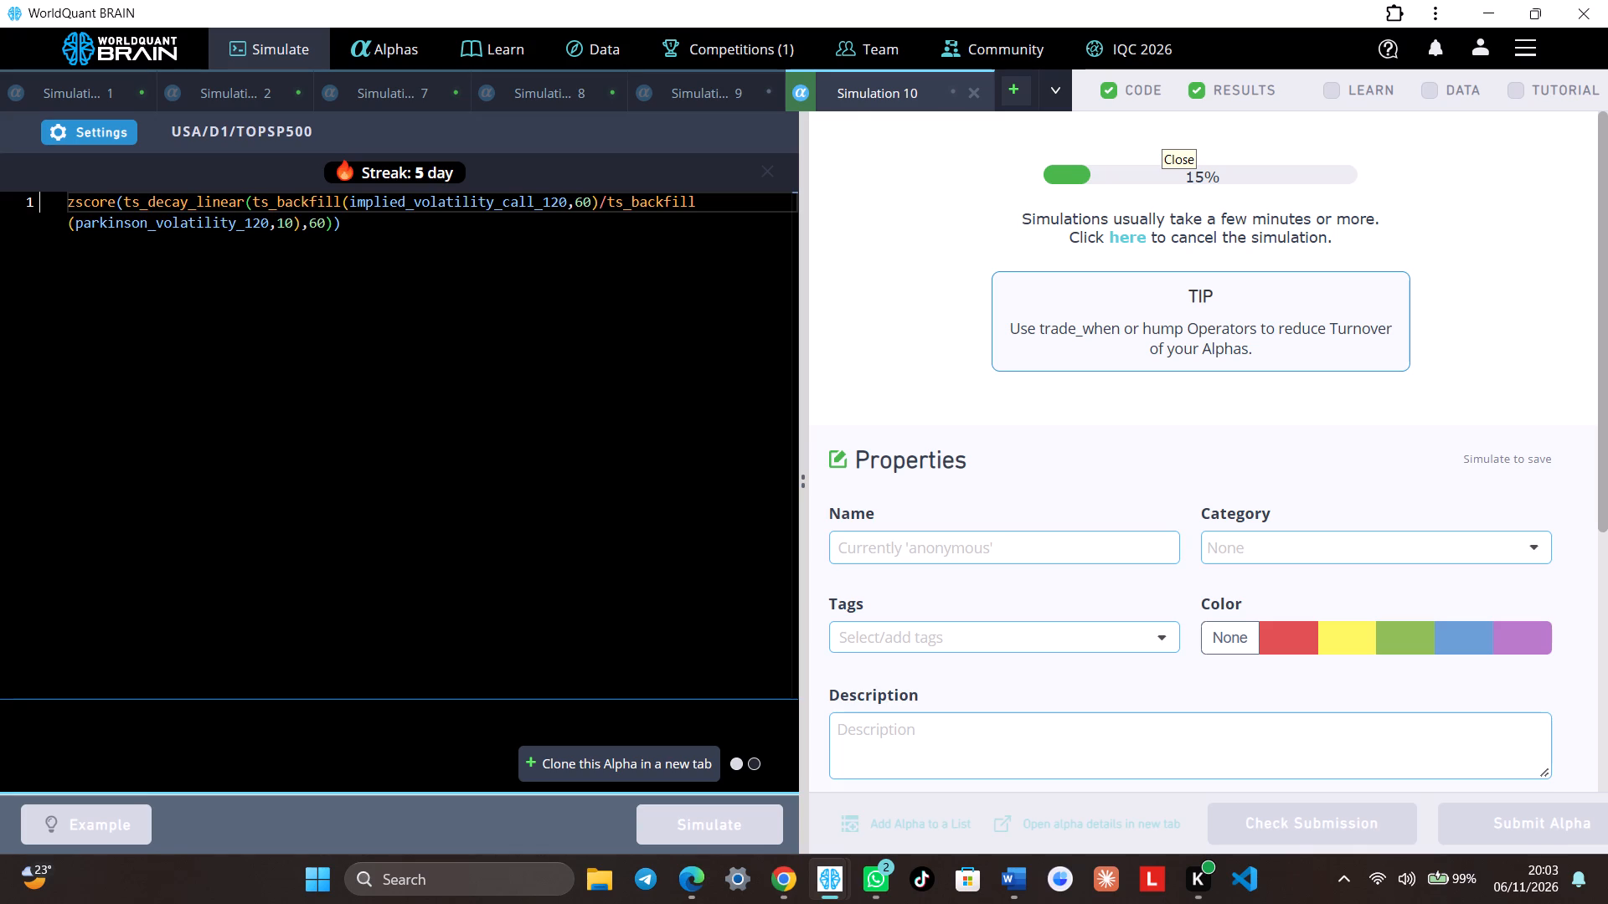
# Clone Simulation 10's alpha, replace the ts_backfill on parkinson_volatility_120 with ts_decay_linear, and run the simulation.
pyautogui.click(691, 758)
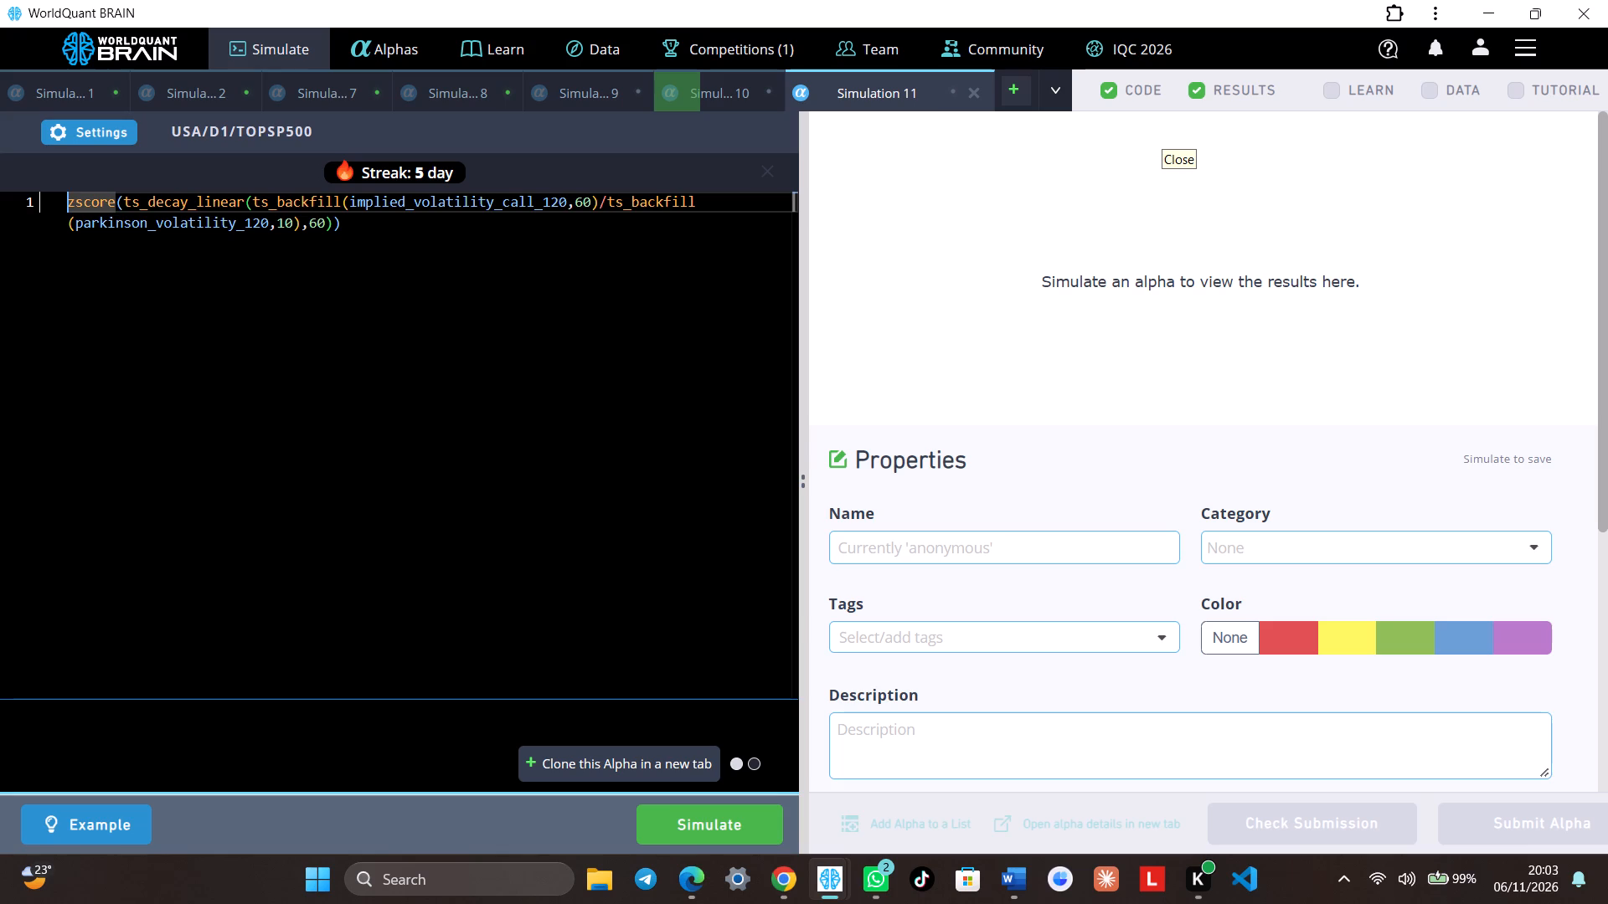
pyautogui.click(698, 208)
pyautogui.press('BackSpace')
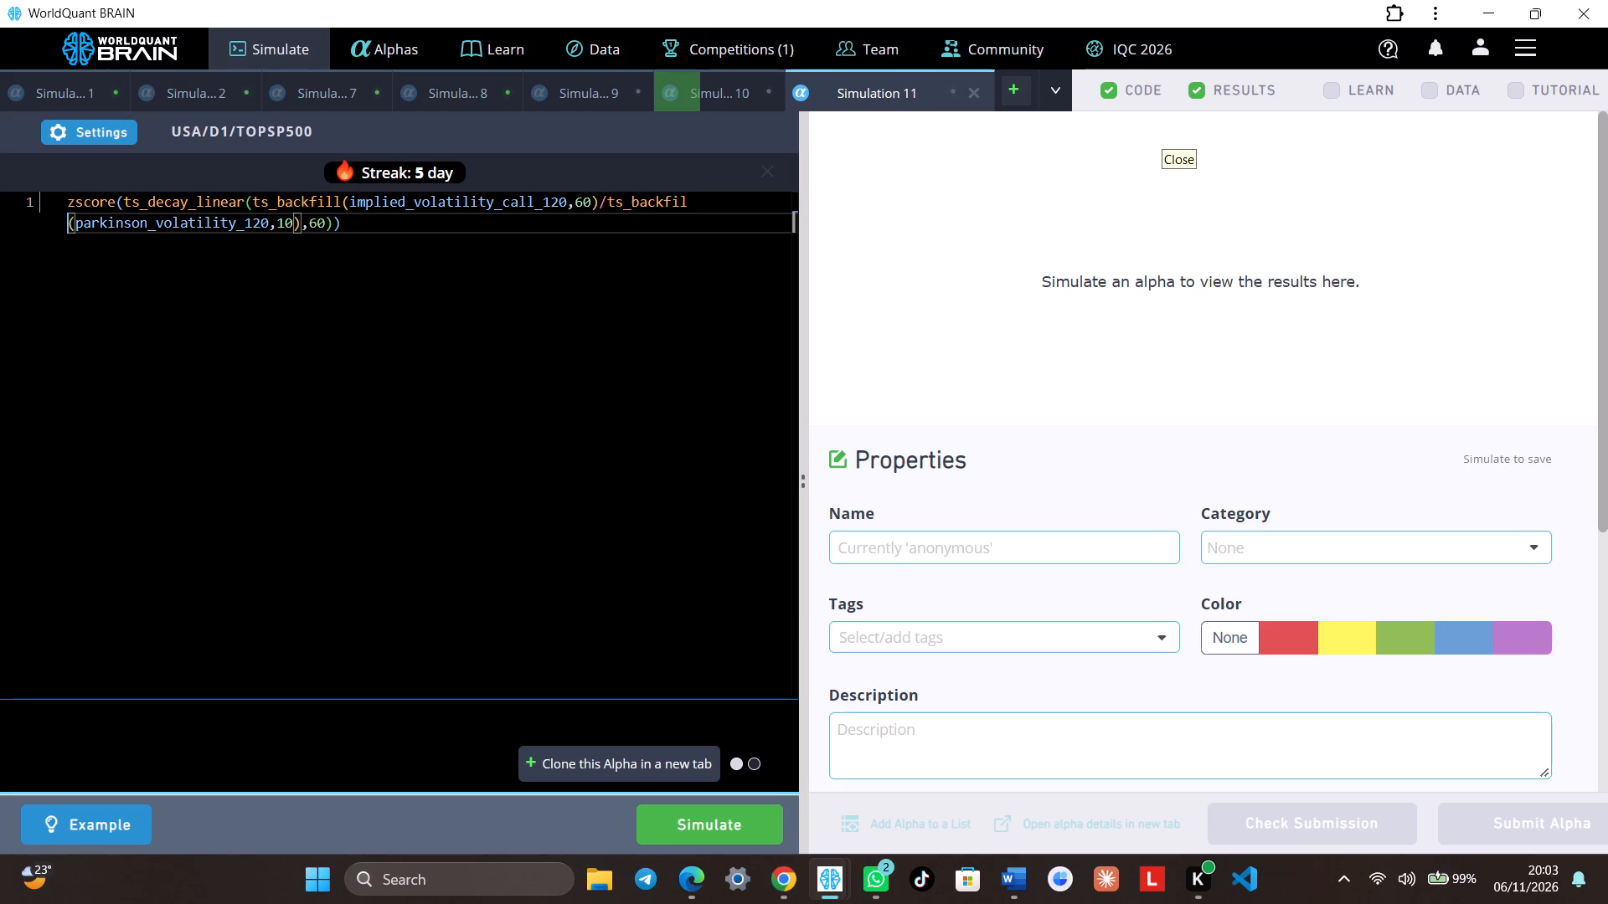
pyautogui.press('BackSpace')
pyautogui.press('BackSpace')
pyautogui.press('BackSpace')
pyautogui.press('BackSpace')
pyautogui.press('BackSpace')
pyautogui.press('BackSpace')
pyautogui.press('BackSpace')
pyautogui.write('de')
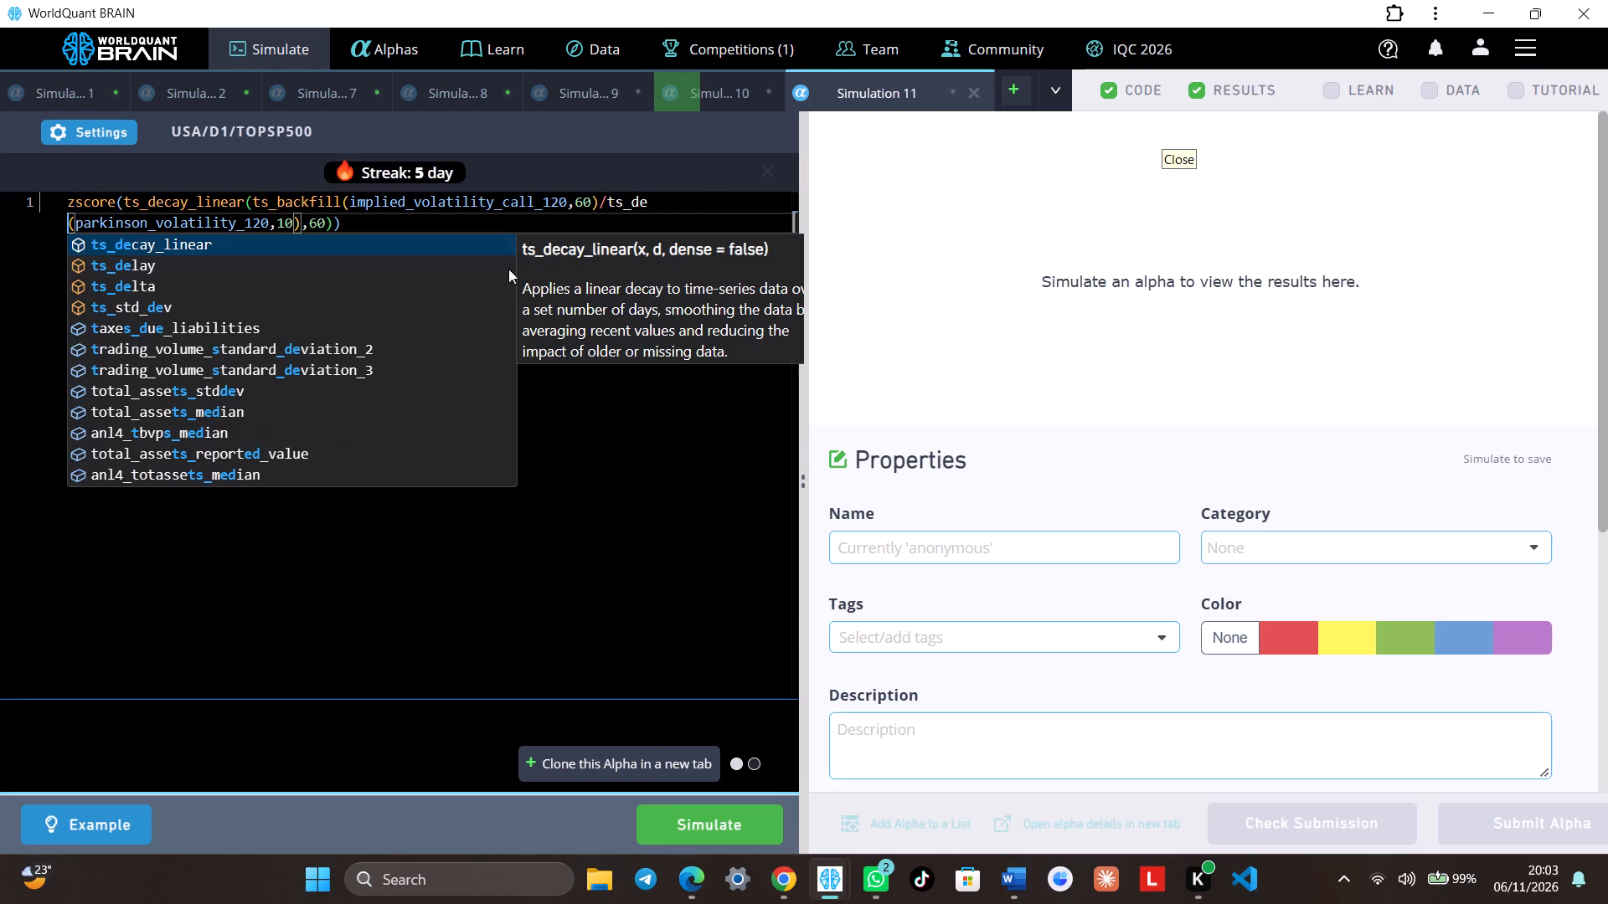
pyautogui.click(464, 241)
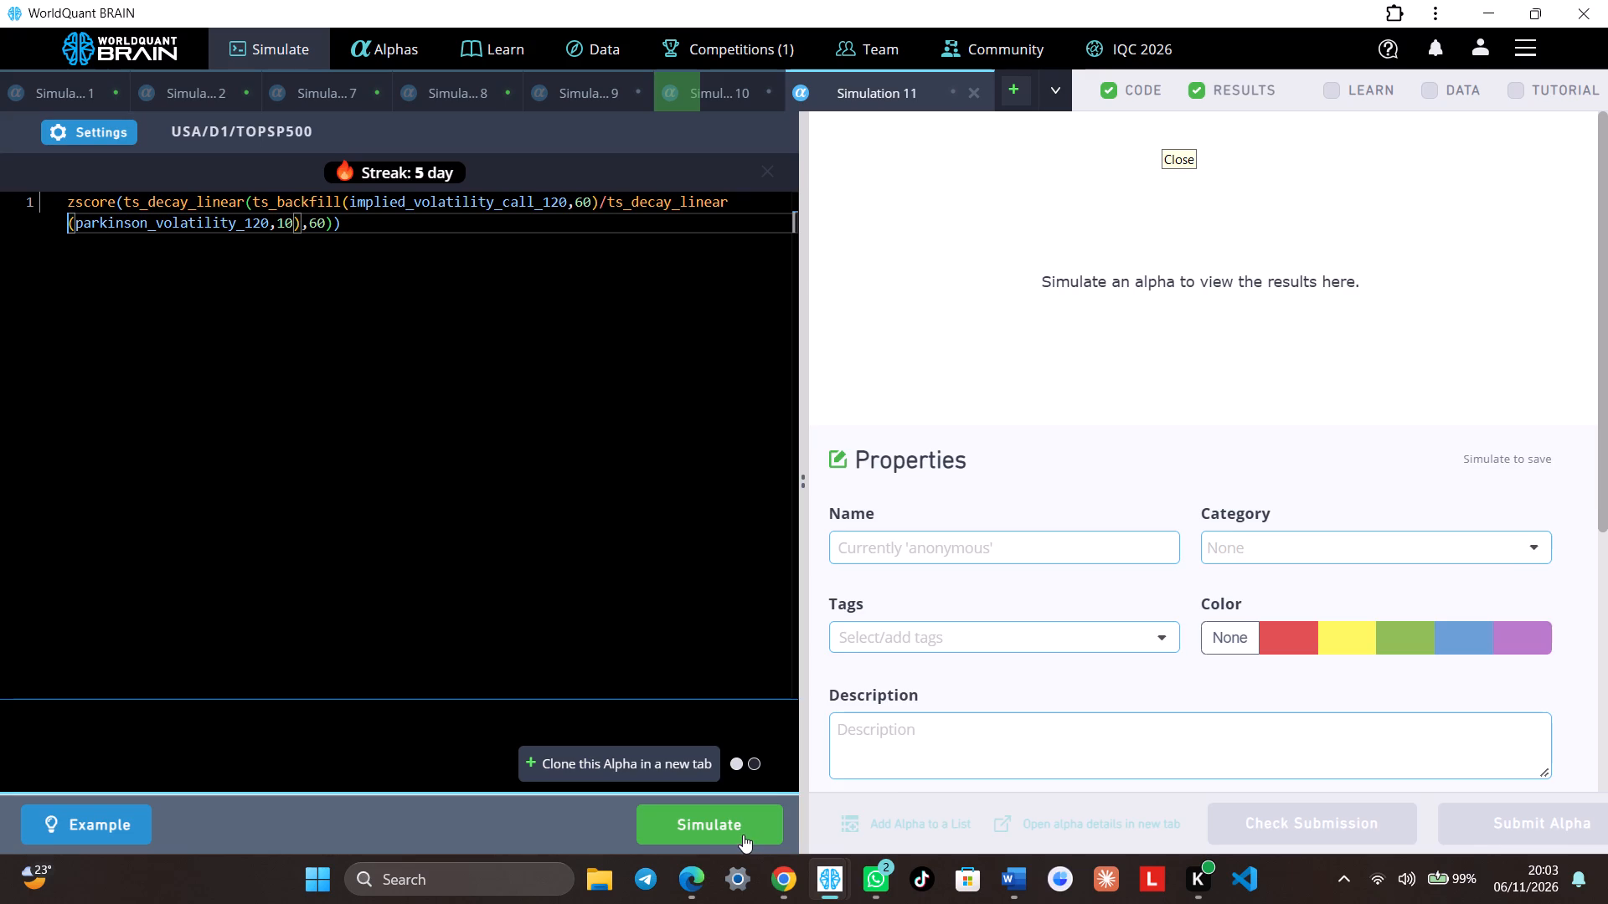
pyautogui.click(743, 835)
# Set the ts_decay_linear window of implied_volatility_call_120 to 240 in Simulation 9's expression and run the simulation.
pyautogui.click(598, 99)
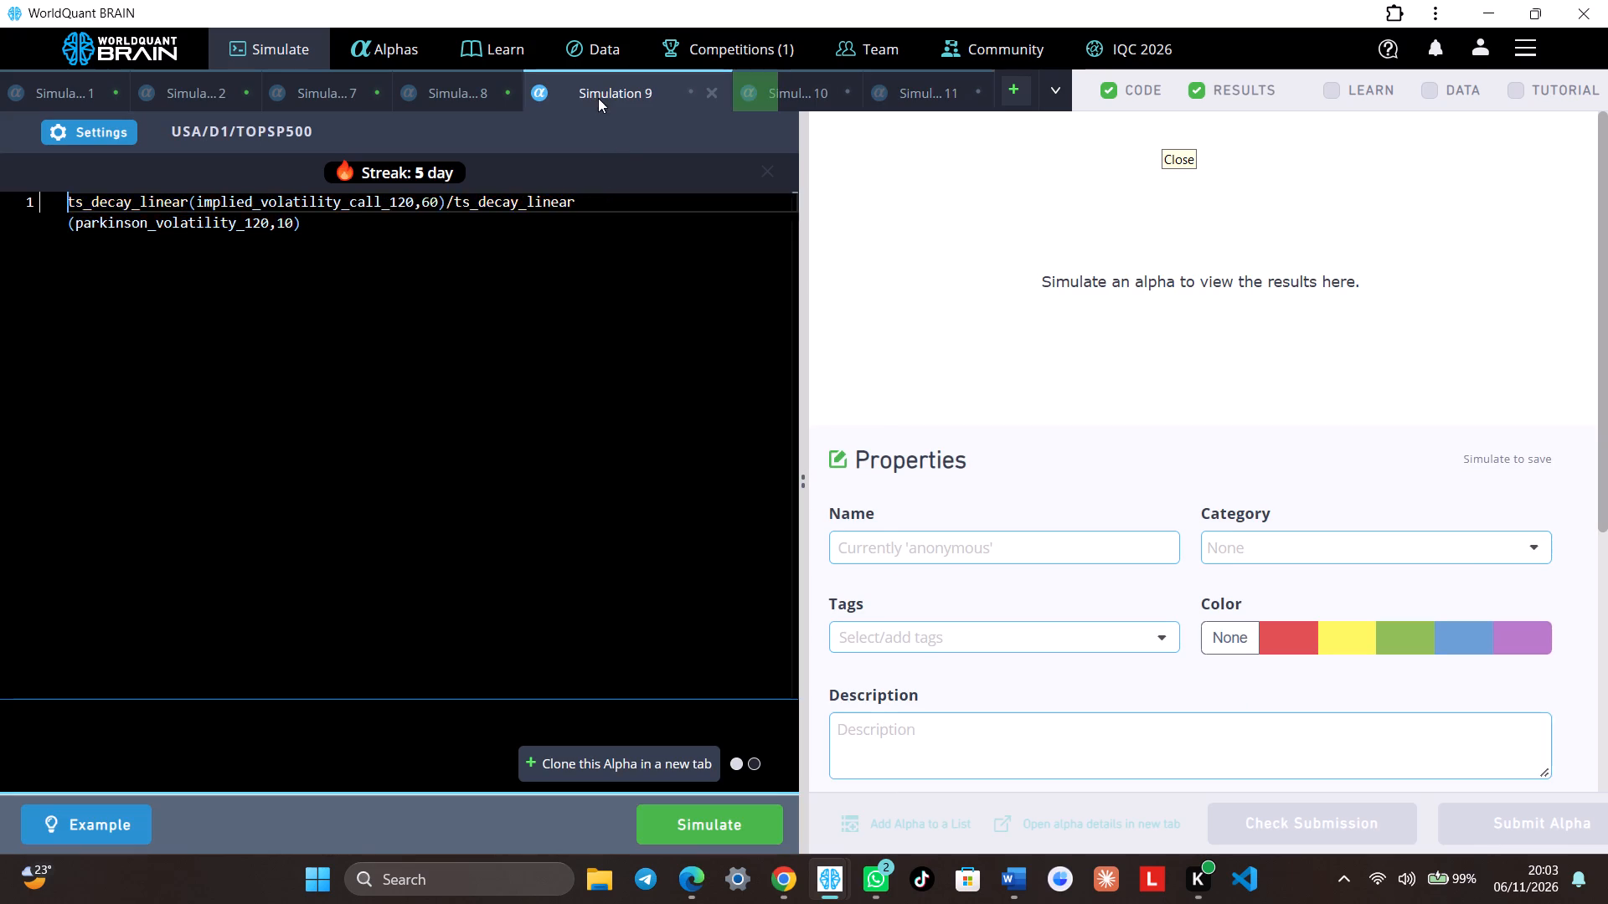
pyautogui.scroll(-3, 1167, 522)
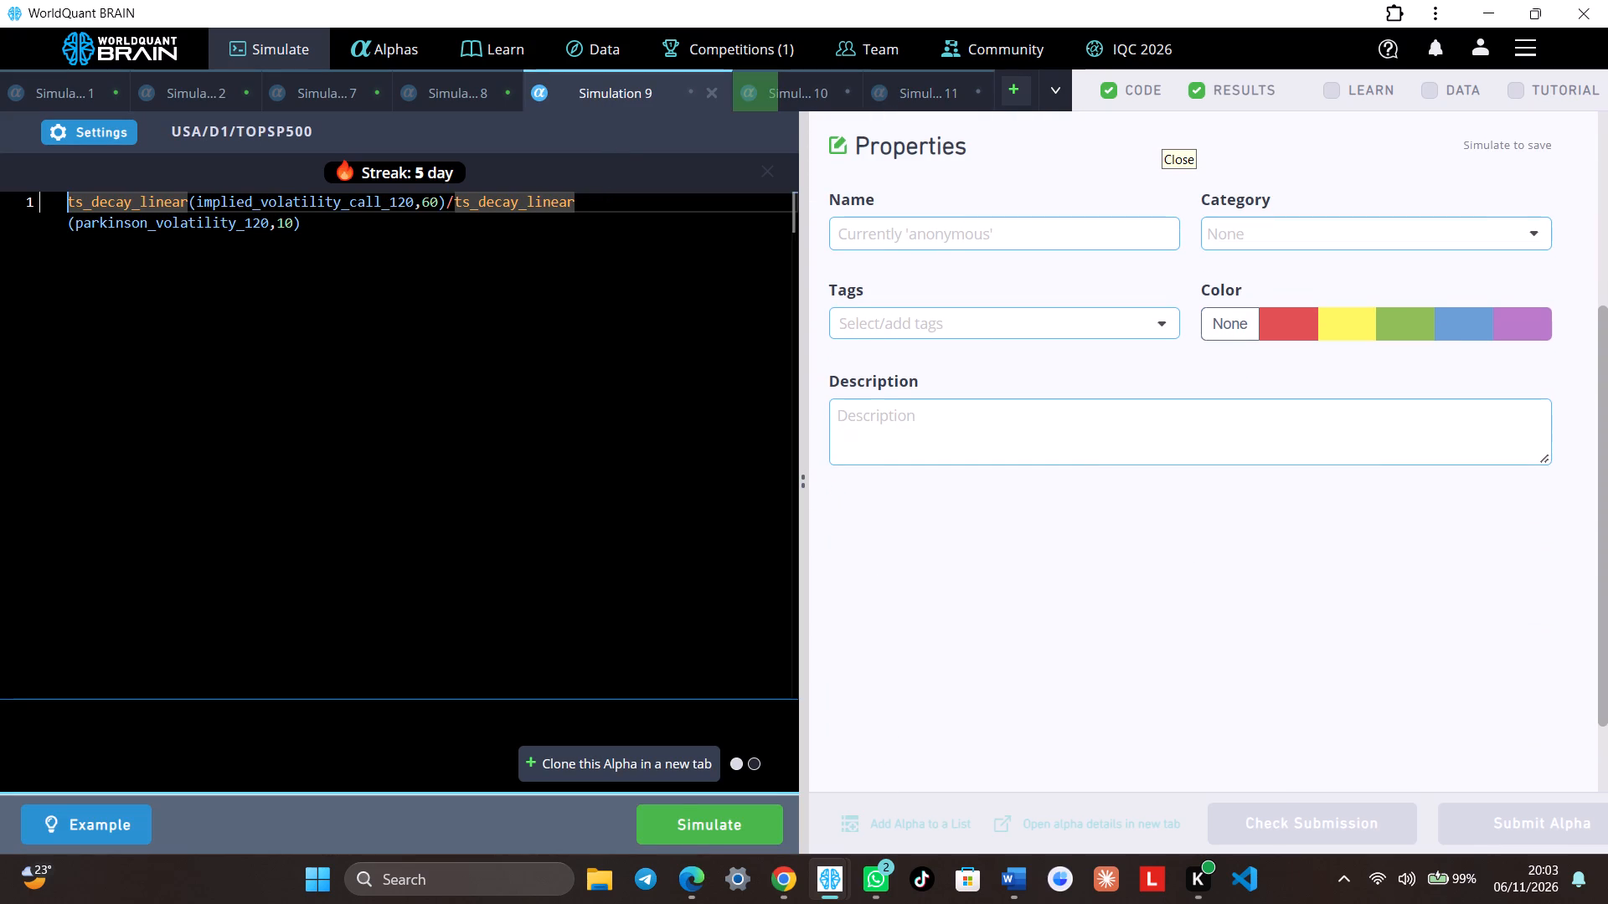
pyautogui.scroll(4, 1300, 447)
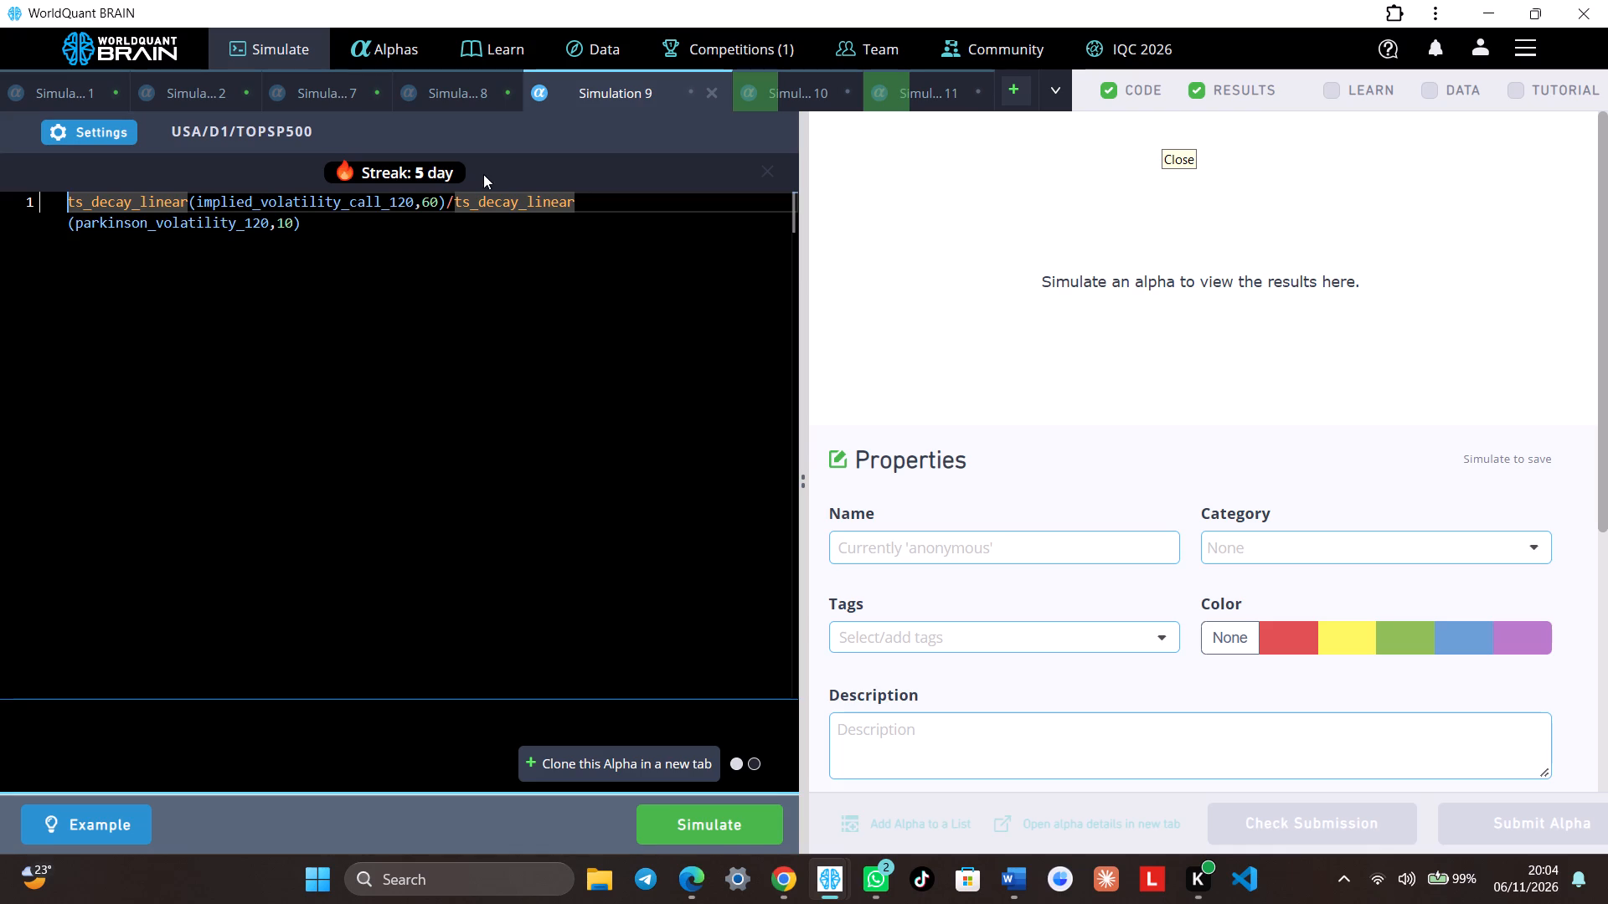
pyautogui.click(432, 209)
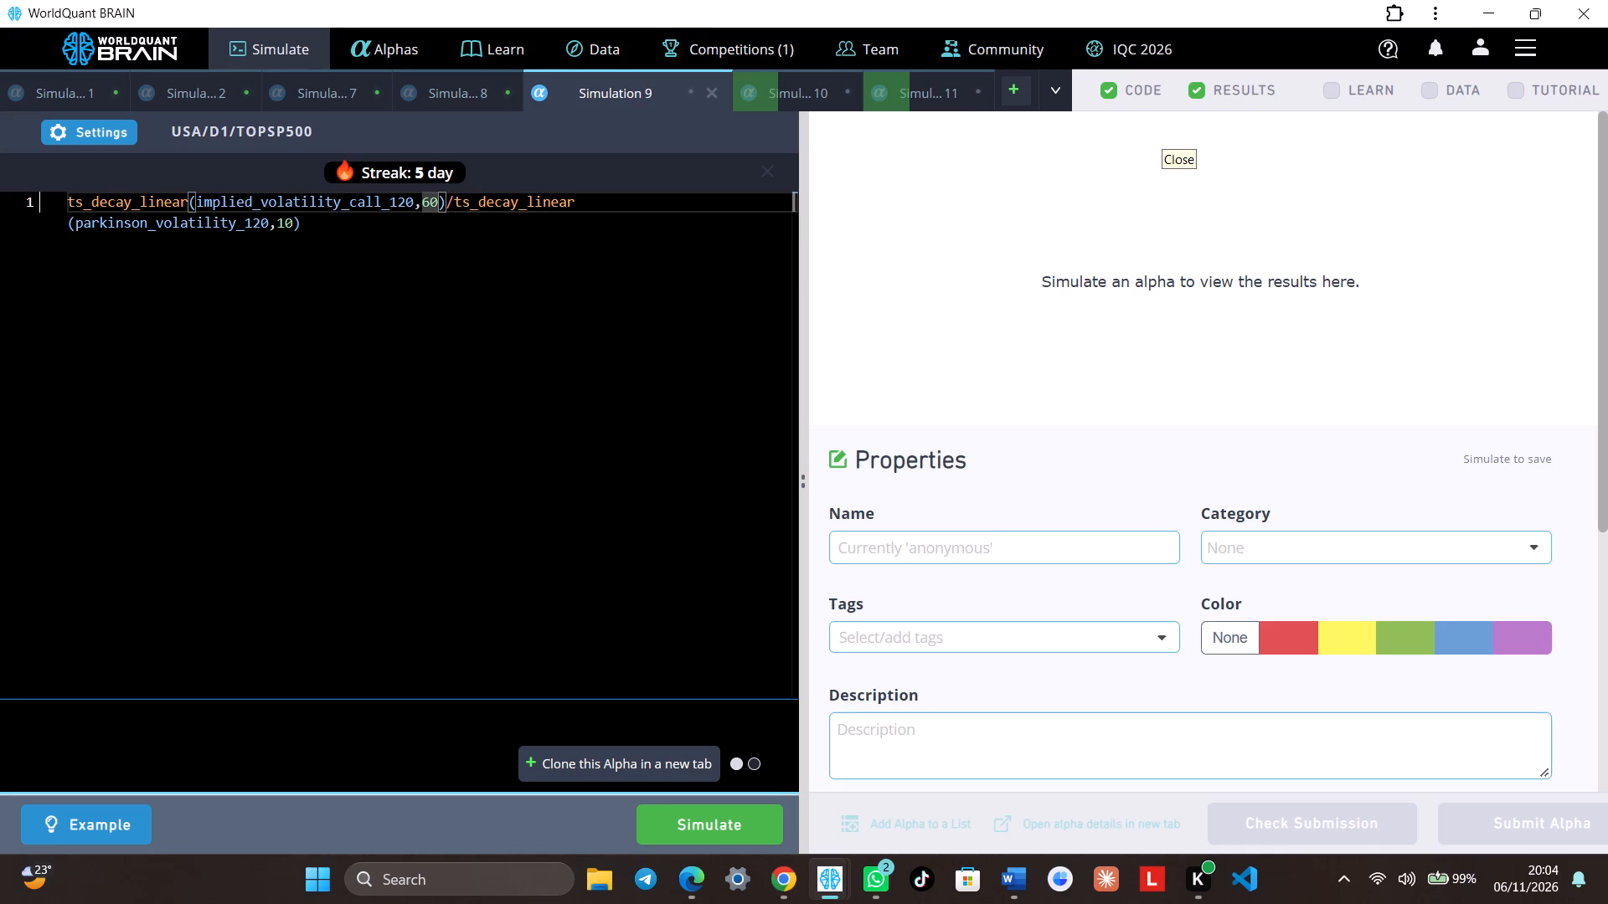
pyautogui.press('BackSpace')
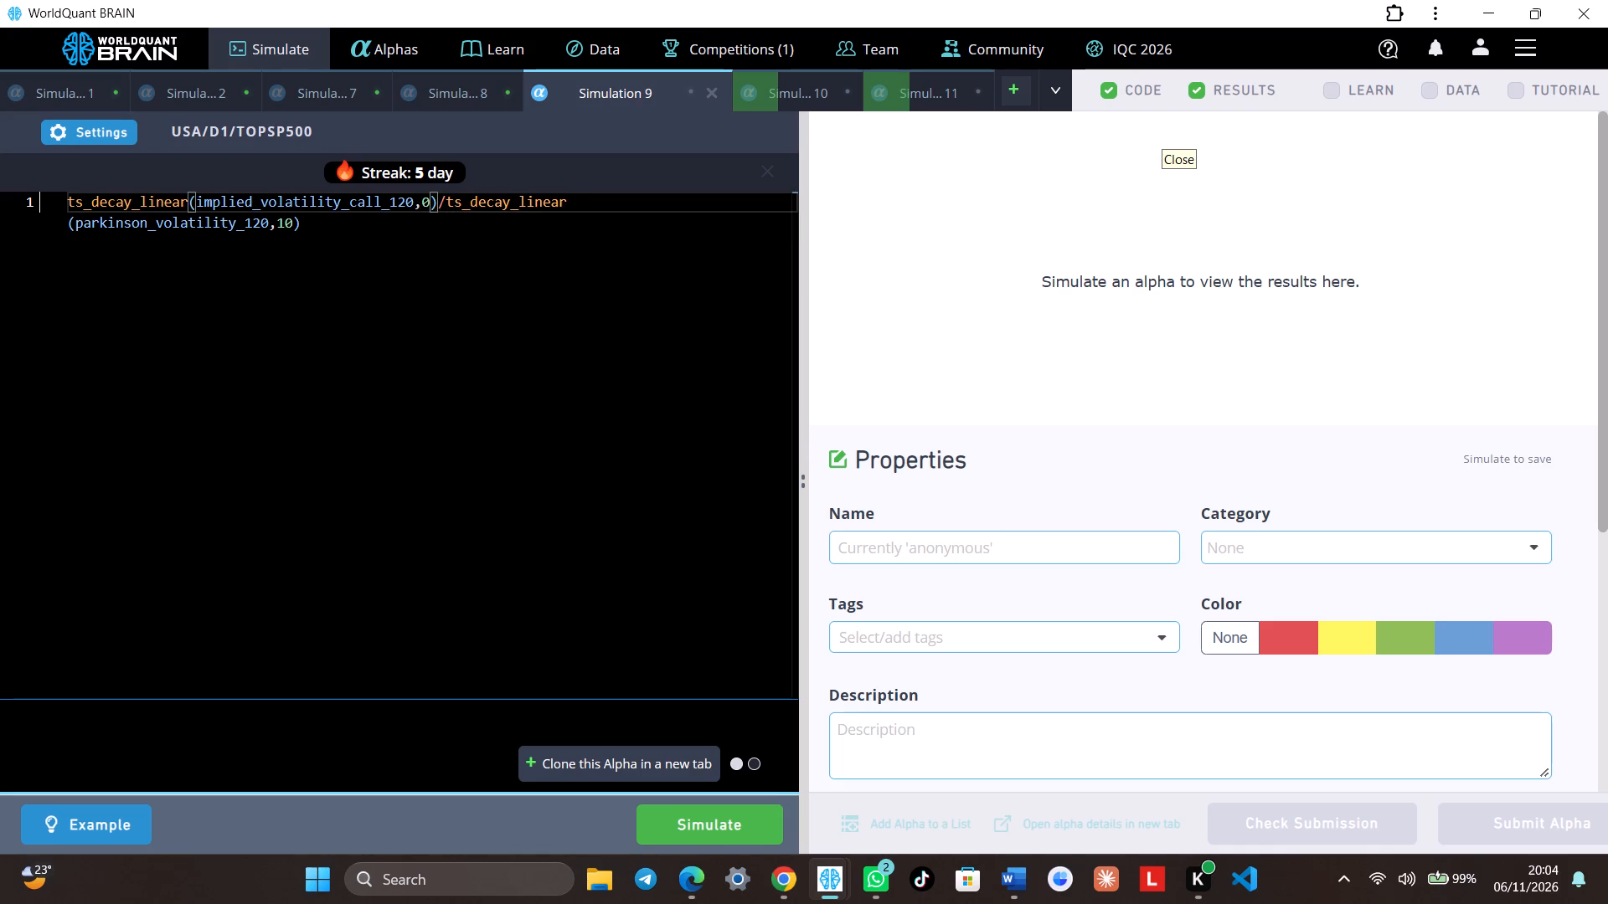
pyautogui.press('2')
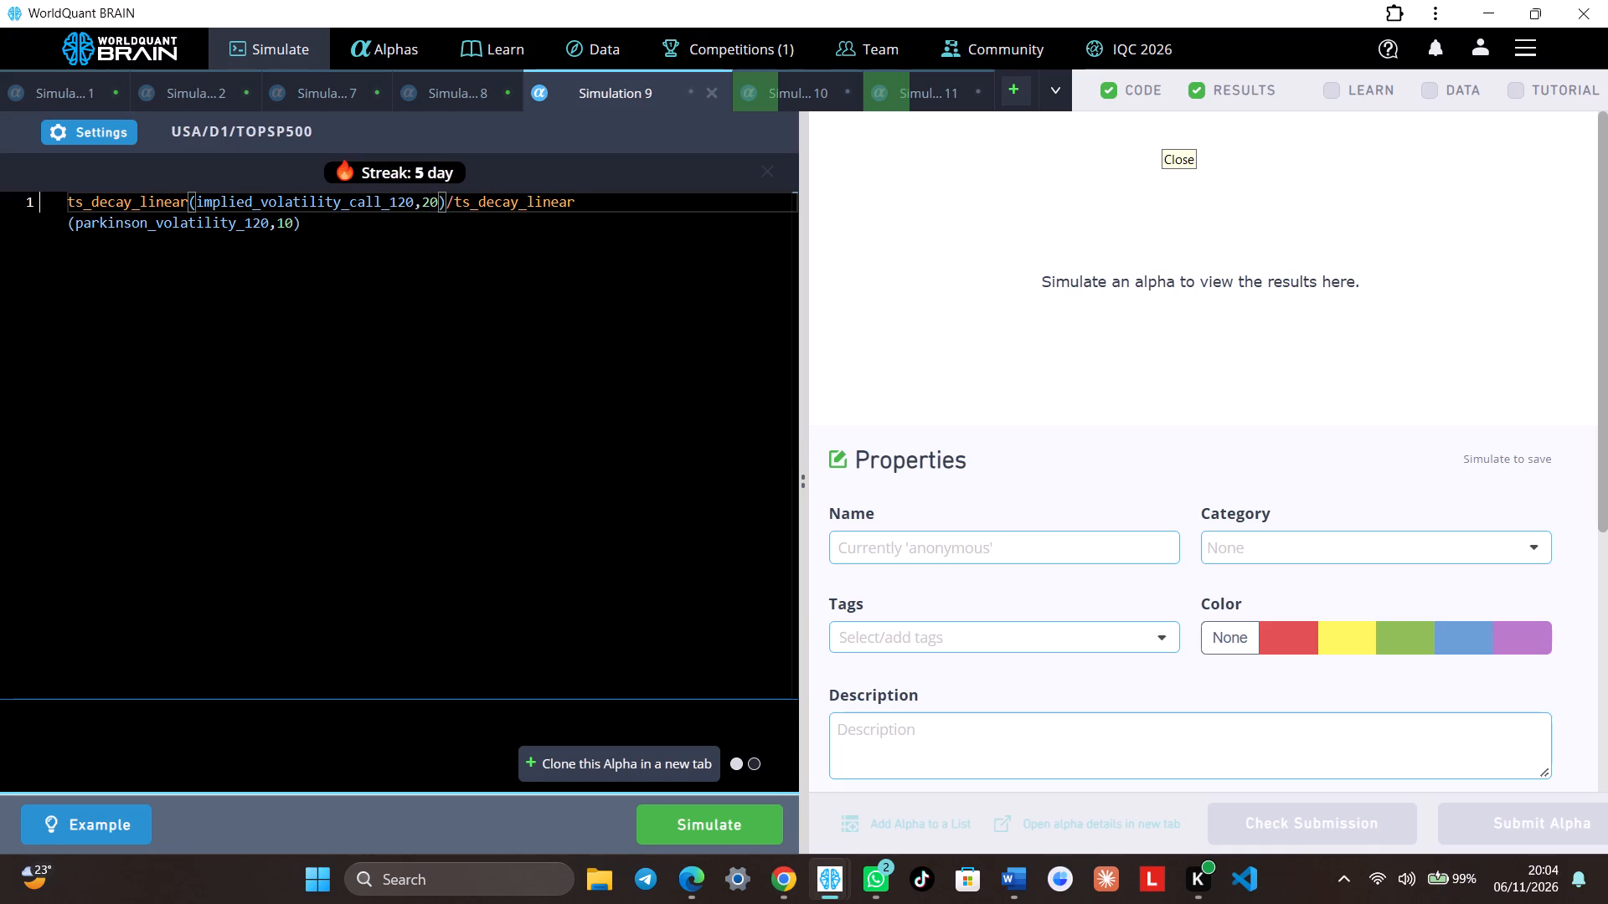
pyautogui.press('4')
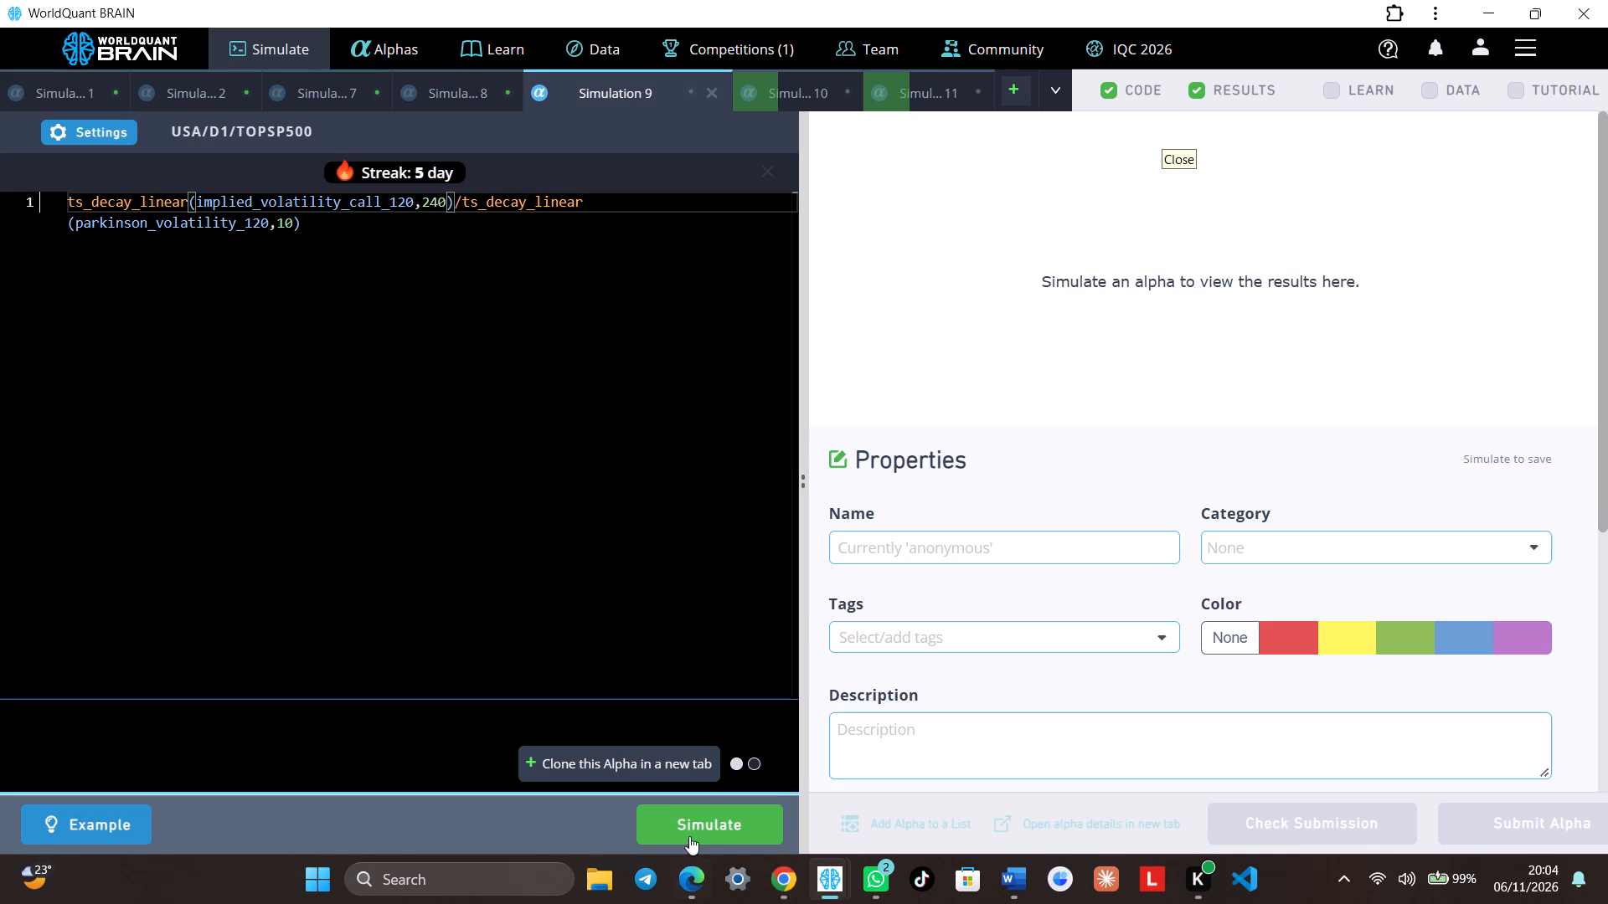
pyautogui.click(693, 820)
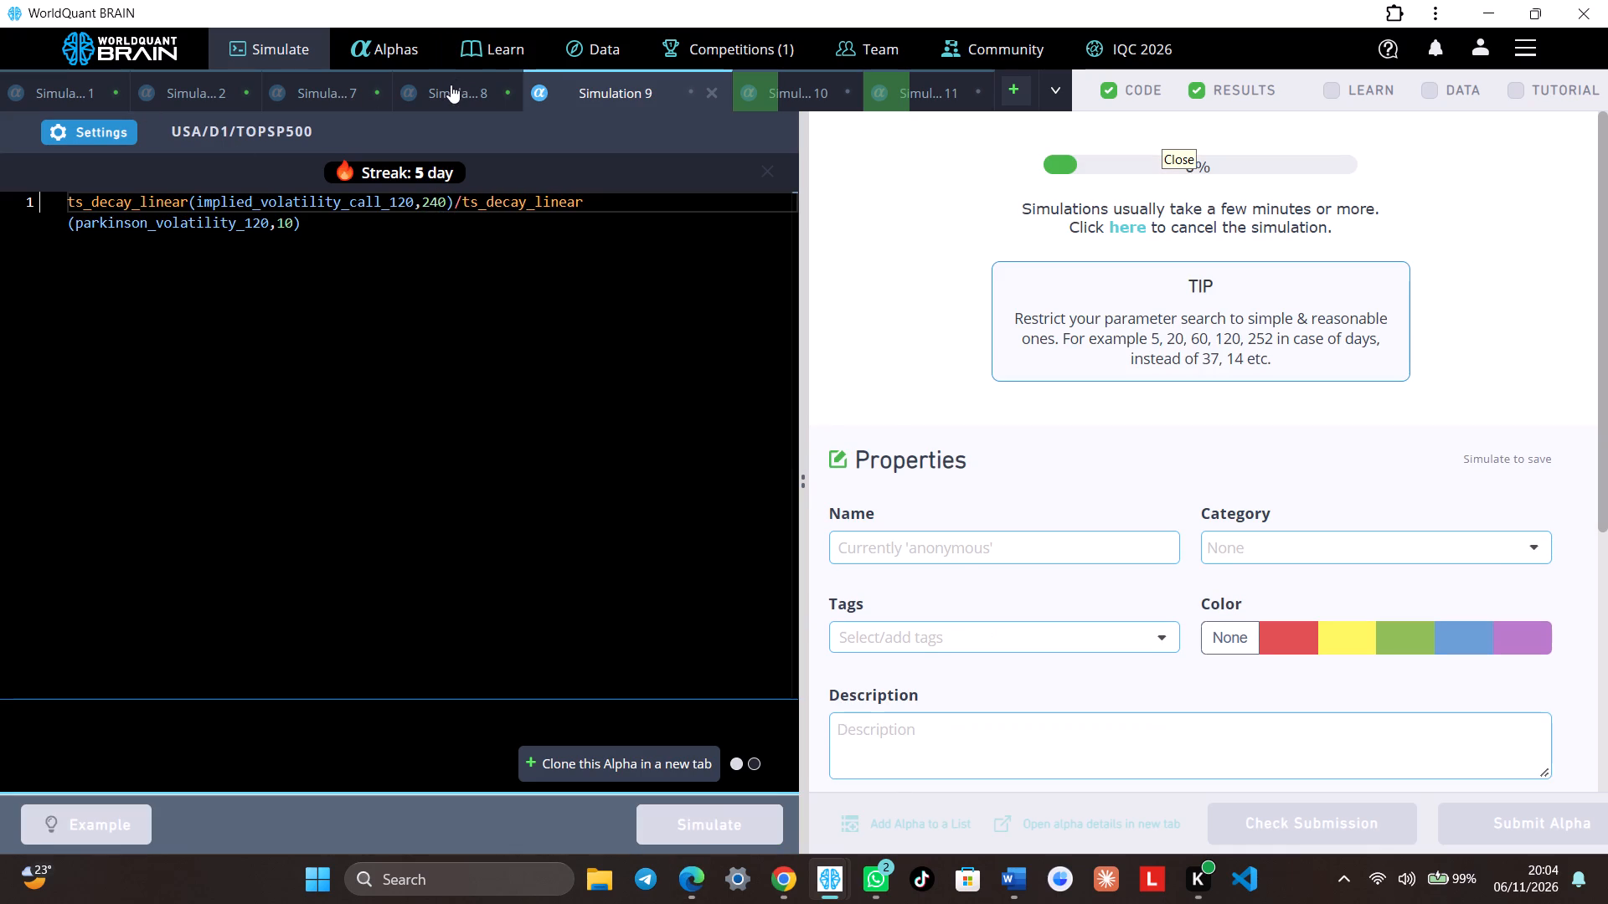
# Show Simulation 8's test period and review its IS-period summary and IS testing status.
pyautogui.click(449, 85)
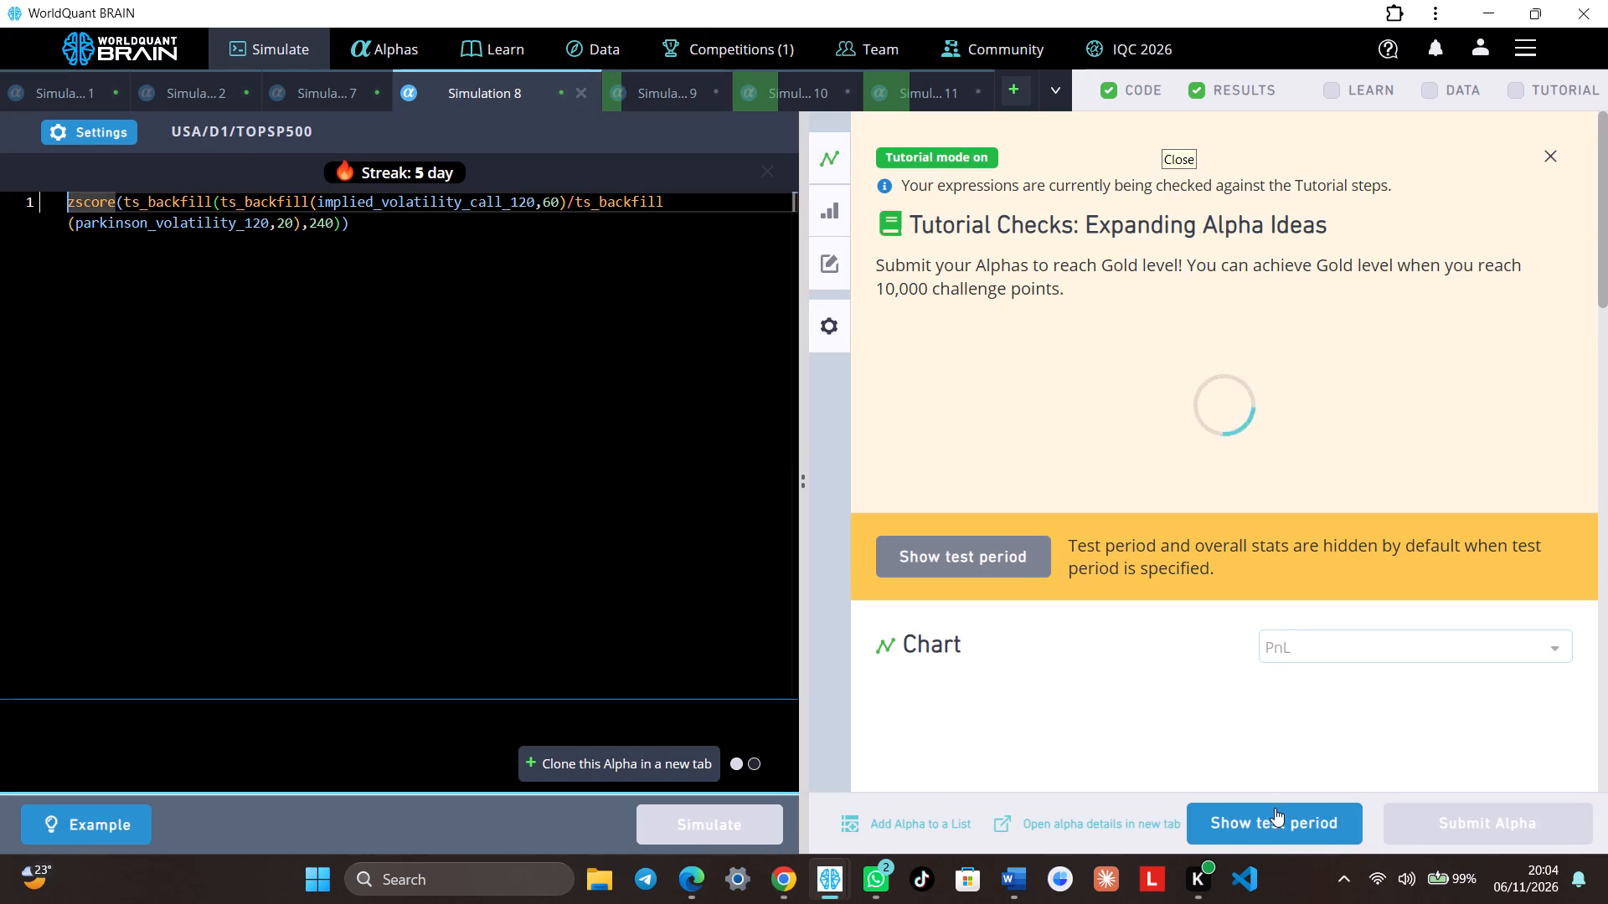
pyautogui.click(1275, 817)
pyautogui.scroll(-4, 1258, 663)
pyautogui.scroll(-4, 1344, 555)
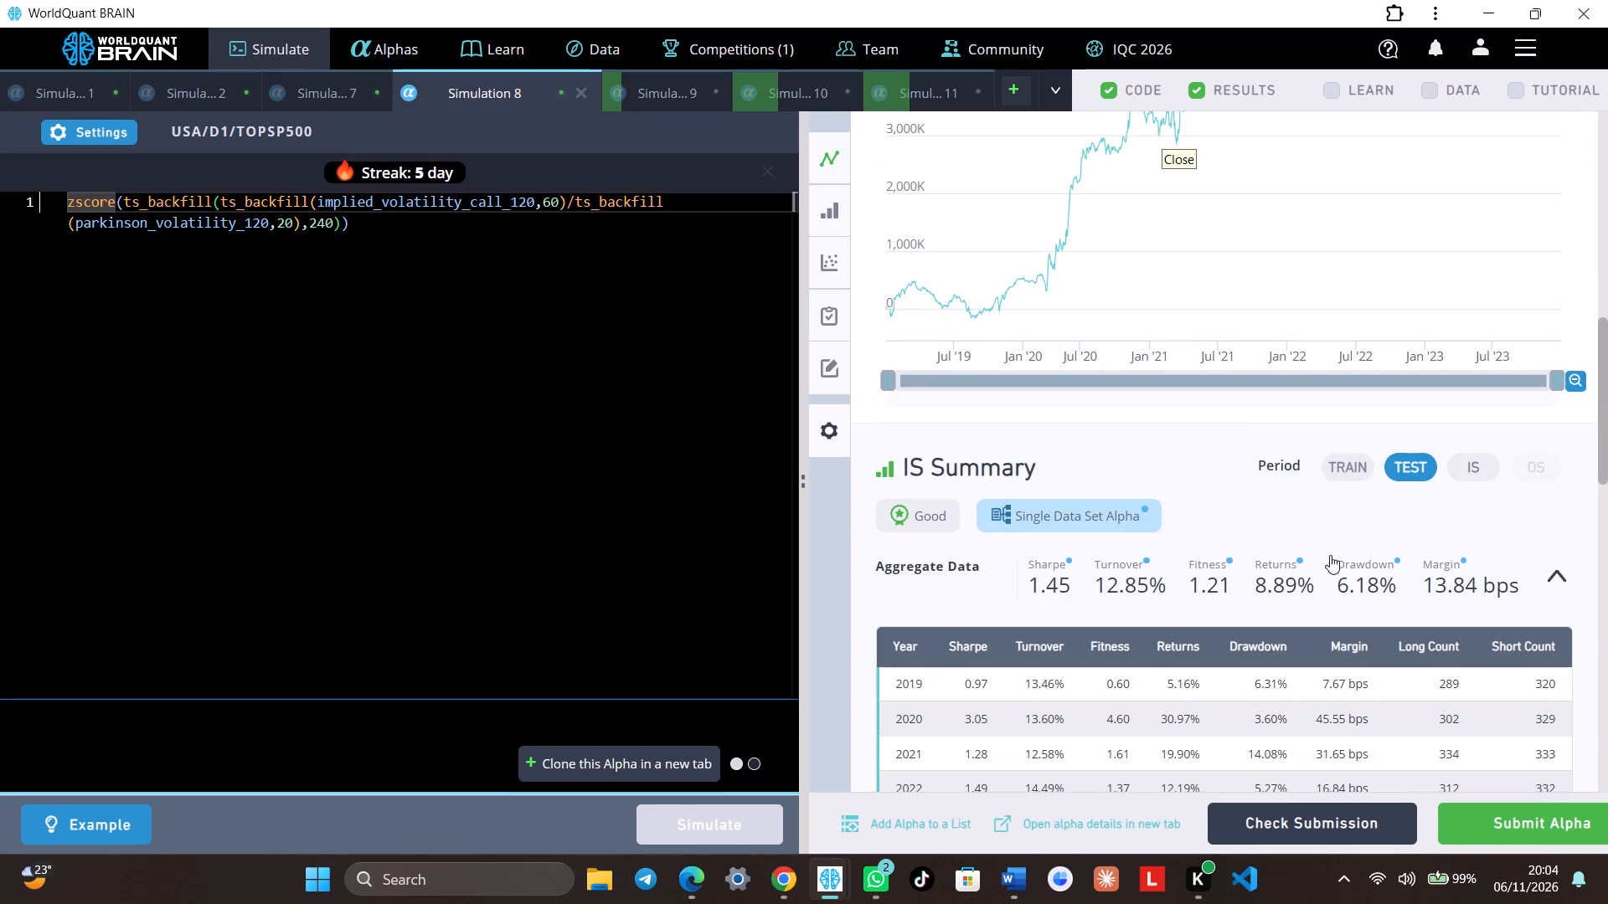
pyautogui.click(1489, 467)
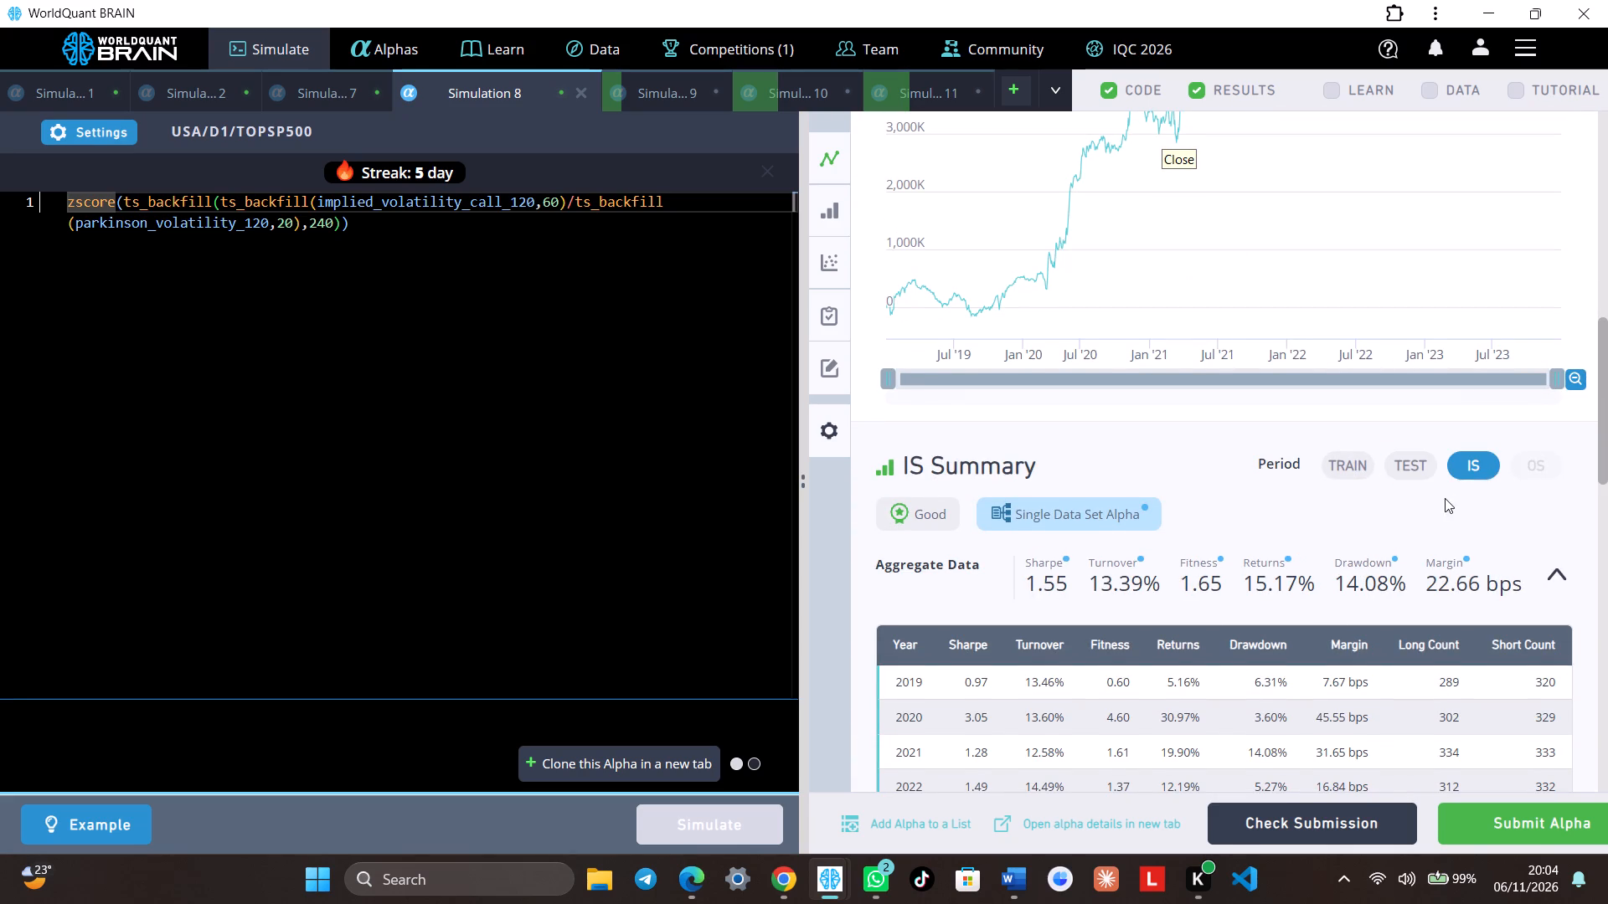
pyautogui.scroll(-4, 1429, 511)
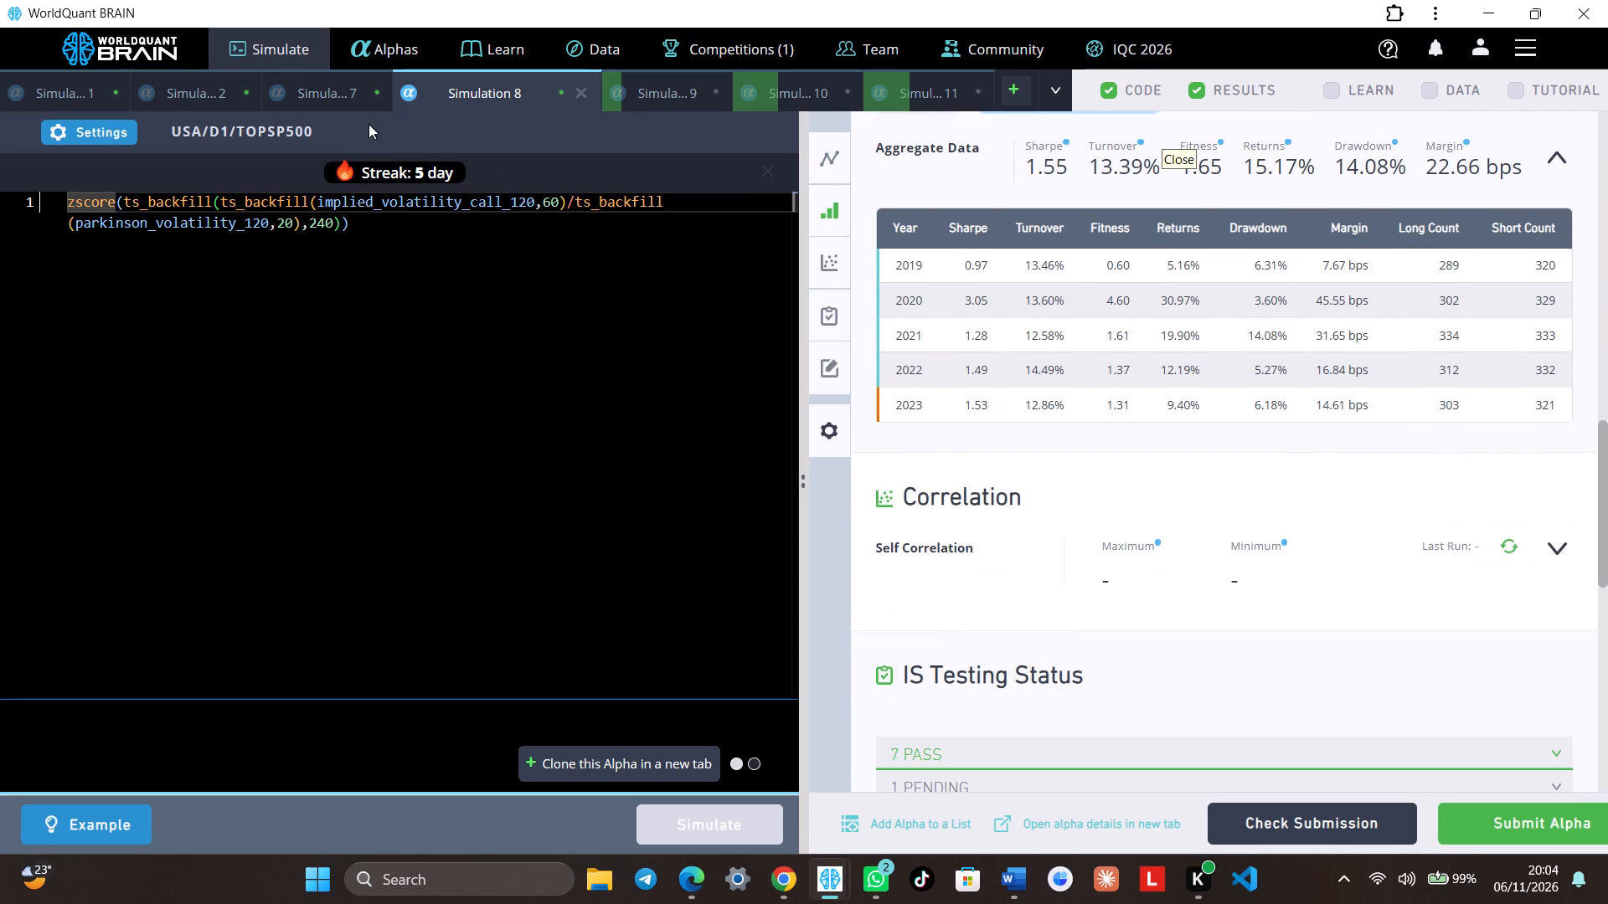
# Review Simulation 2's passed IS tests and its IS-period summary.
pyautogui.click(219, 90)
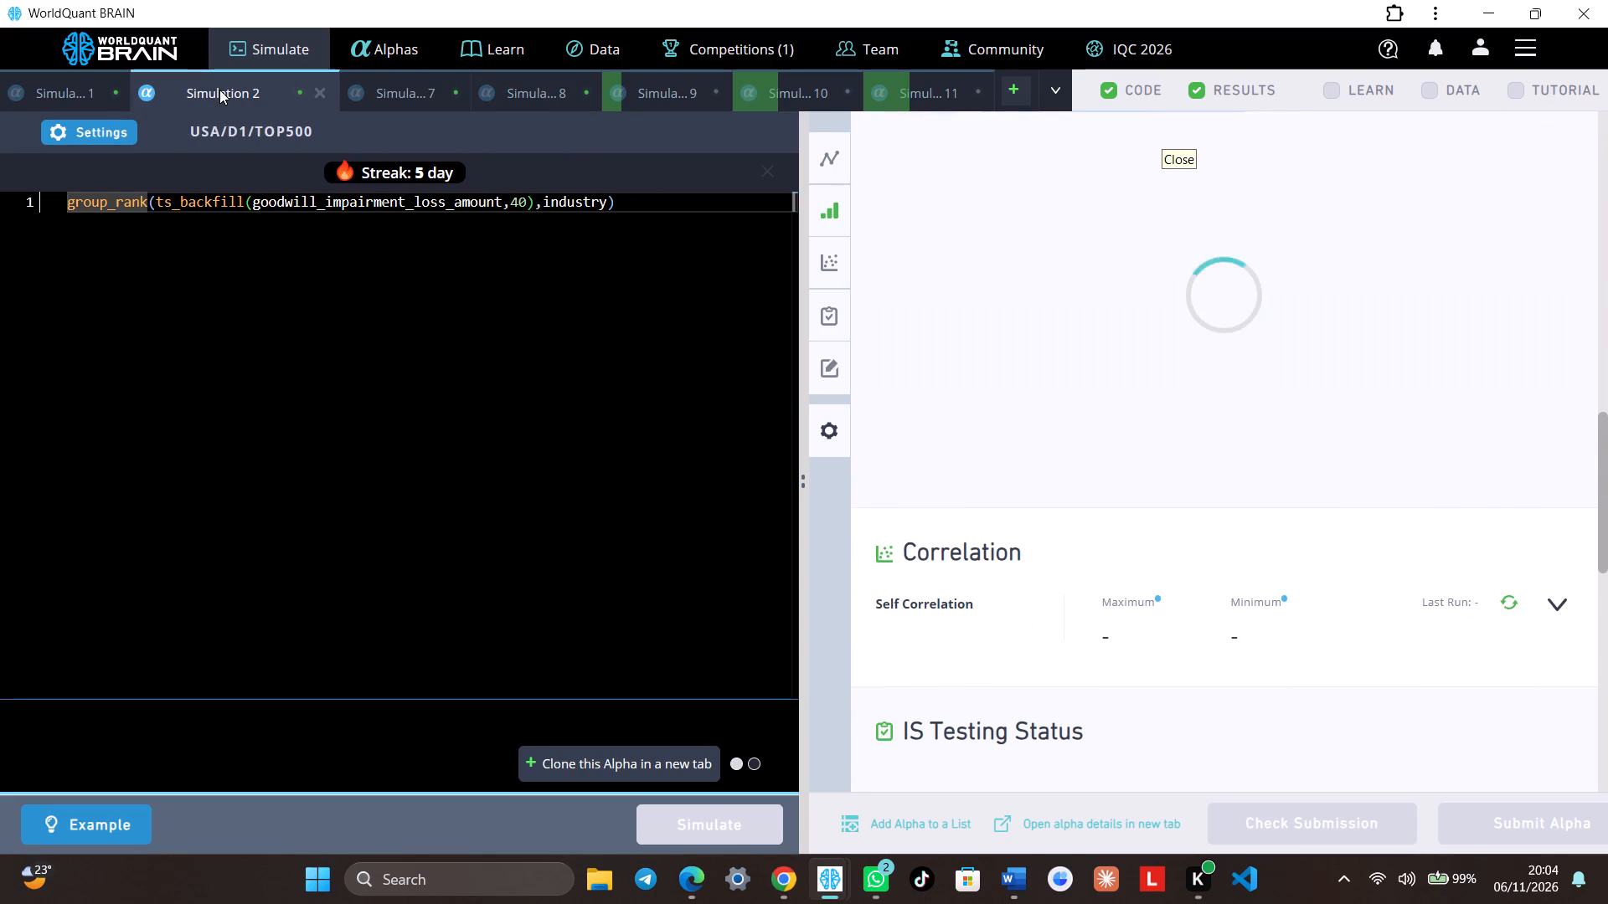
pyautogui.scroll(-5, 1193, 517)
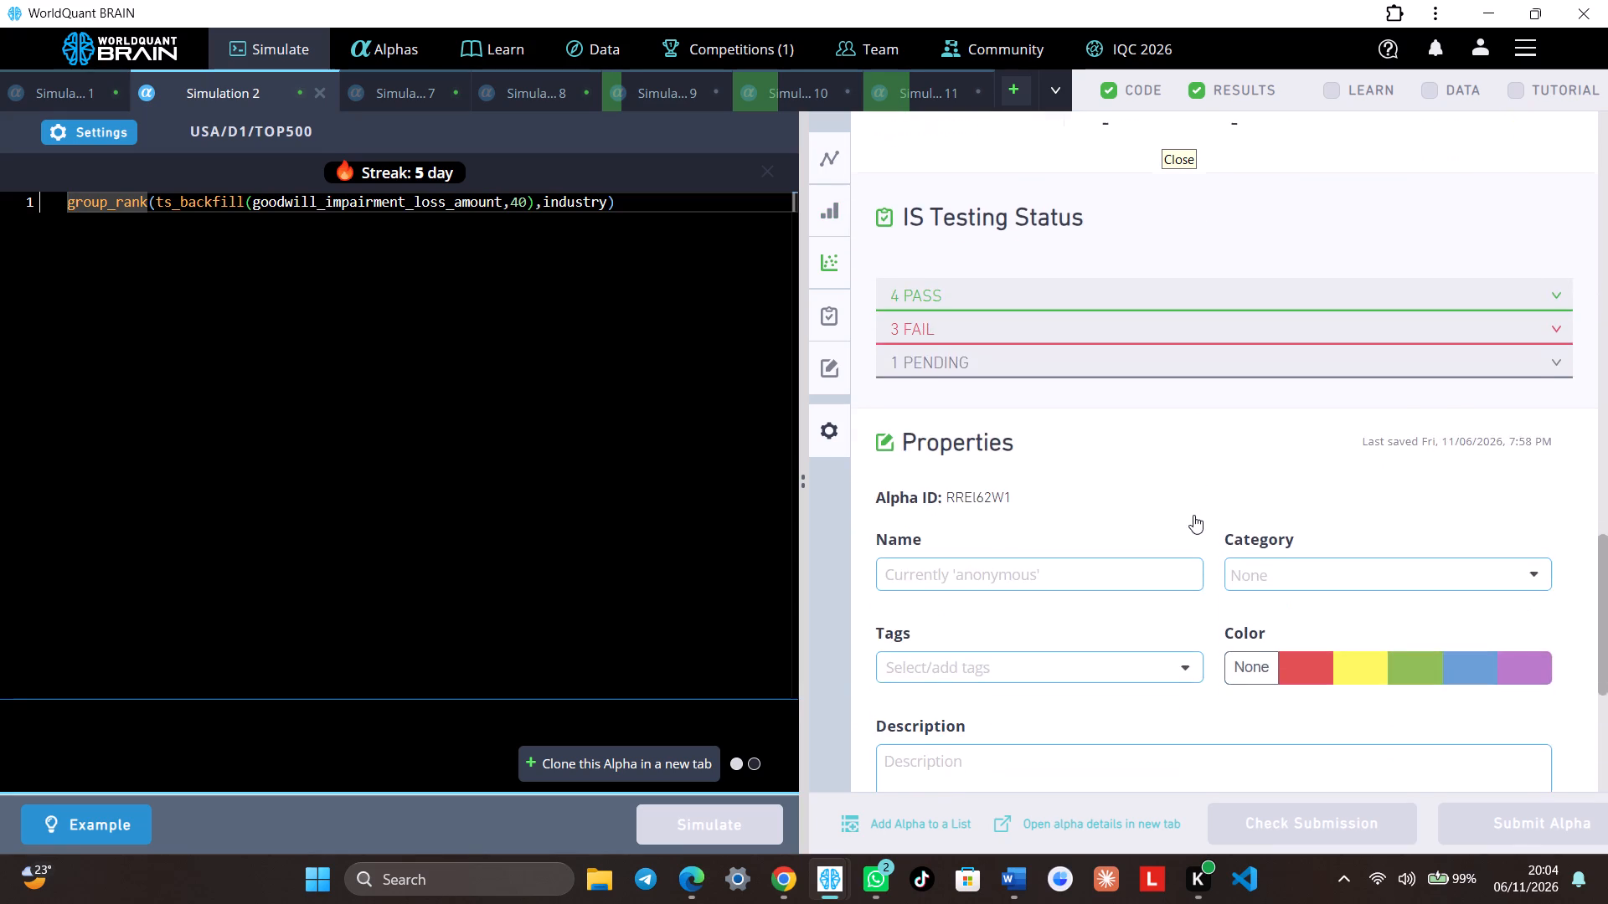
pyautogui.scroll(3, 1193, 502)
pyautogui.click(1215, 613)
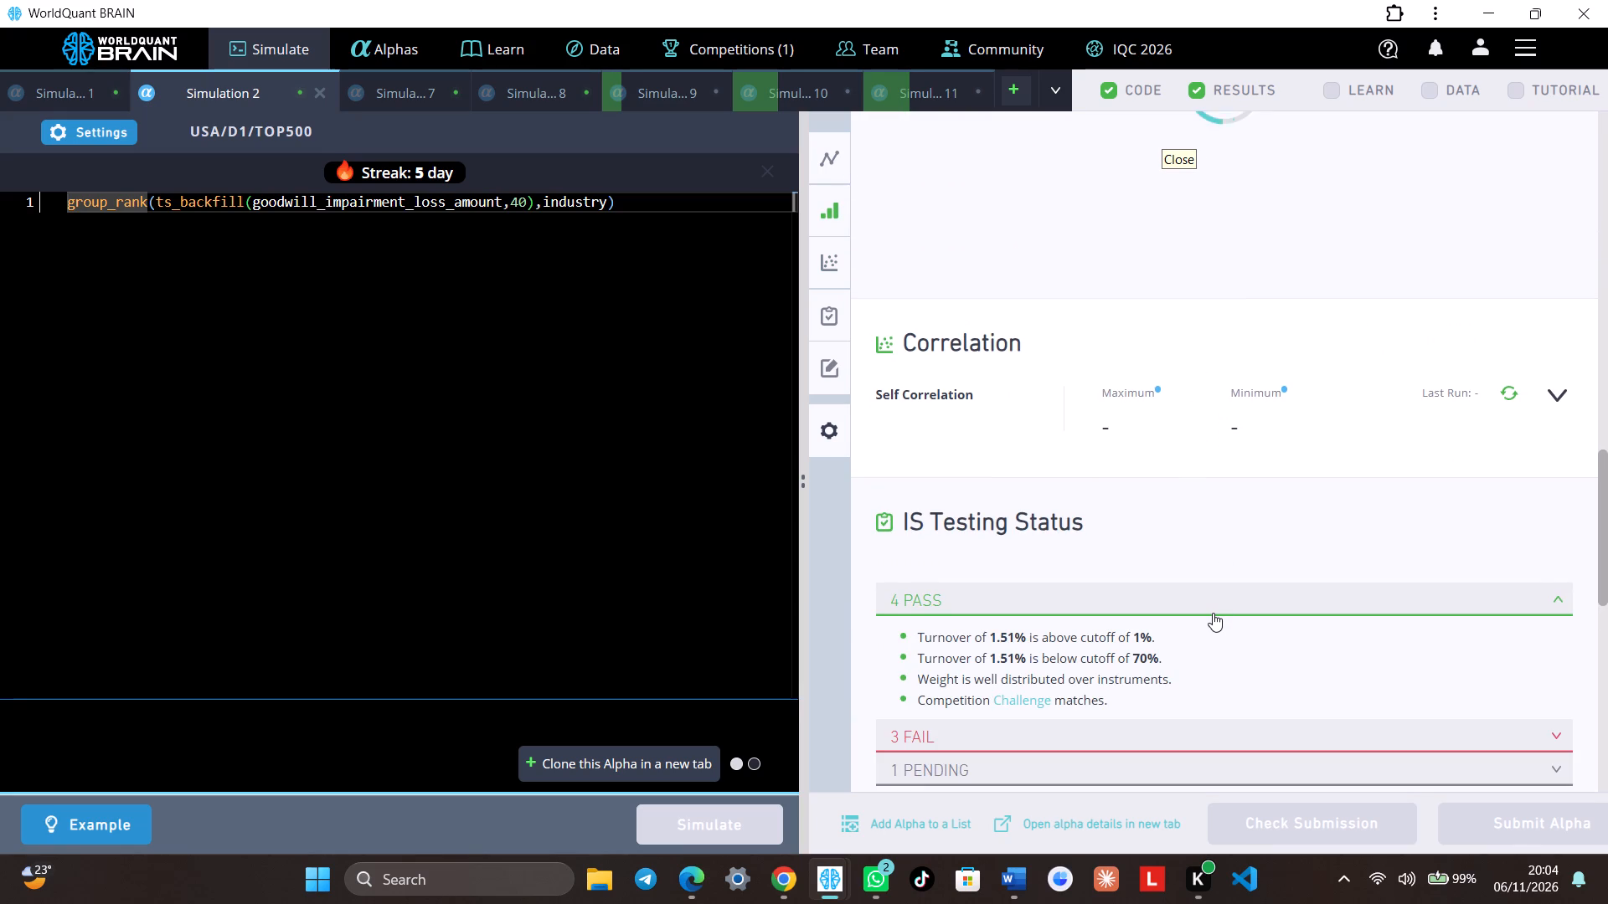
pyautogui.scroll(6, 1206, 598)
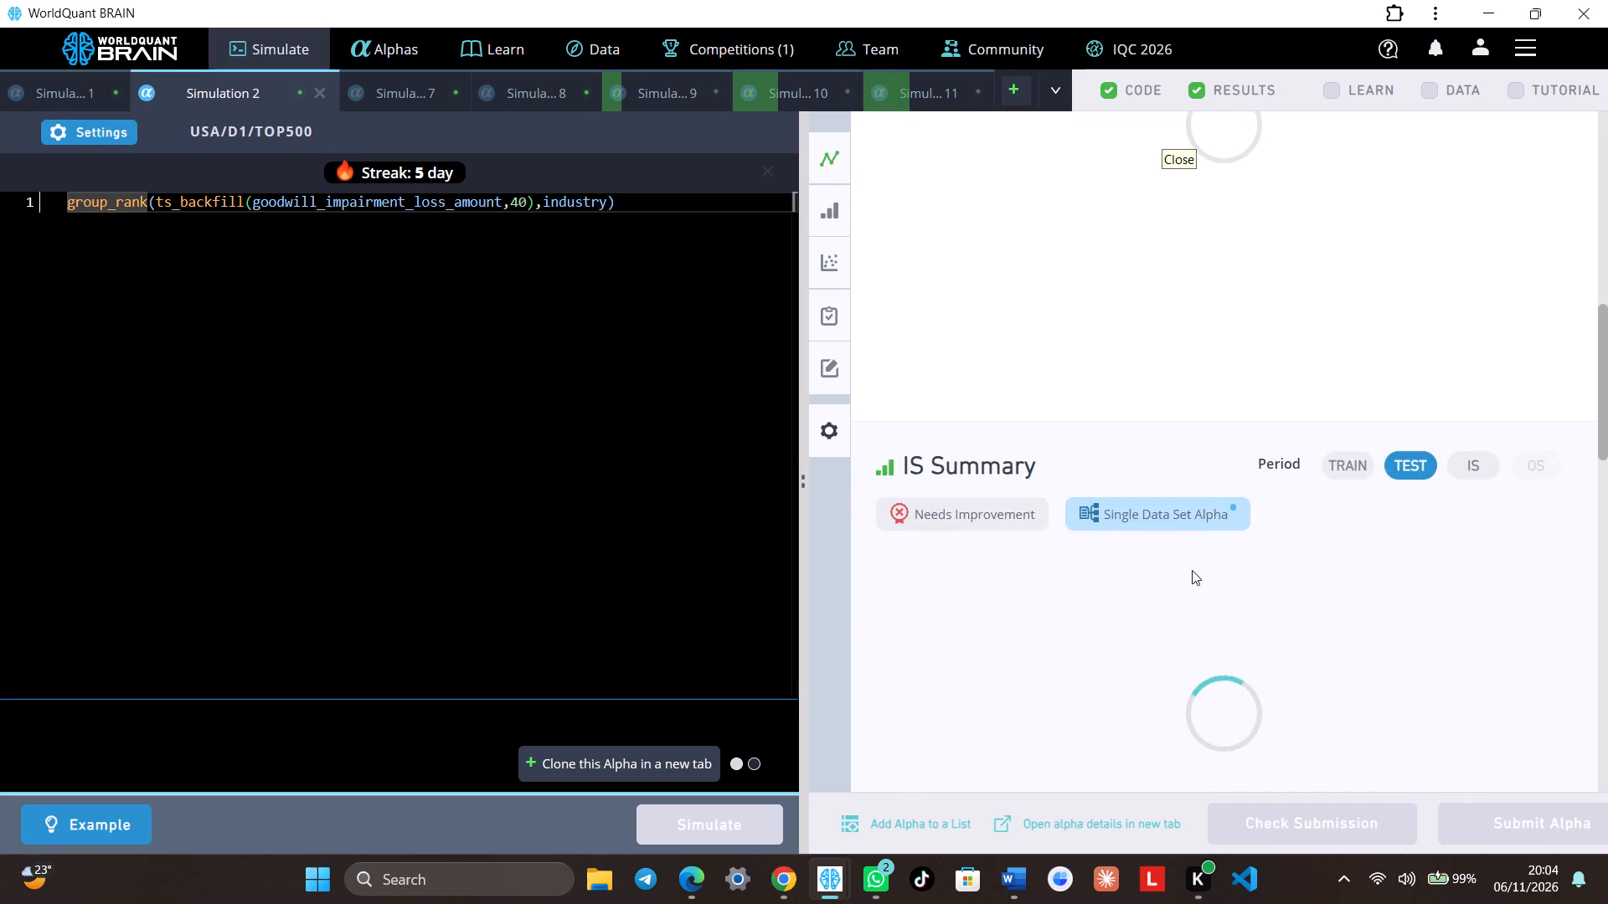
pyautogui.scroll(5, 1443, 485)
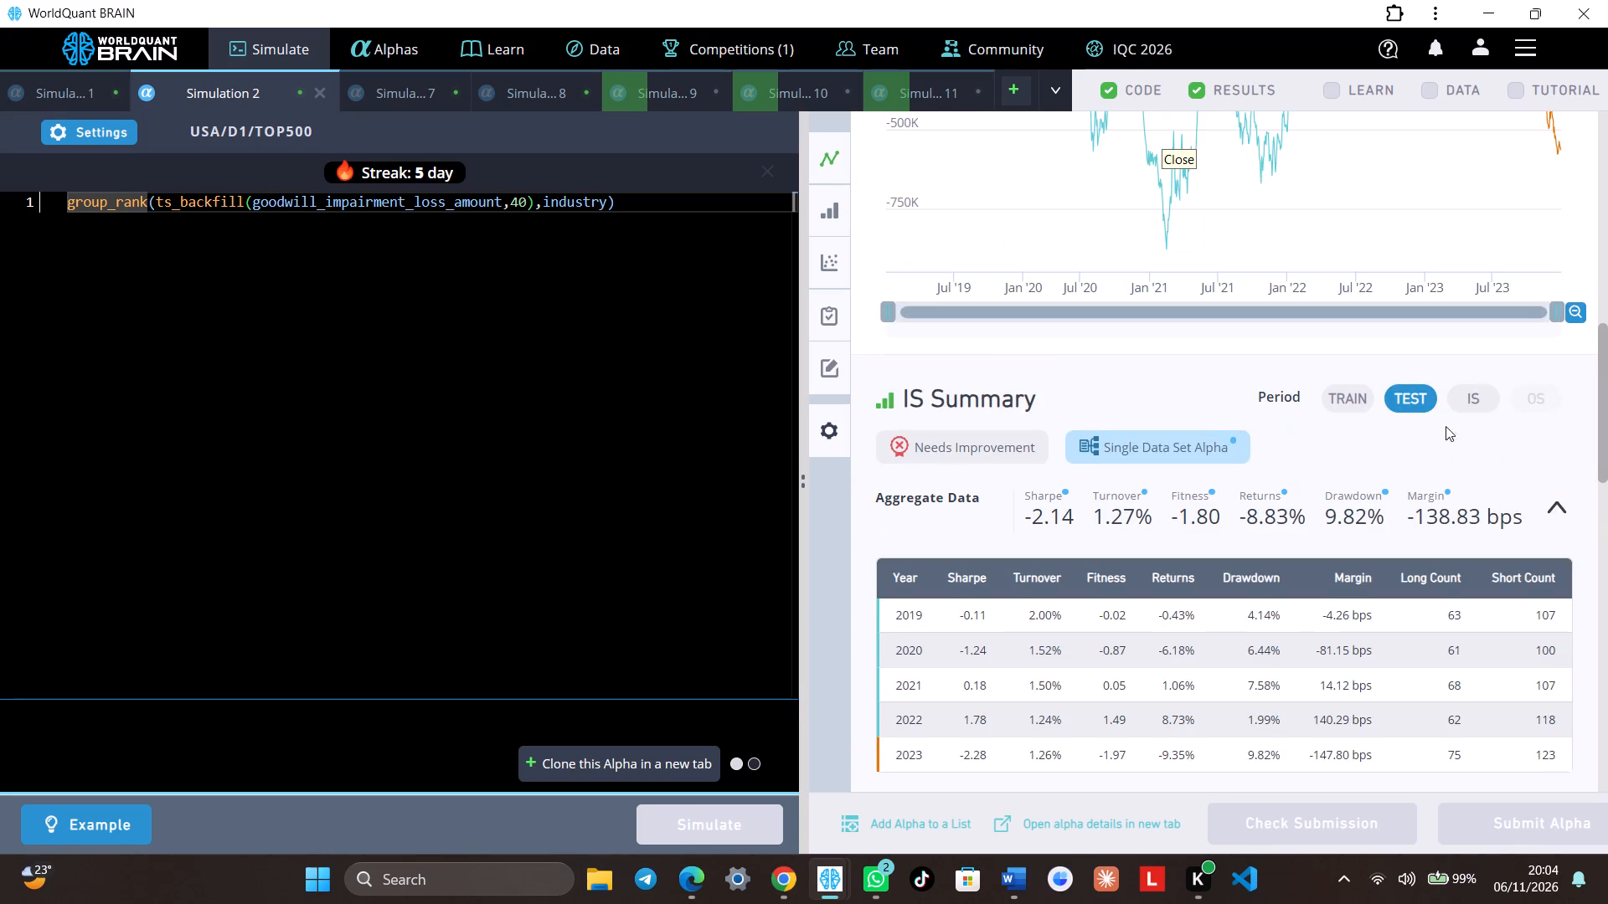
pyautogui.click(1466, 405)
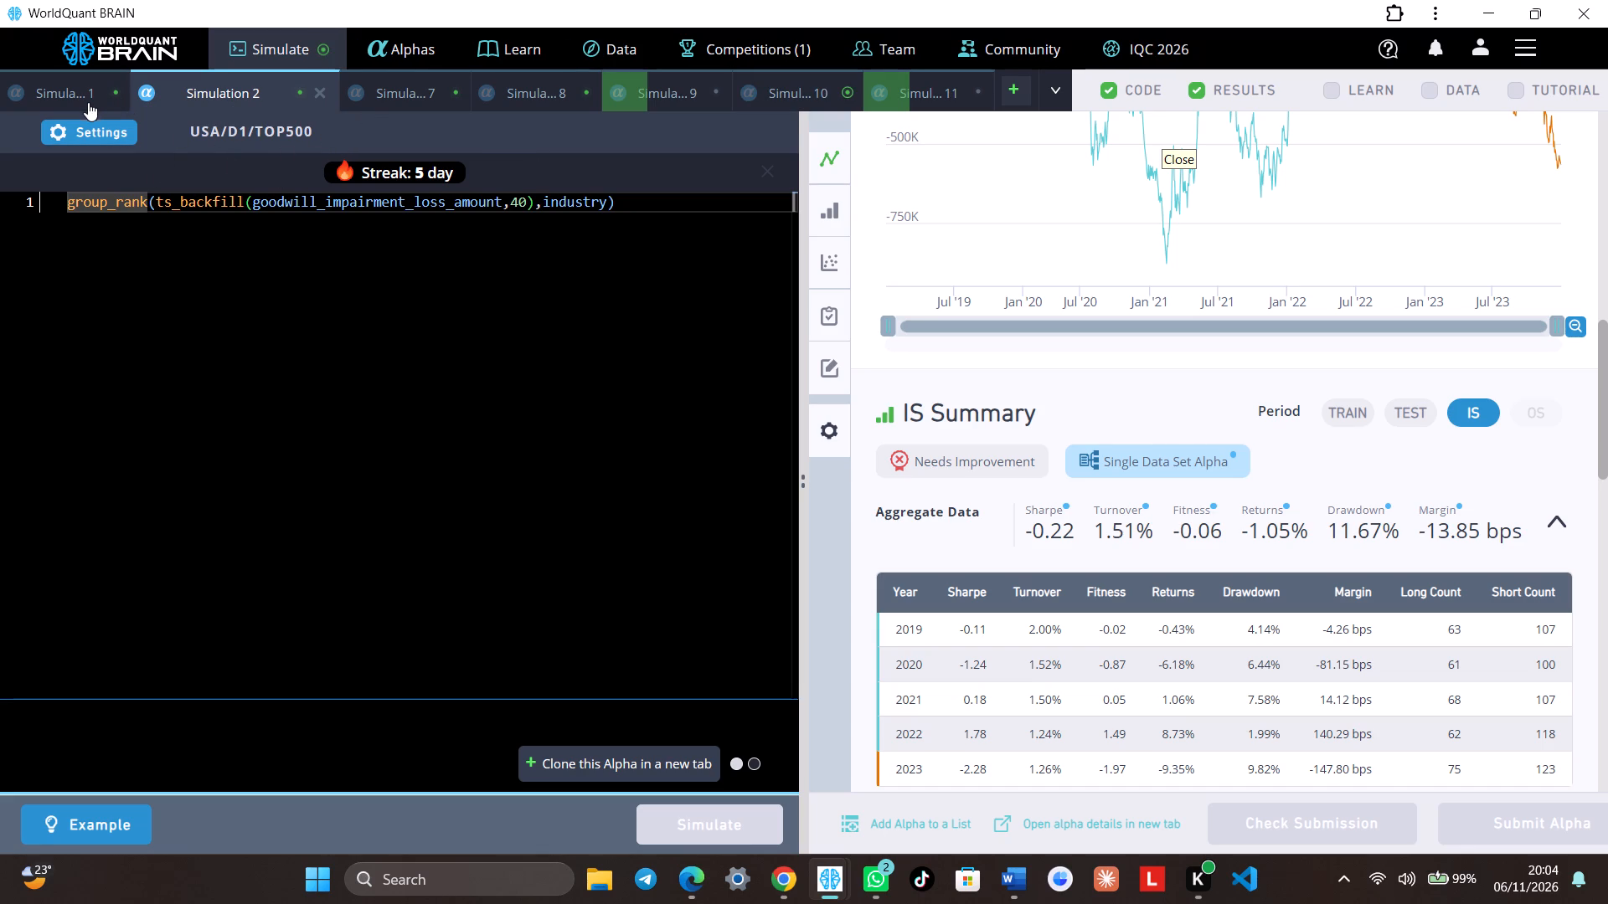
# Browse the unsubmitted alphas list and preview the code and simulation settings of alpha VkxZvGdM.
pyautogui.click(371, 49)
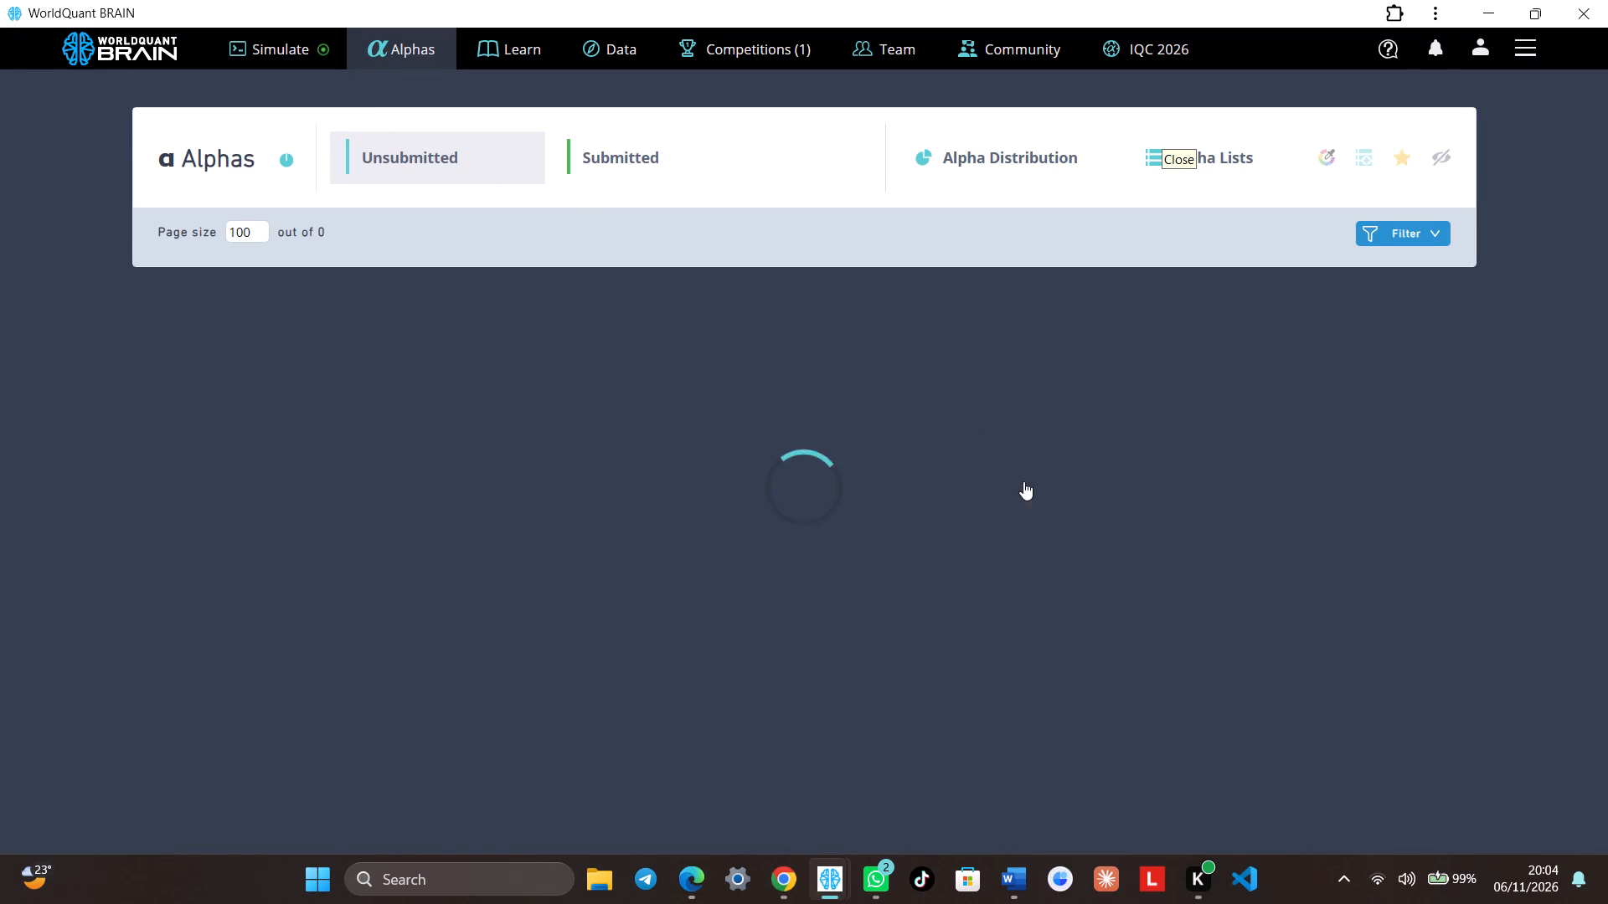
pyautogui.scroll(-8, 1072, 492)
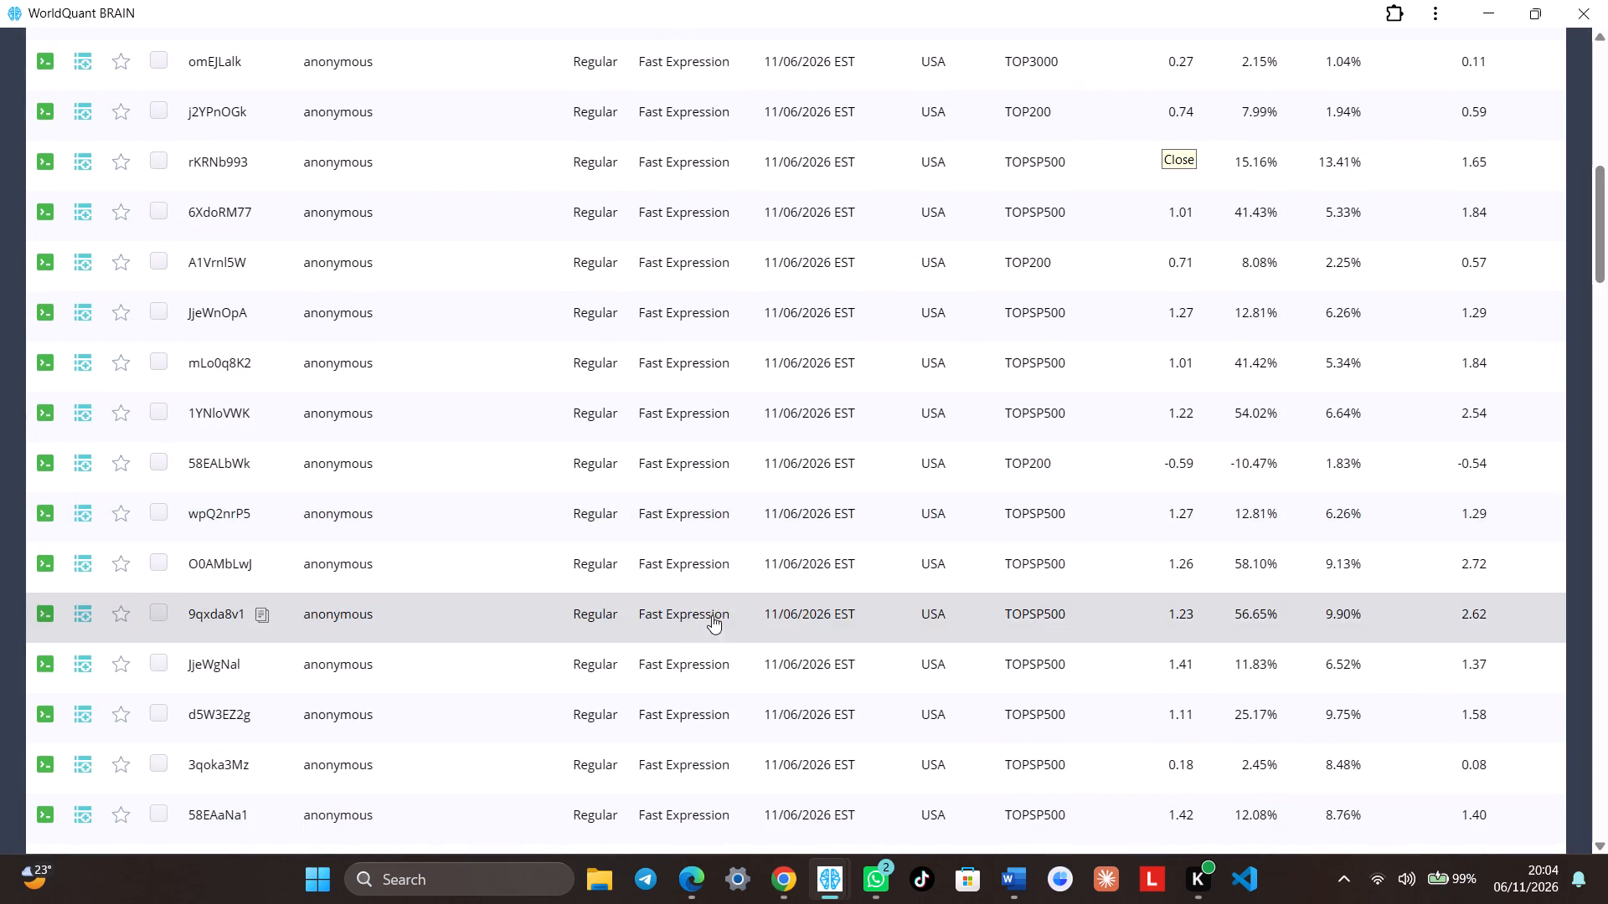
pyautogui.scroll(-5, 726, 614)
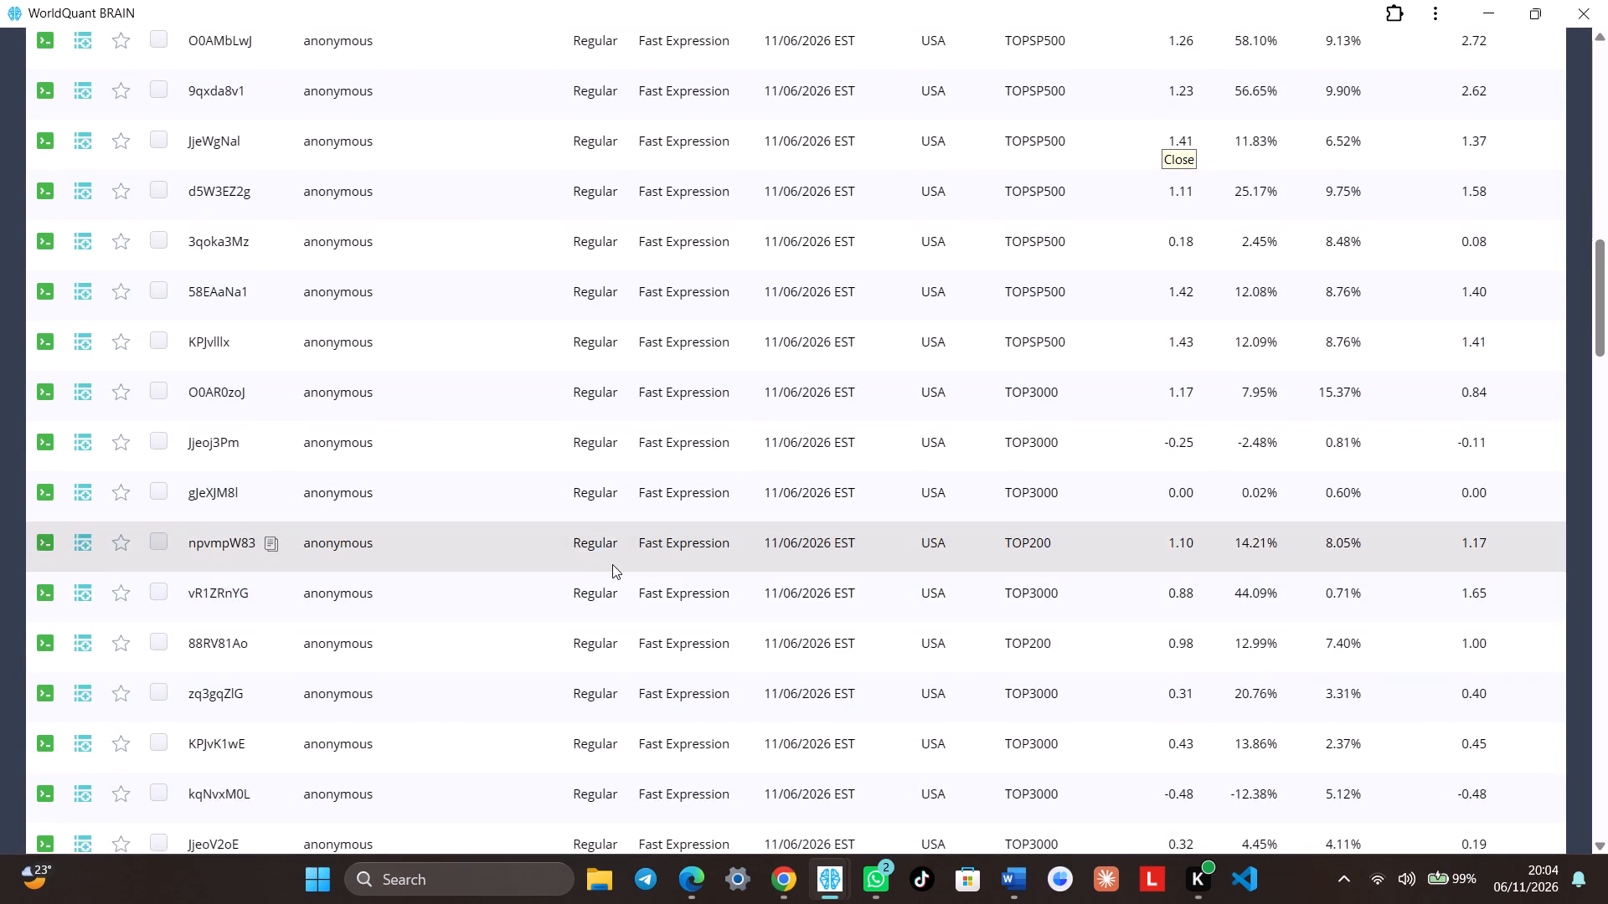
pyautogui.scroll(-2, 595, 574)
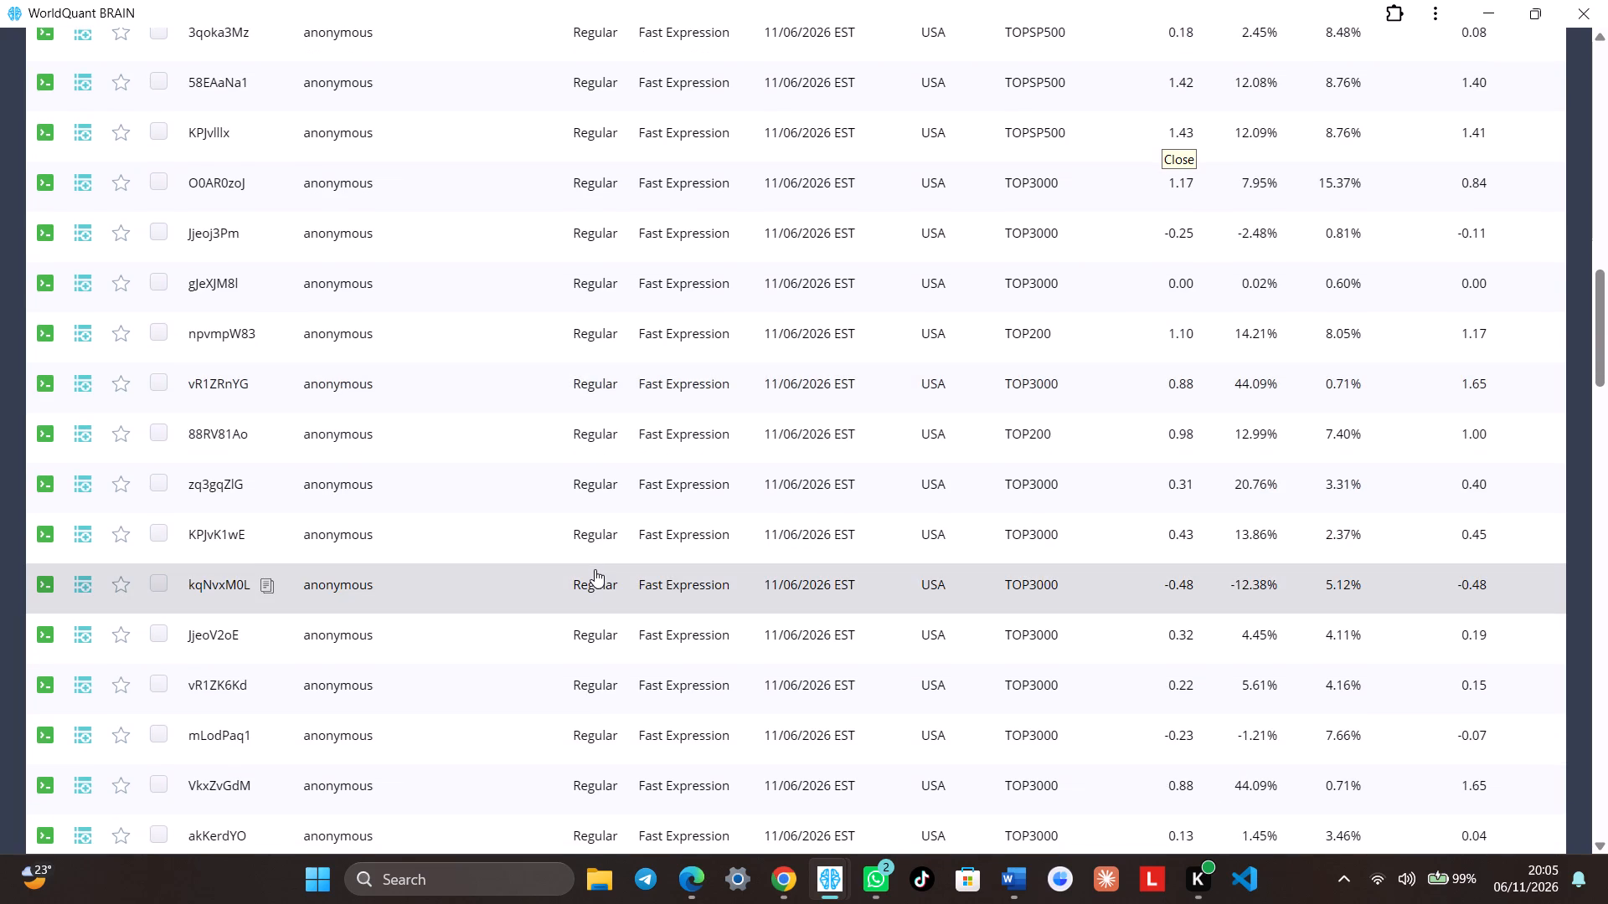
pyautogui.scroll(-4, 595, 569)
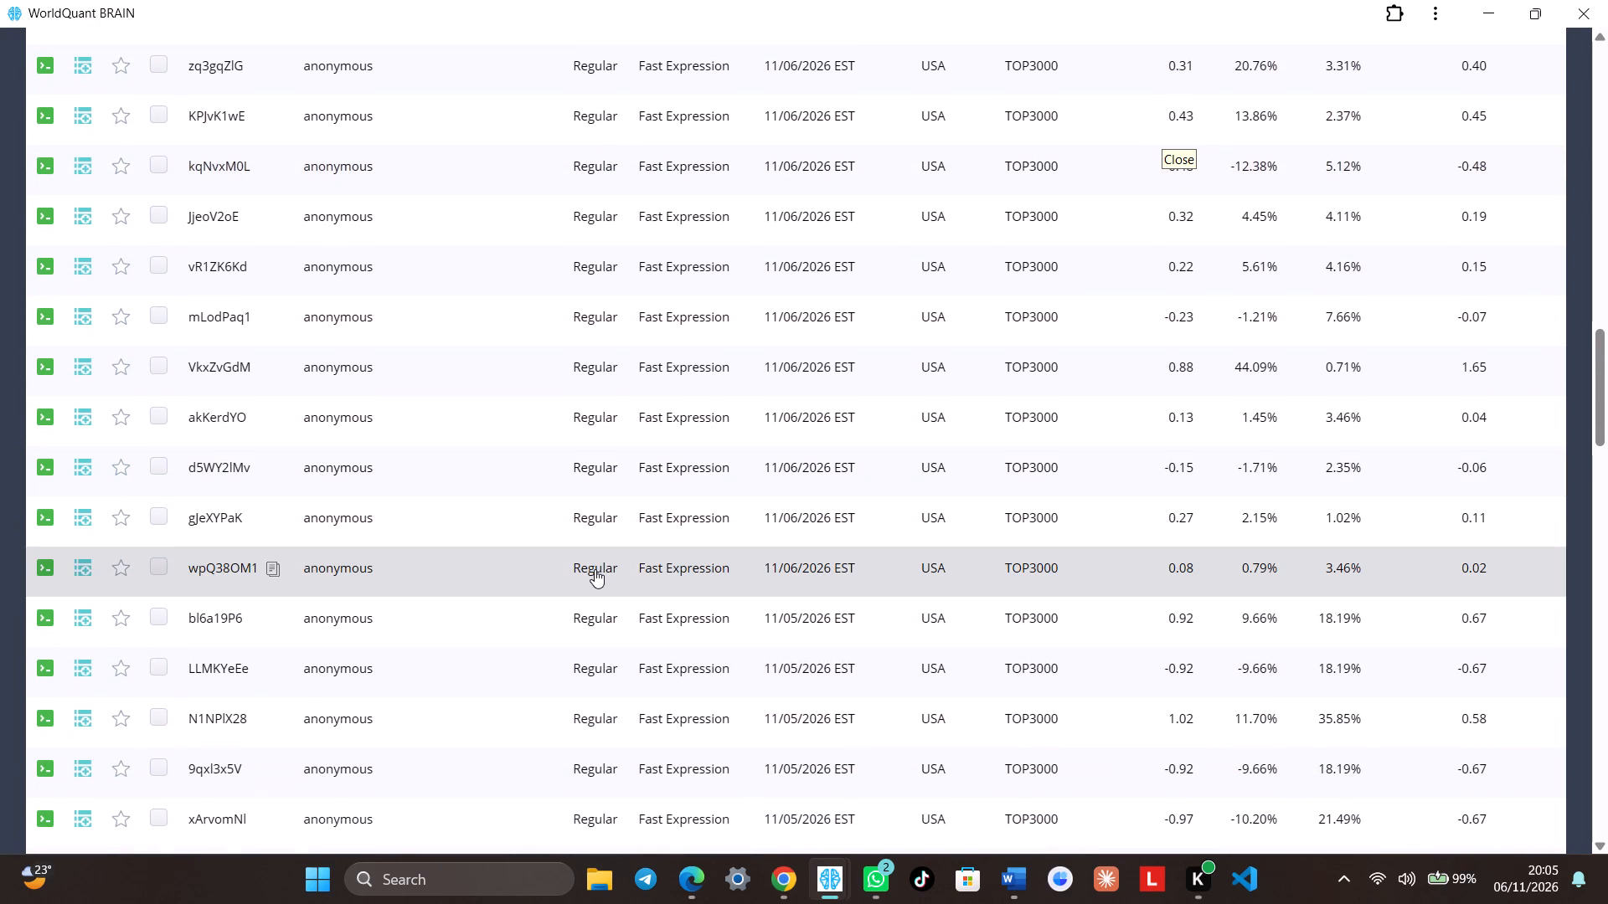
pyautogui.scroll(-1, 595, 569)
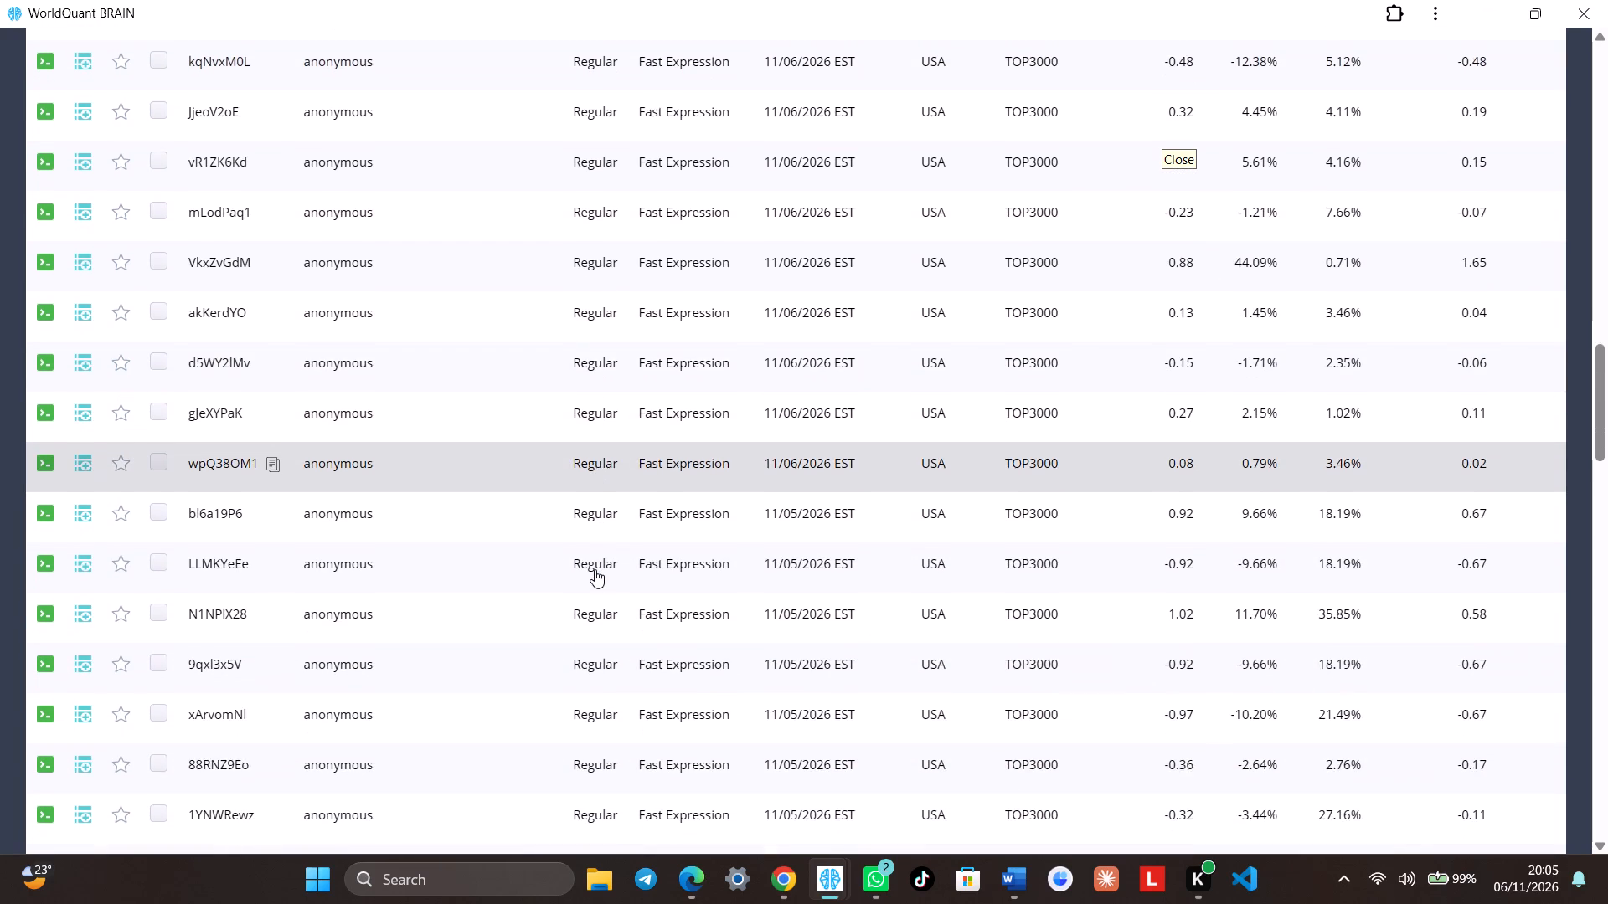
pyautogui.scroll(-4, 595, 569)
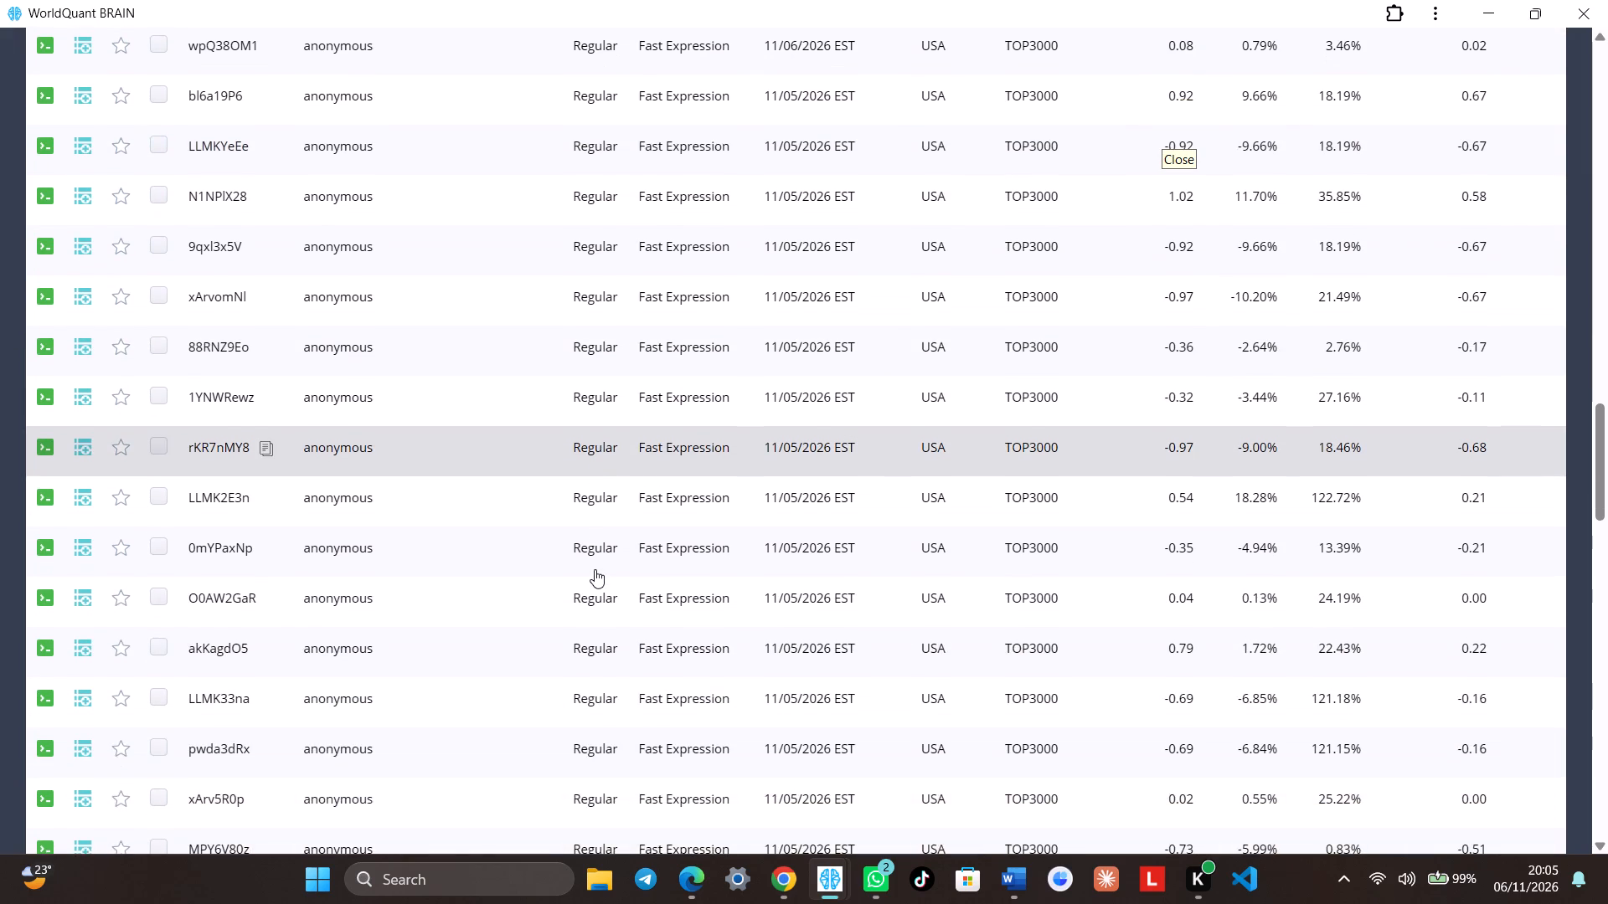
pyautogui.scroll(-2, 595, 569)
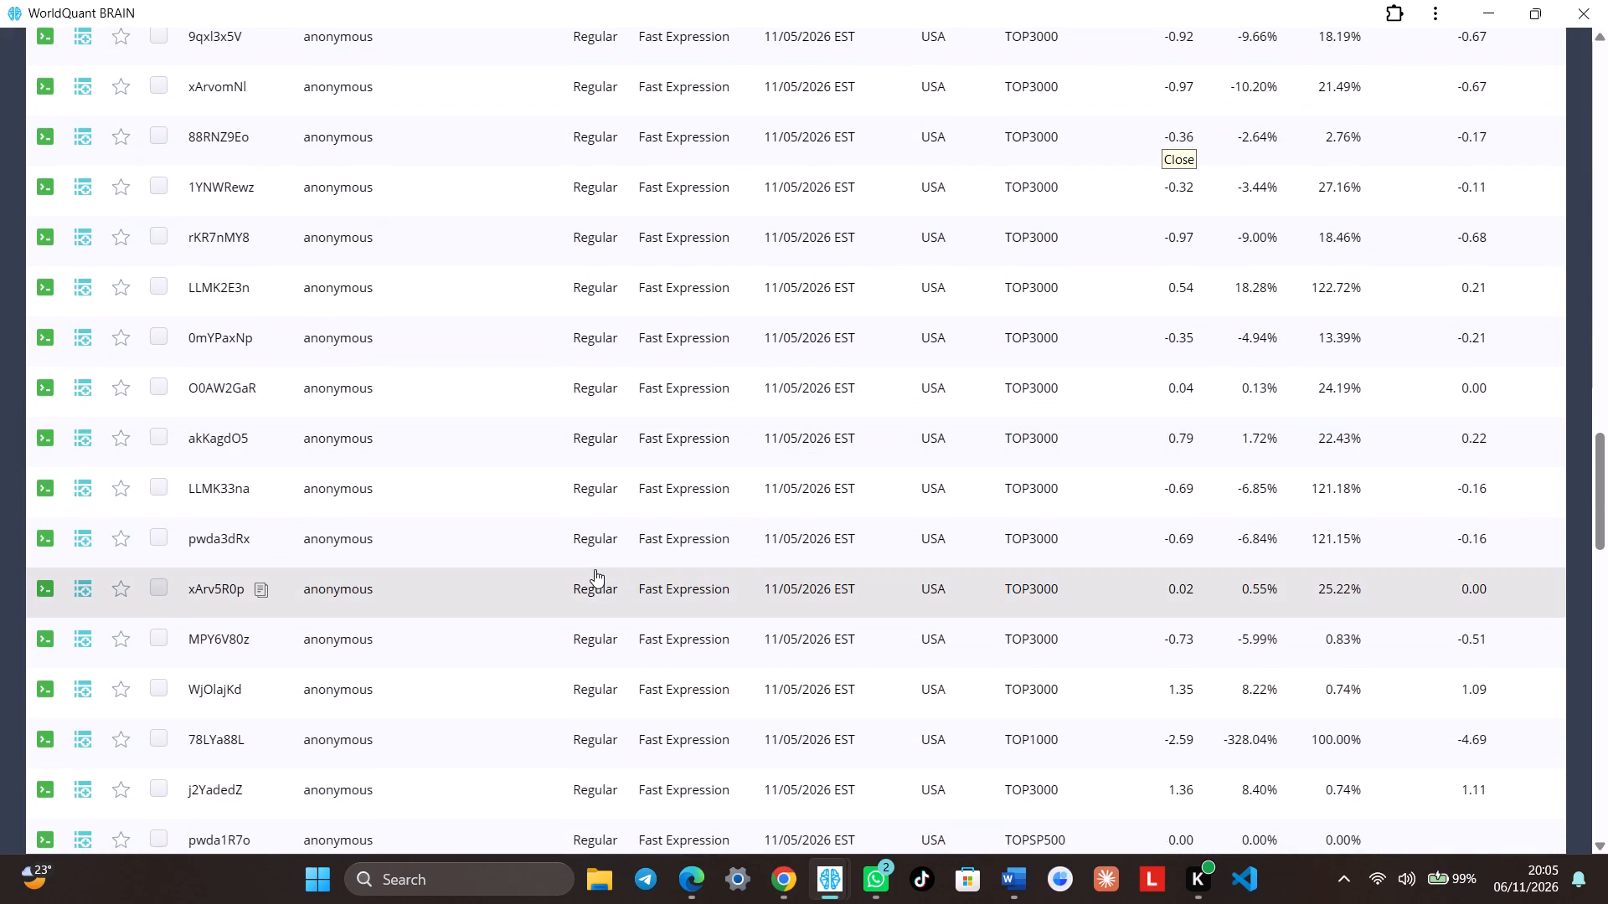
pyautogui.scroll(1, 593, 569)
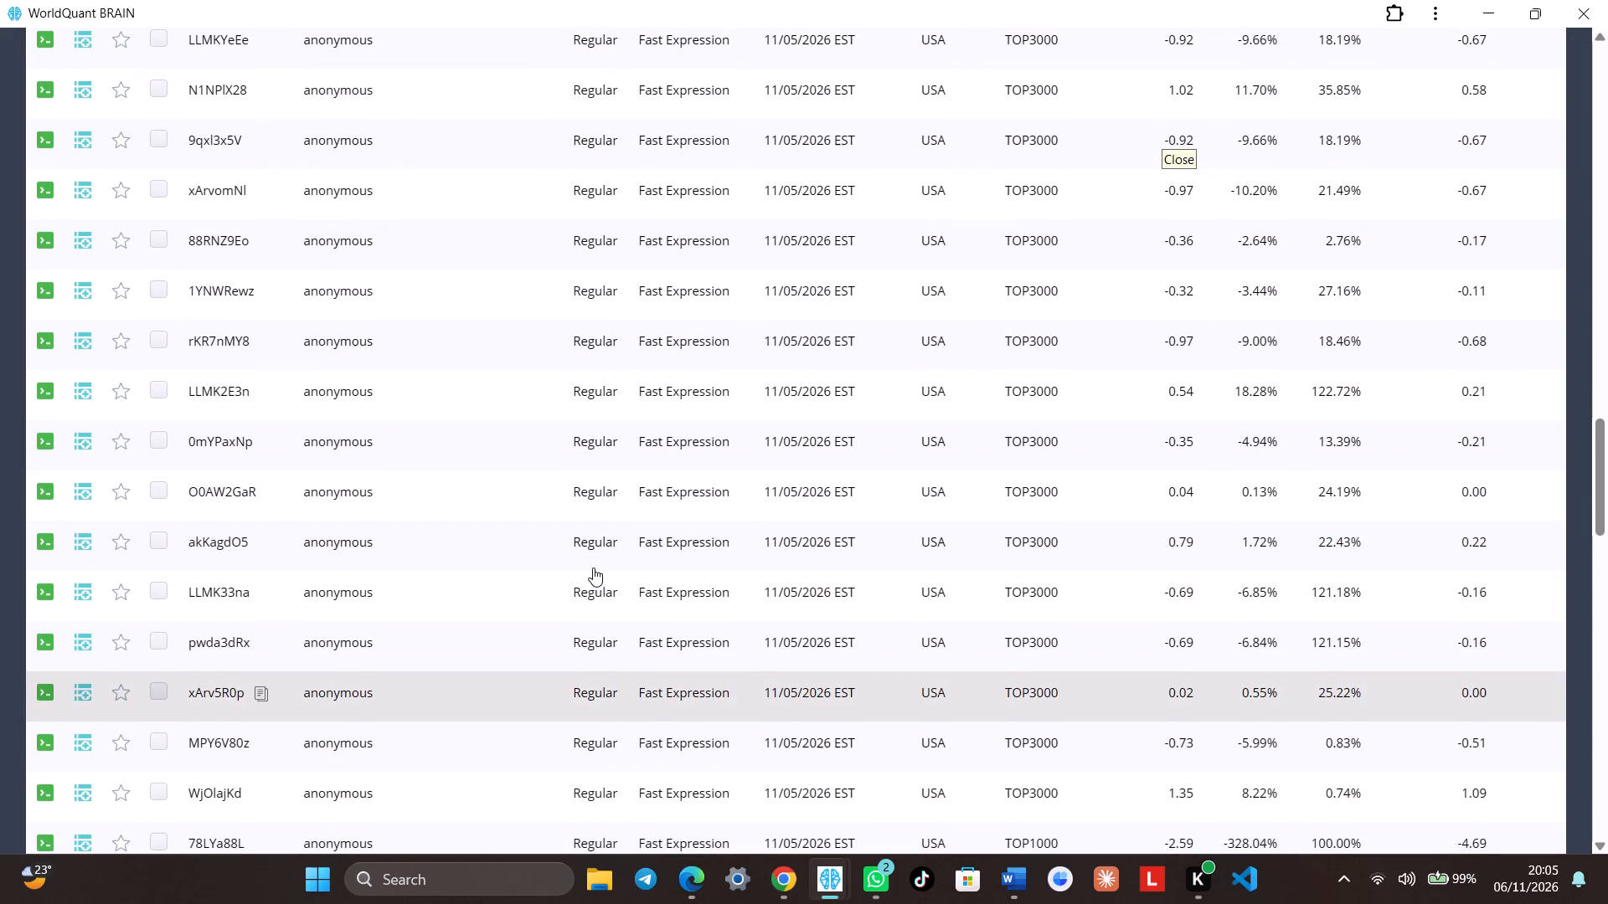
pyautogui.scroll(5, 626, 526)
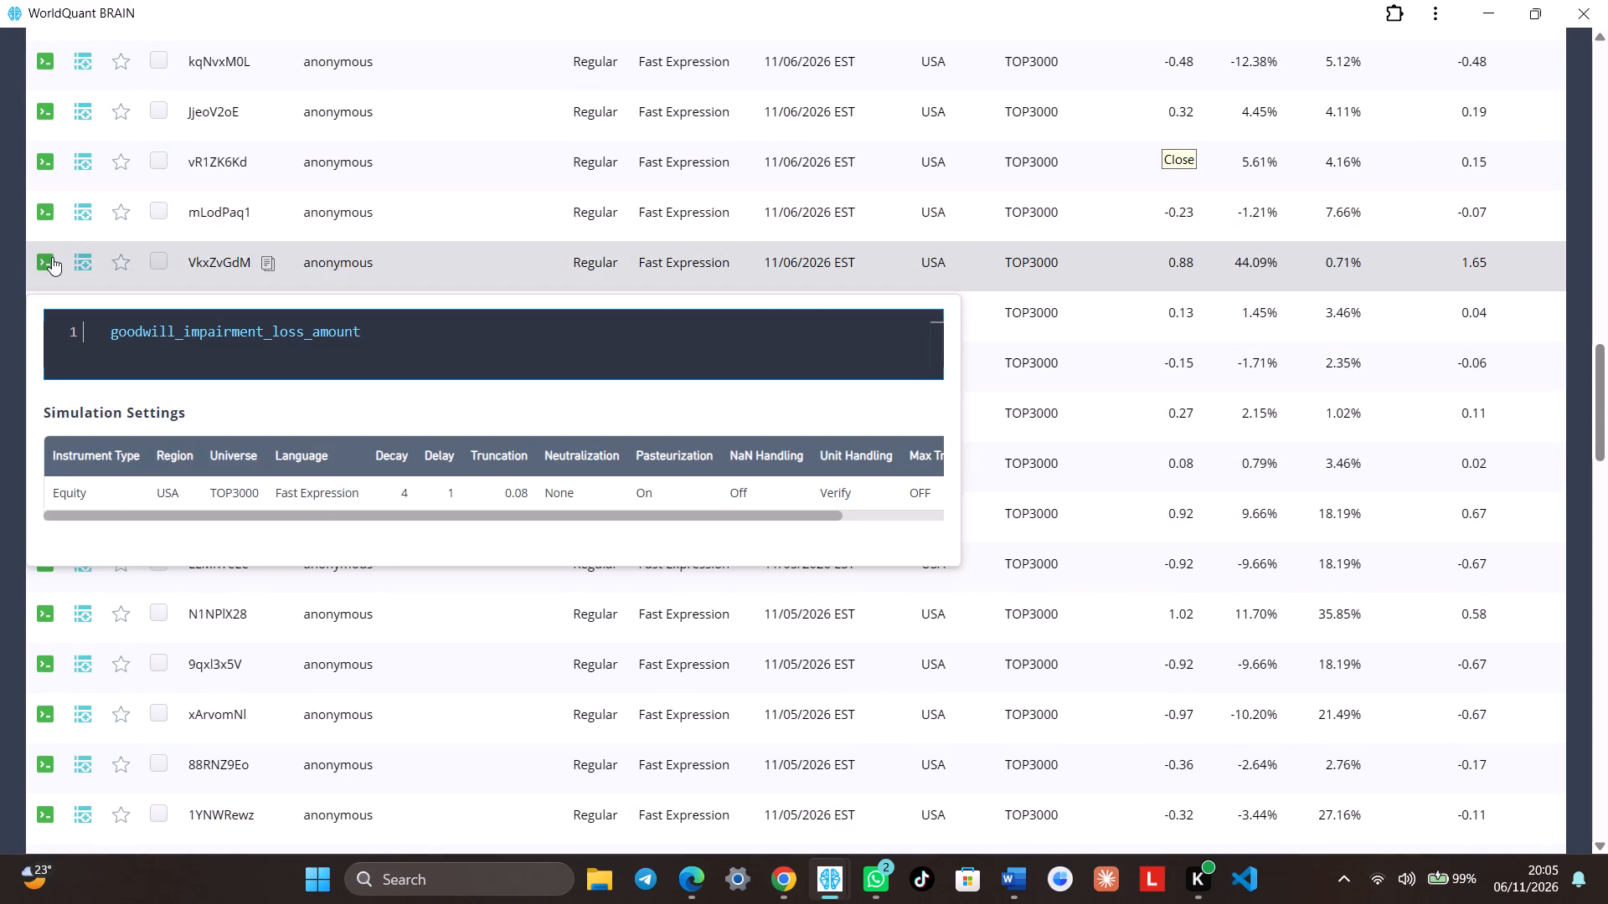
# Open alpha VkxZvGdM's details, mark it green, add the tag "will", and close the details.
pyautogui.click(472, 256)
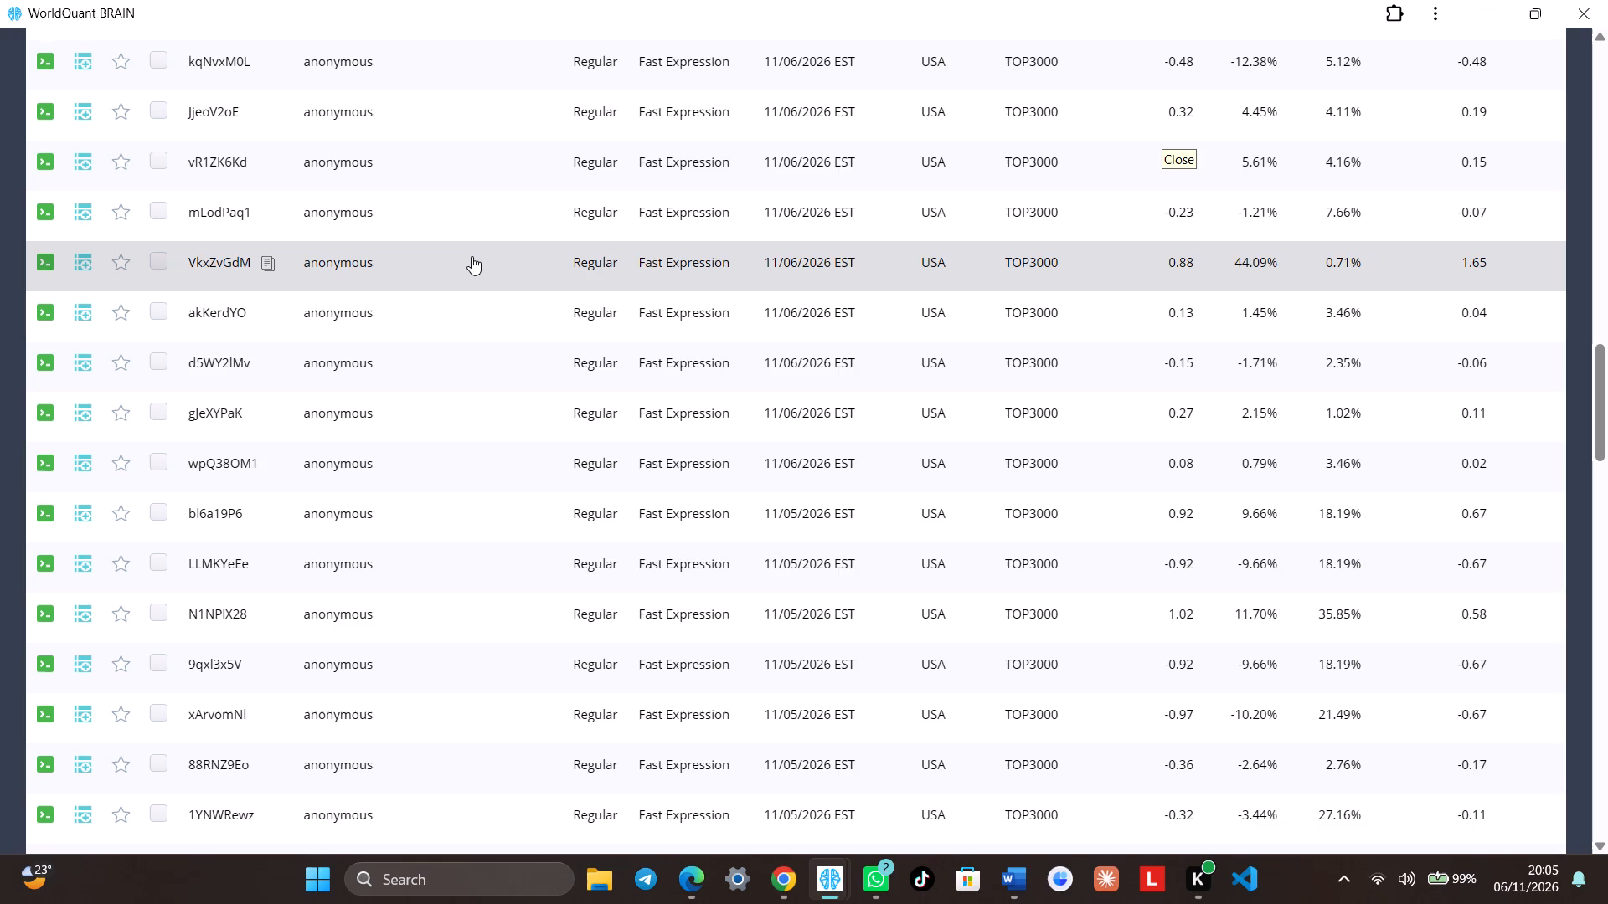
pyautogui.scroll(-9, 1209, 549)
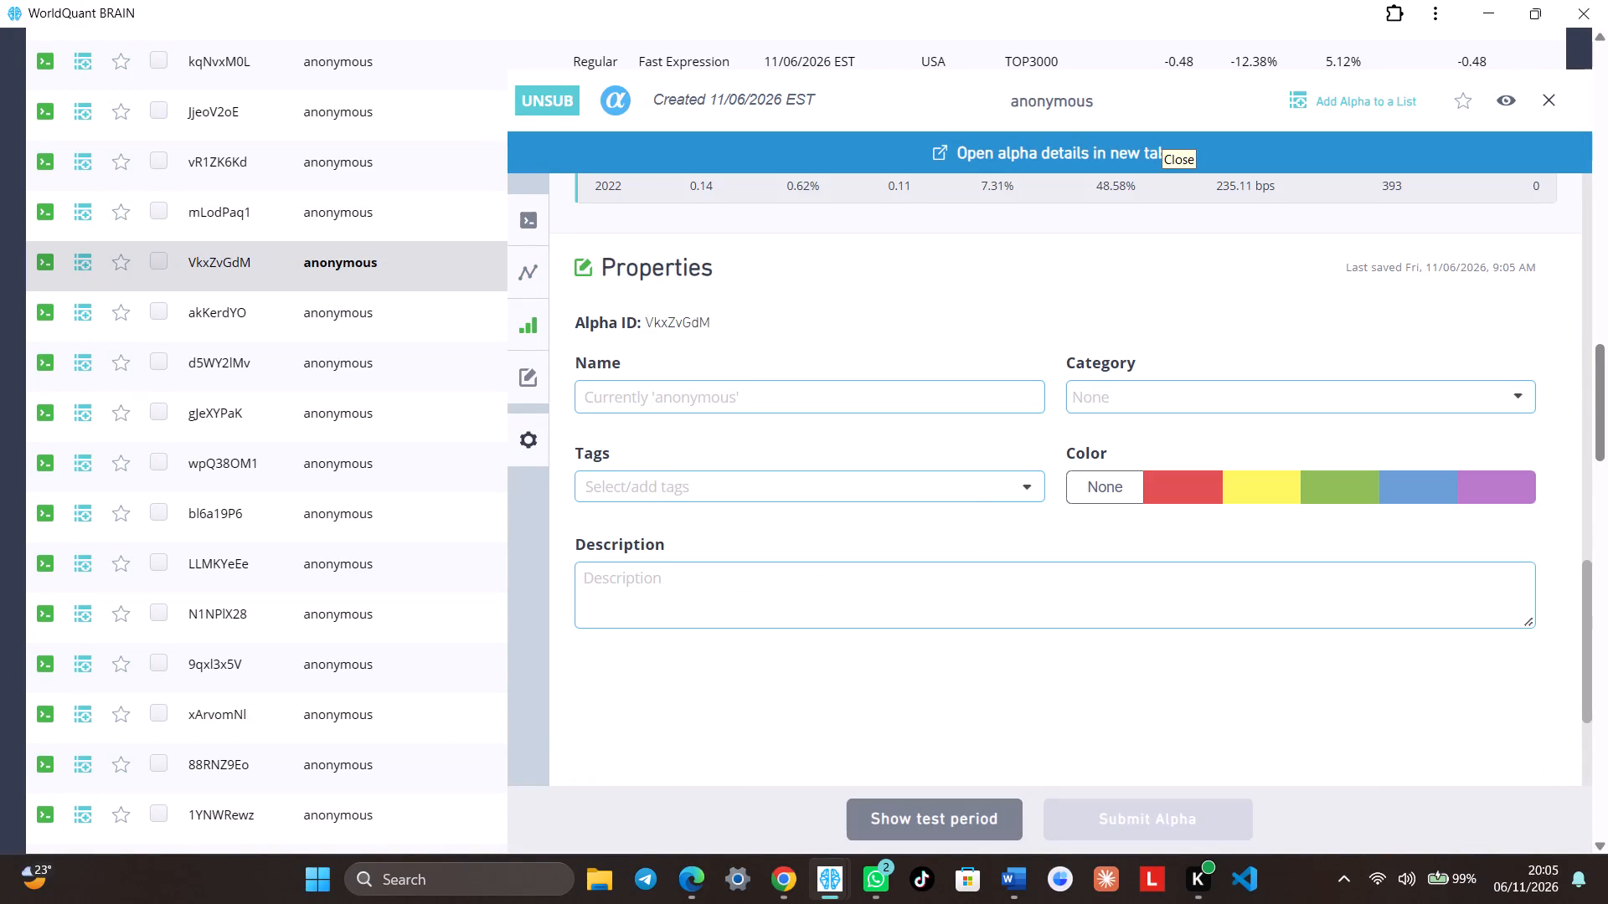
pyautogui.scroll(3, 936, 585)
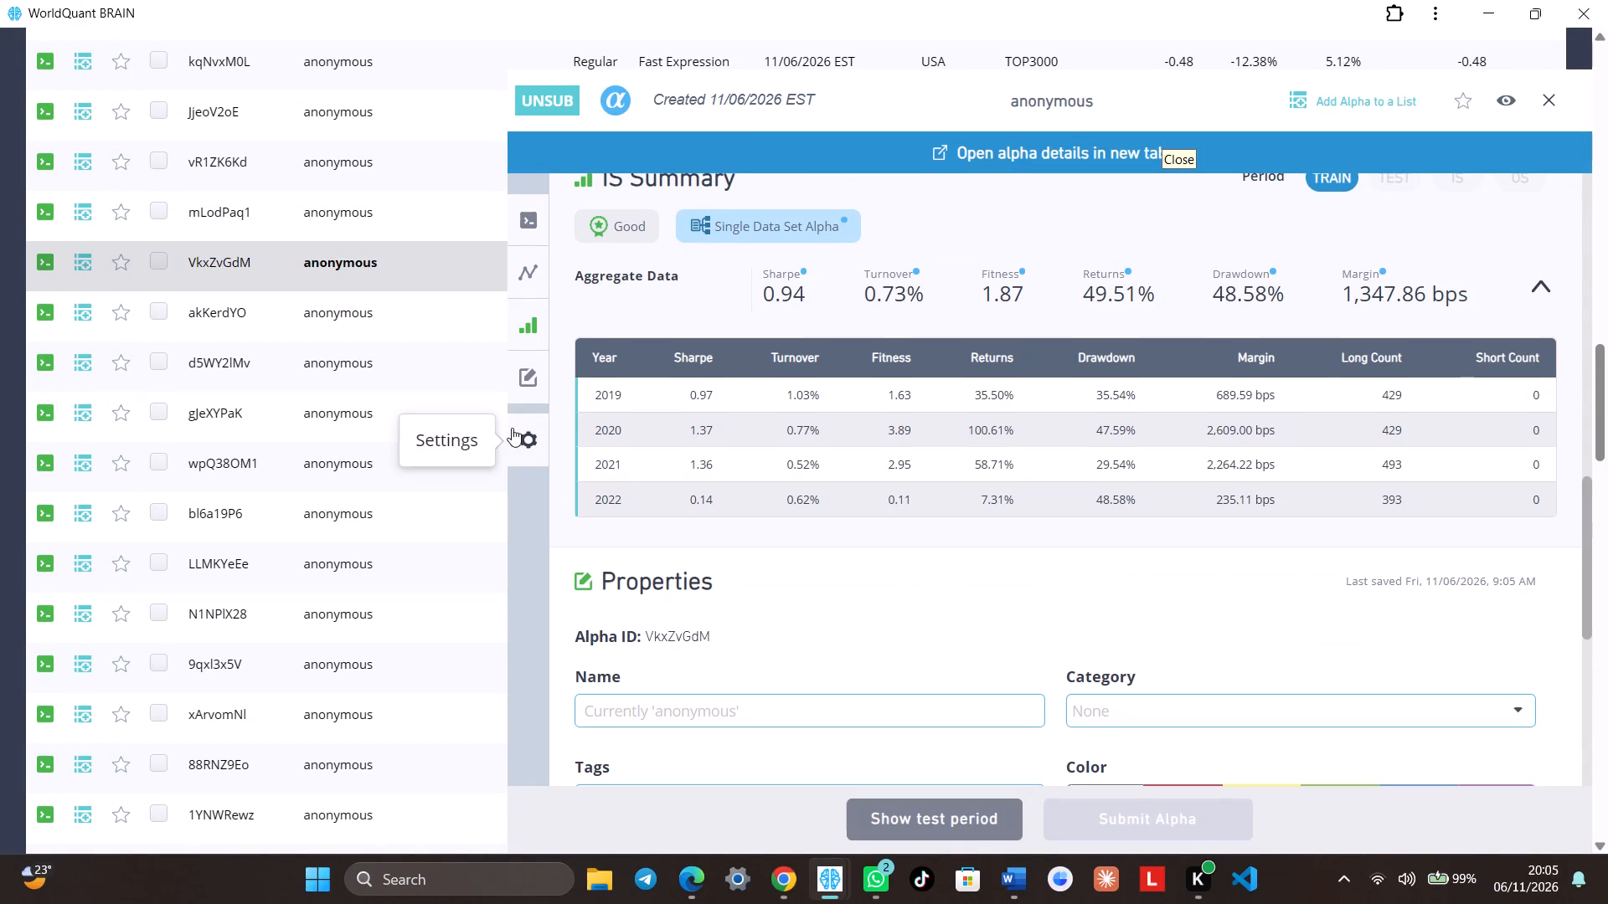
pyautogui.rightClick(462, 270)
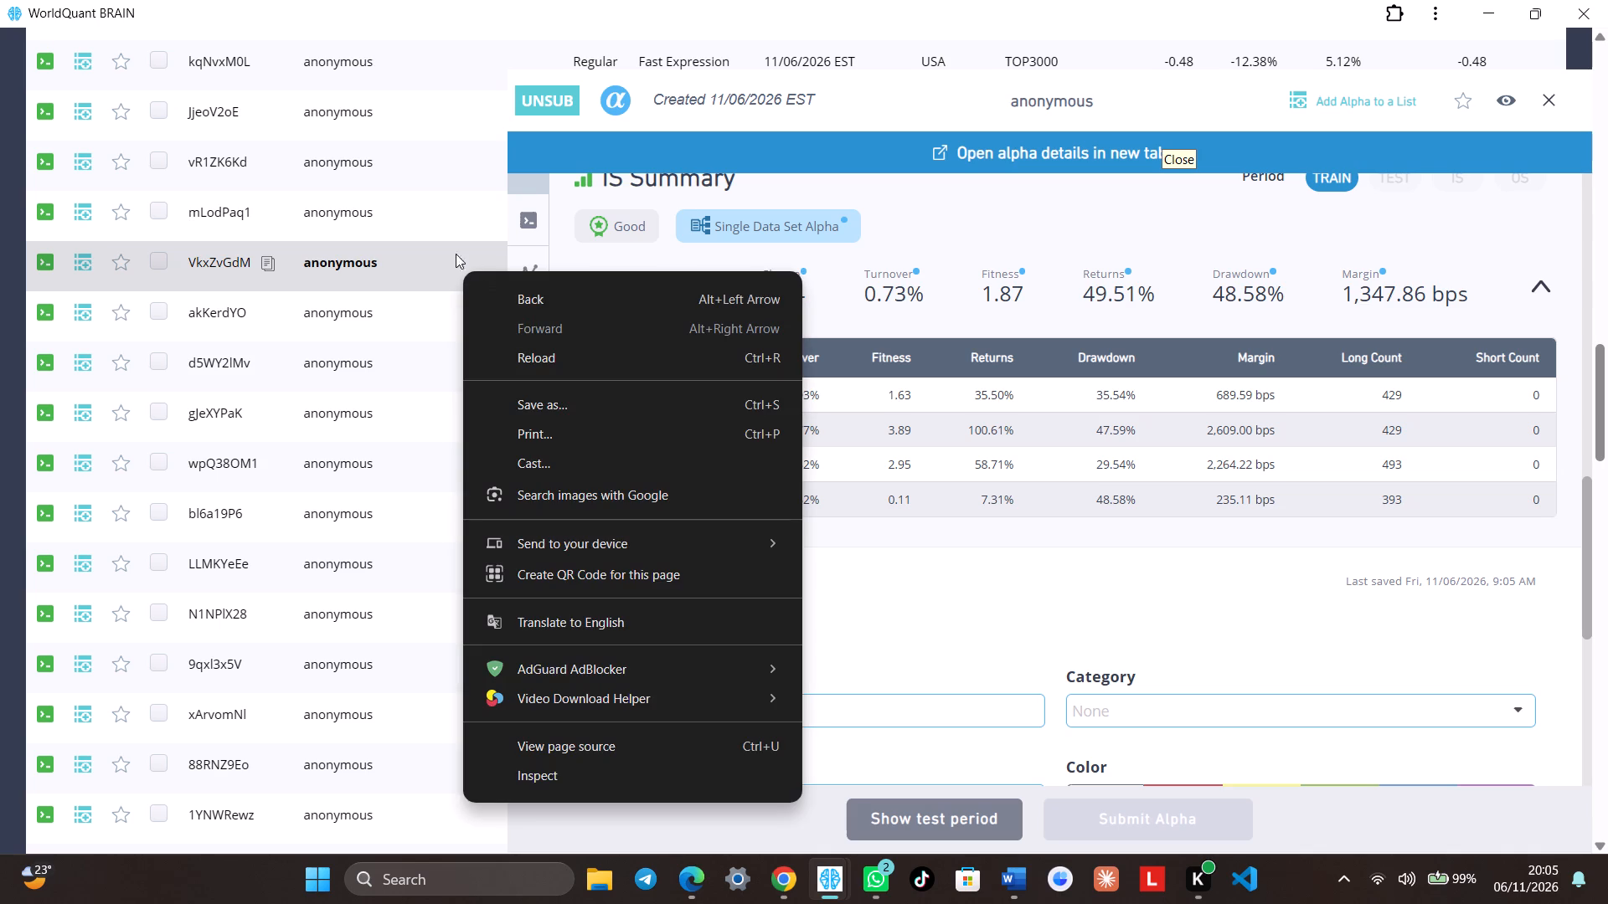
pyautogui.scroll(-3, 1167, 588)
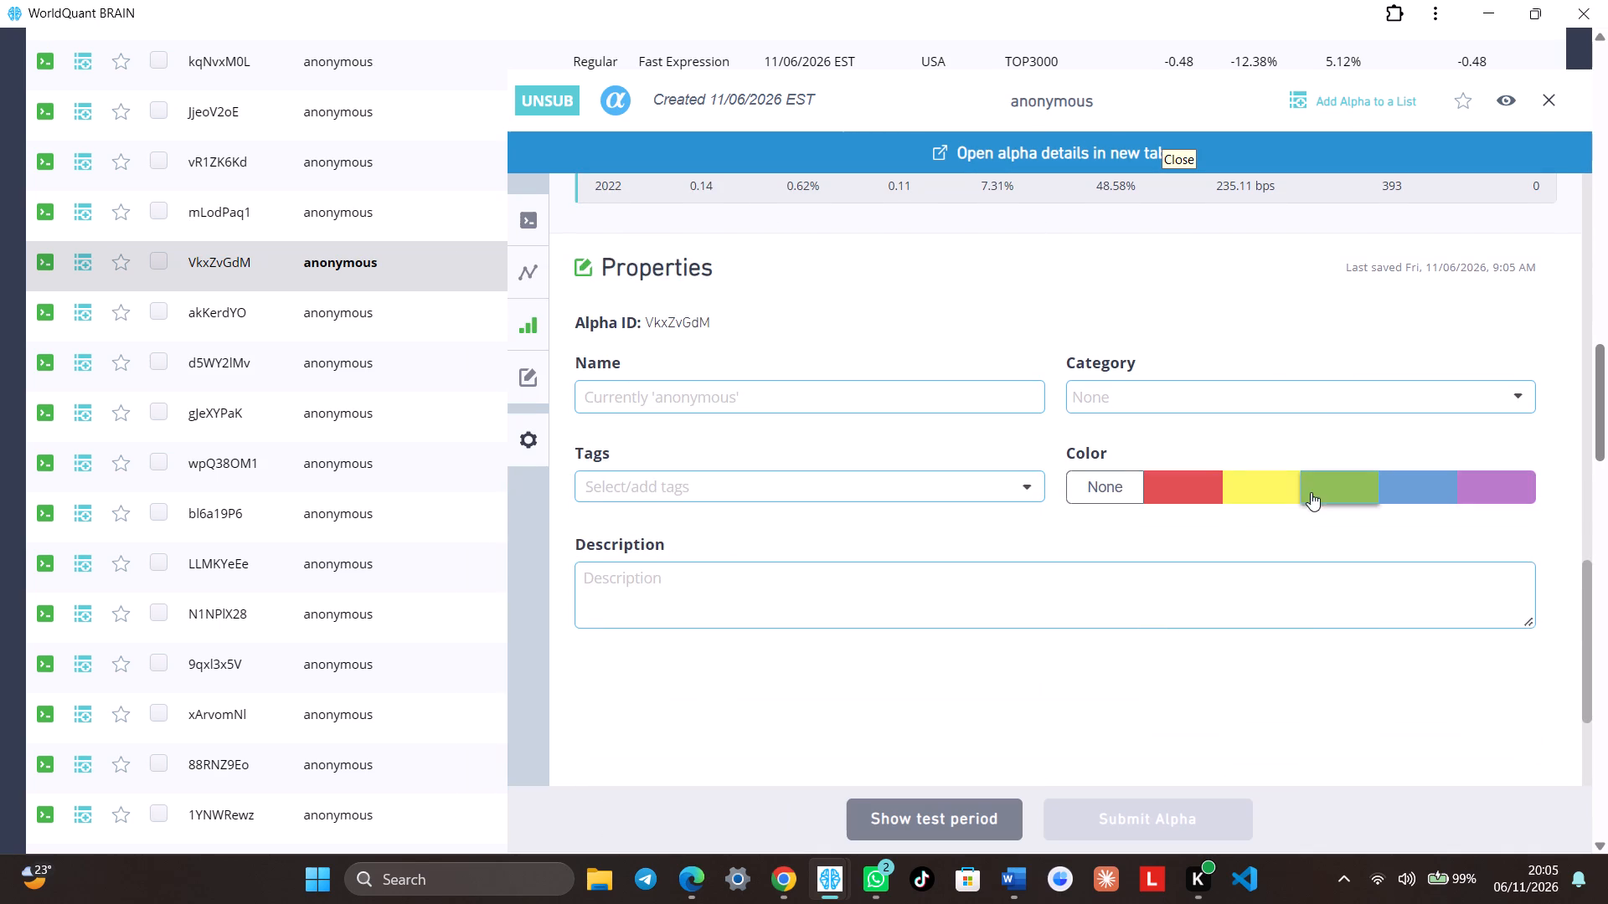
pyautogui.click(1316, 491)
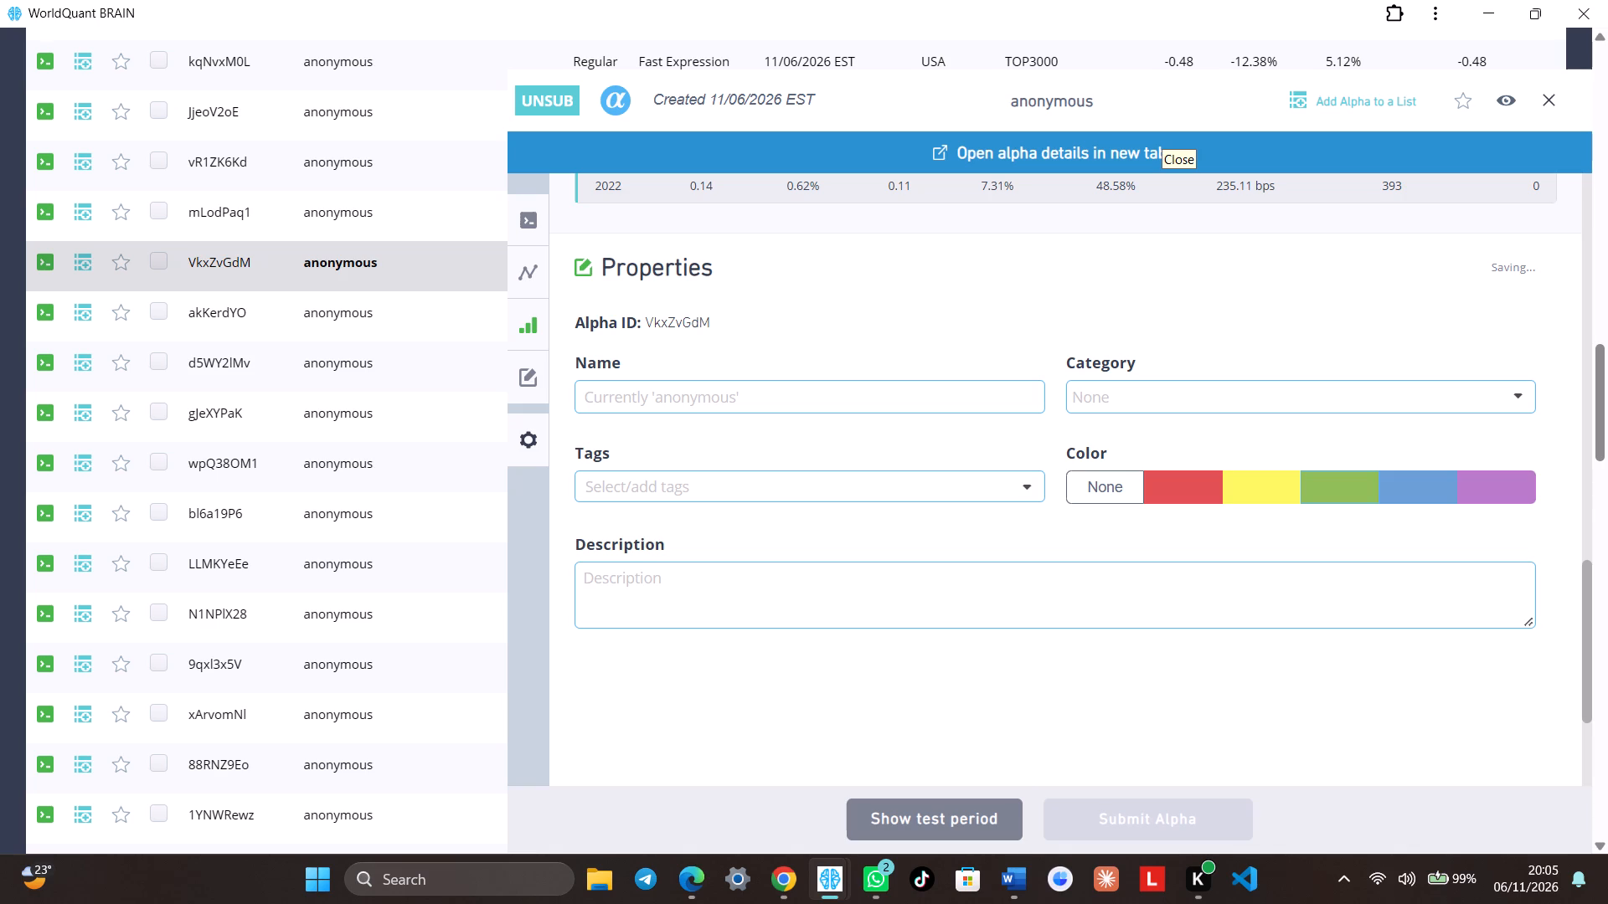
pyautogui.click(1024, 487)
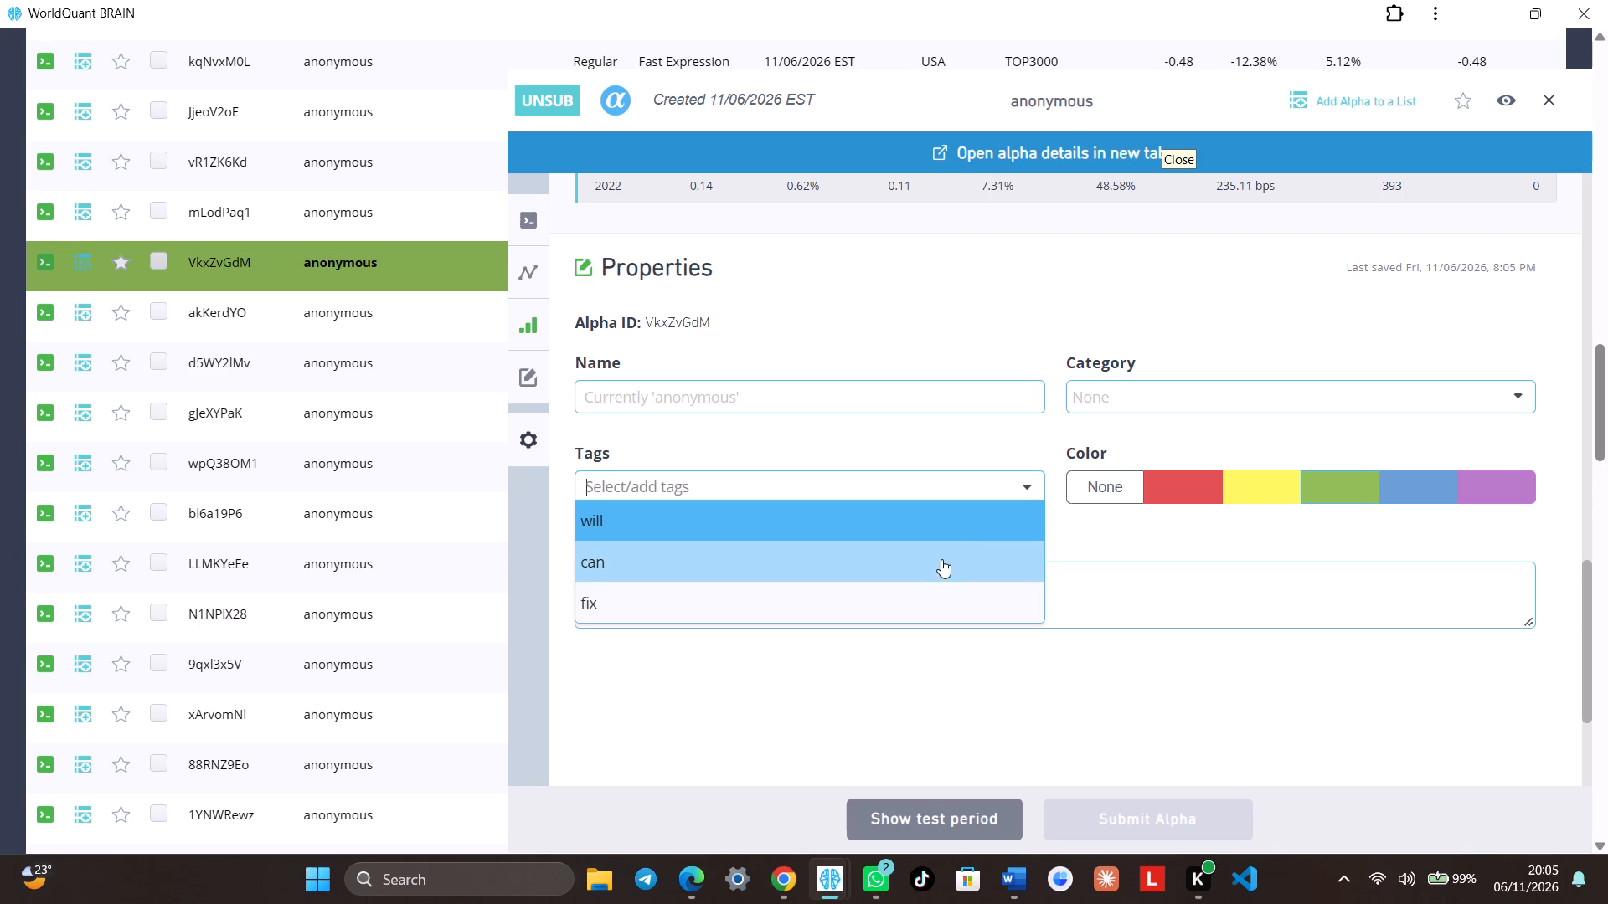
pyautogui.click(893, 519)
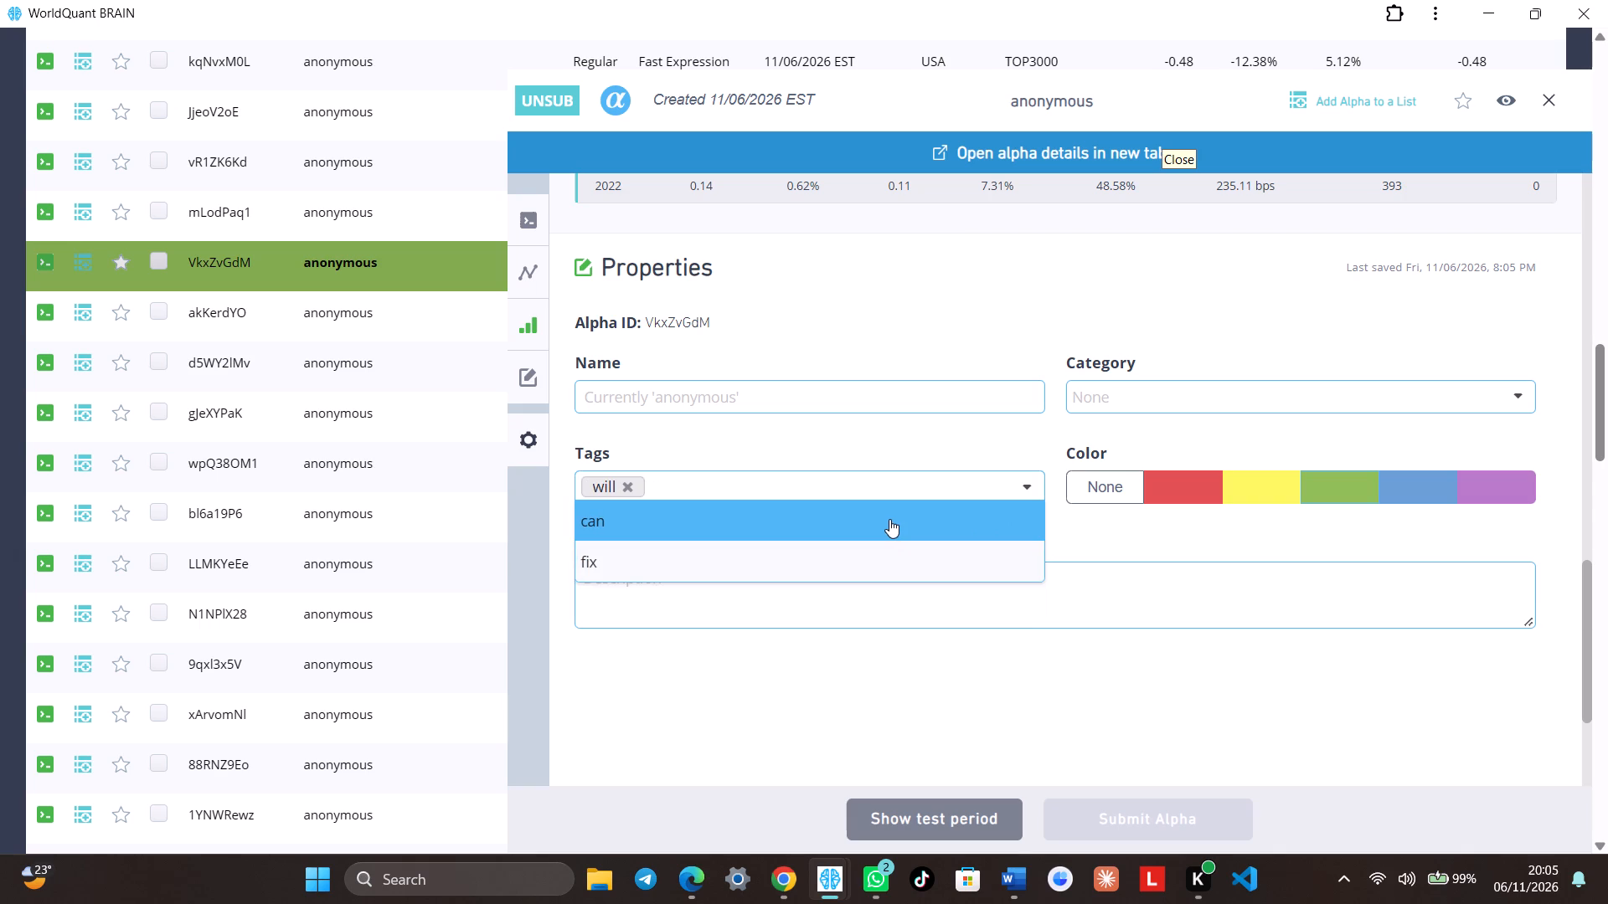
pyautogui.click(1549, 100)
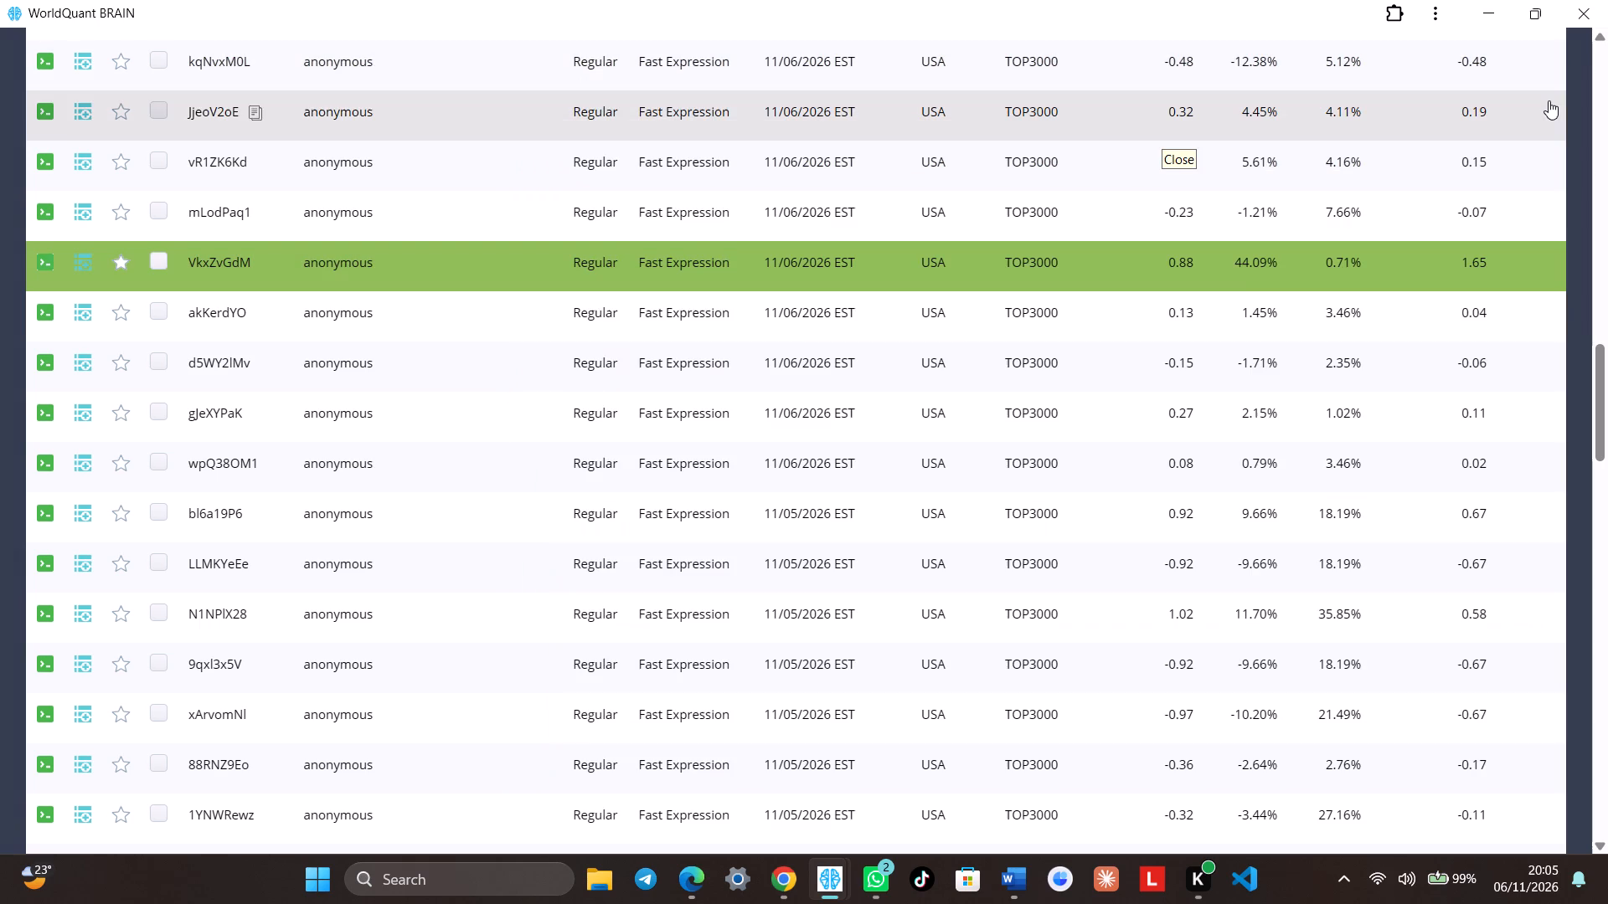
# Return to the simulations and close Simulation 2.
pyautogui.scroll(20, 1075, 354)
pyautogui.scroll(4, 1075, 354)
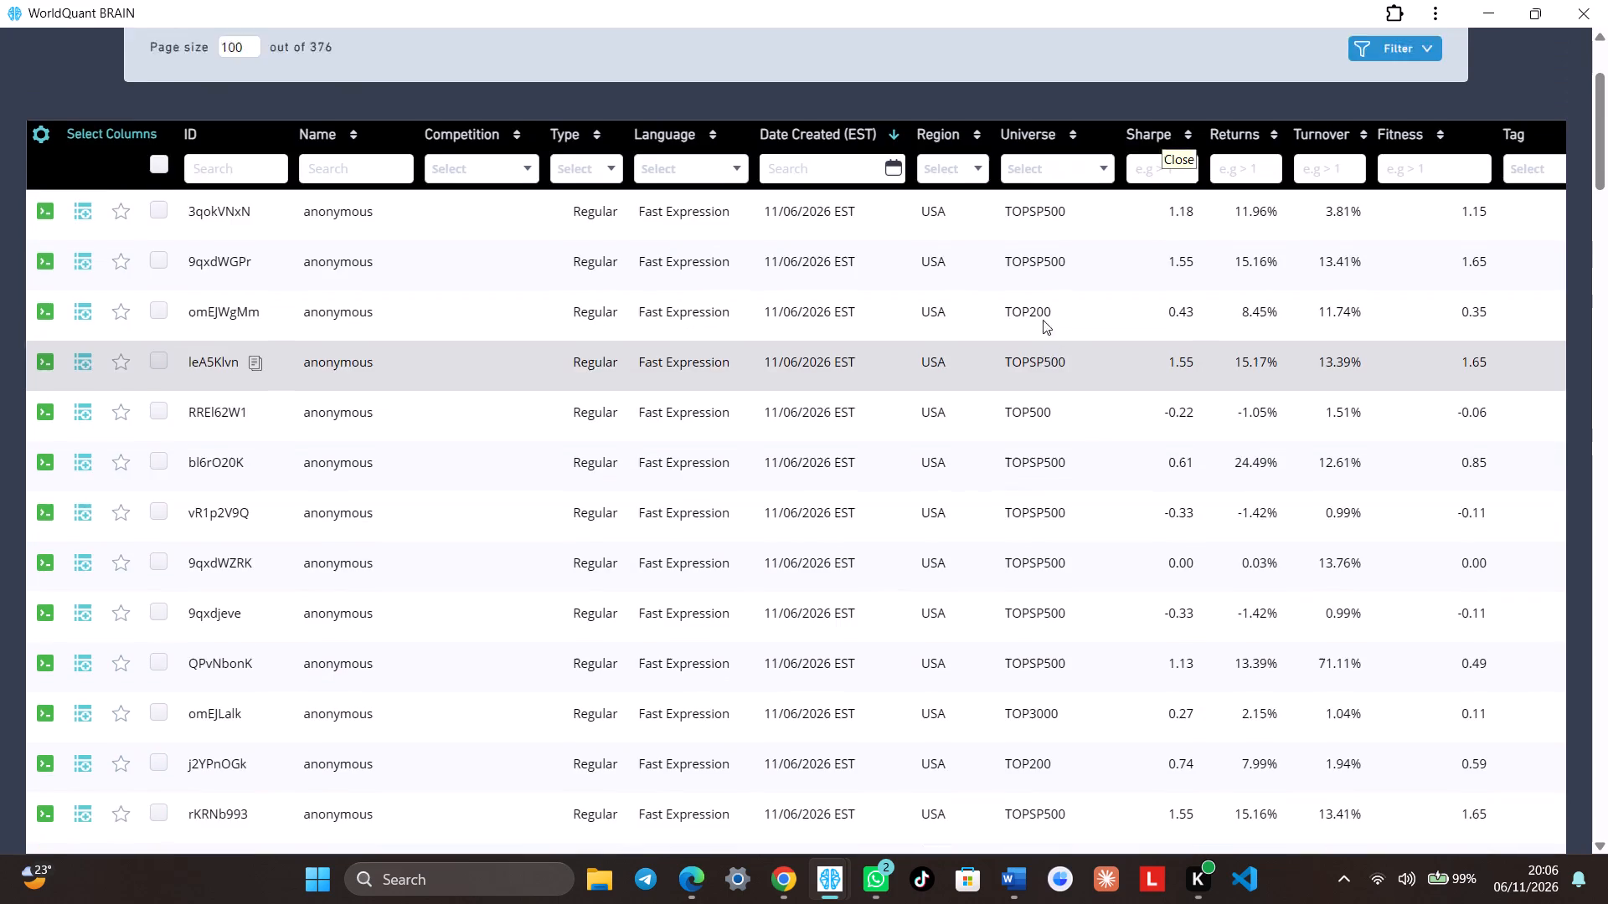
pyautogui.click(284, 36)
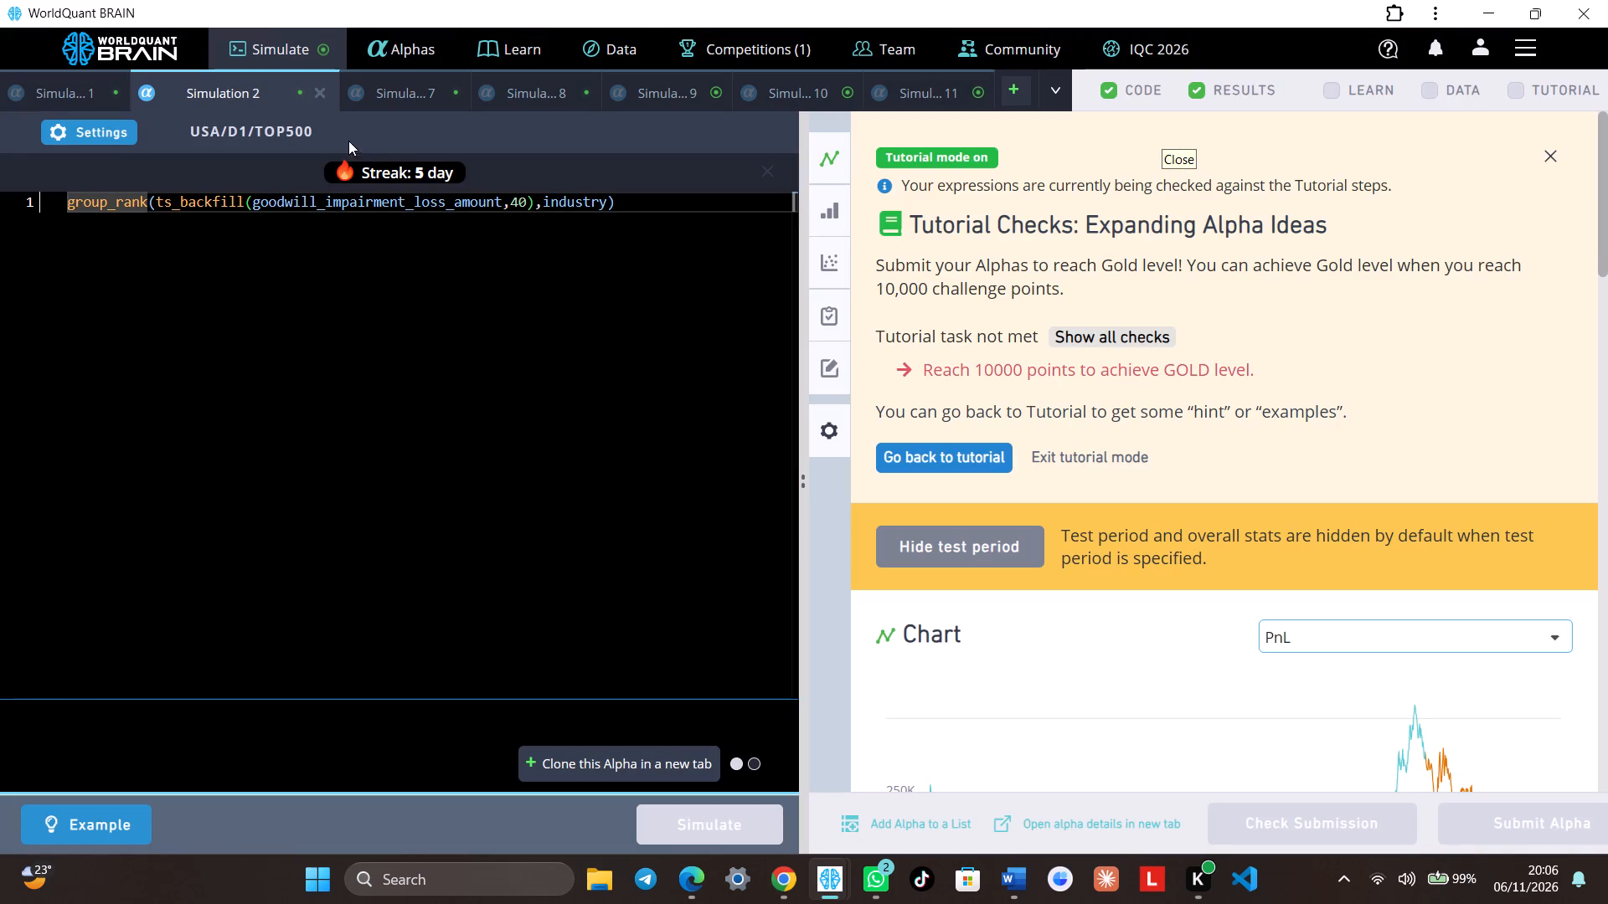
pyautogui.click(321, 98)
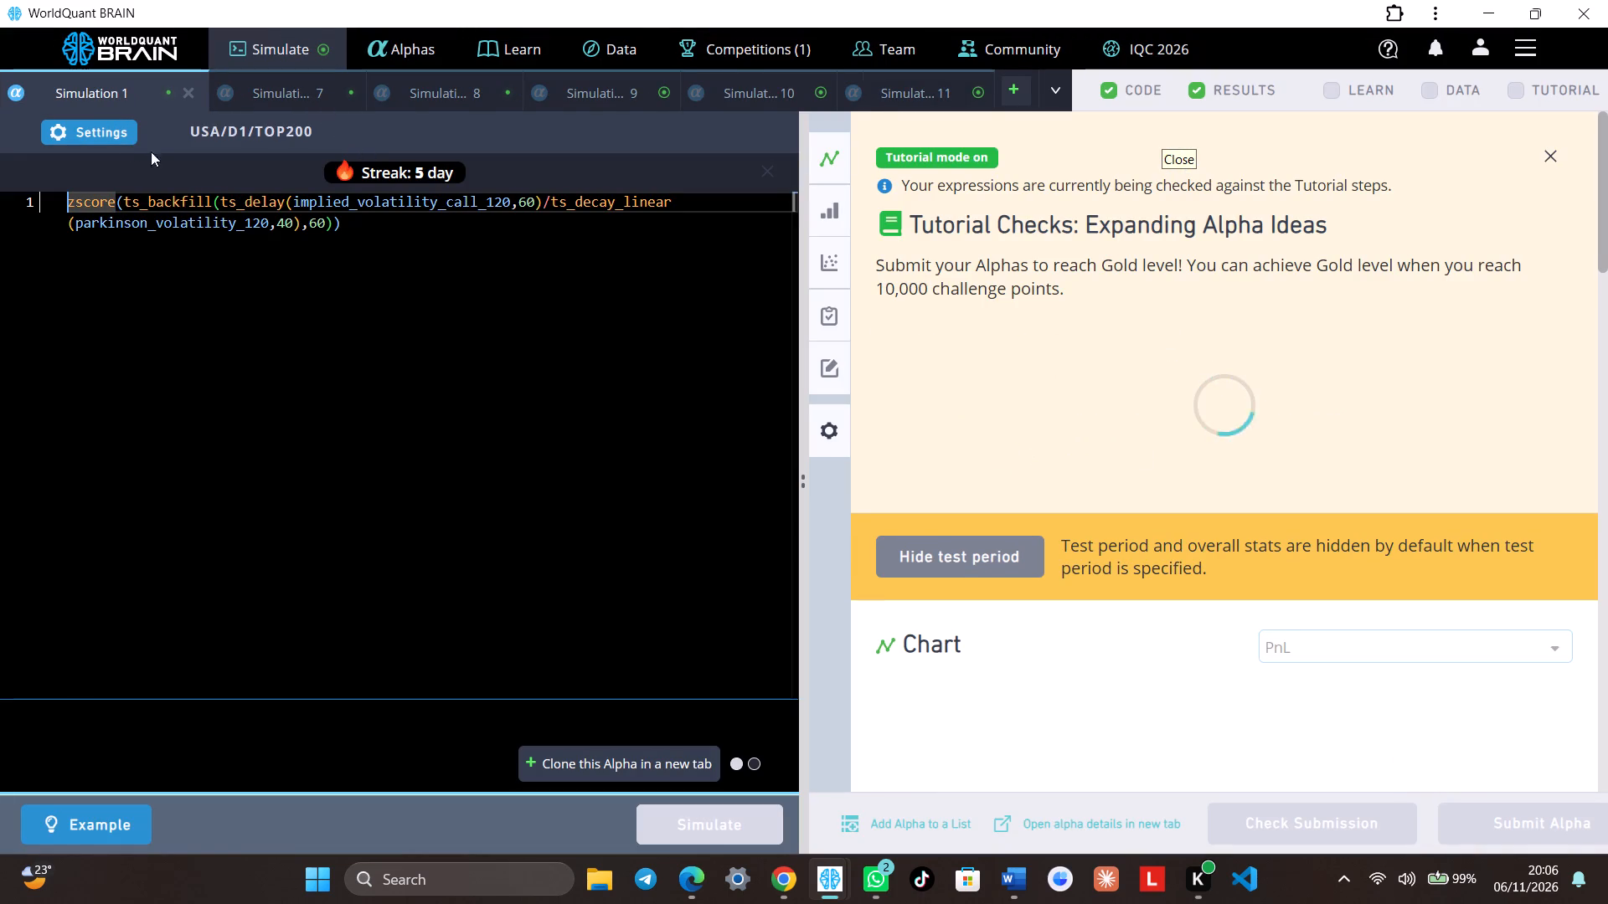
# Review Simulation 1's IS-period results and IS testing status, and close that simulation.
pyautogui.scroll(-2, 1085, 692)
pyautogui.scroll(-6, 1171, 693)
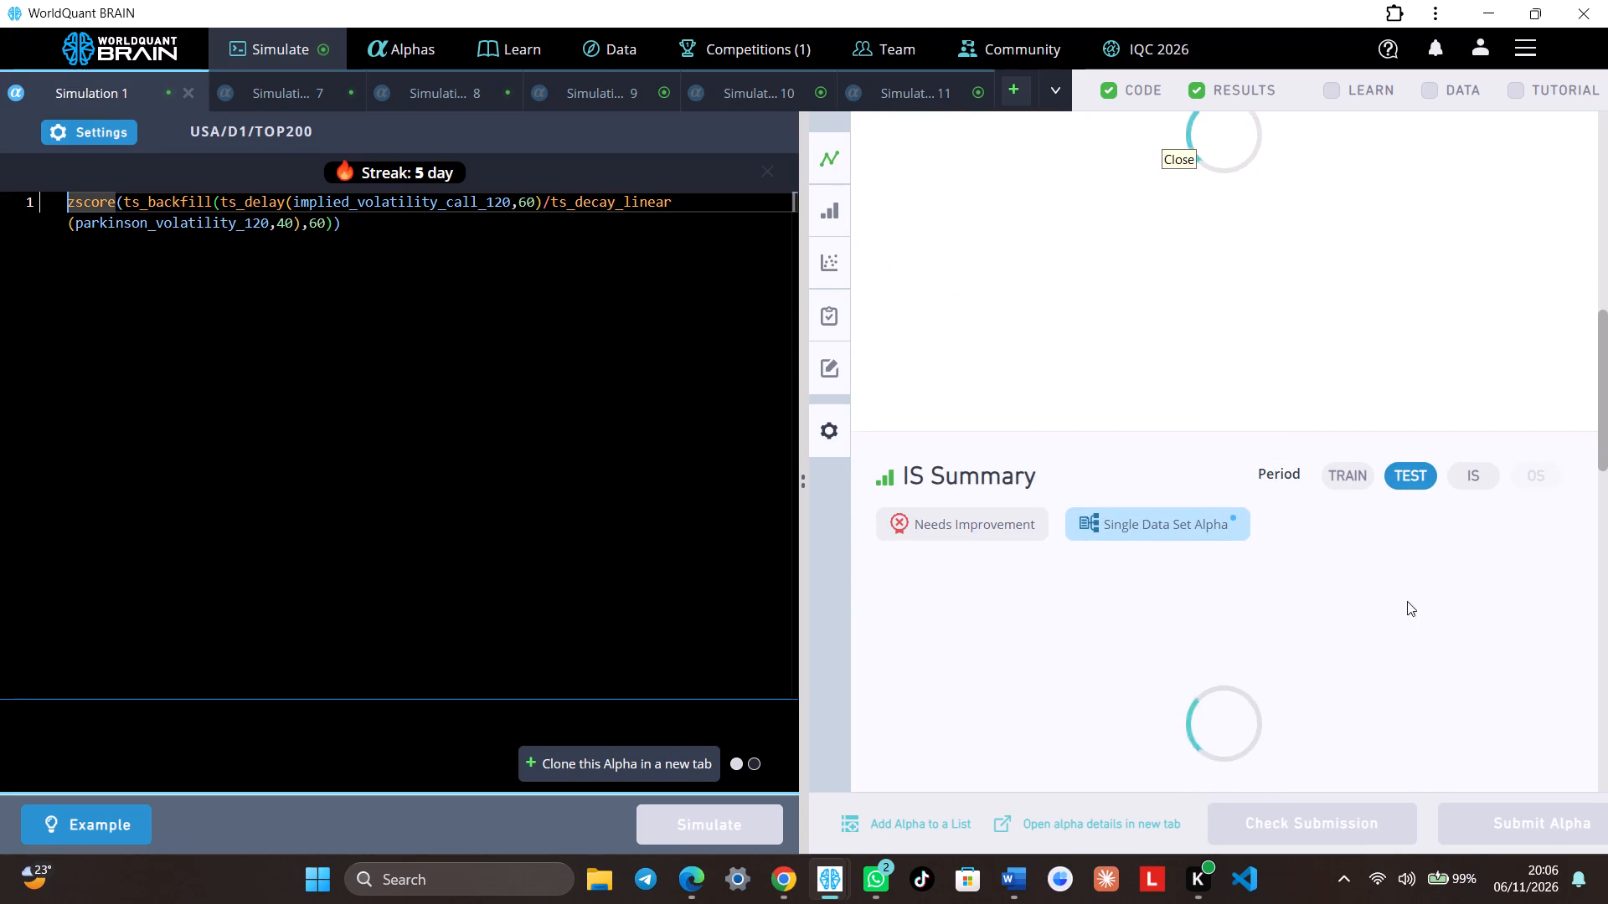
pyautogui.click(1458, 475)
pyautogui.scroll(-6, 1454, 485)
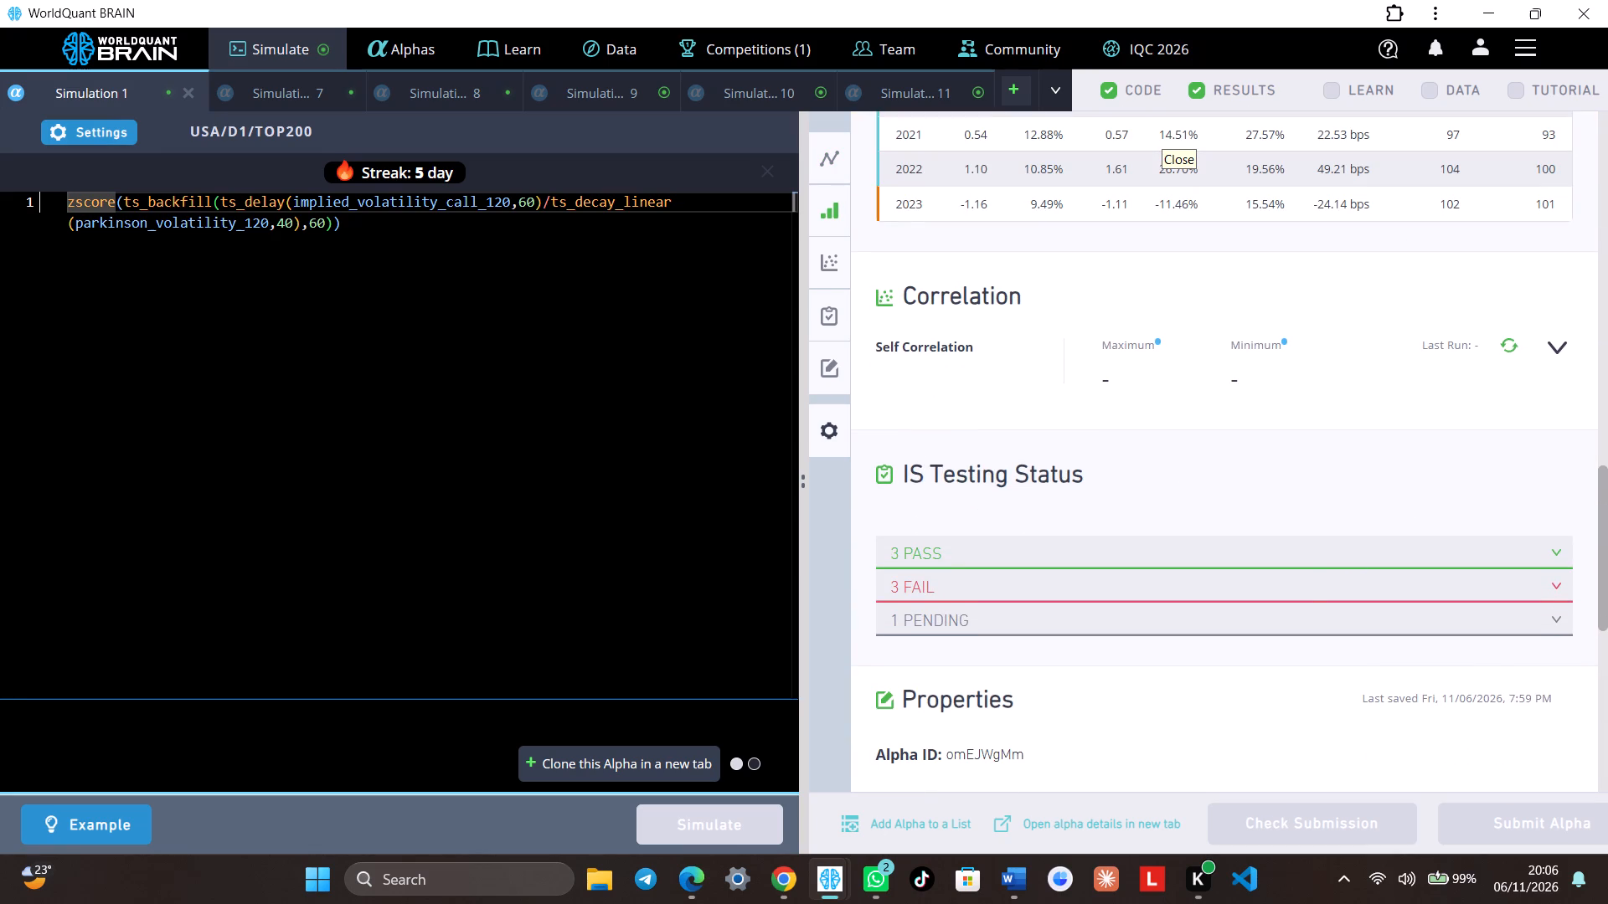
pyautogui.click(189, 91)
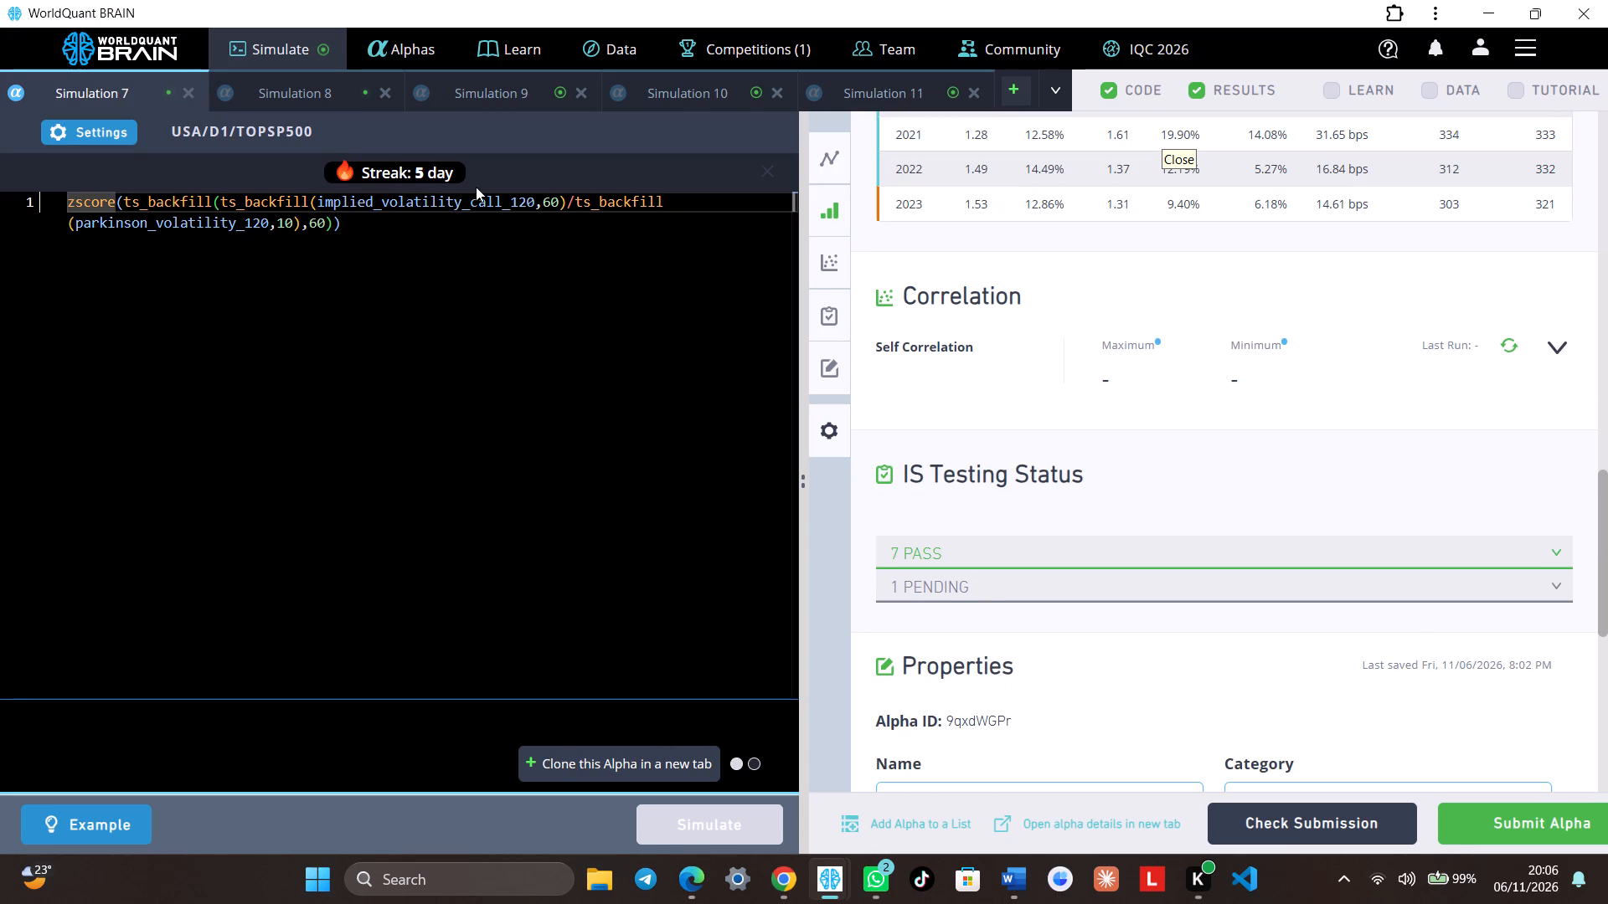
# Run the submission check on Simulation 7's alpha and show its IS-period summary.
pyautogui.click(1293, 831)
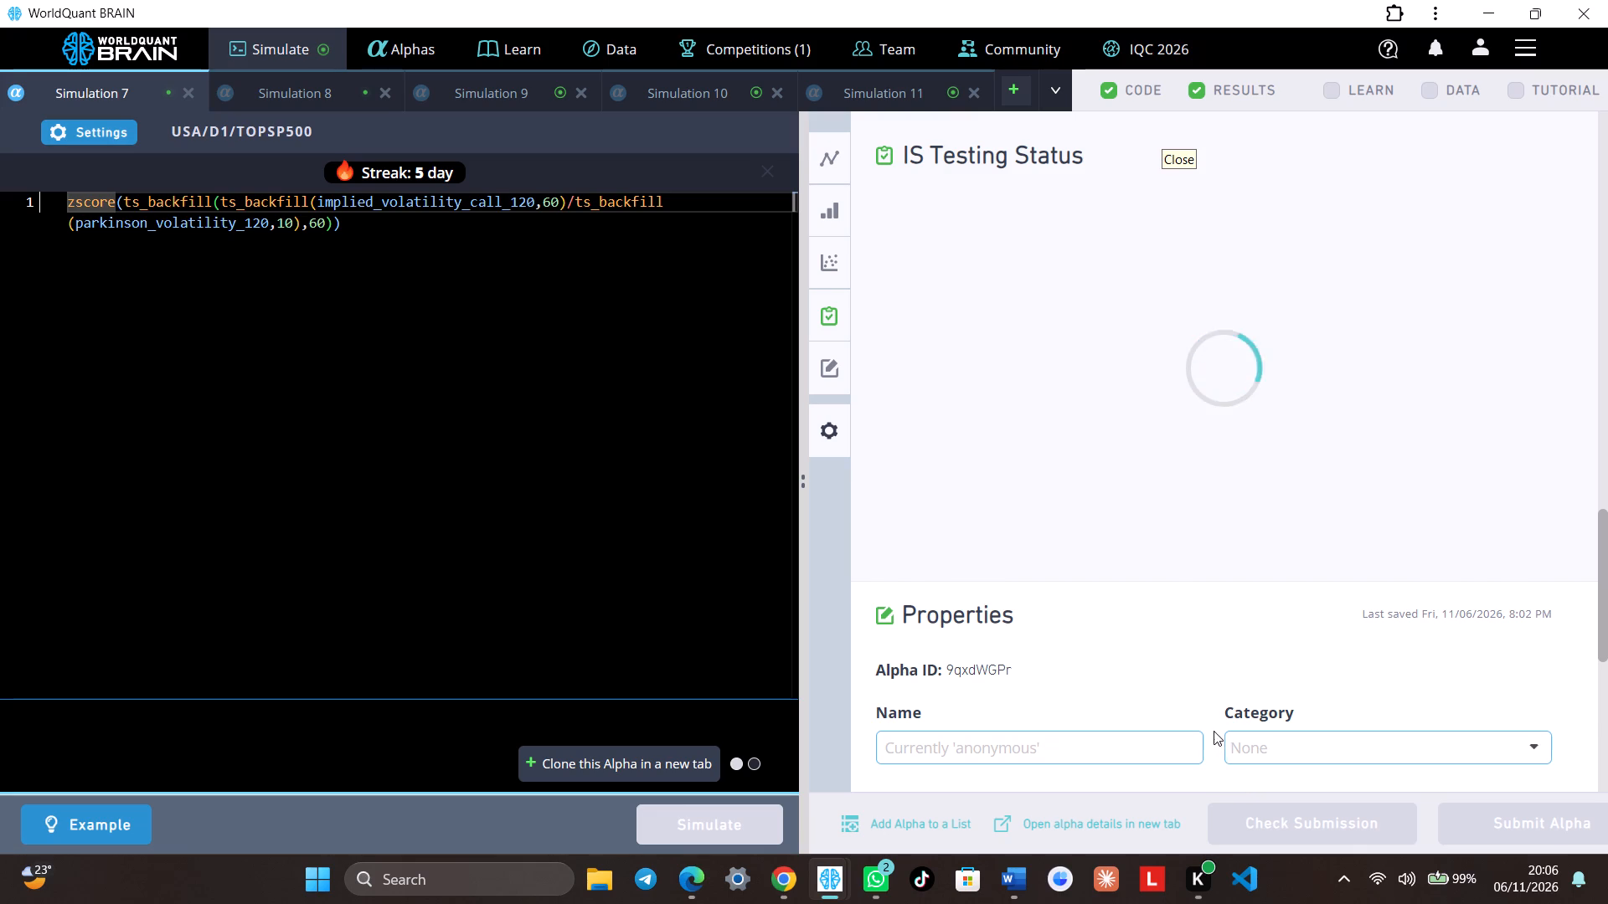
pyautogui.scroll(3, 1249, 624)
pyautogui.scroll(5, 915, 578)
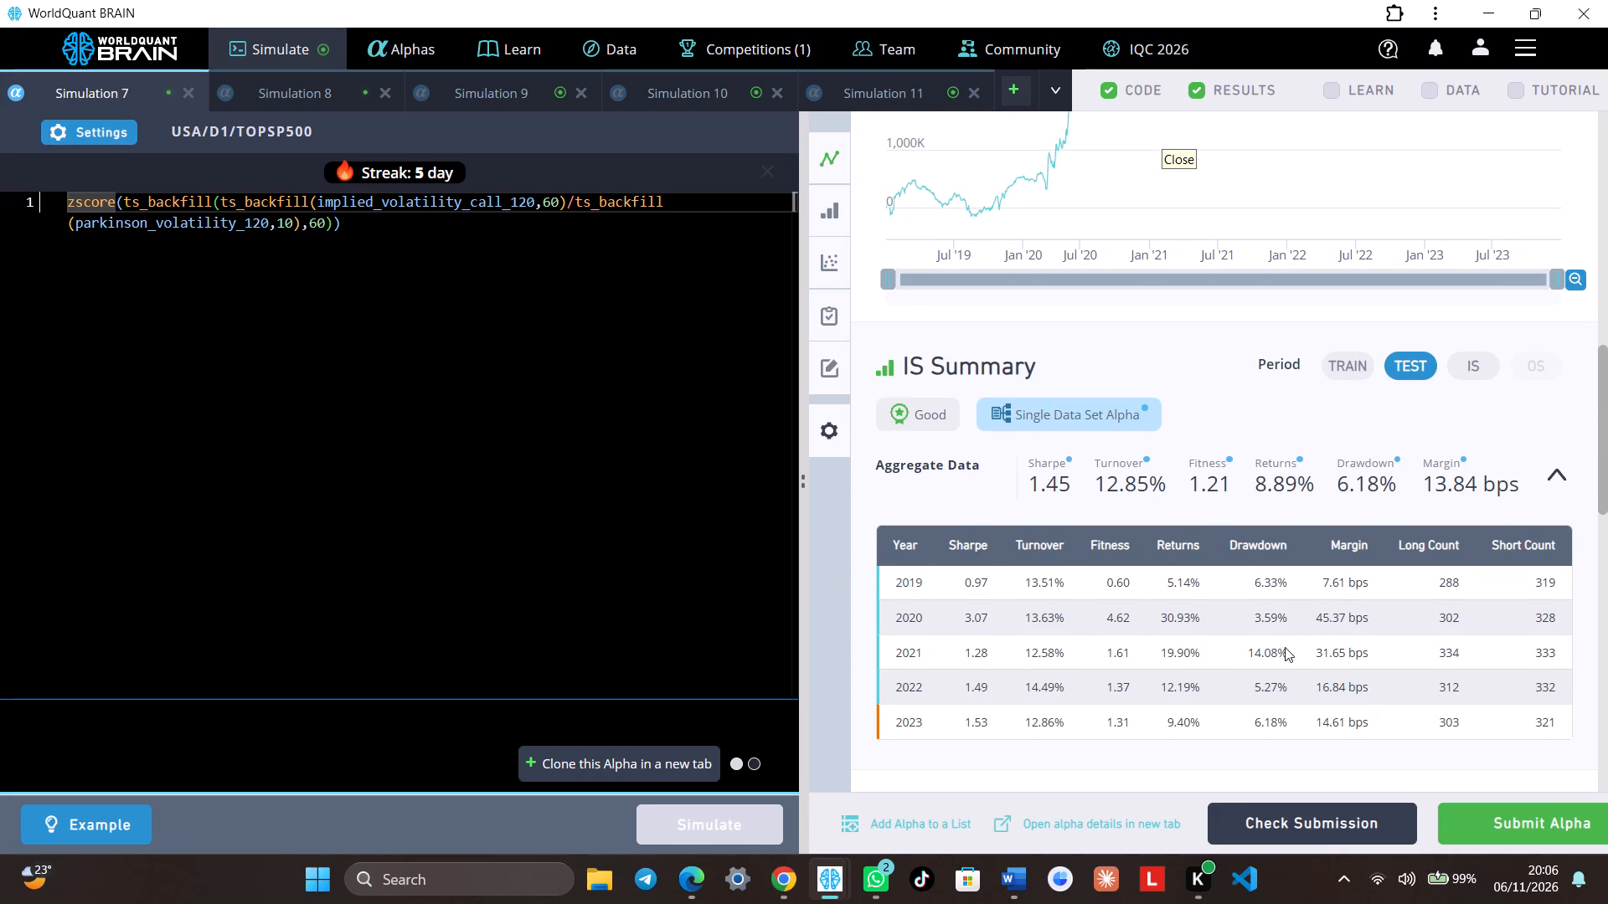
pyautogui.click(1469, 371)
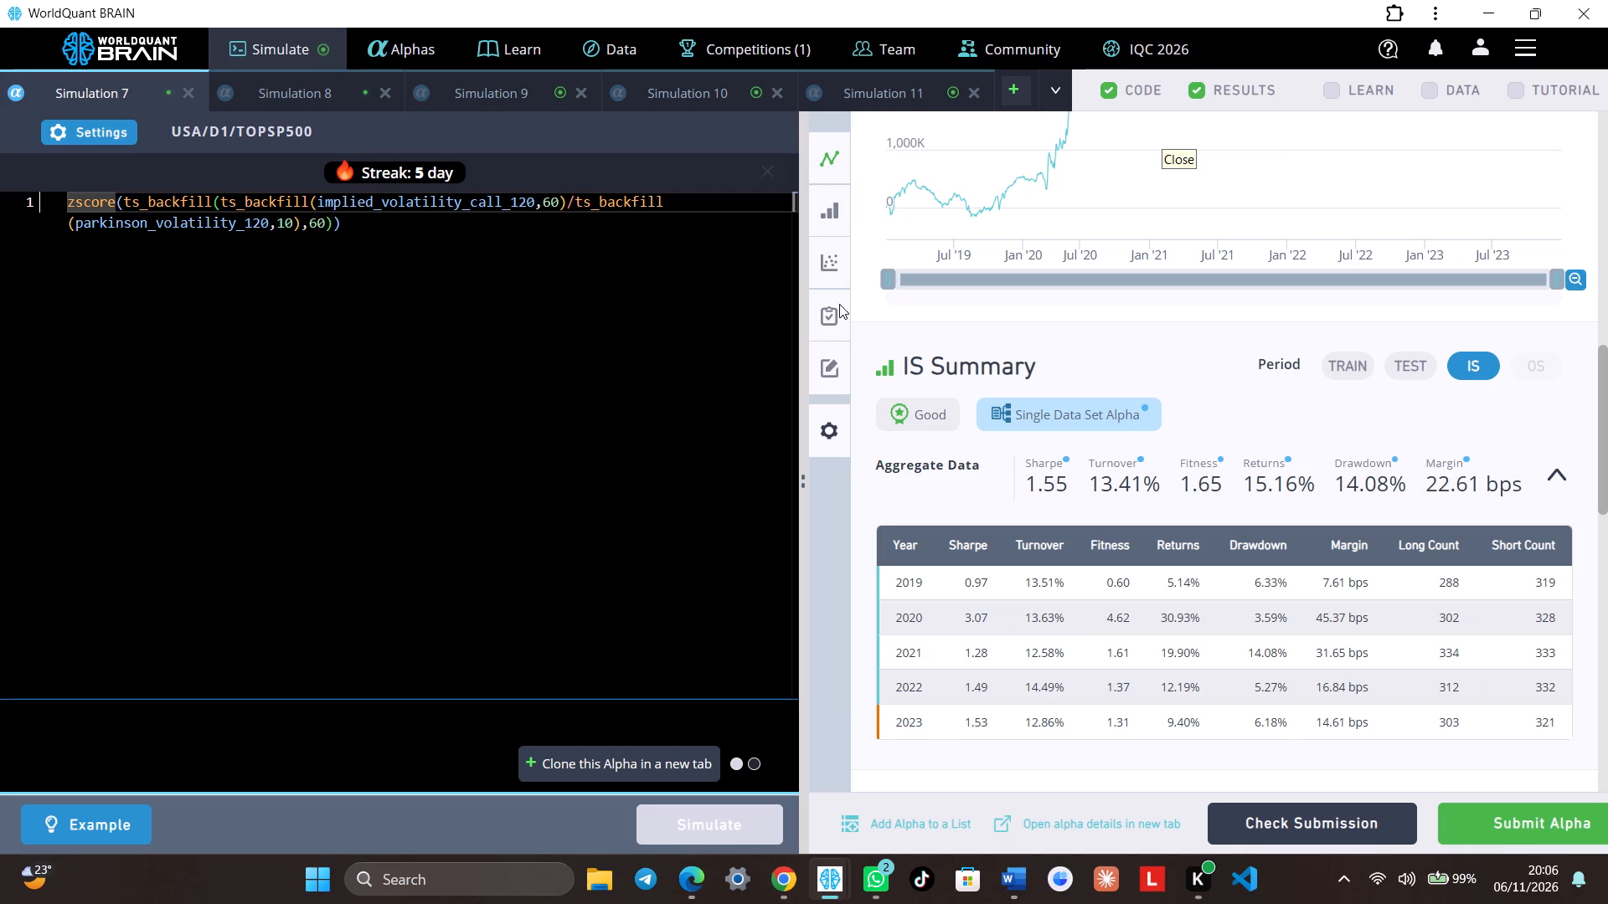
# Show Simulation 9's test period and review its IS-period summary and failed IS tests.
pyautogui.click(323, 94)
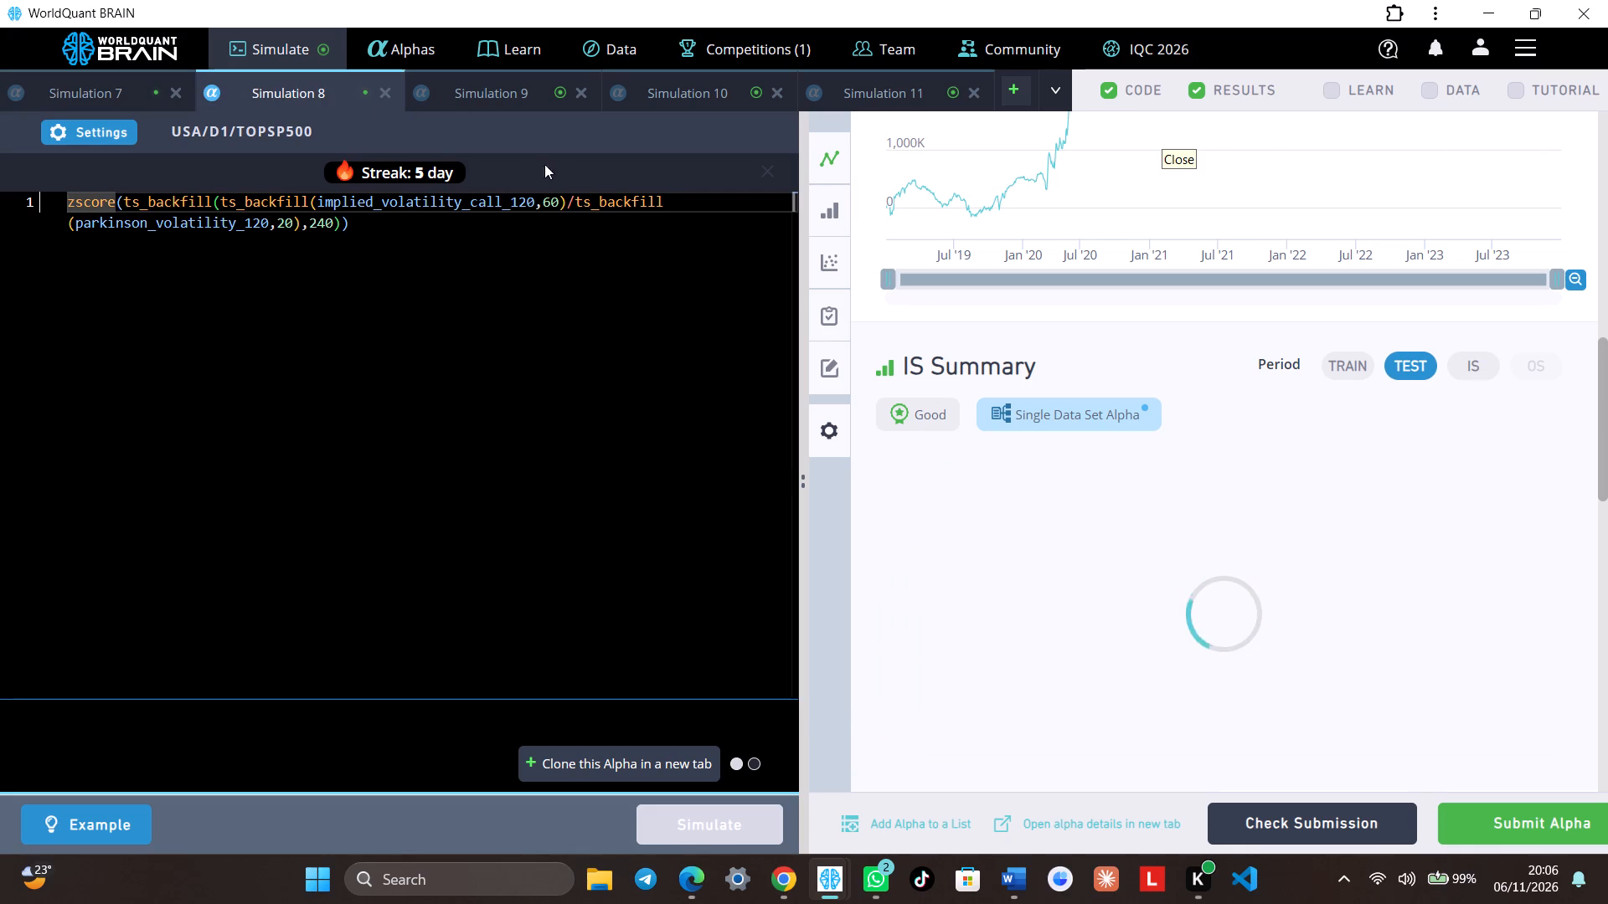
pyautogui.click(491, 100)
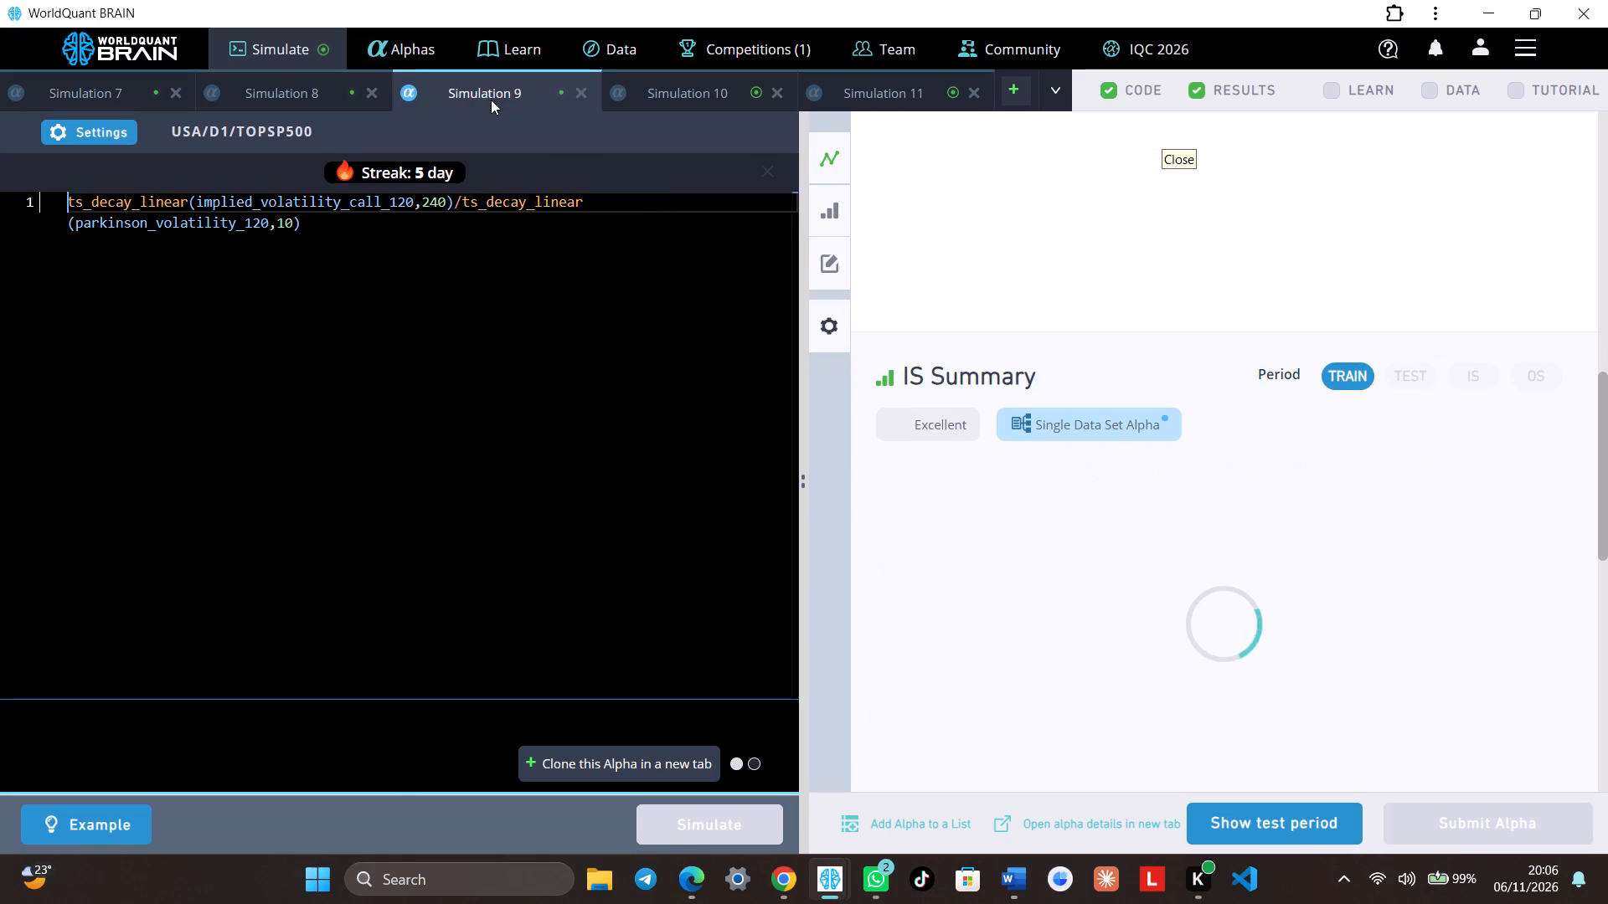
pyautogui.click(1236, 829)
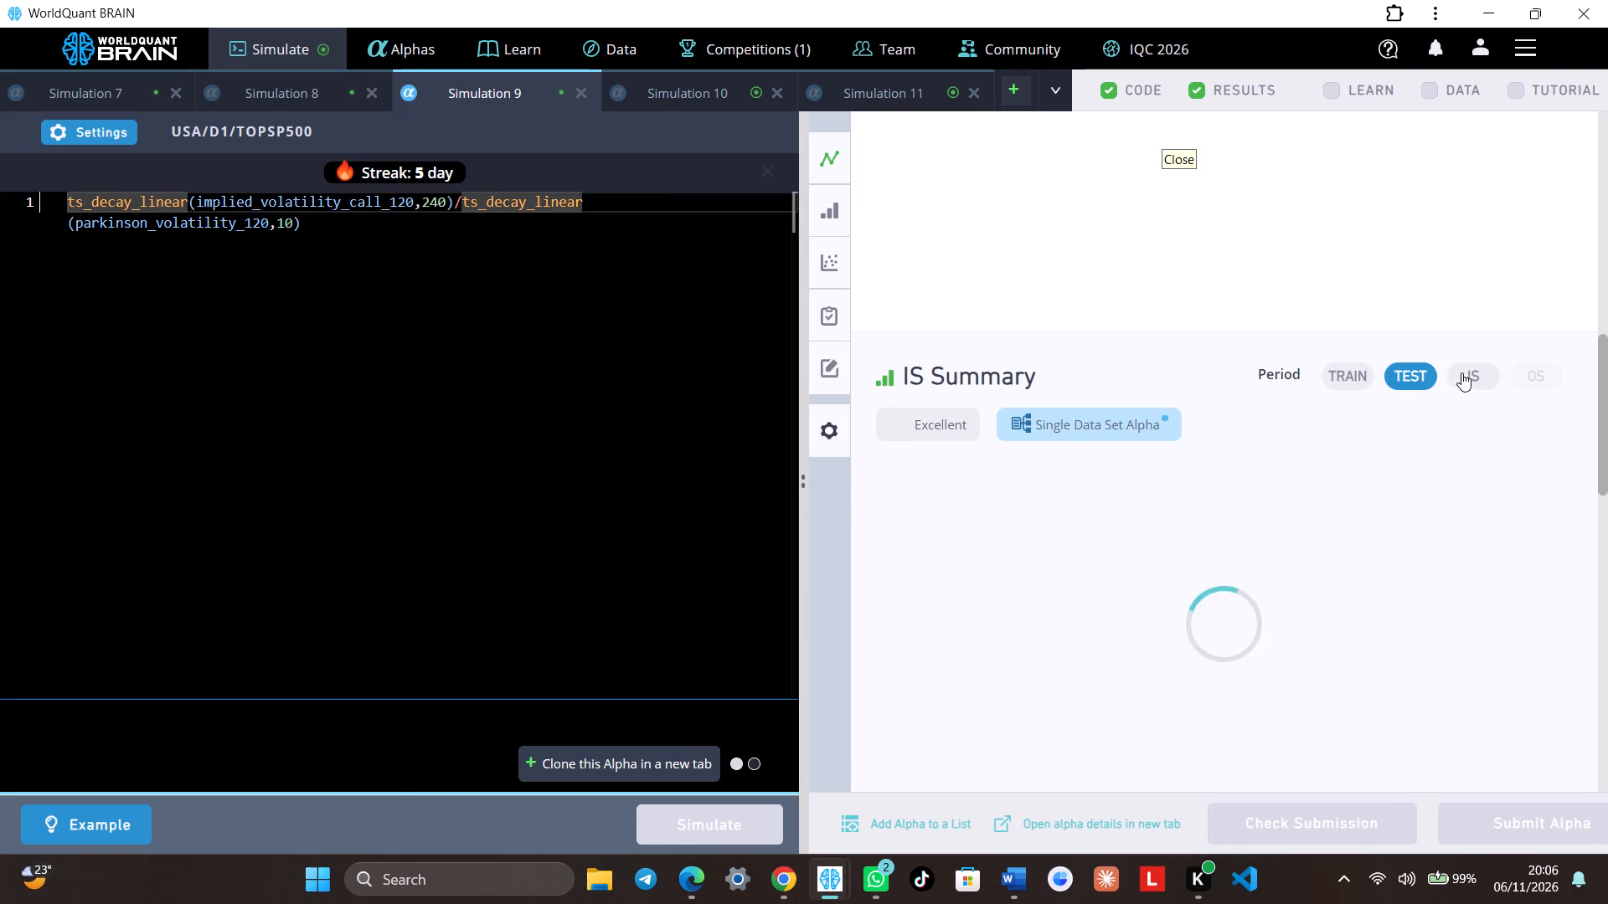
pyautogui.click(1467, 368)
pyautogui.scroll(-3, 1281, 540)
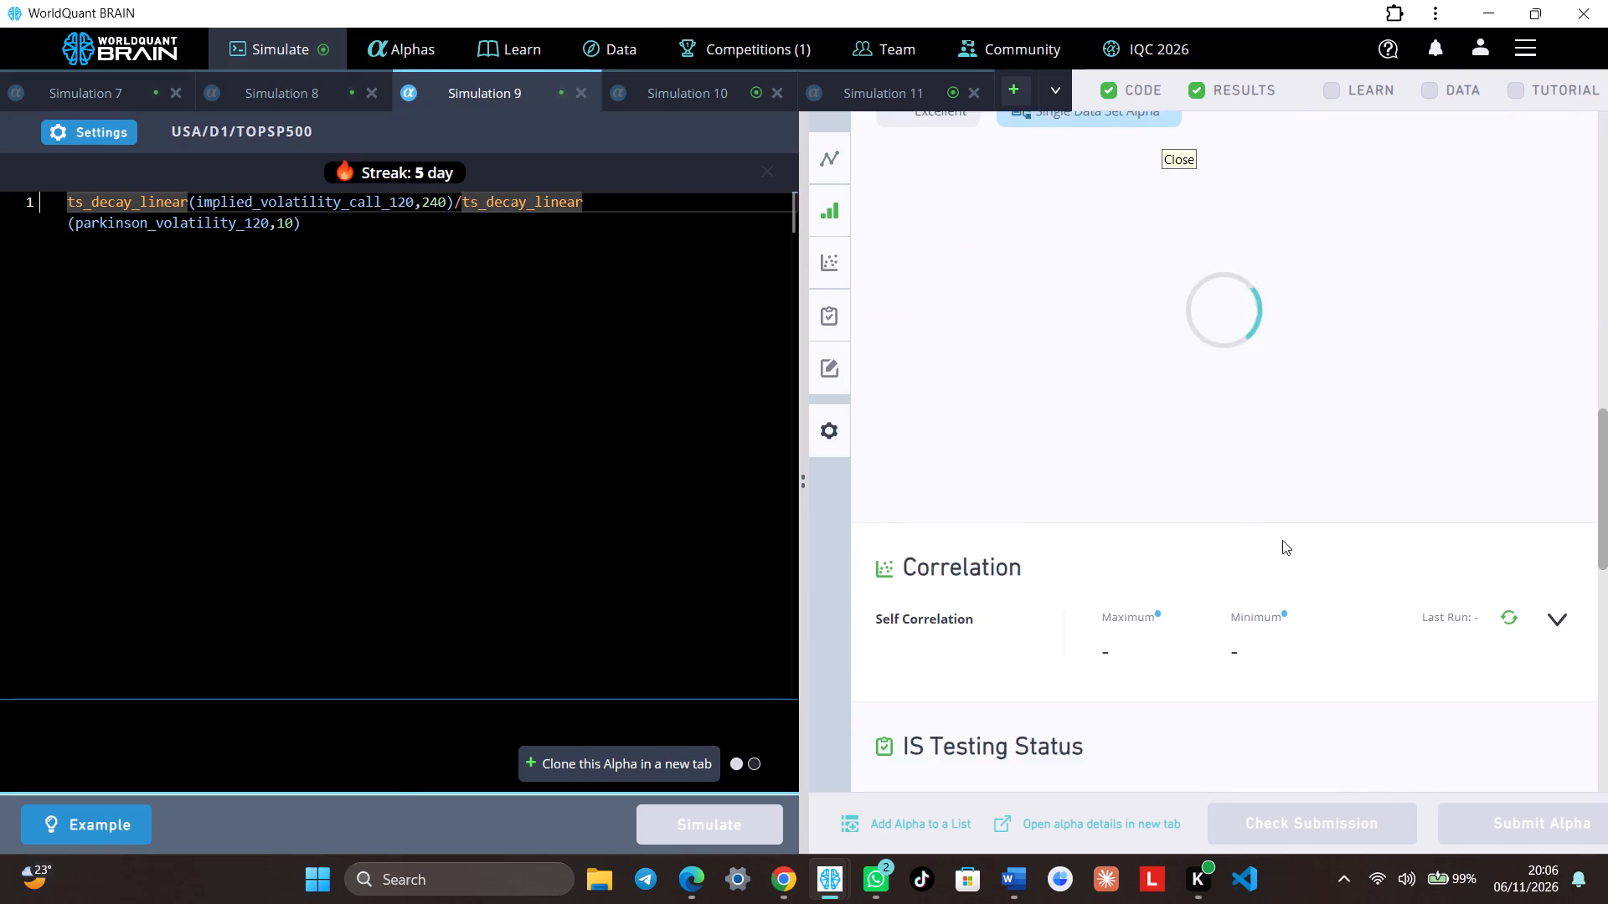
pyautogui.scroll(-5, 1282, 540)
pyautogui.click(1199, 346)
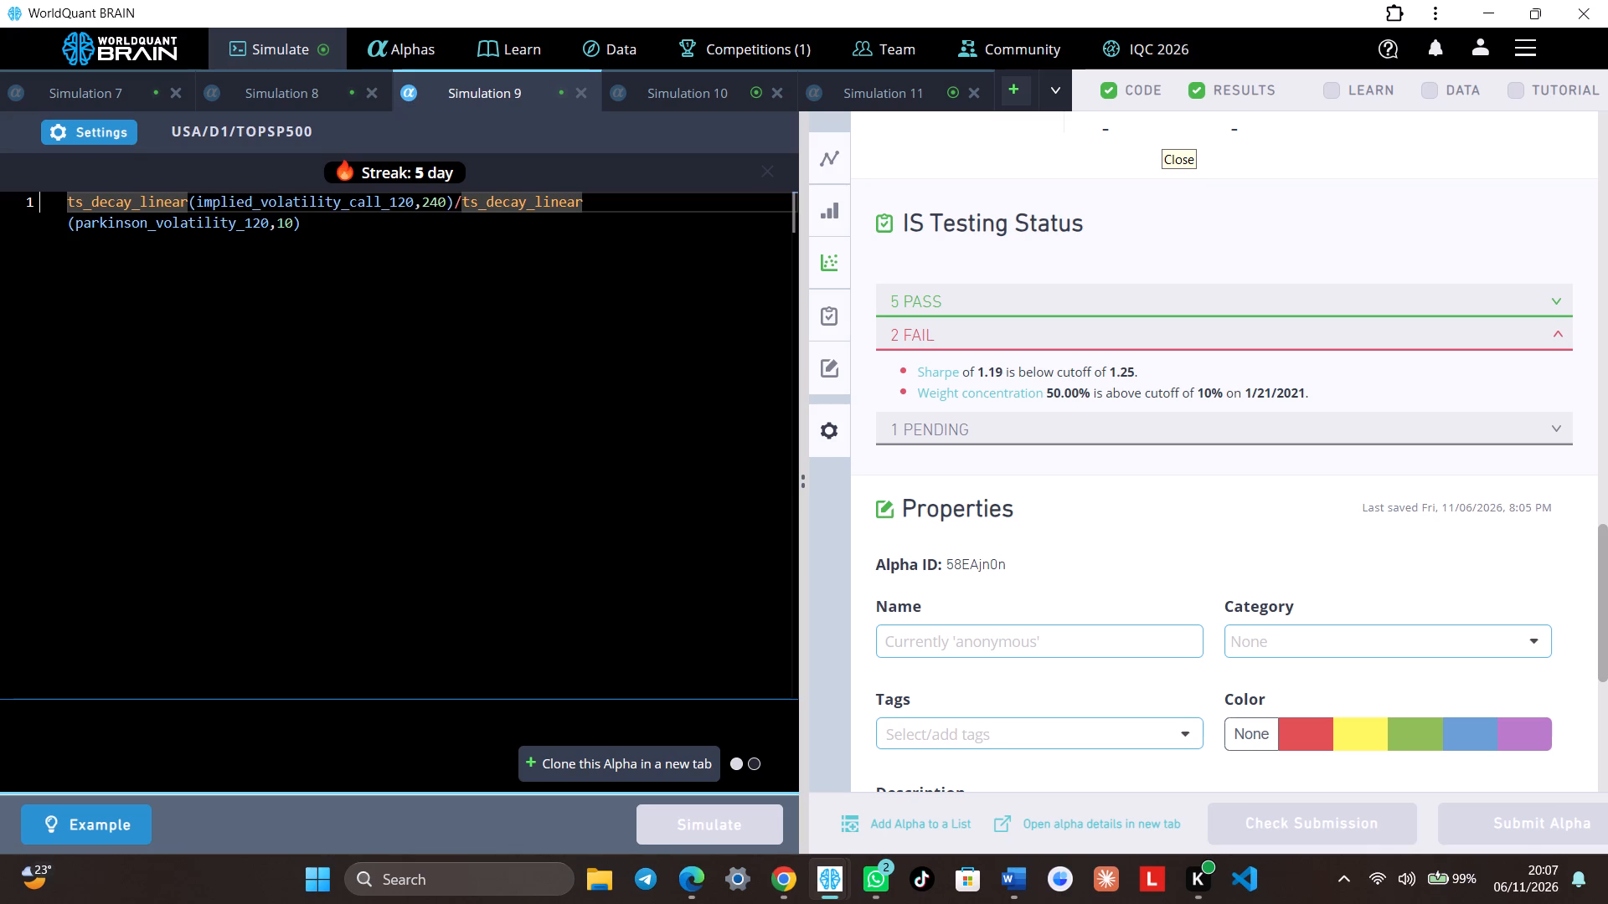
# Set the parkinson_volatility_120 decay window to 120 in Simulation 9's expression and simulate it.
pyautogui.click(286, 226)
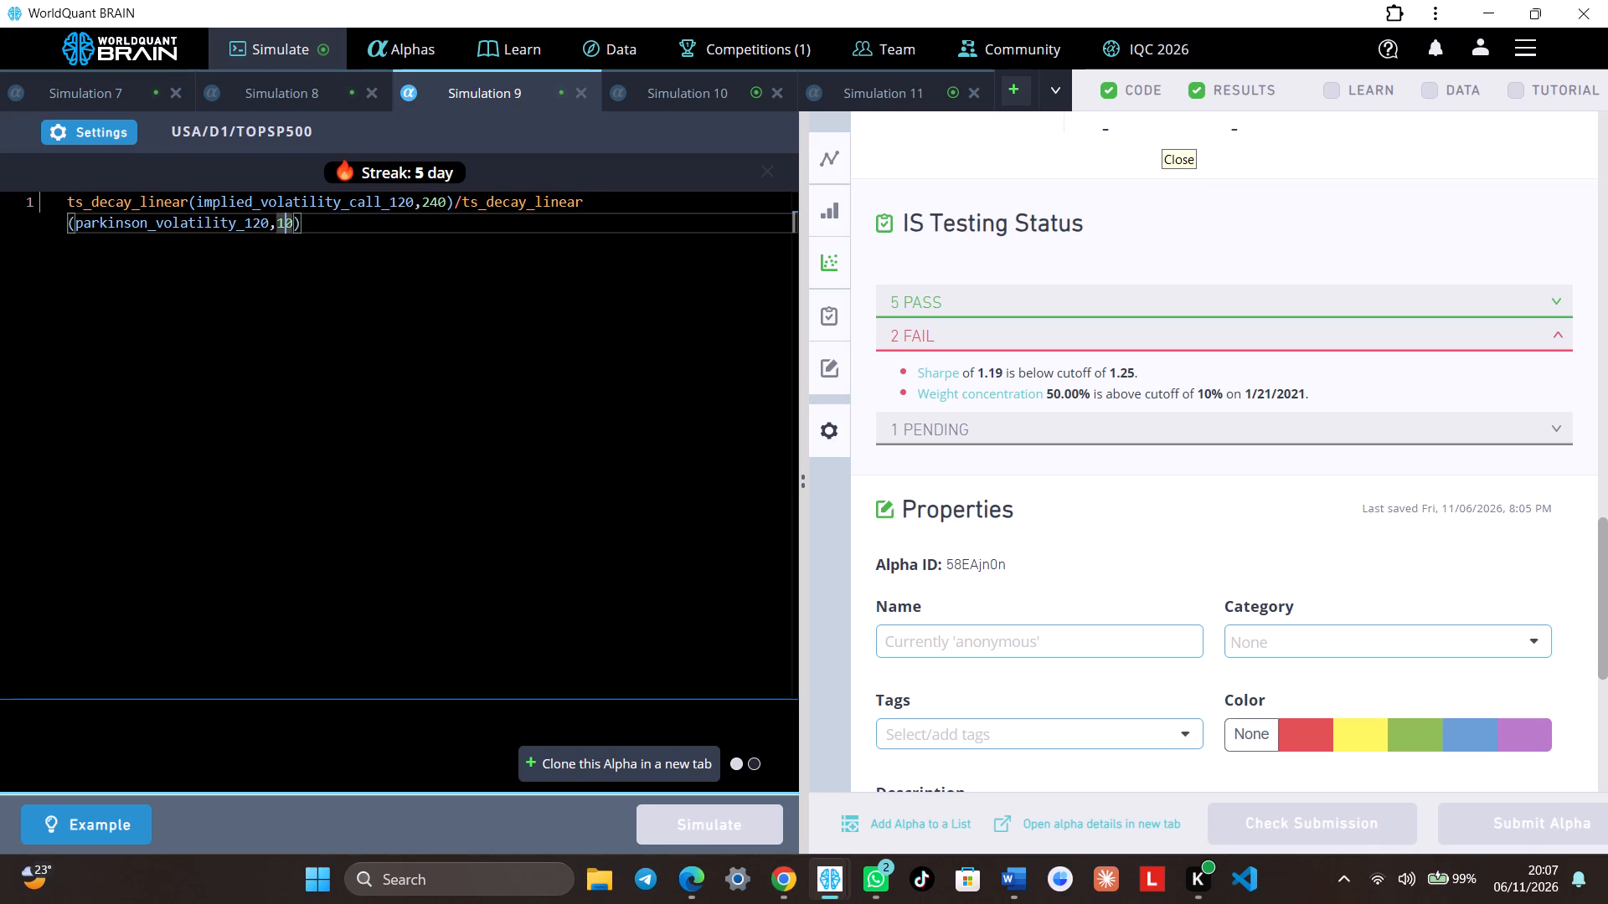
pyautogui.press('2')
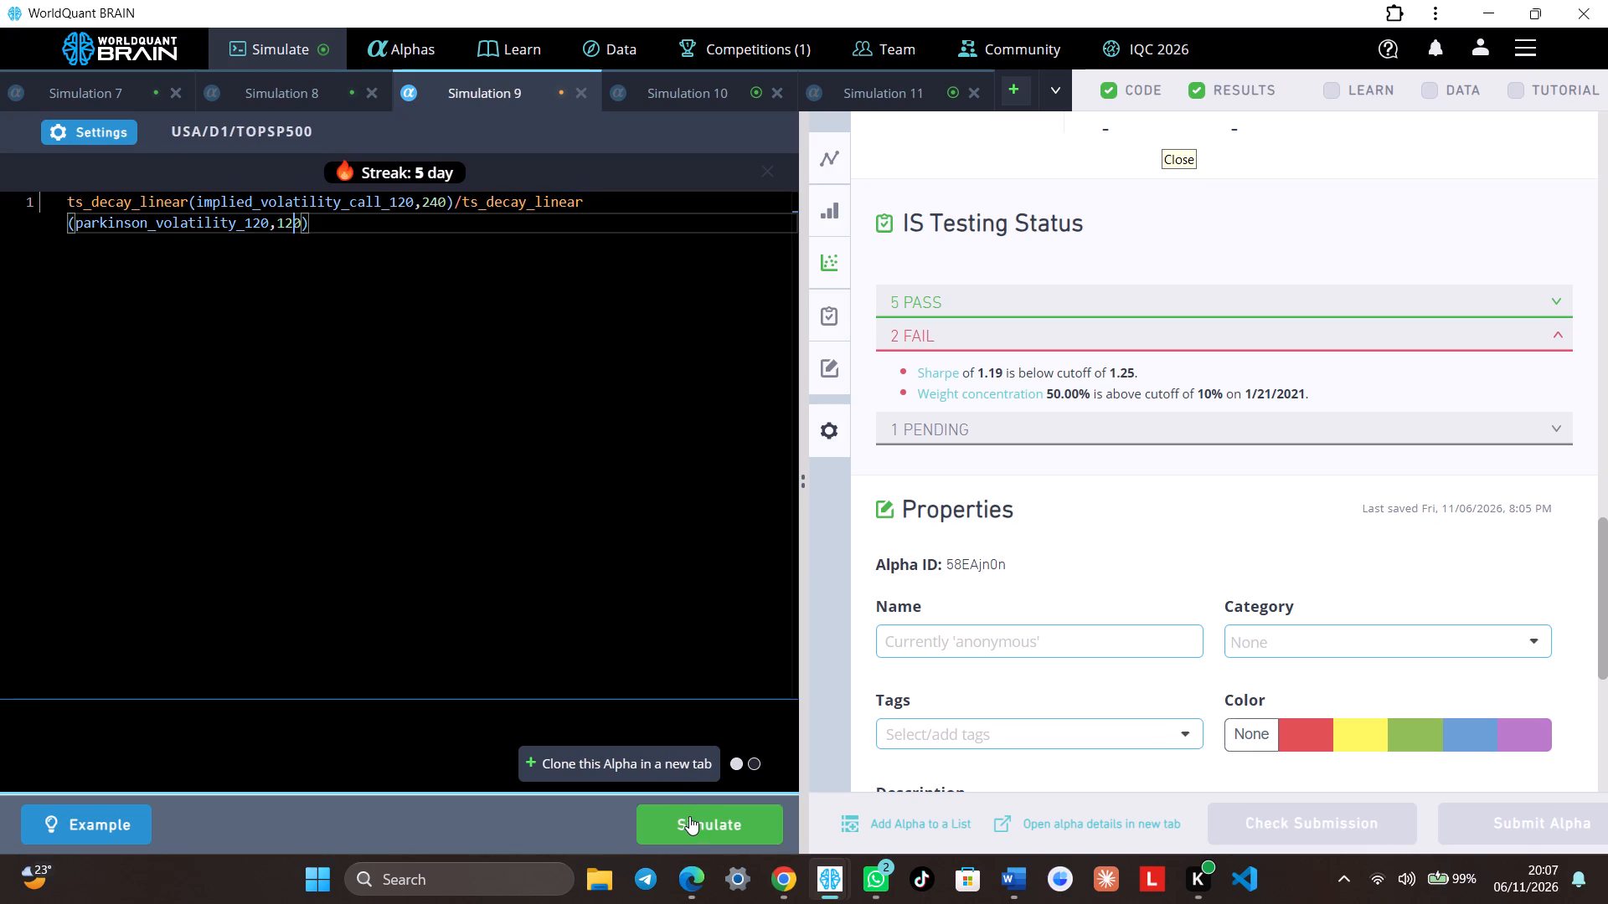
pyautogui.click(692, 817)
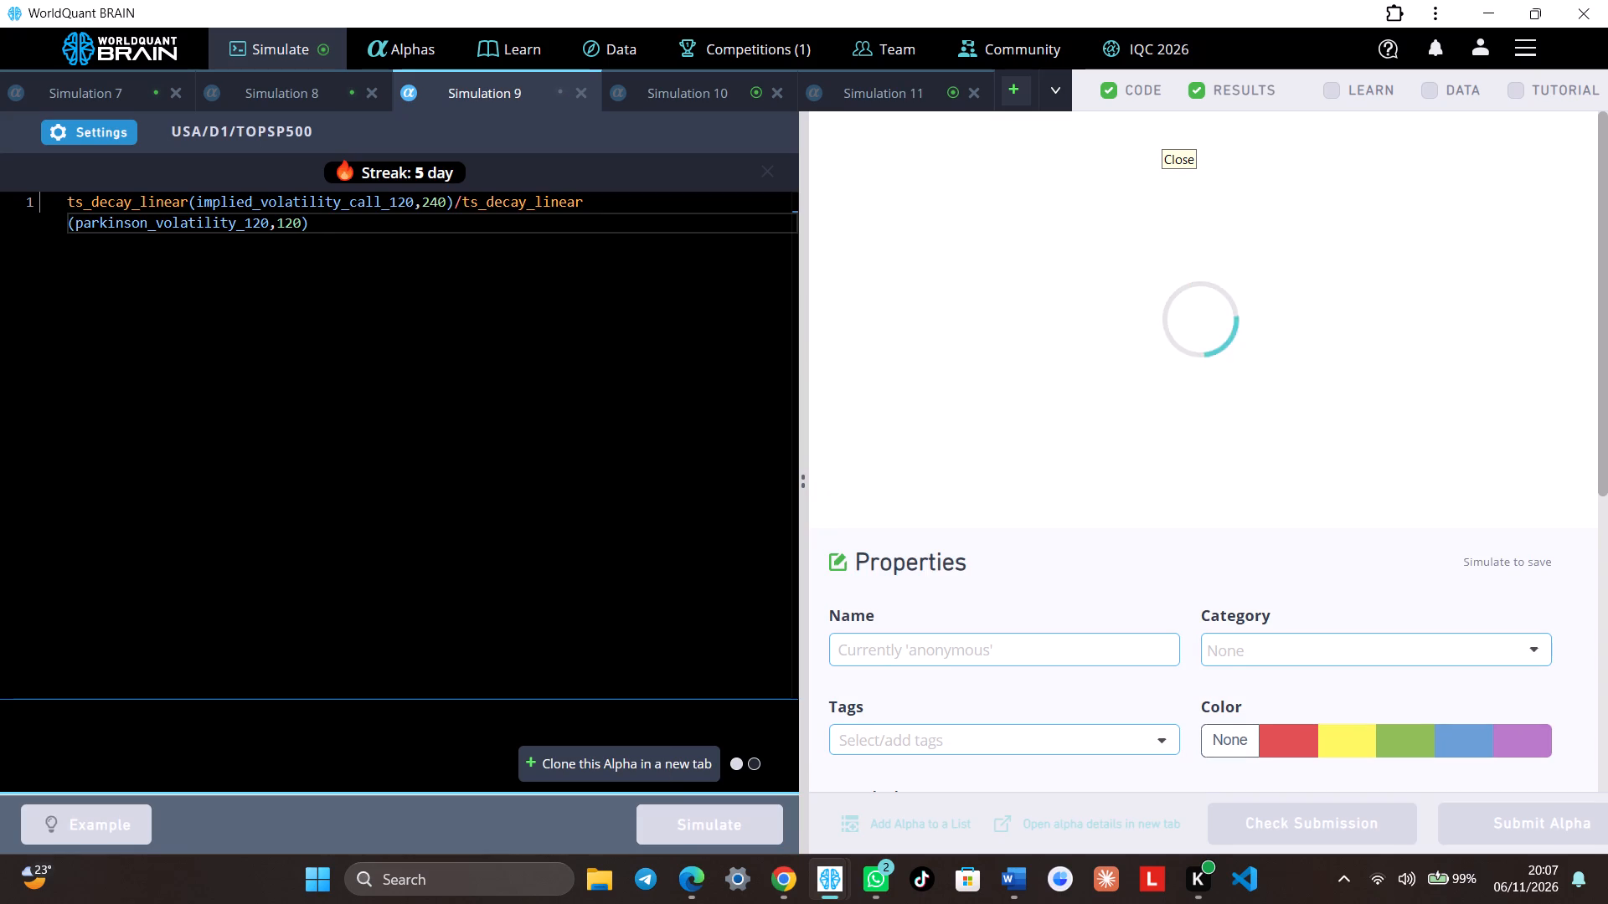
# Show Simulation 10's test period and review its IS-period summary and failed IS test.
pyautogui.click(647, 96)
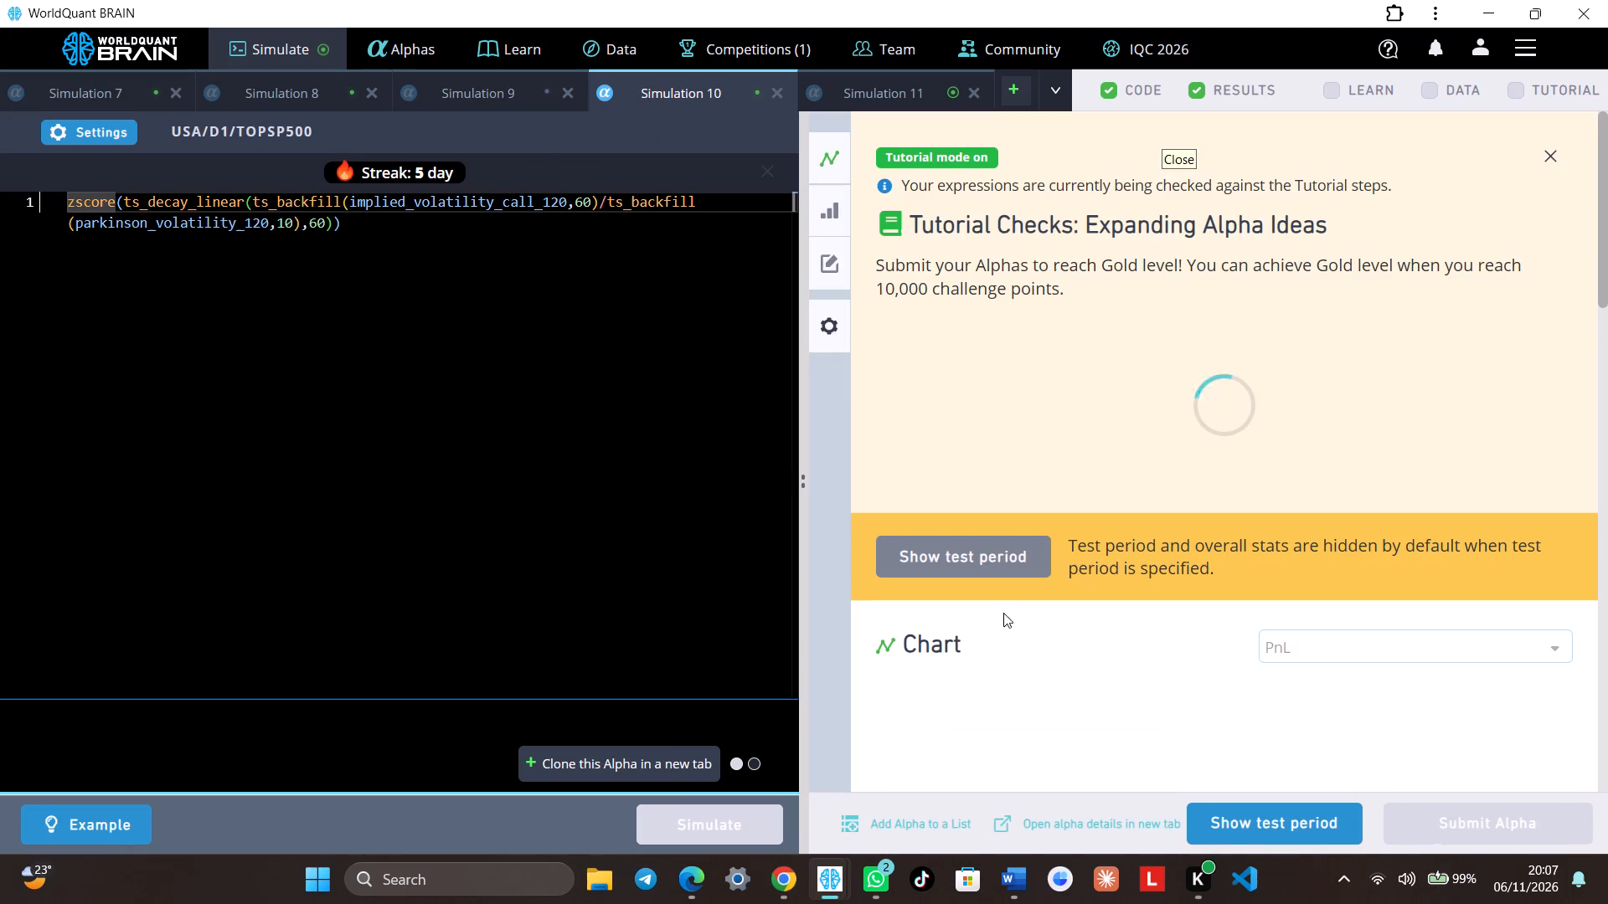
pyautogui.click(1238, 822)
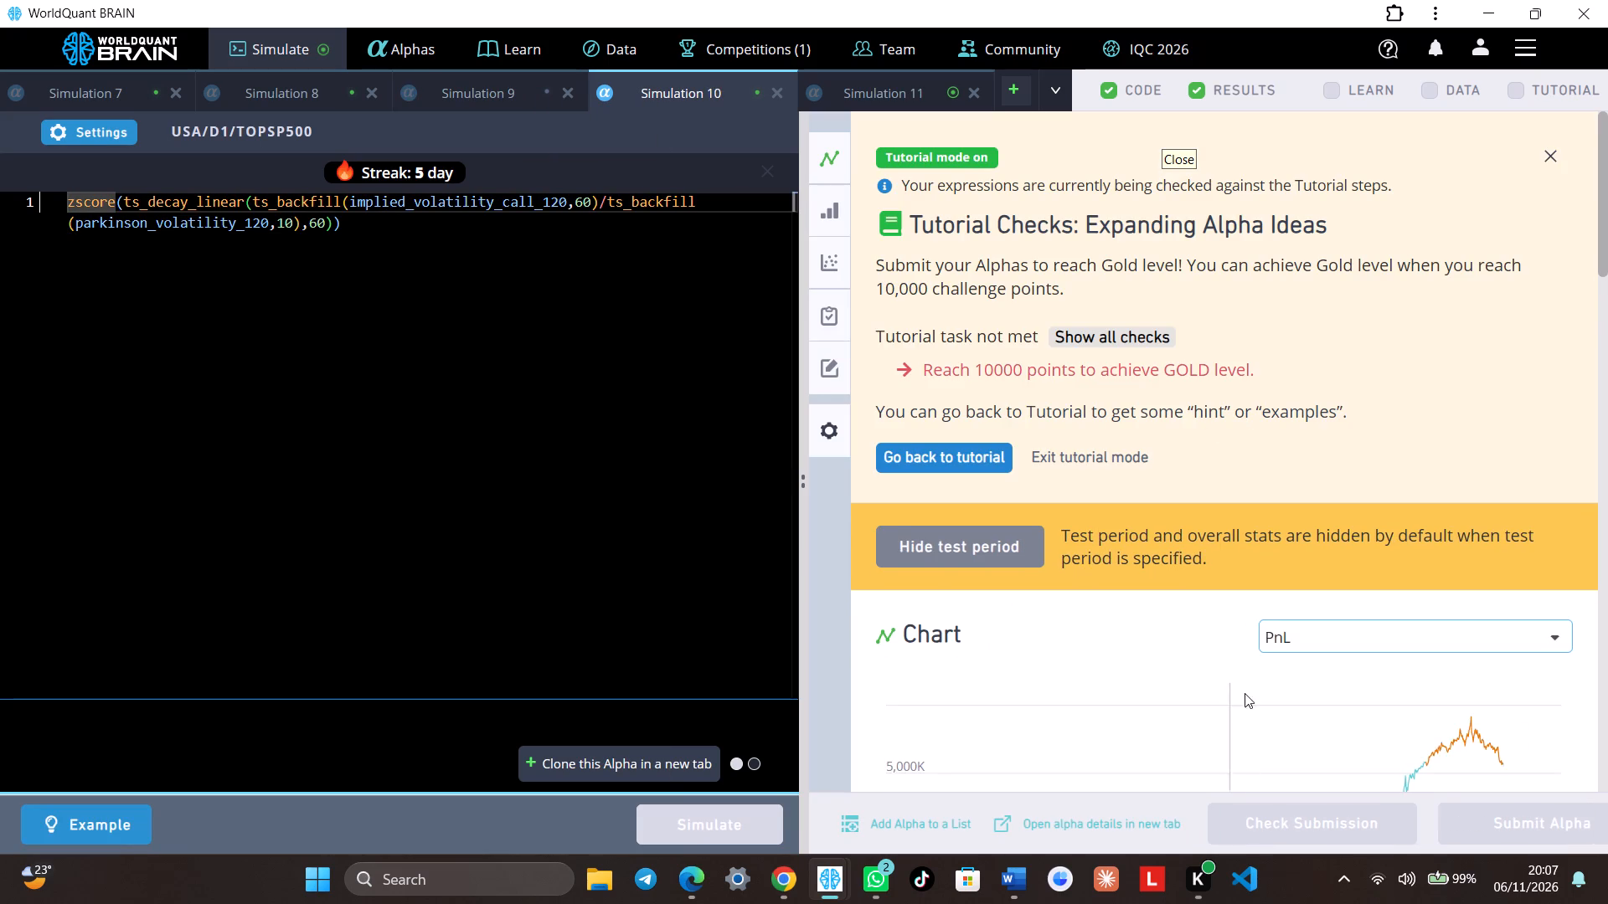
pyautogui.scroll(-9, 1240, 641)
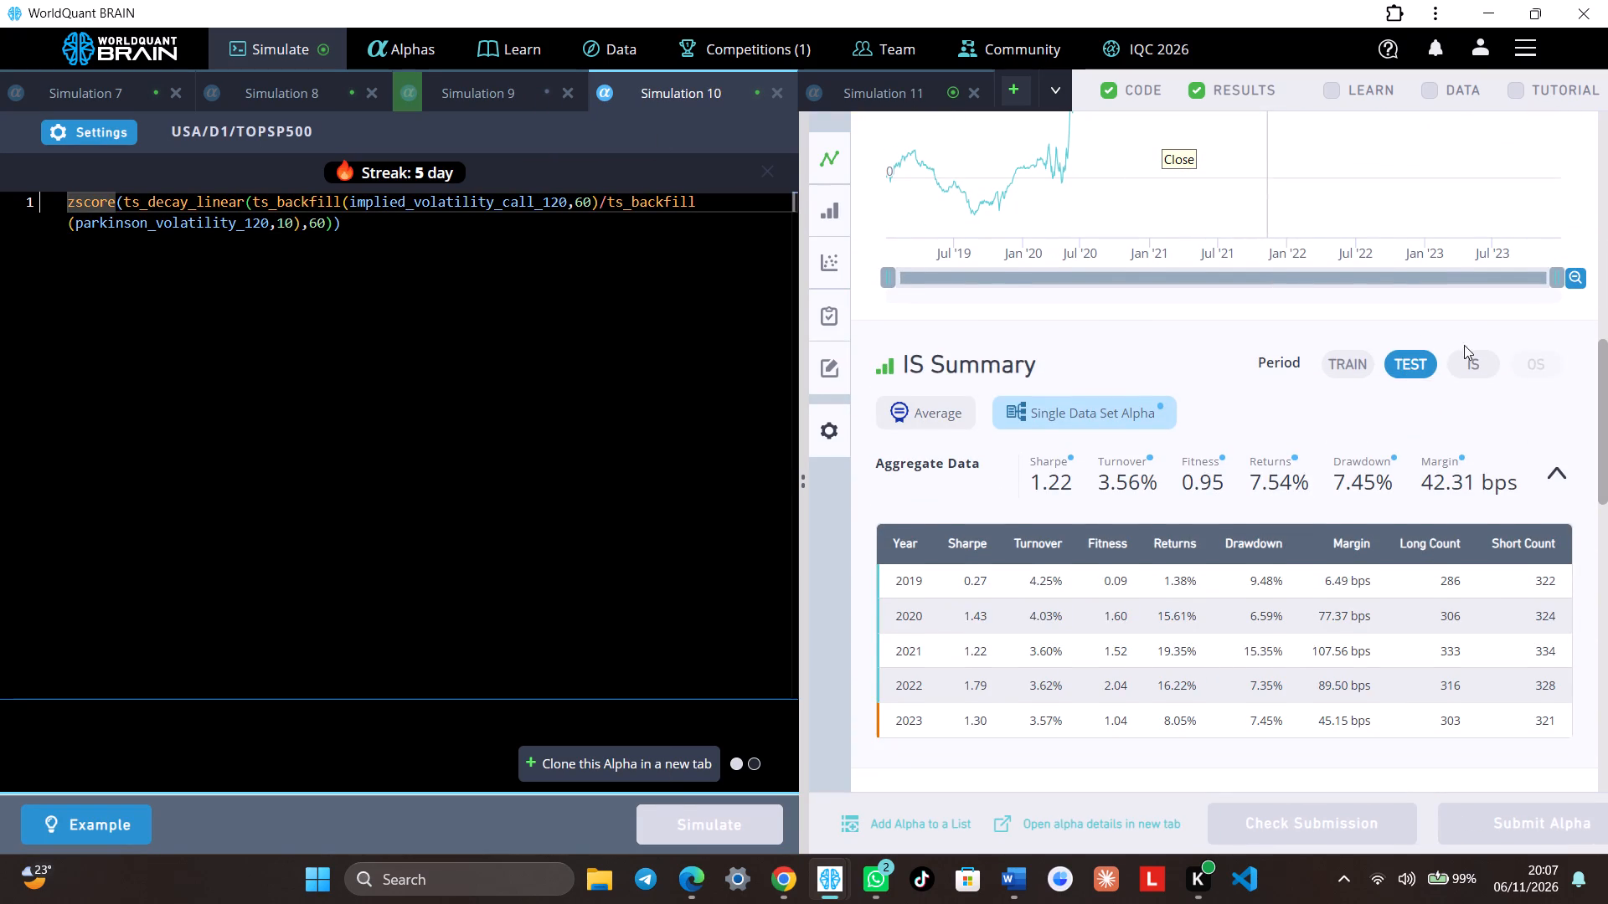
pyautogui.click(1470, 351)
pyautogui.scroll(-4, 1278, 533)
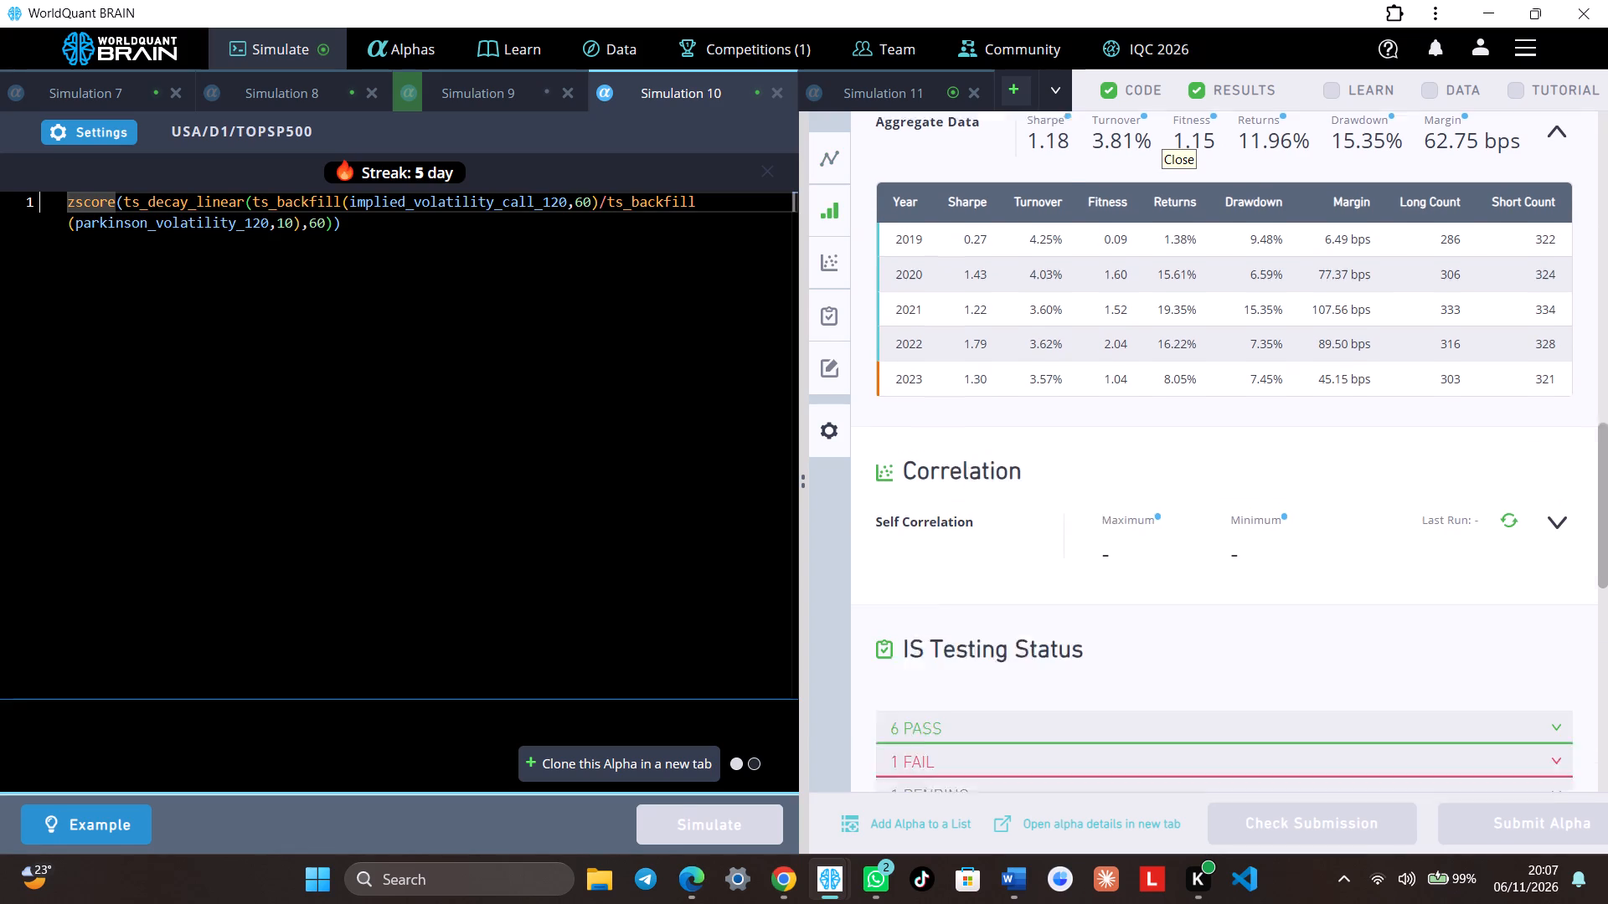
pyautogui.click(1126, 670)
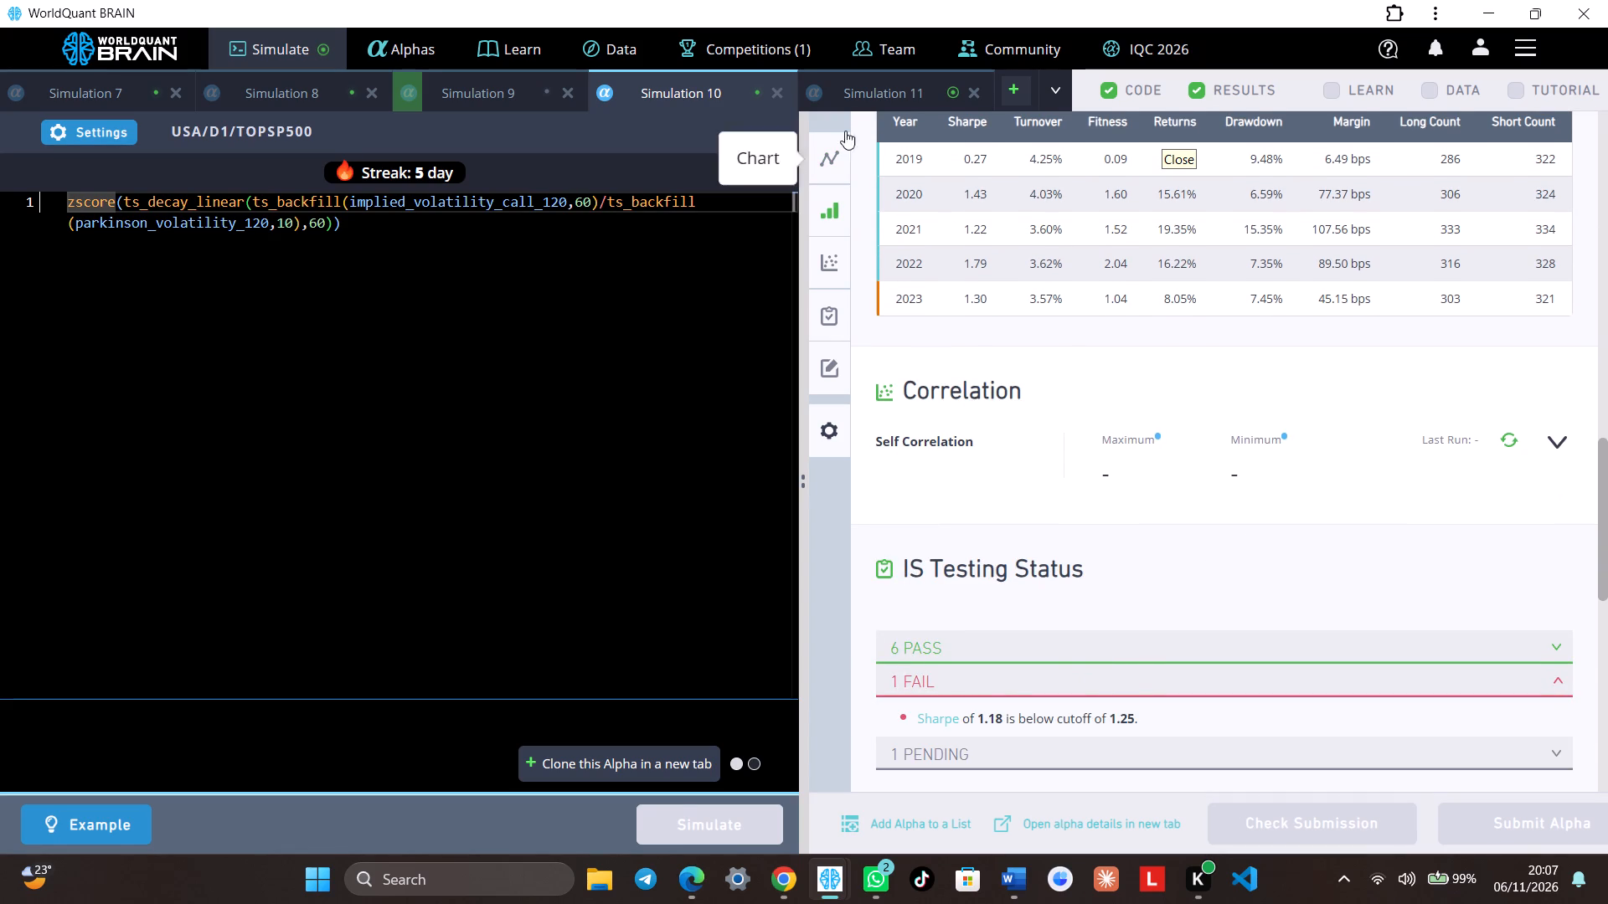
# Show Simulation 11's test period and review its IS-period summary and IS testing status.
pyautogui.click(879, 84)
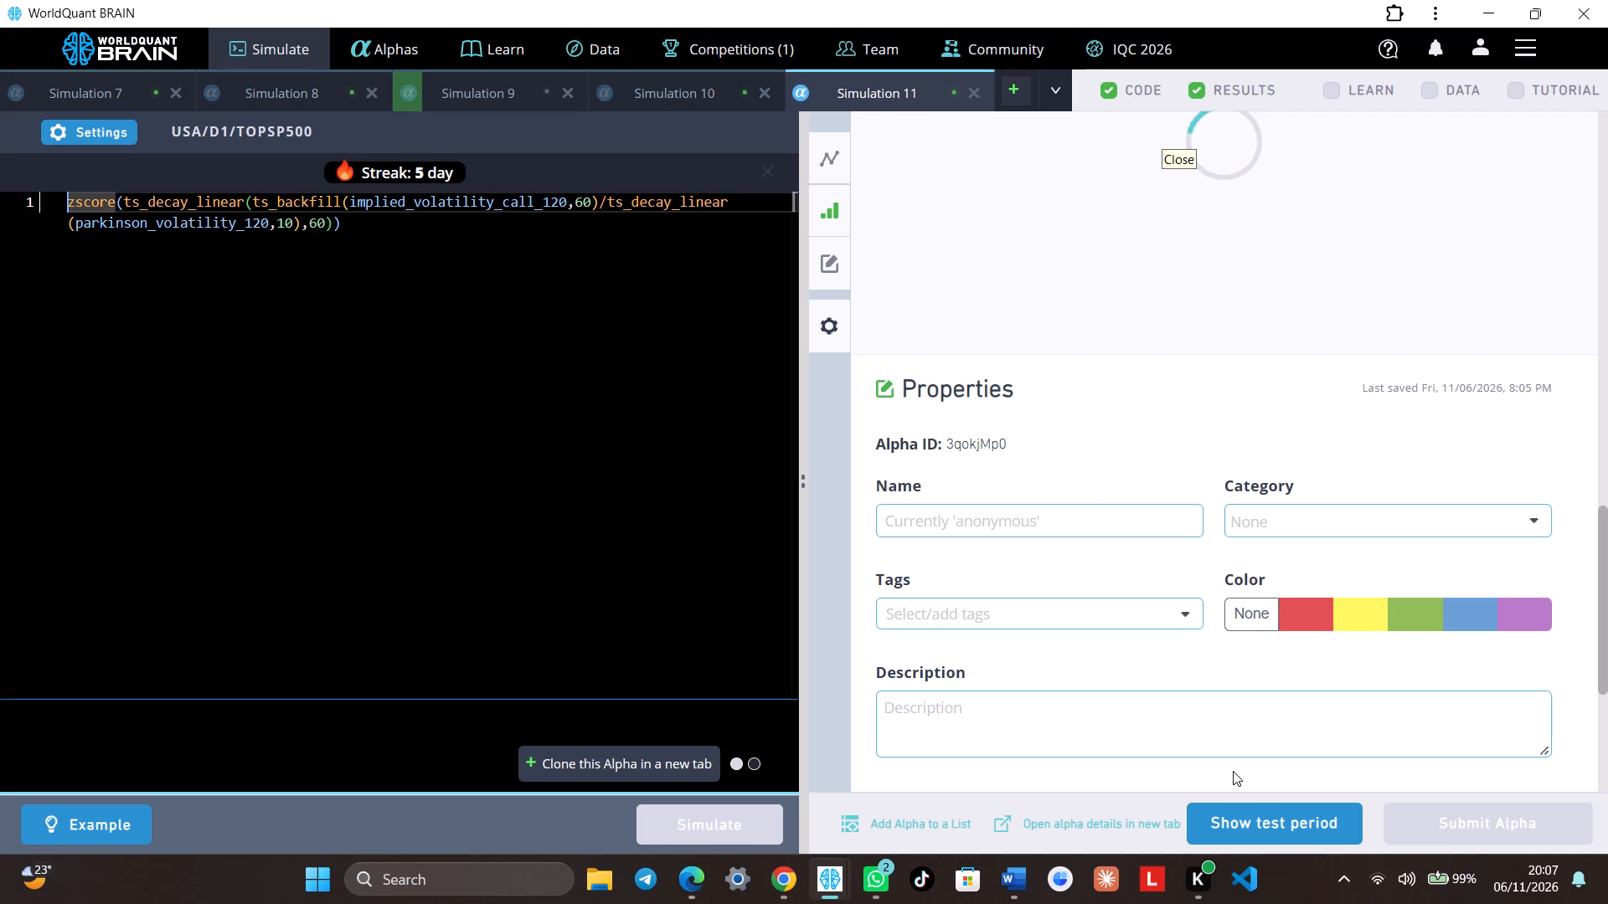
pyautogui.click(1265, 816)
pyautogui.scroll(3, 1246, 595)
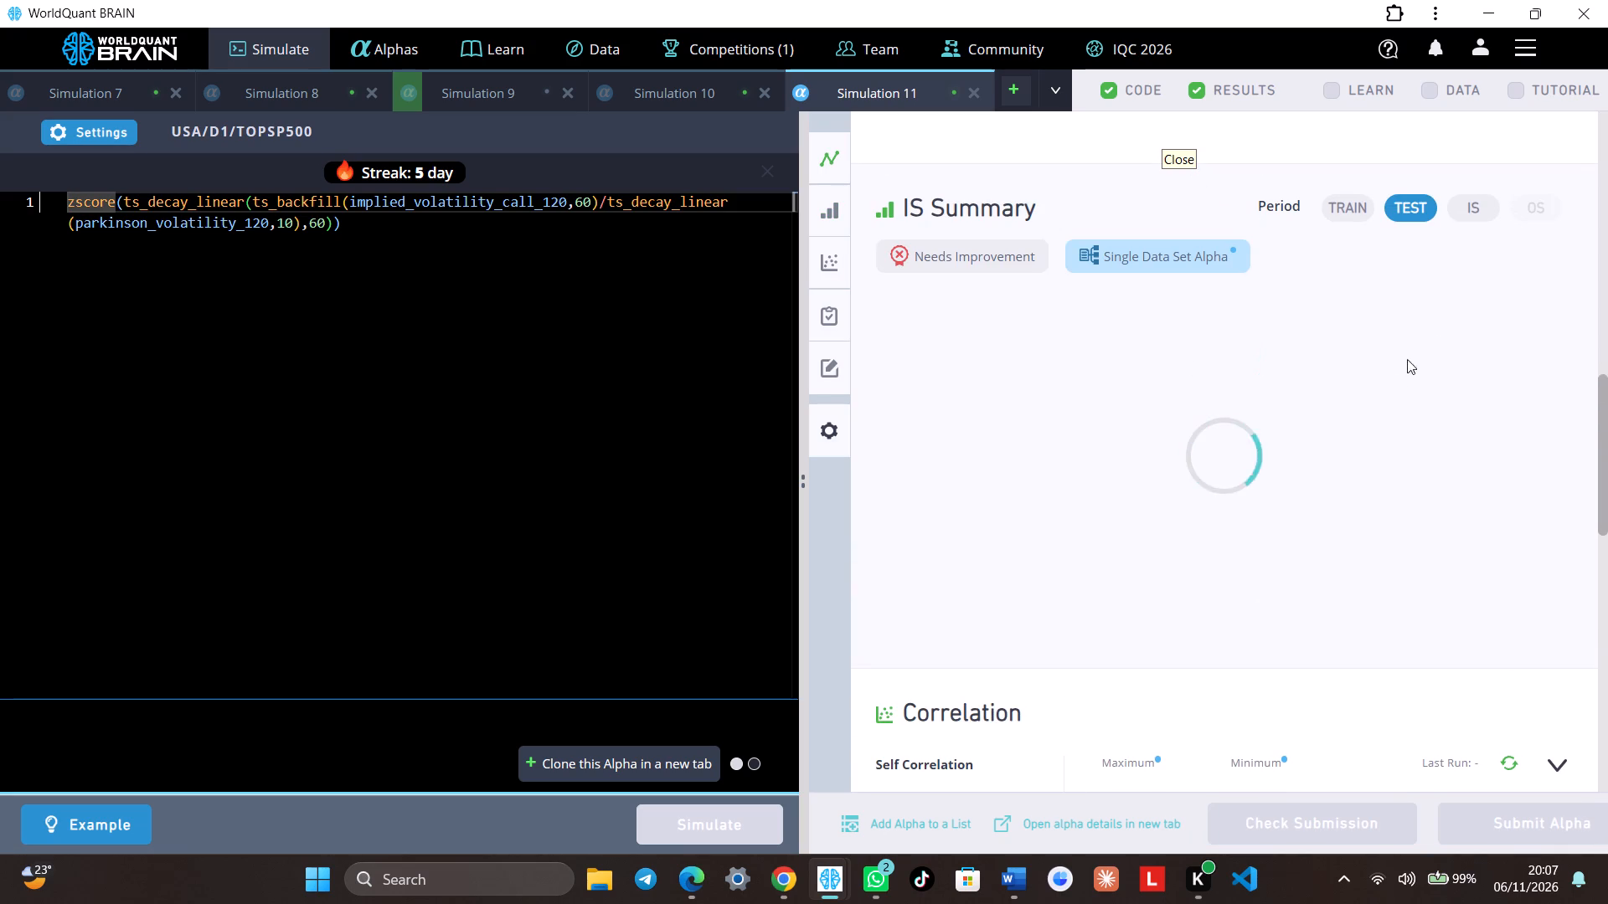
pyautogui.click(1466, 207)
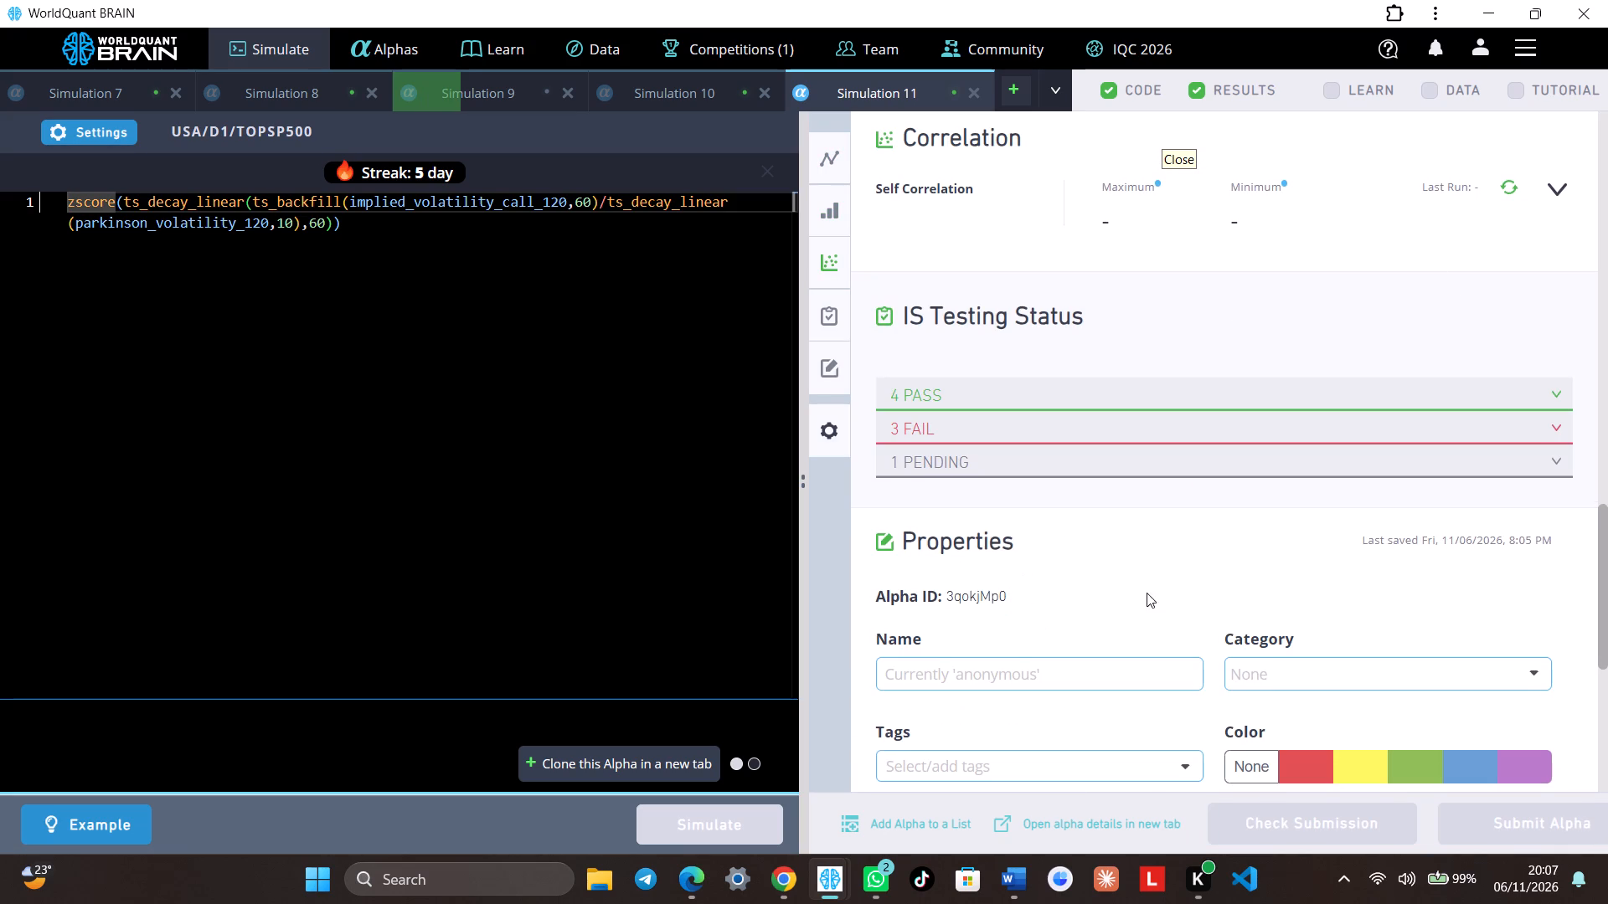
pyautogui.scroll(5, 1150, 566)
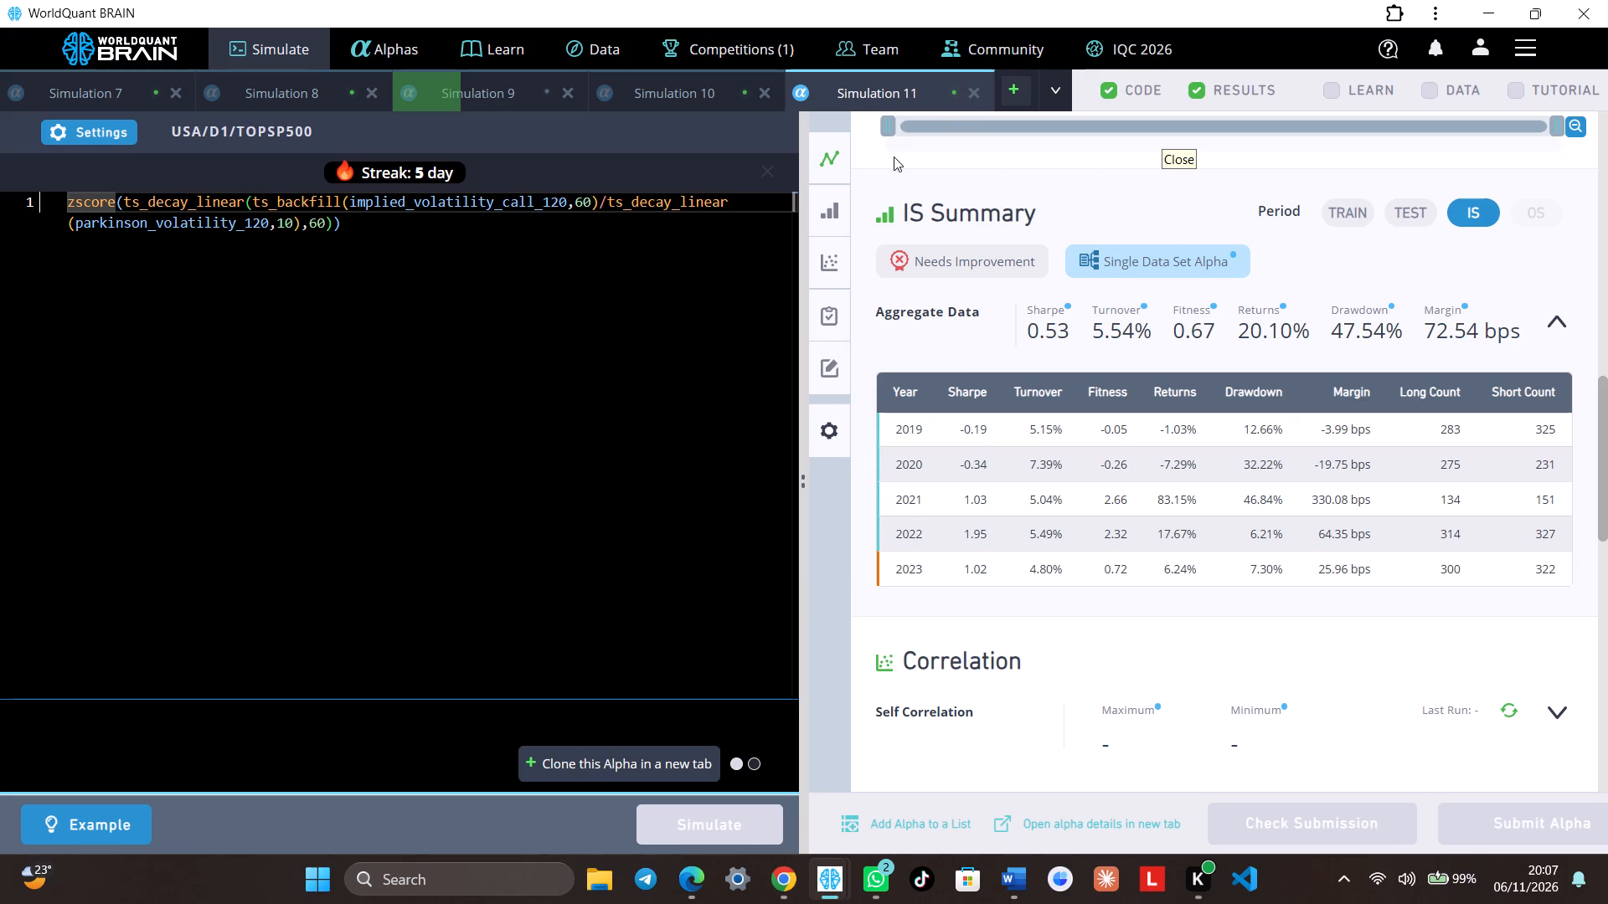
# Replace ts_decay_linear with ts_rank on parkinson_volatility_120 in Simulation 11's expression and simulate it.
pyautogui.click(739, 209)
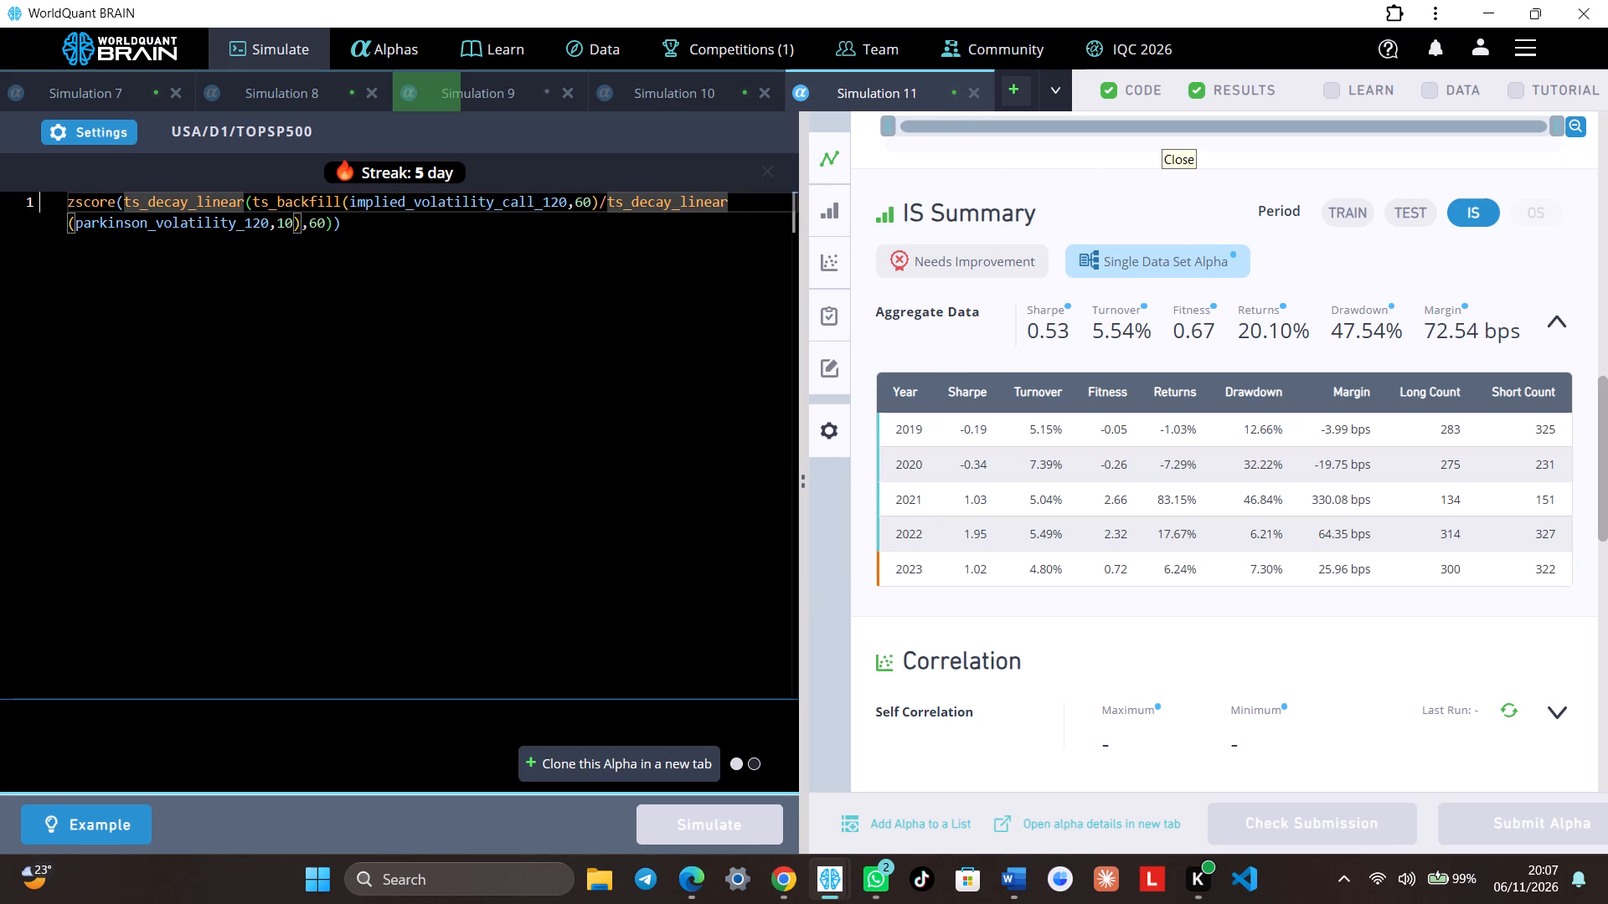
pyautogui.press('BackSpace')
pyautogui.press('BackSpace')
pyautogui.press('BackSpace')
pyautogui.press('BackSpace')
pyautogui.press('BackSpace')
pyautogui.press('BackSpace')
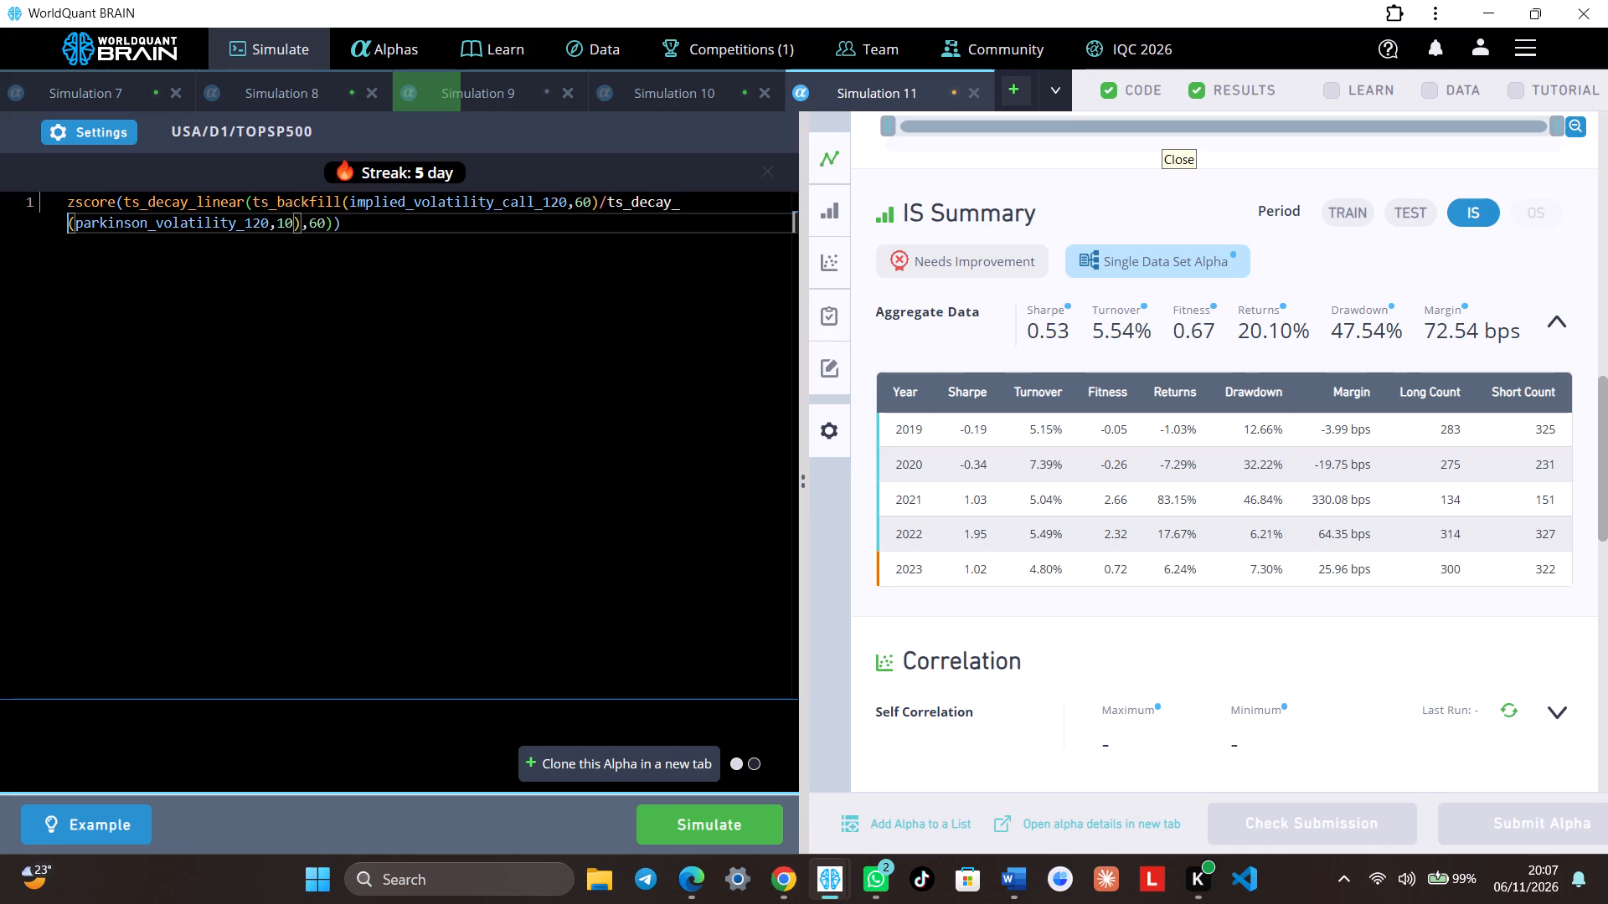
pyautogui.press('BackSpace')
pyautogui.press('BackSpace')
pyautogui.press('BackSpace')
pyautogui.press('BackSpace')
pyautogui.press('BackSpace')
pyautogui.press('BackSpace')
pyautogui.press('r')
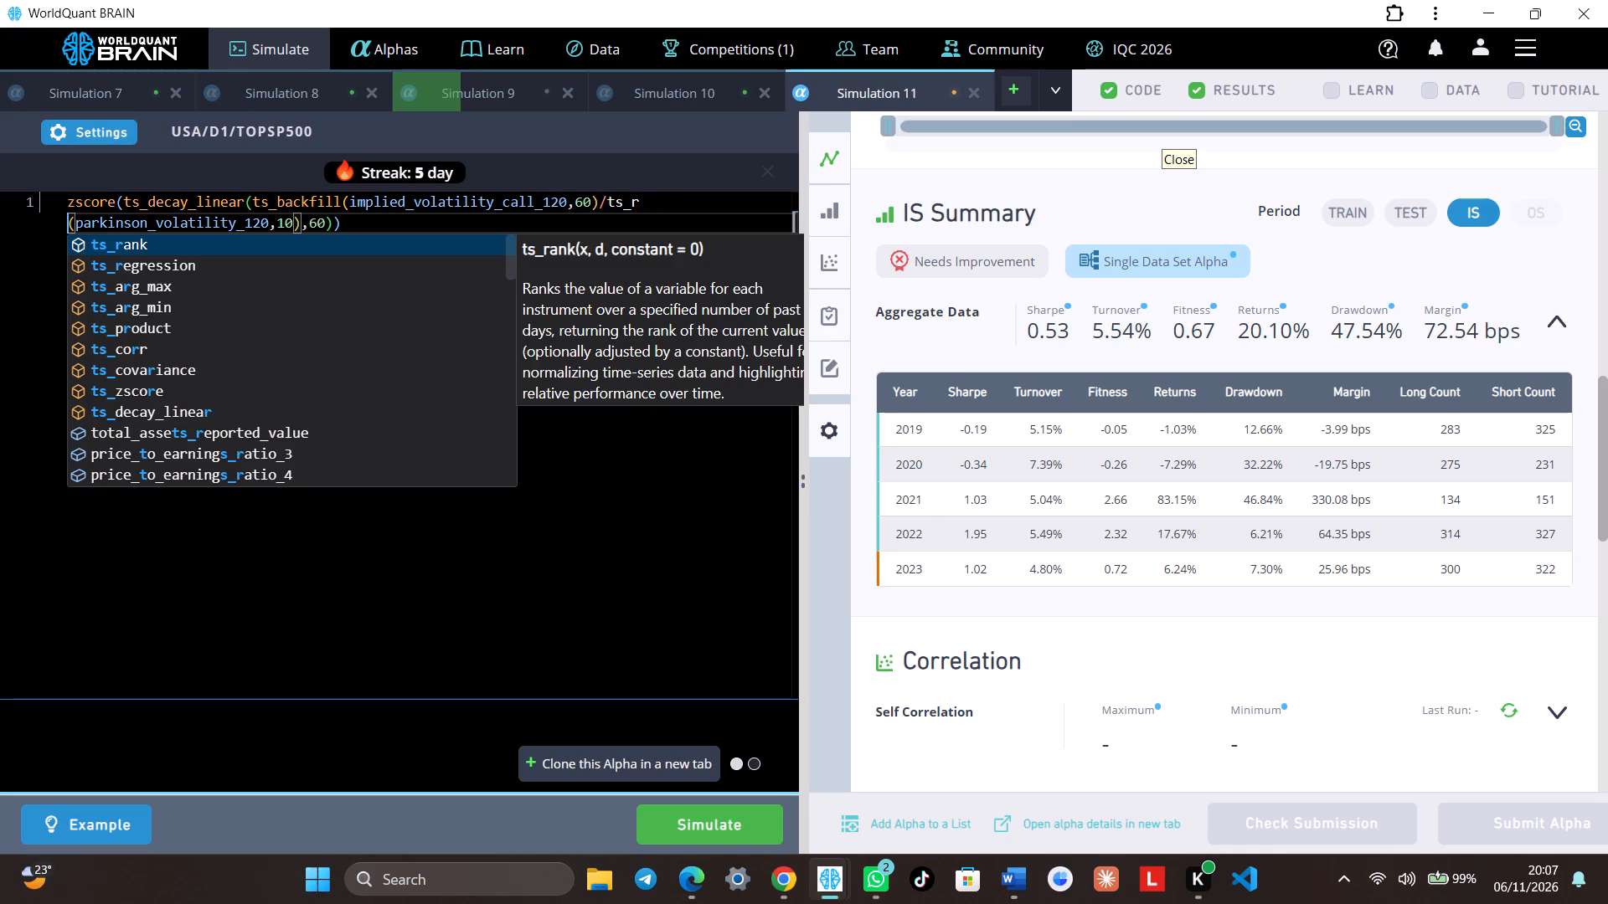
pyautogui.press('a')
pyautogui.click(461, 236)
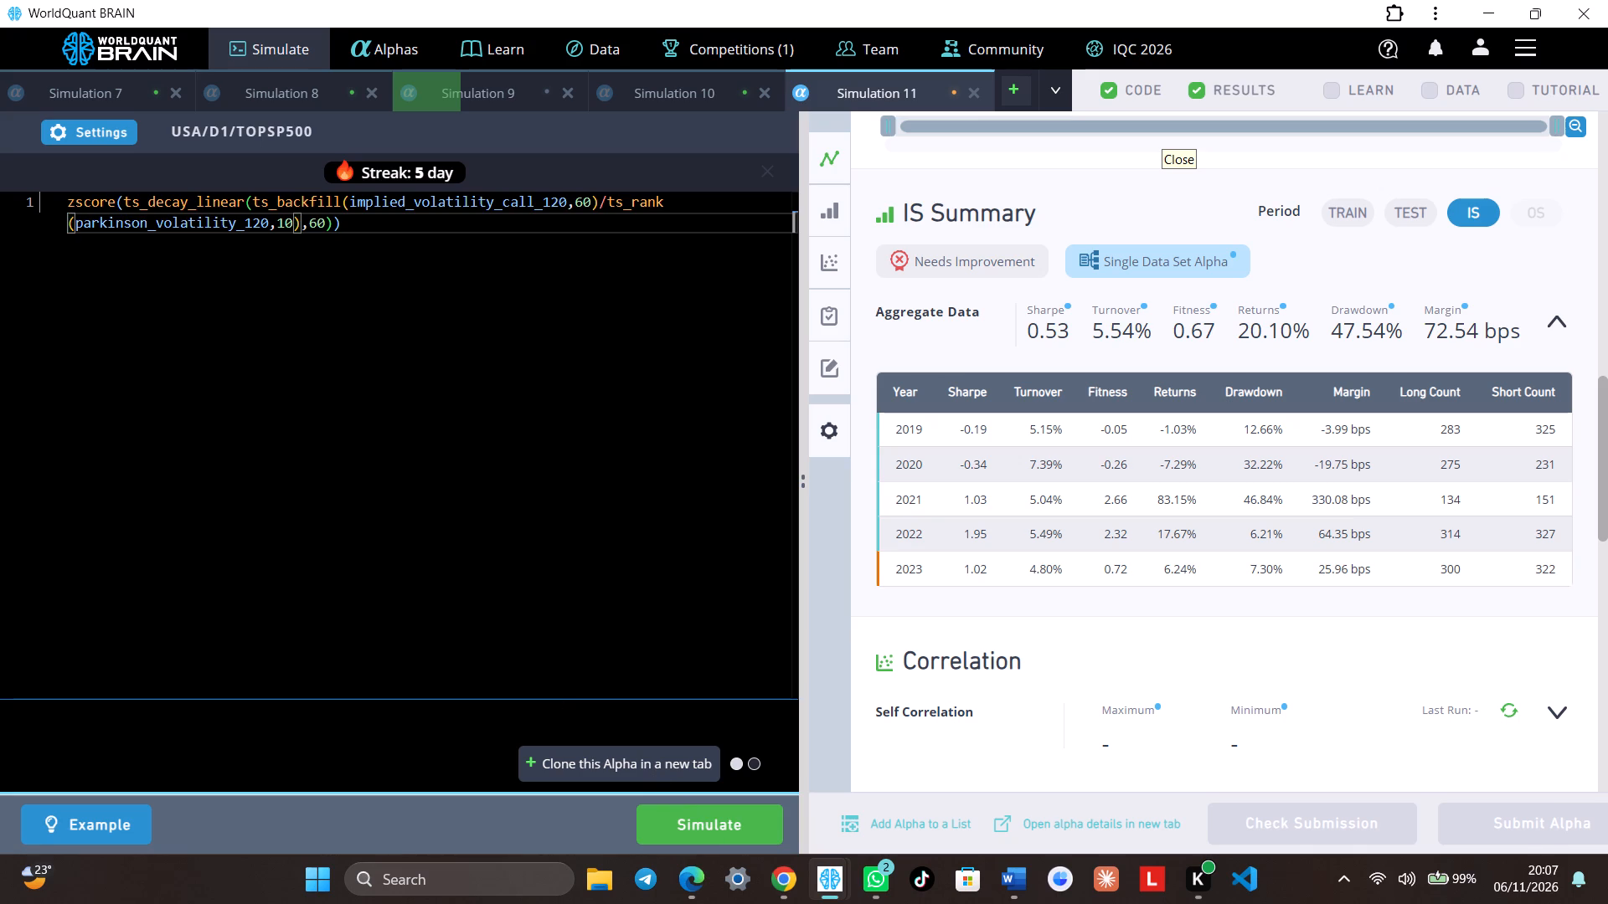
pyautogui.click(581, 206)
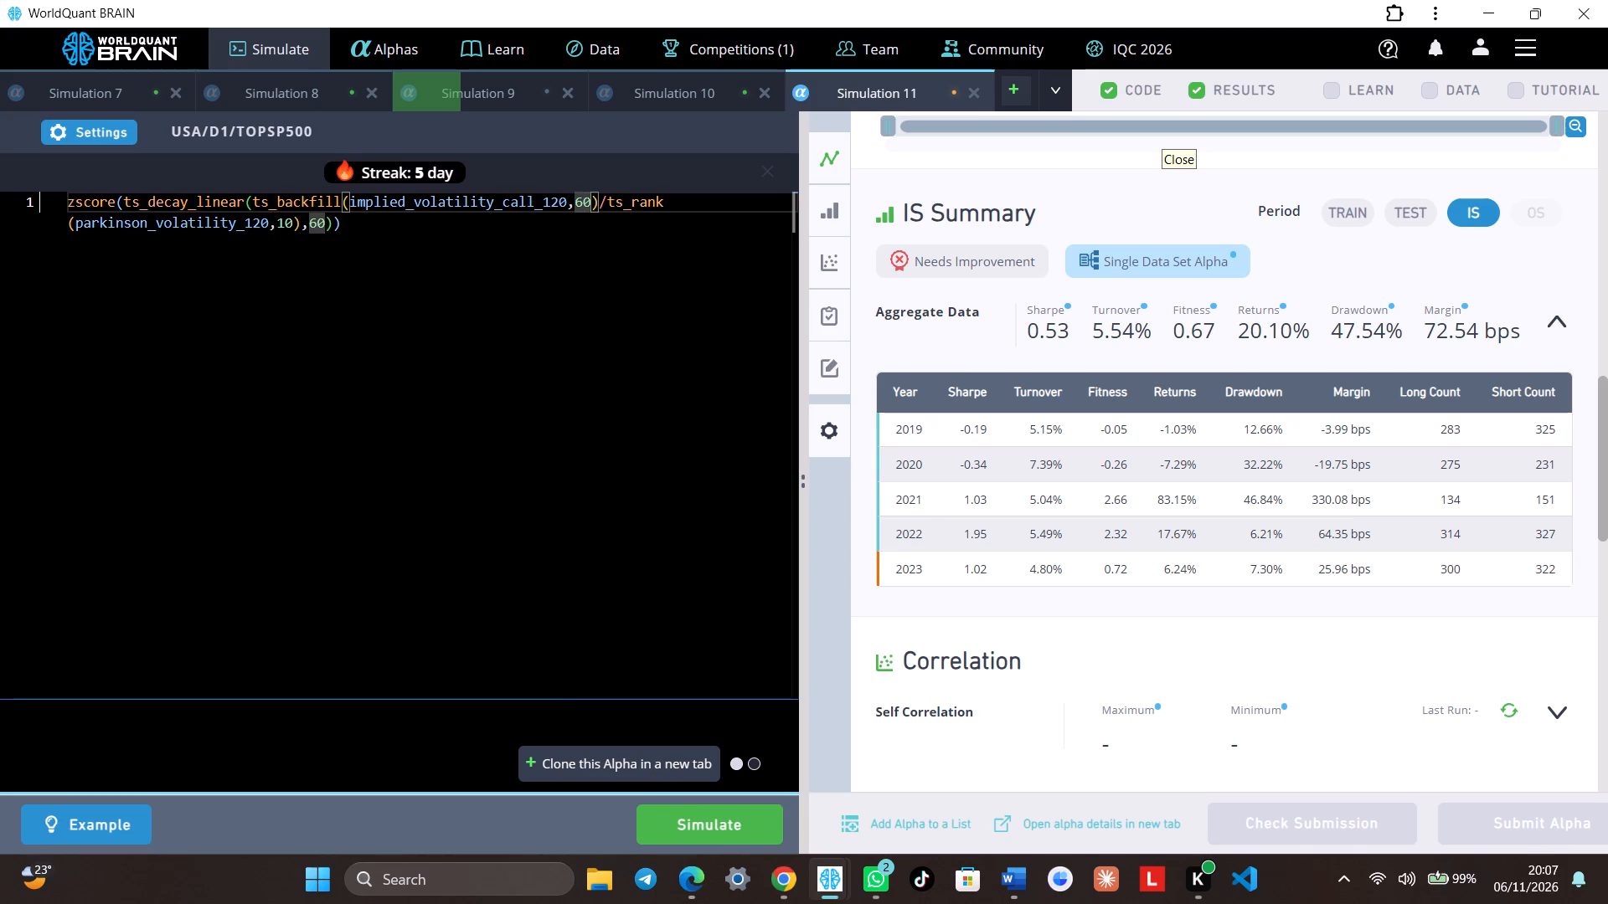
pyautogui.click(734, 817)
# Review Simulation 10's IS-period summary again and look at its simulation settings.
pyautogui.click(710, 90)
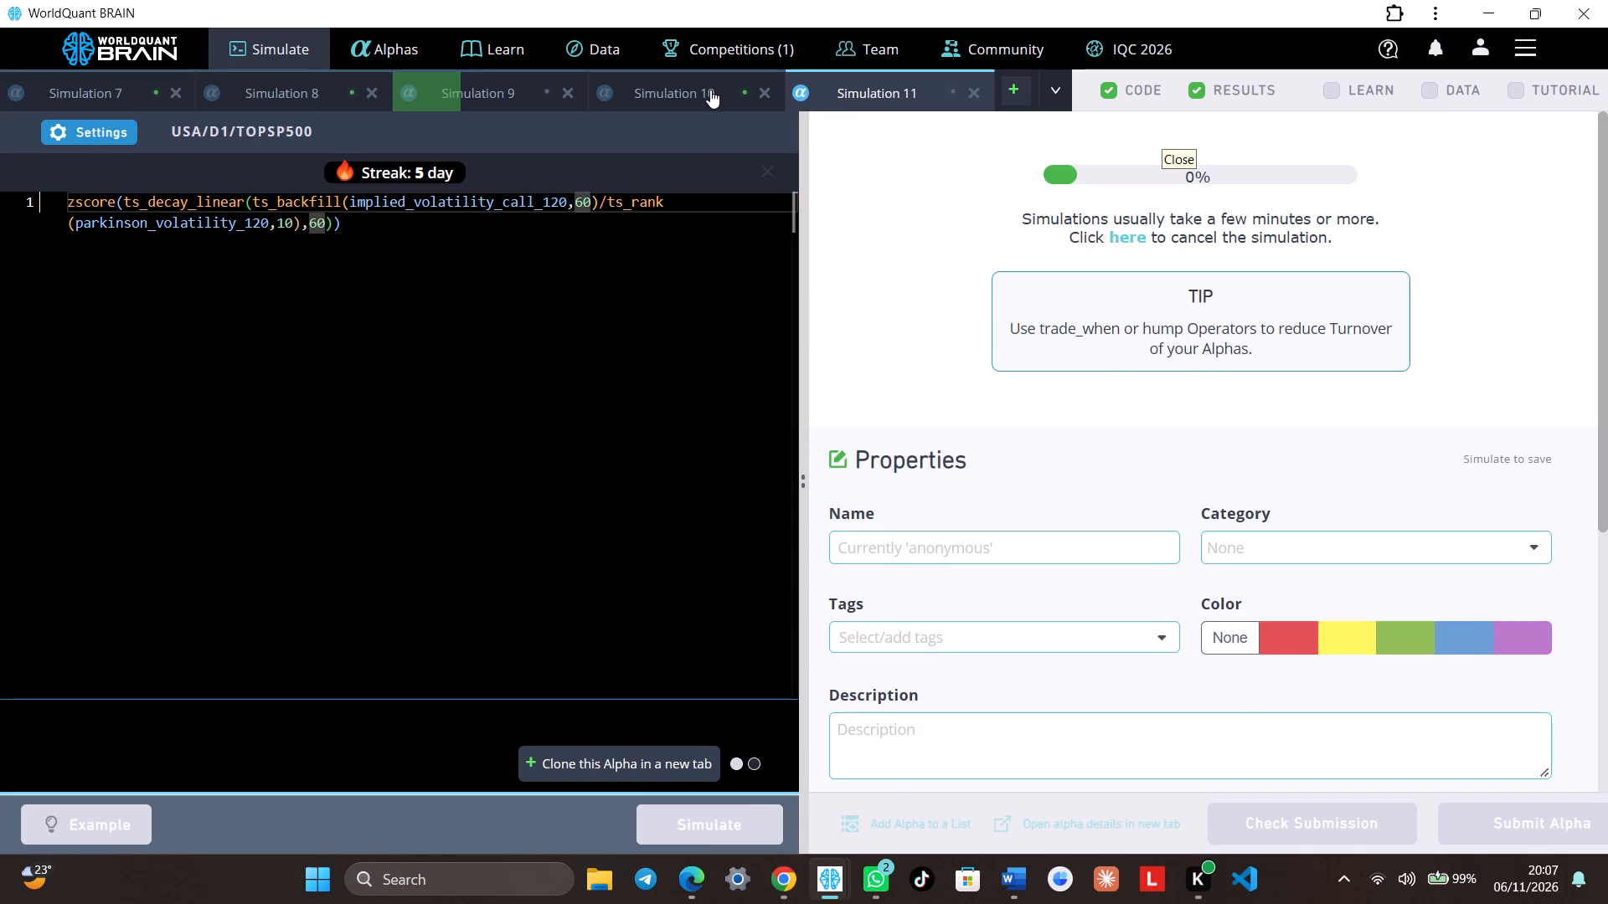
pyautogui.scroll(-6, 1297, 610)
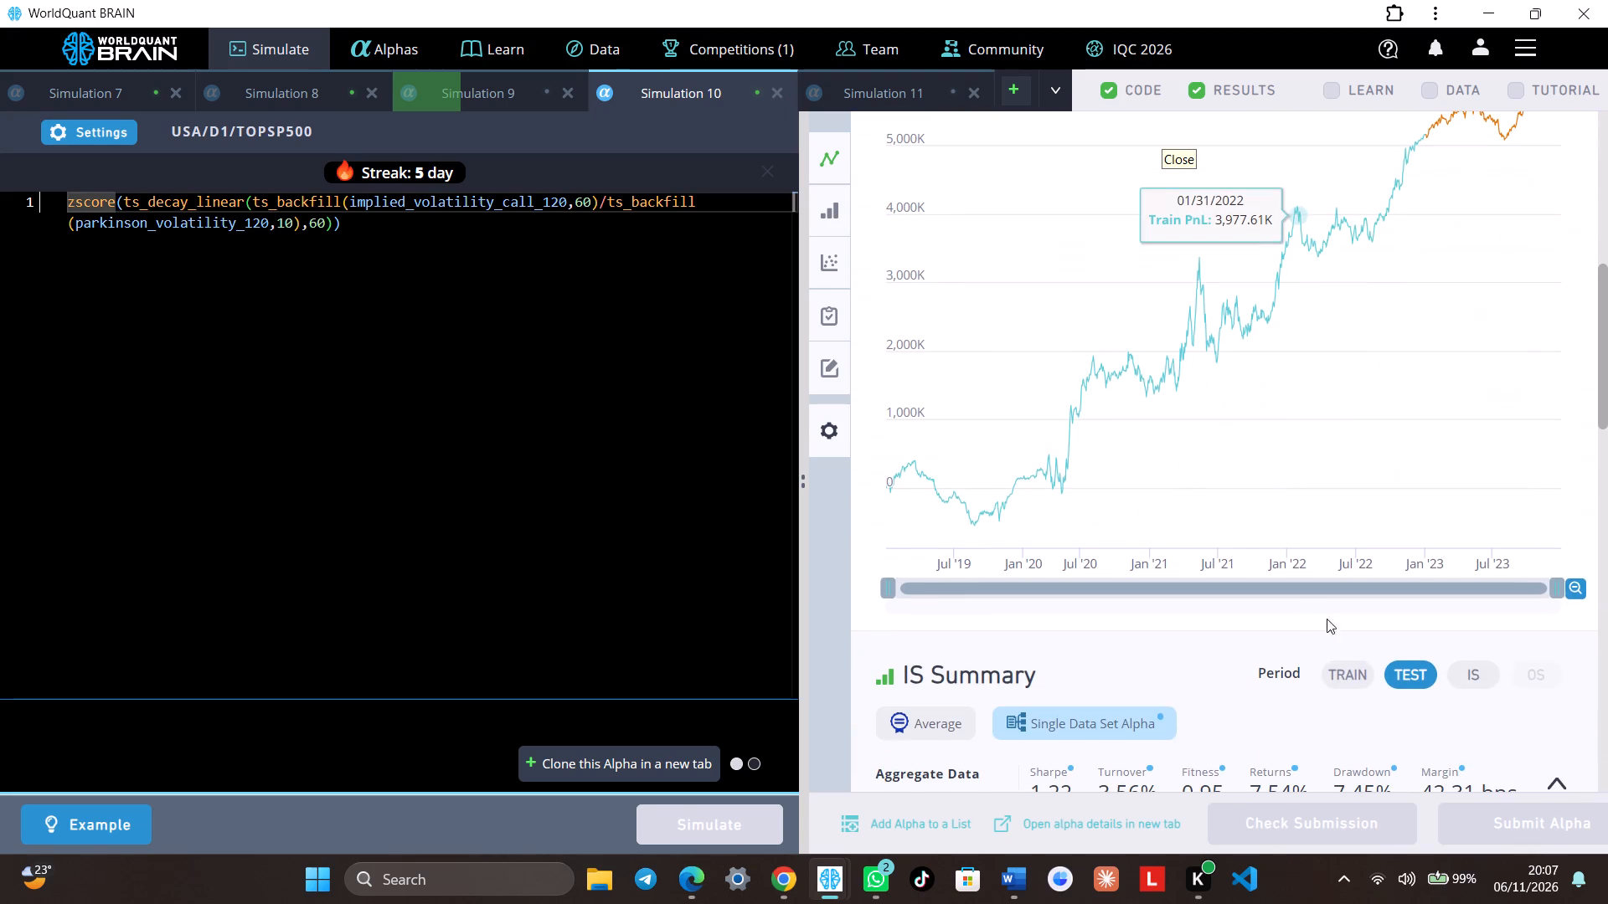
pyautogui.click(1482, 672)
pyautogui.scroll(-3, 1447, 656)
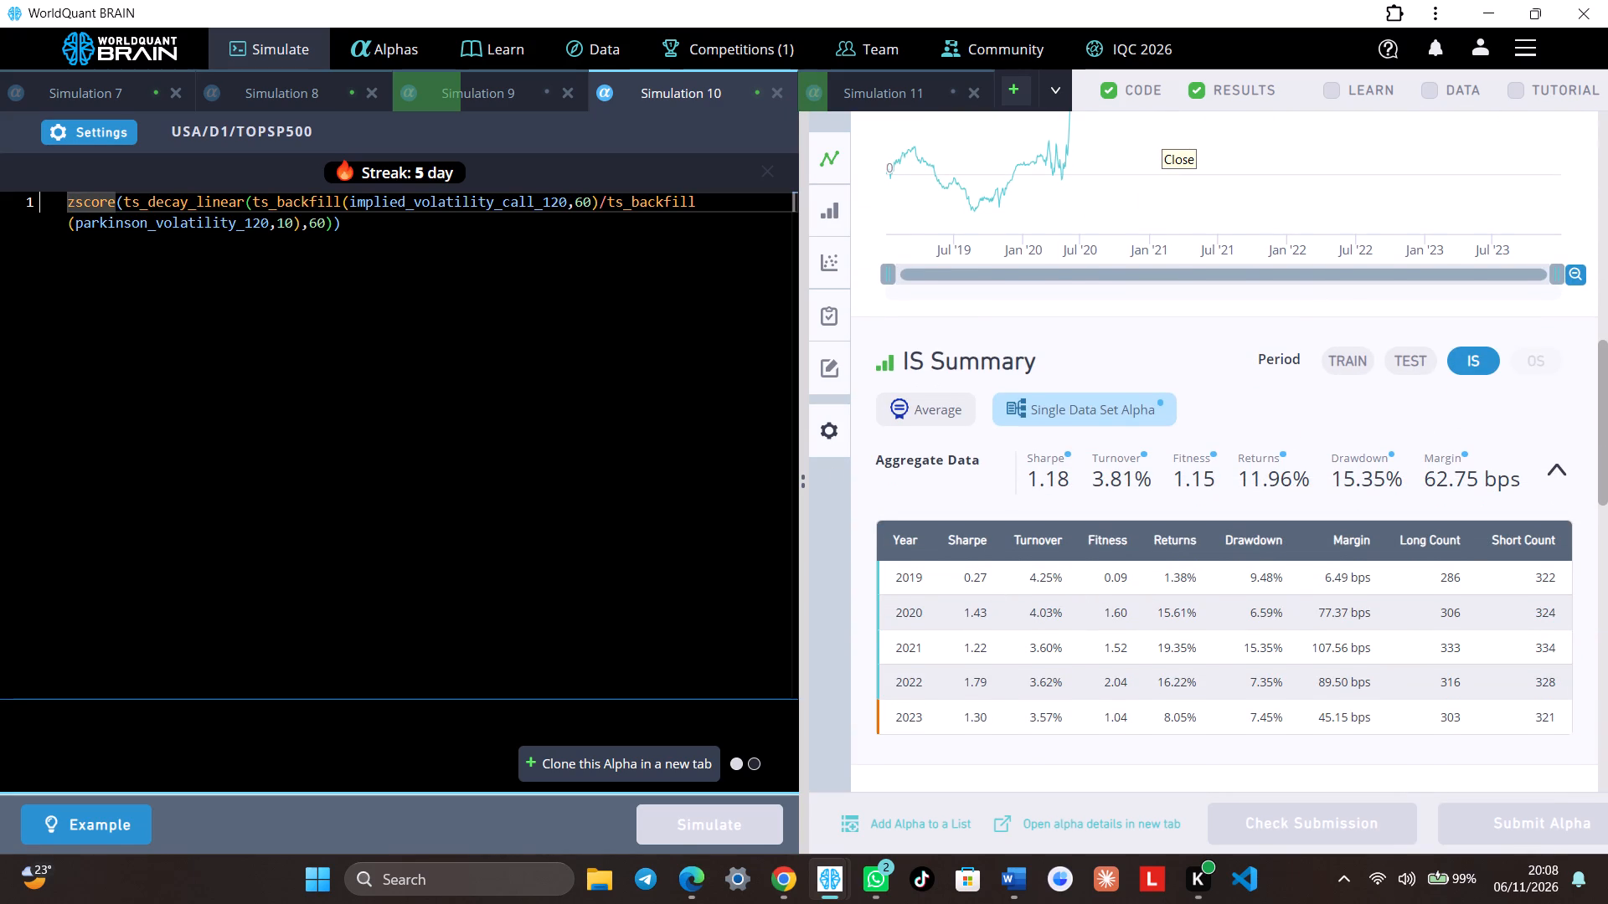
pyautogui.click(120, 134)
pyautogui.click(118, 134)
pyautogui.click(108, 140)
pyautogui.click(115, 131)
# Check the simulation settings of Simulation 8 and Simulation 7, leaving them unchanged.
pyautogui.click(271, 77)
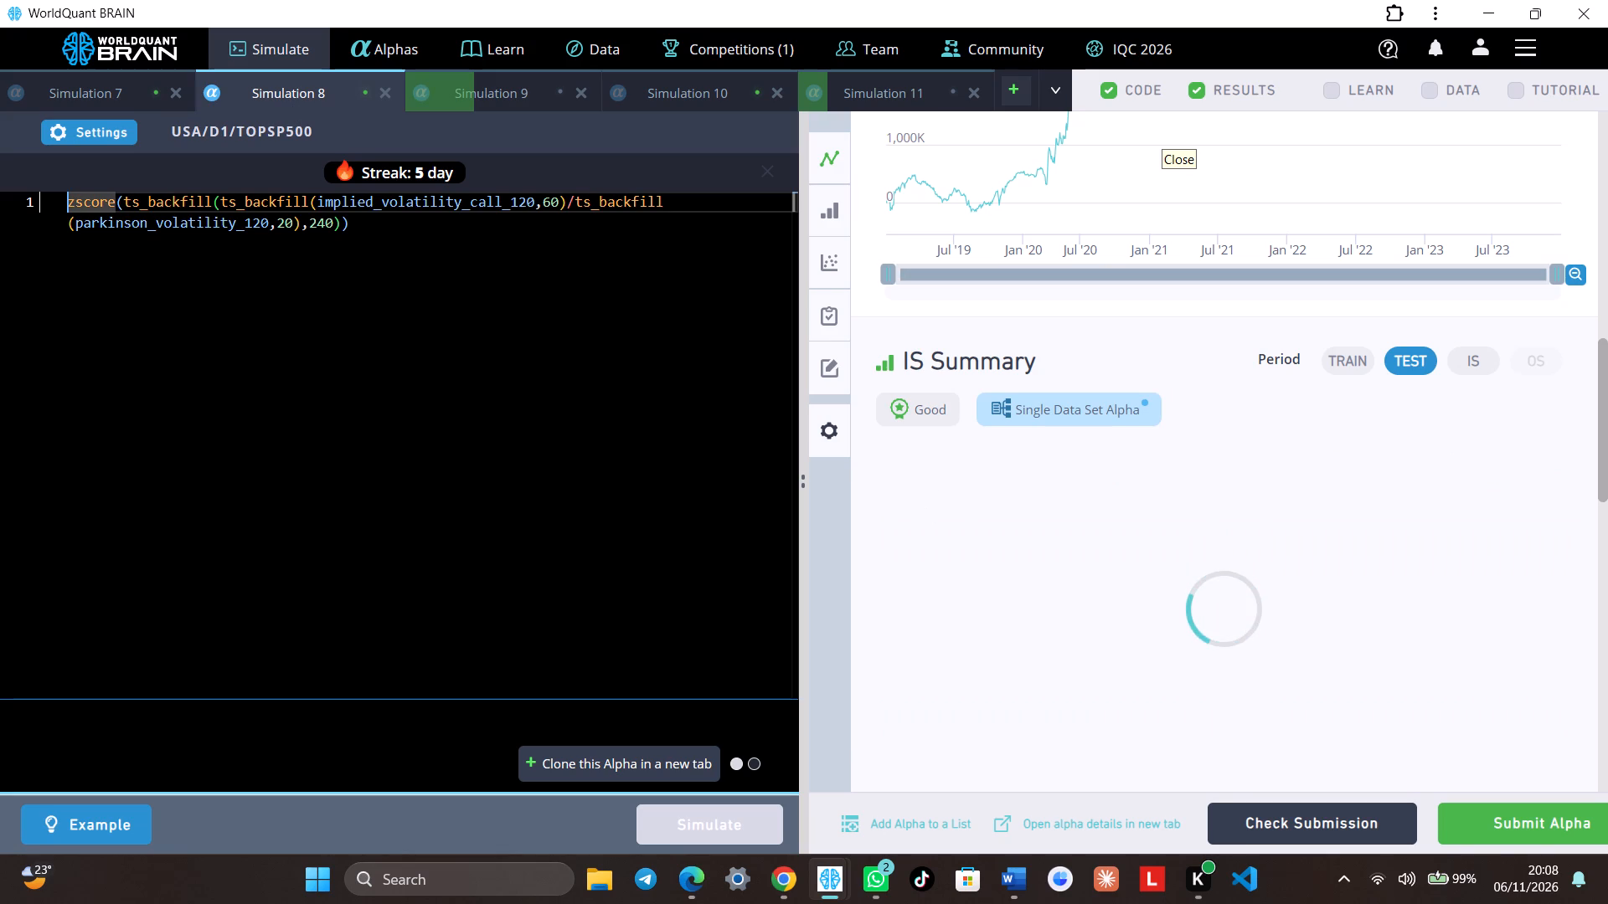
pyautogui.click(108, 135)
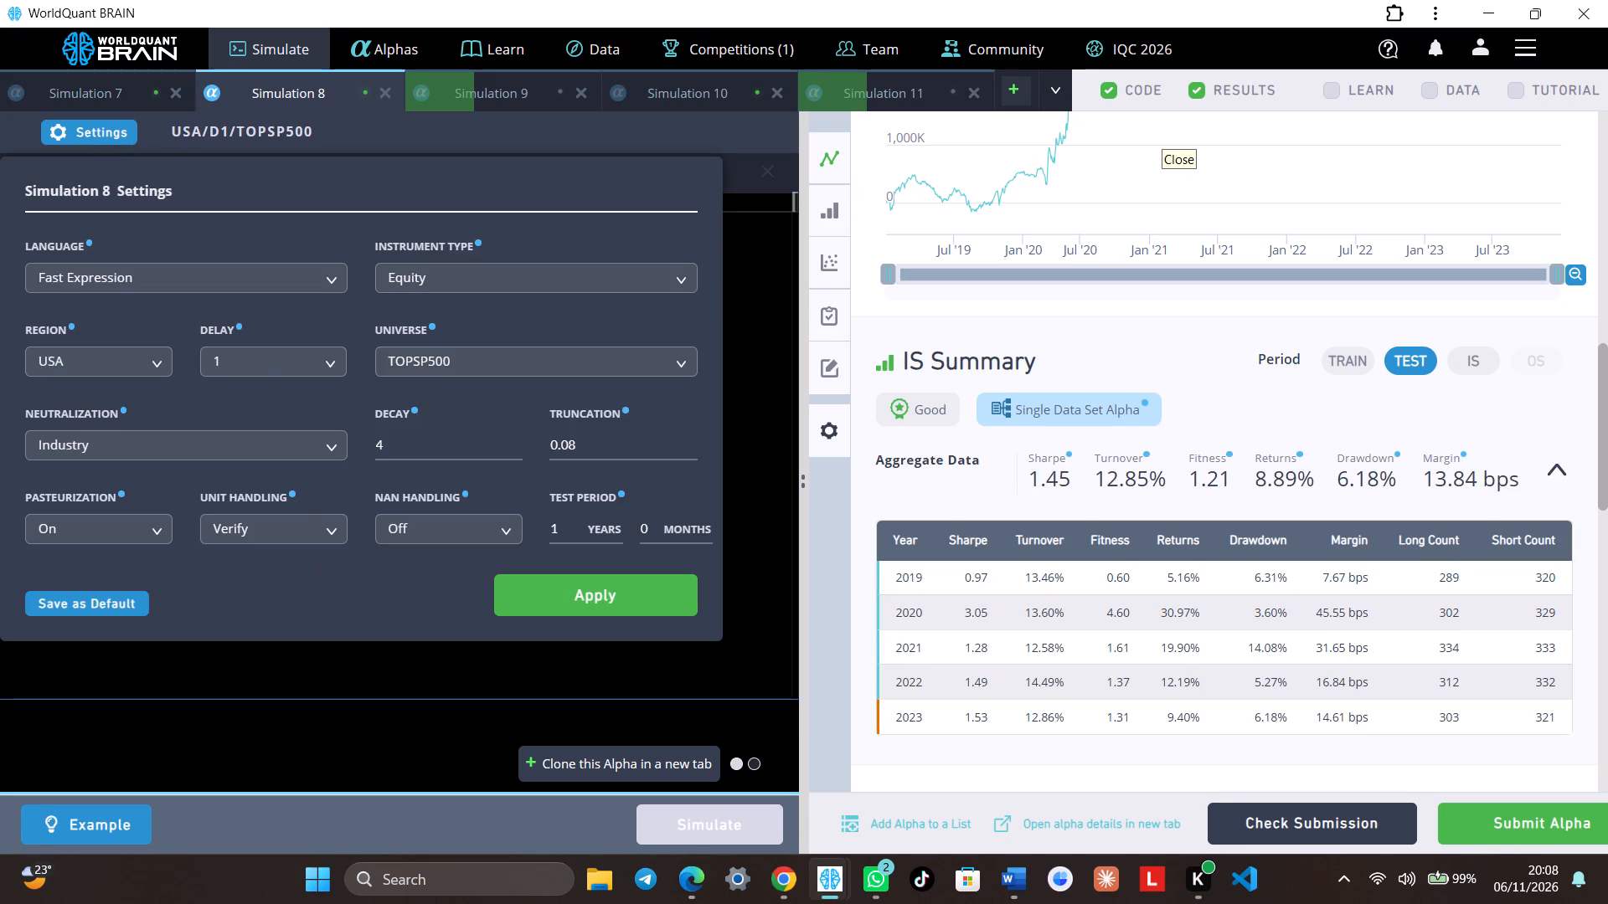
pyautogui.click(373, 678)
pyautogui.click(122, 94)
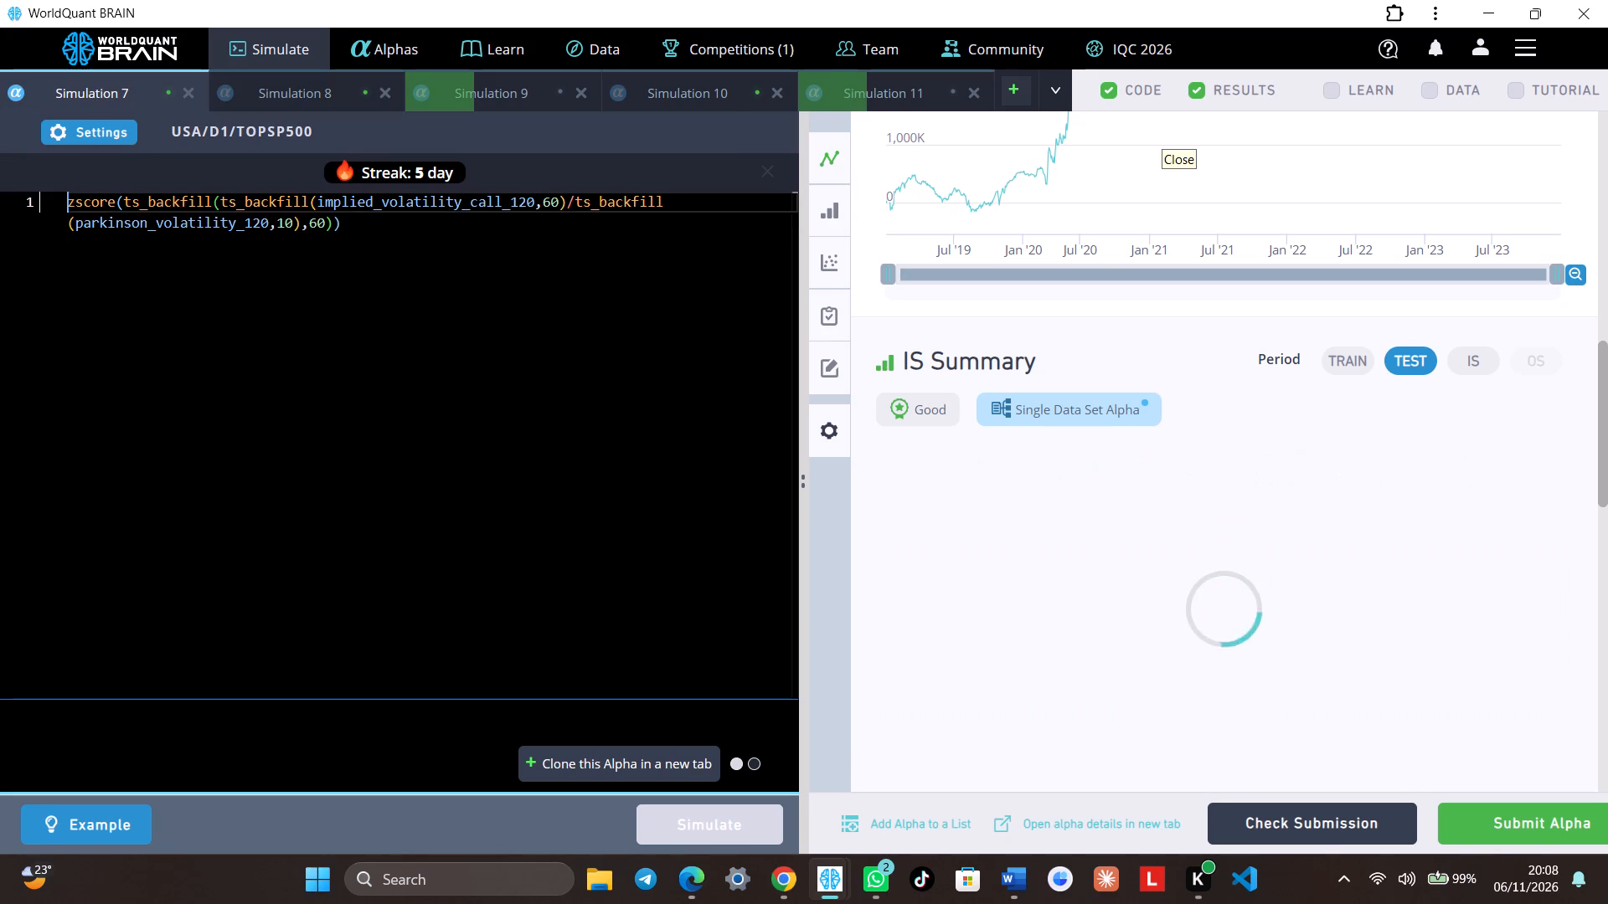
pyautogui.click(126, 131)
pyautogui.click(126, 131)
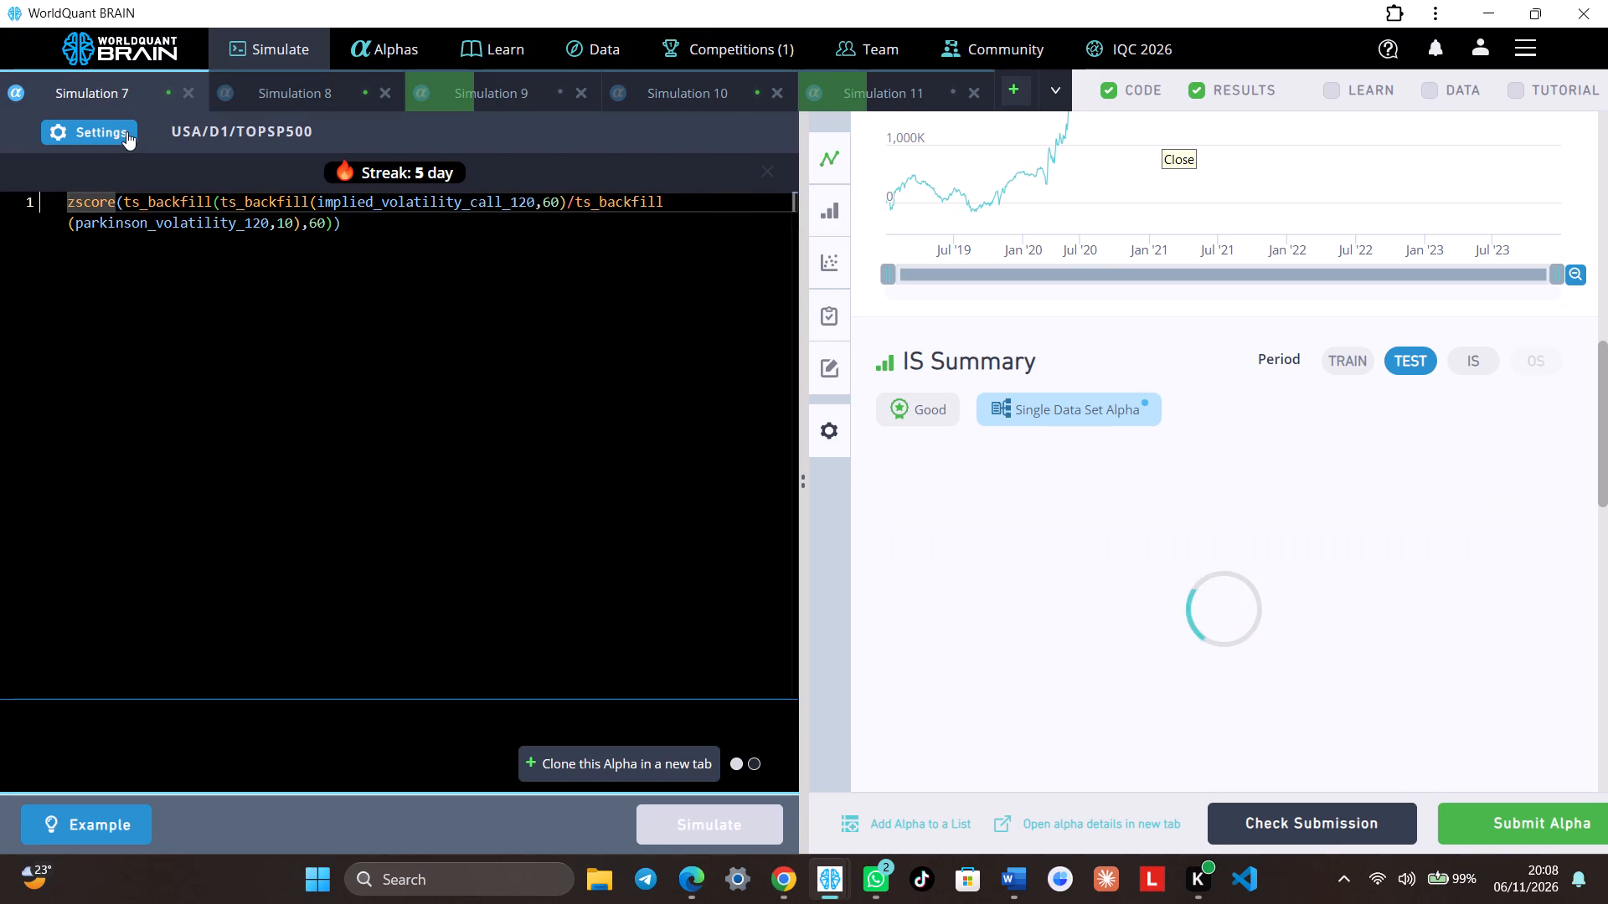
# Show Simulation 9's test period and review its IS-period summary.
pyautogui.click(533, 84)
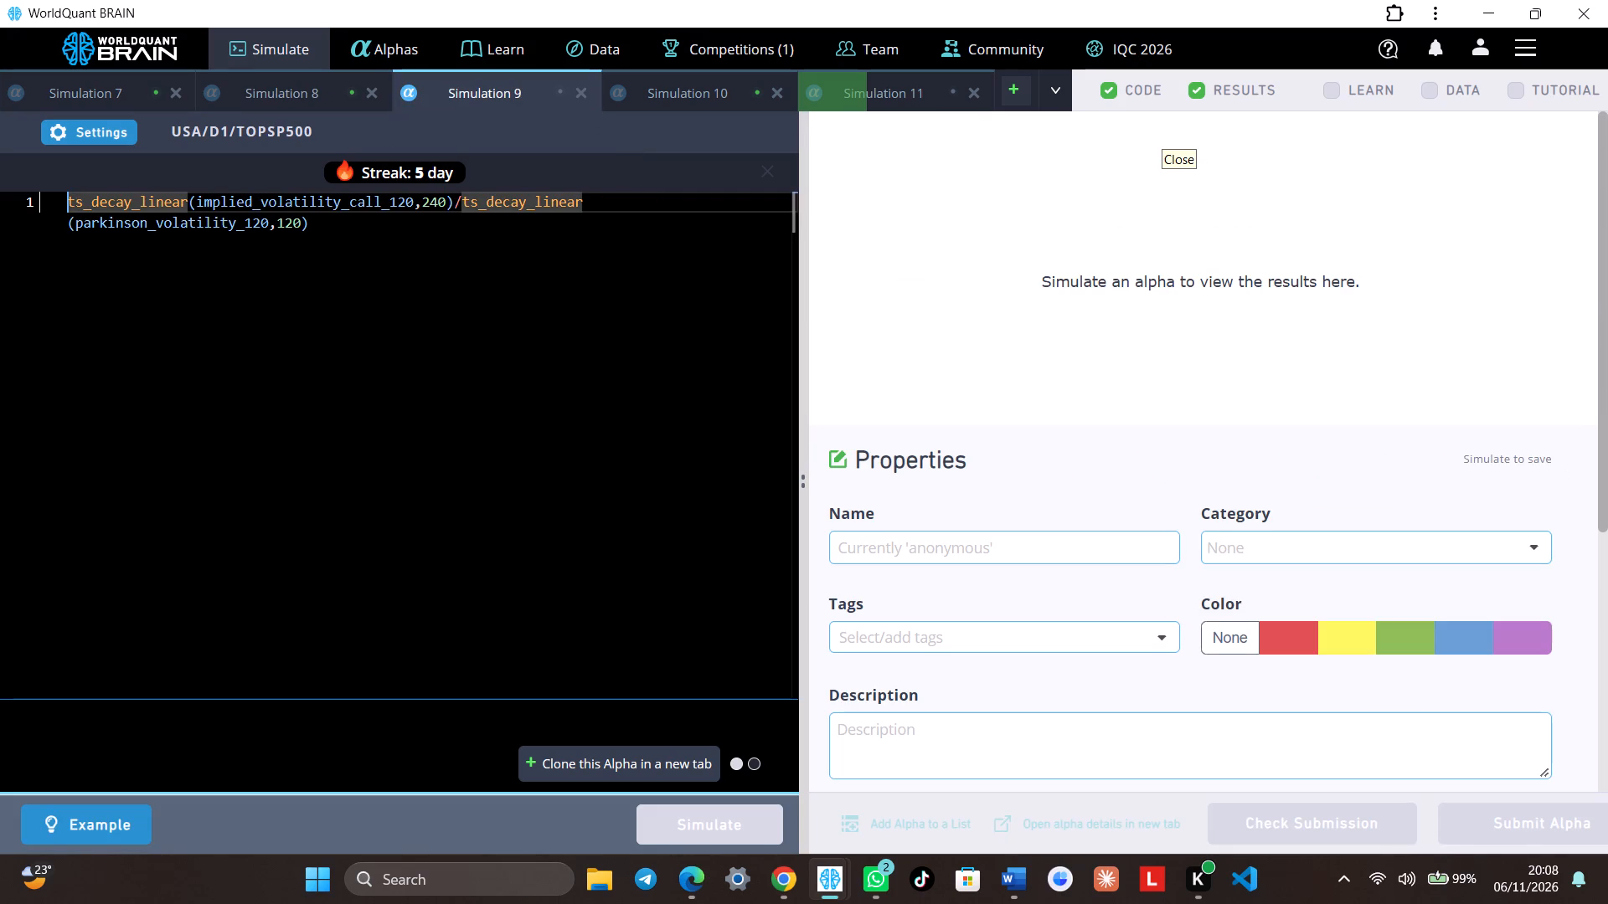
pyautogui.scroll(-4, 1116, 556)
pyautogui.scroll(8, 1100, 552)
pyautogui.scroll(4, 1026, 504)
pyautogui.scroll(1, 1141, 509)
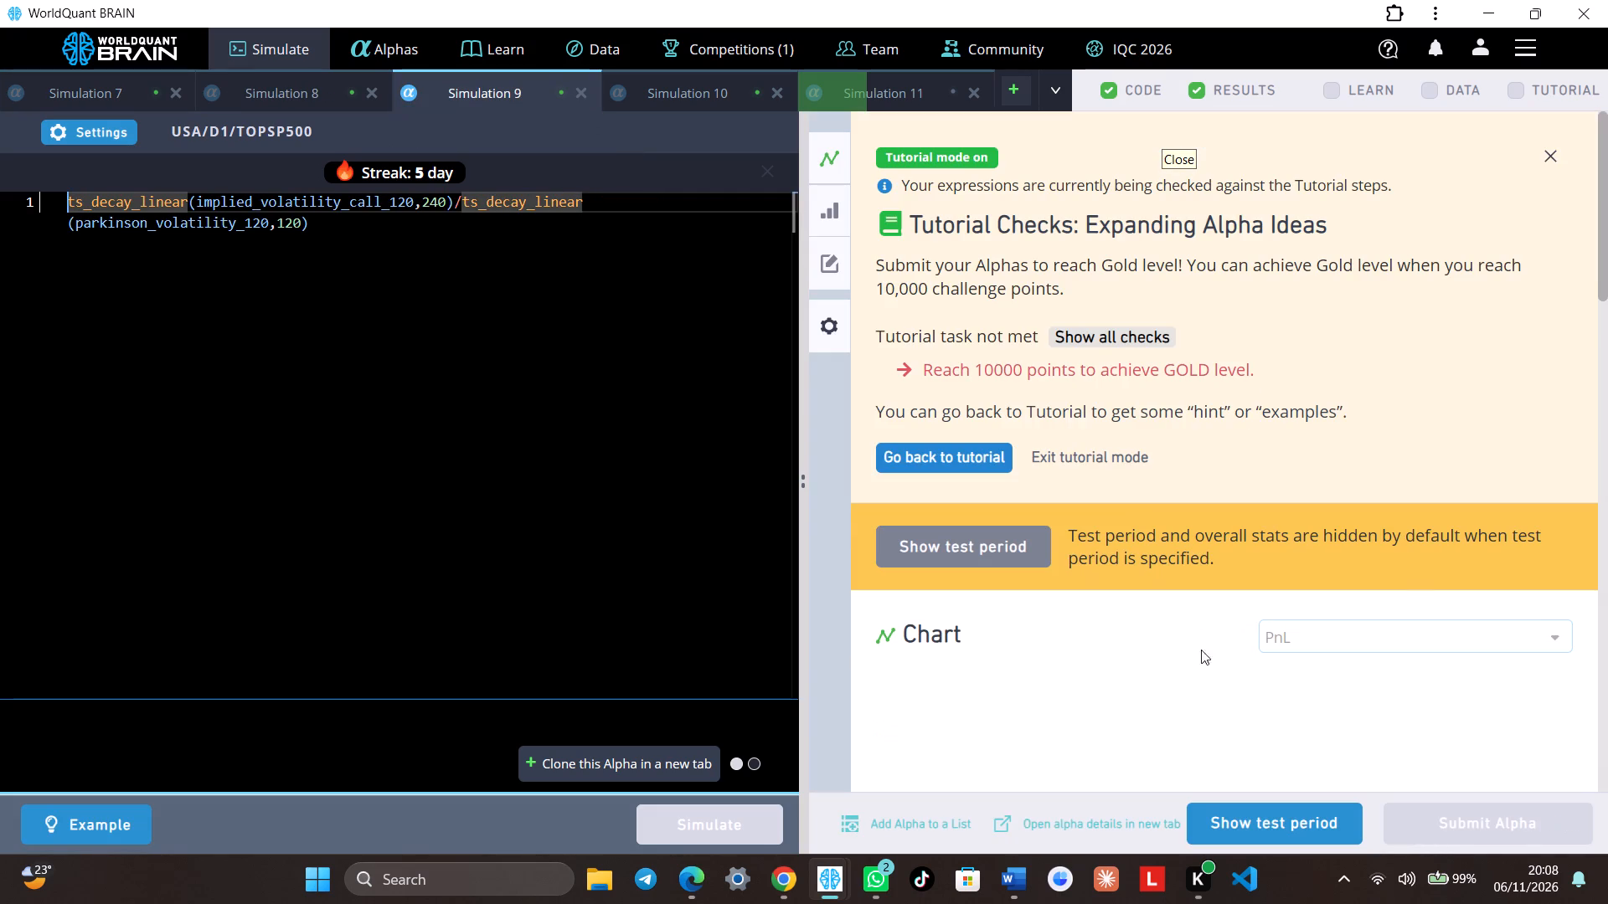
pyautogui.click(1252, 812)
pyautogui.scroll(-8, 1260, 688)
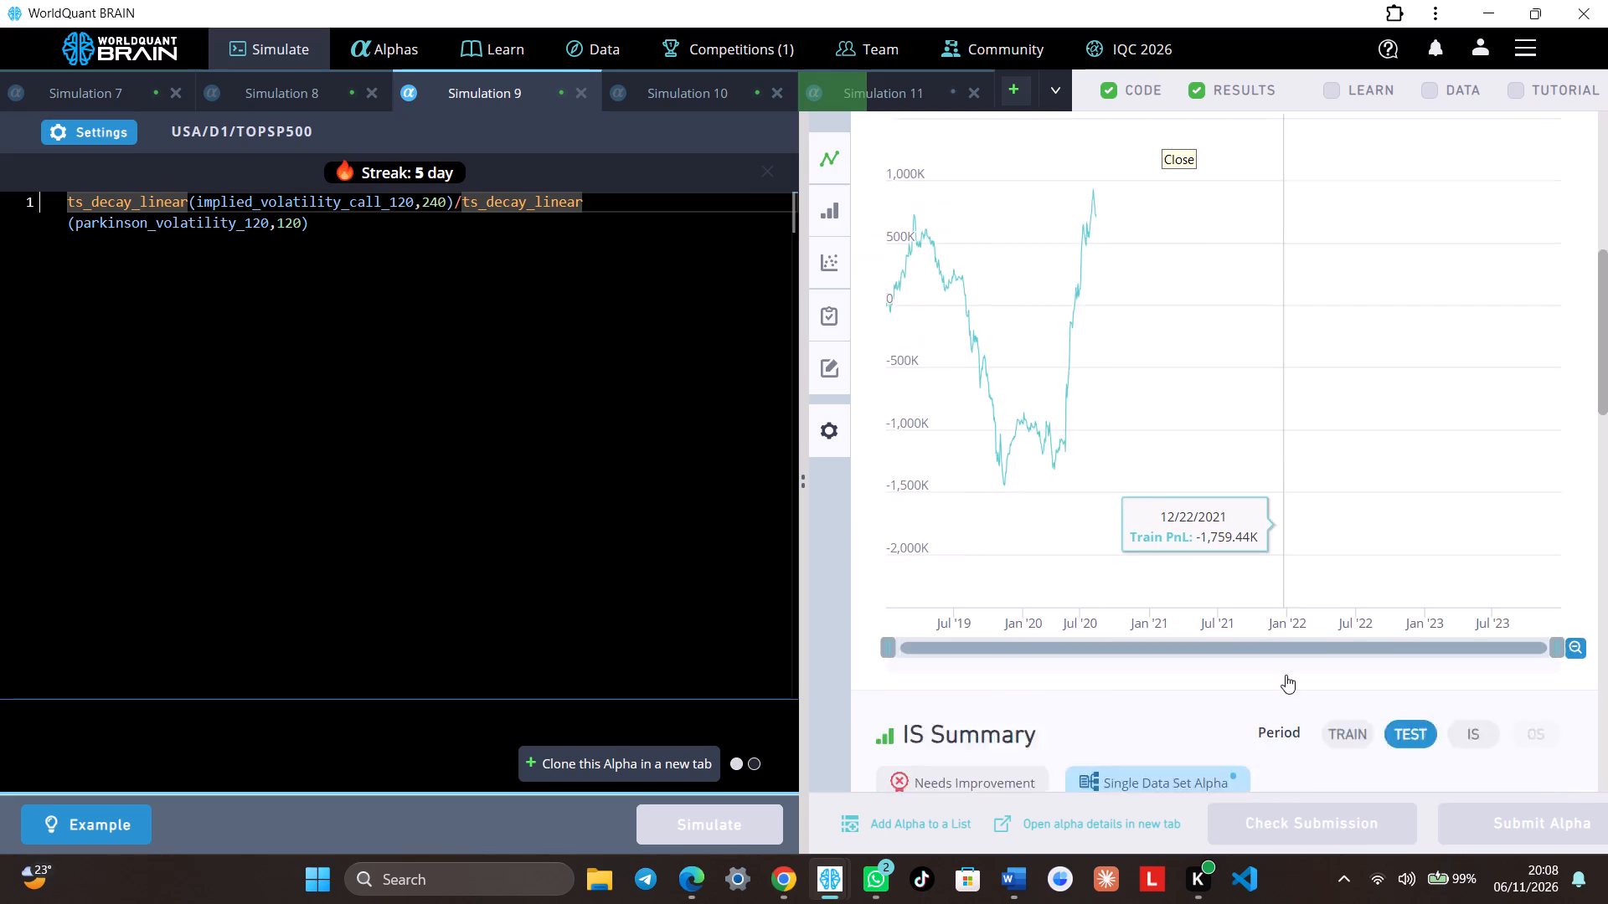
pyautogui.click(1477, 466)
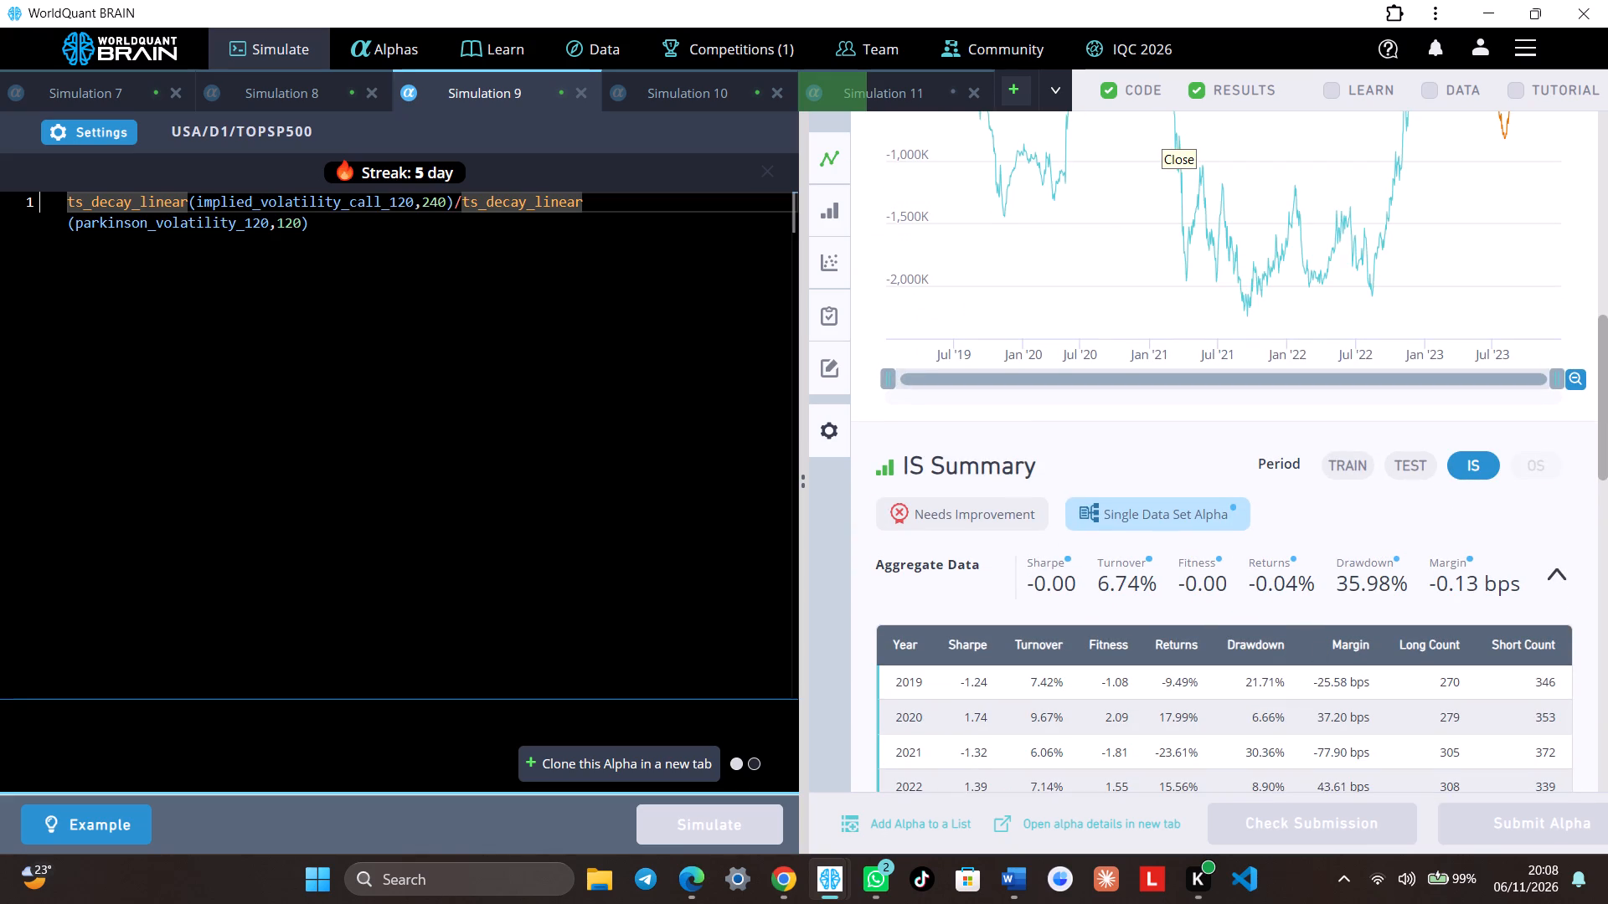
# Set the ts_decay_linear window on parkinson_volatility_120 to 40 in Simulation 9's expression and simulate it.
pyautogui.click(291, 223)
pyautogui.press('BackSpace')
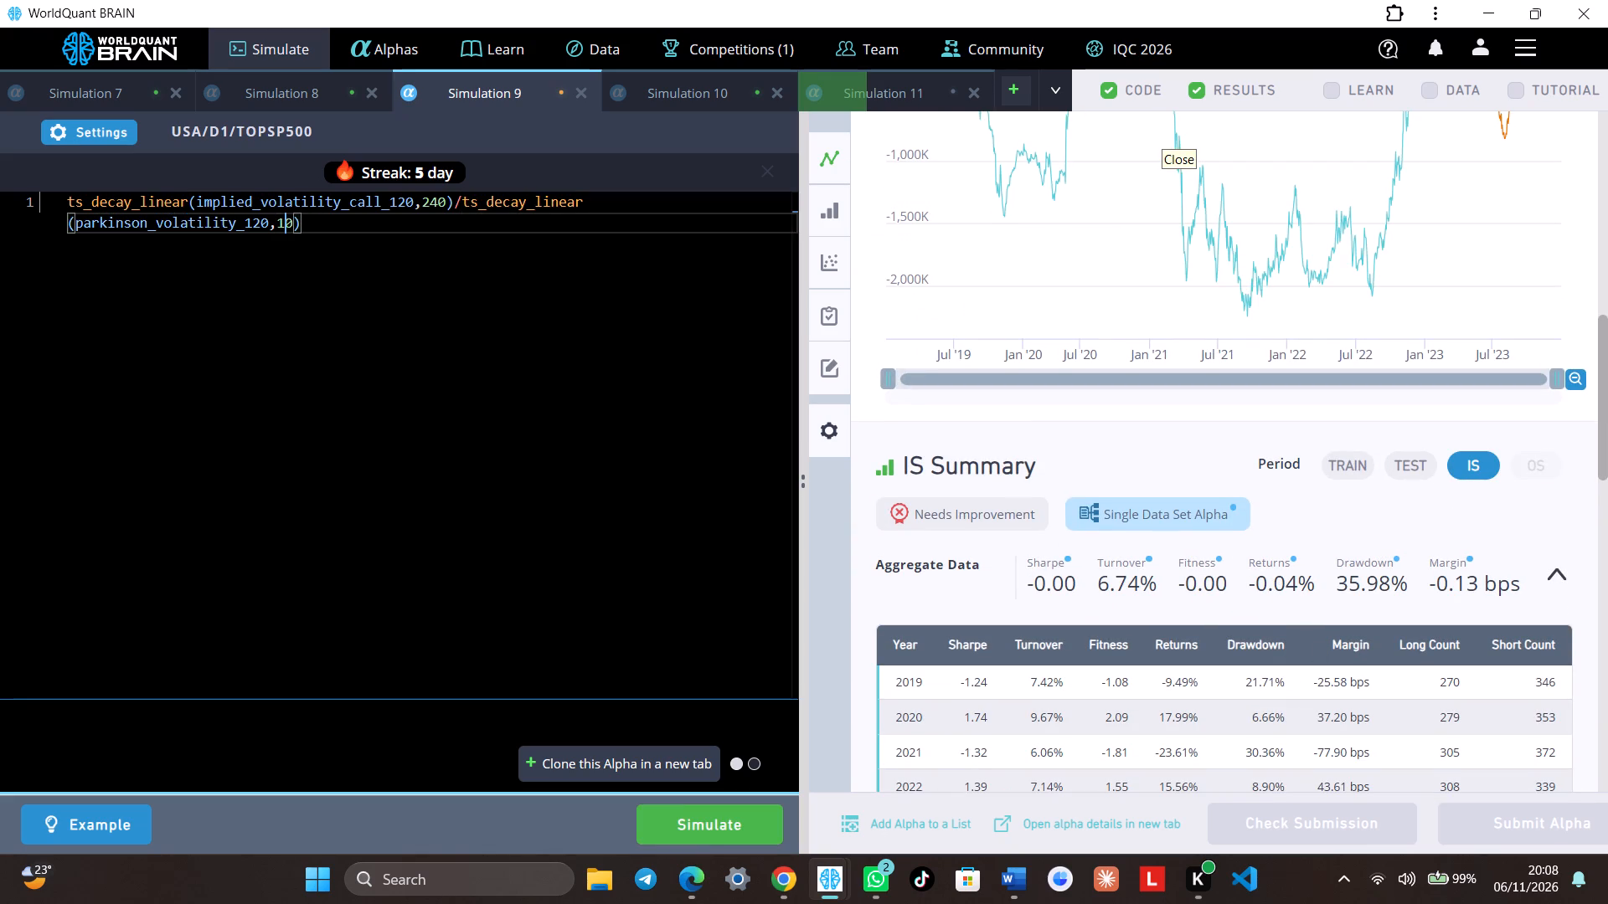
pyautogui.press('BackSpace')
pyautogui.press('4')
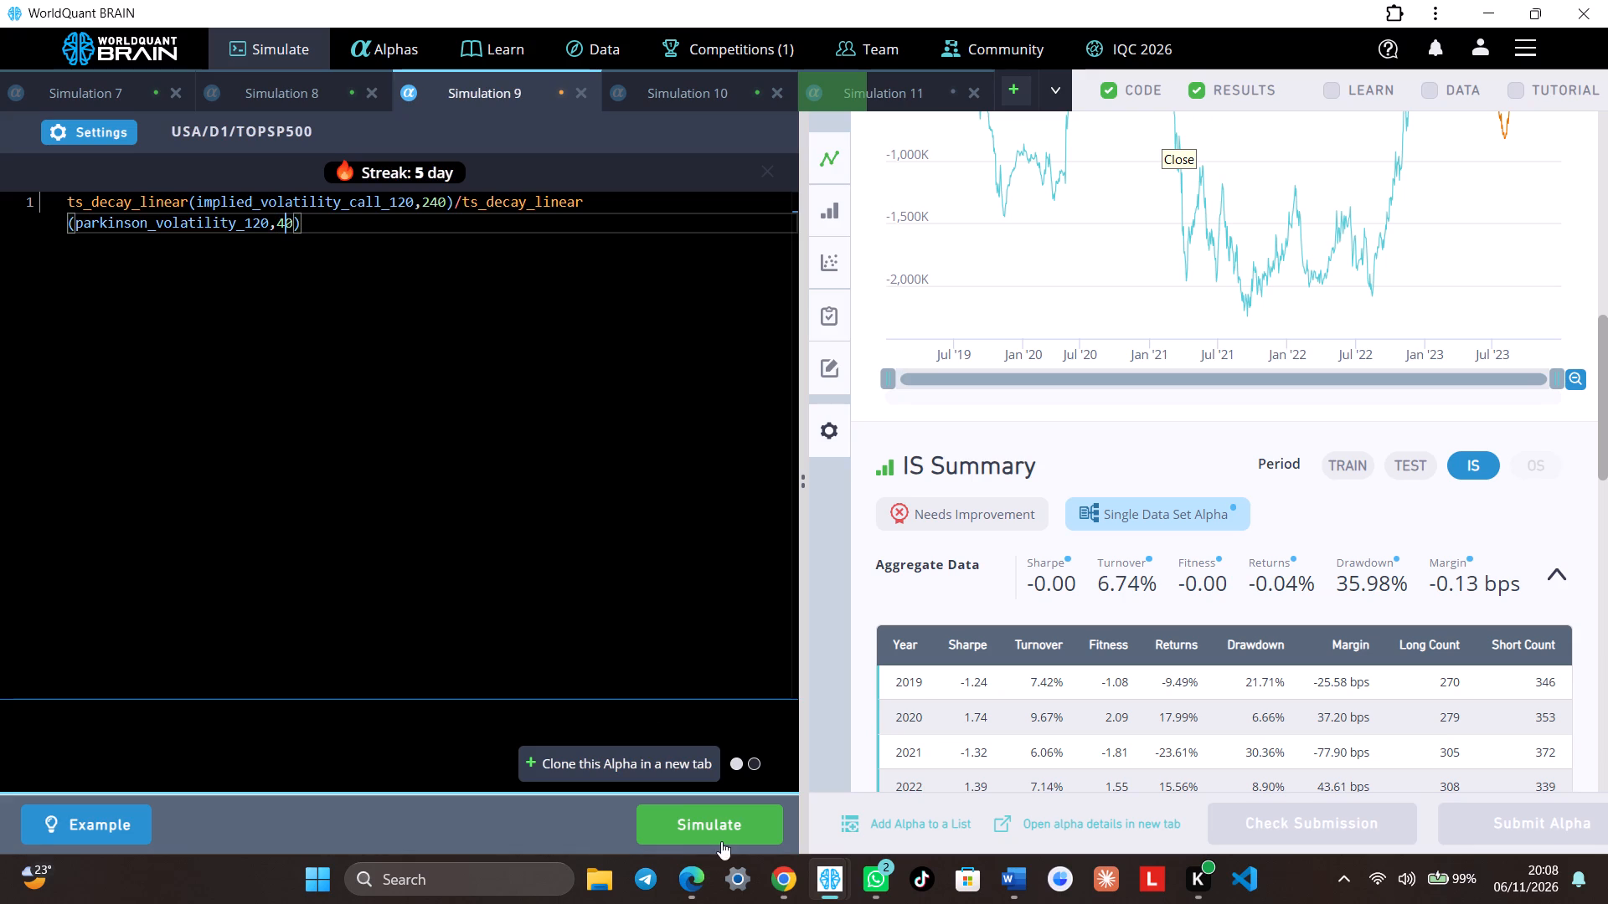
pyautogui.click(712, 831)
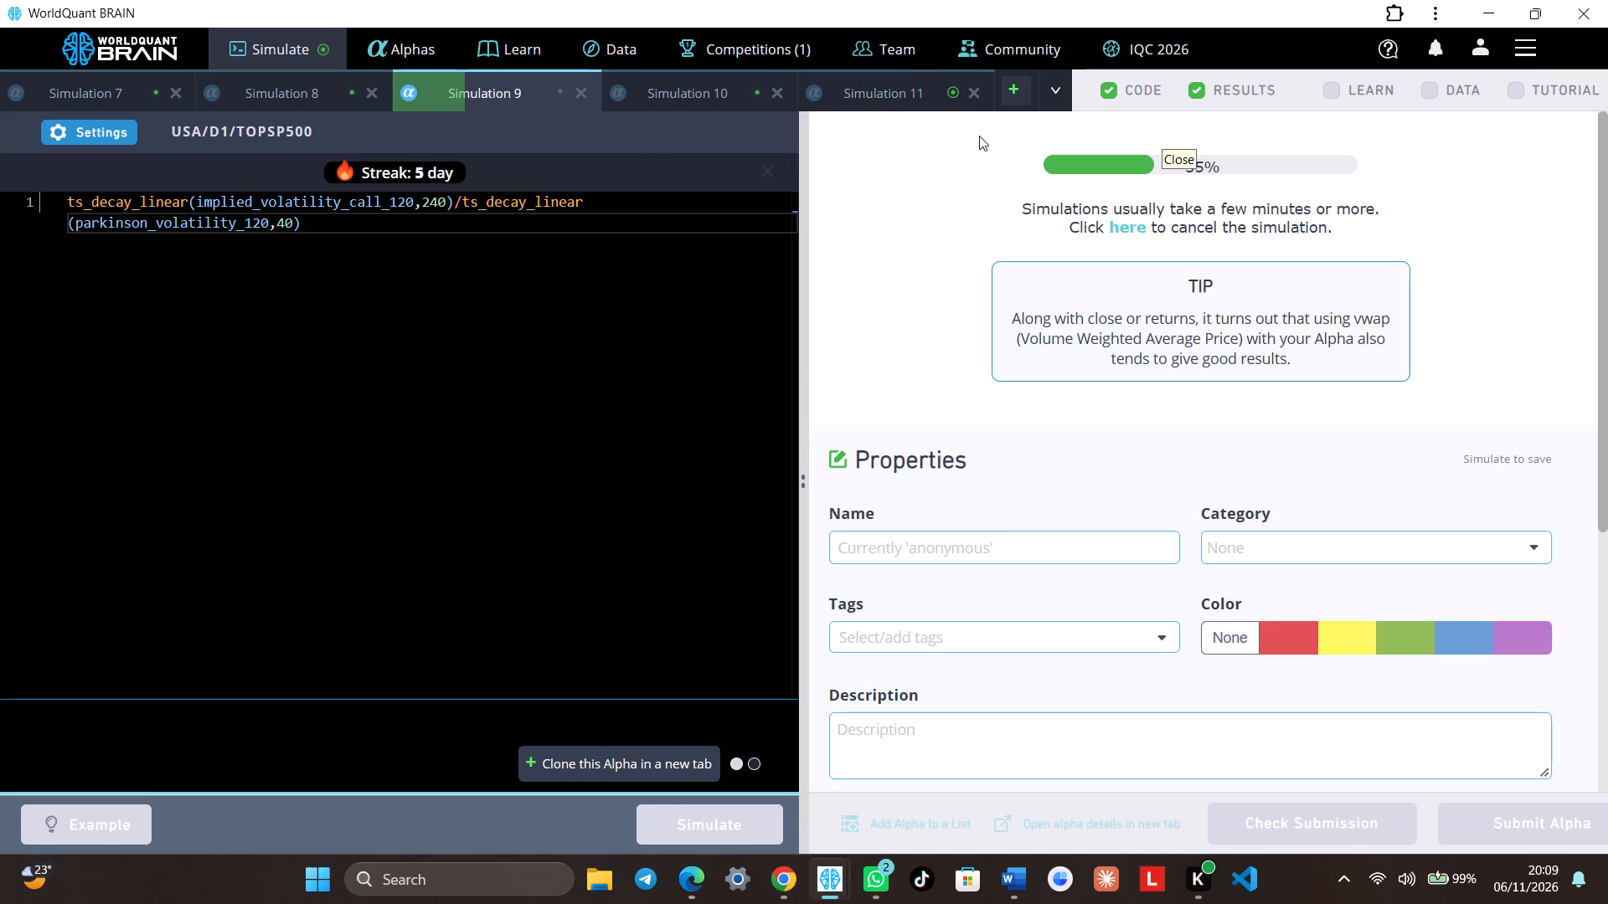
# Show Simulation 11's test period and review its IS-period summary.
pyautogui.click(899, 101)
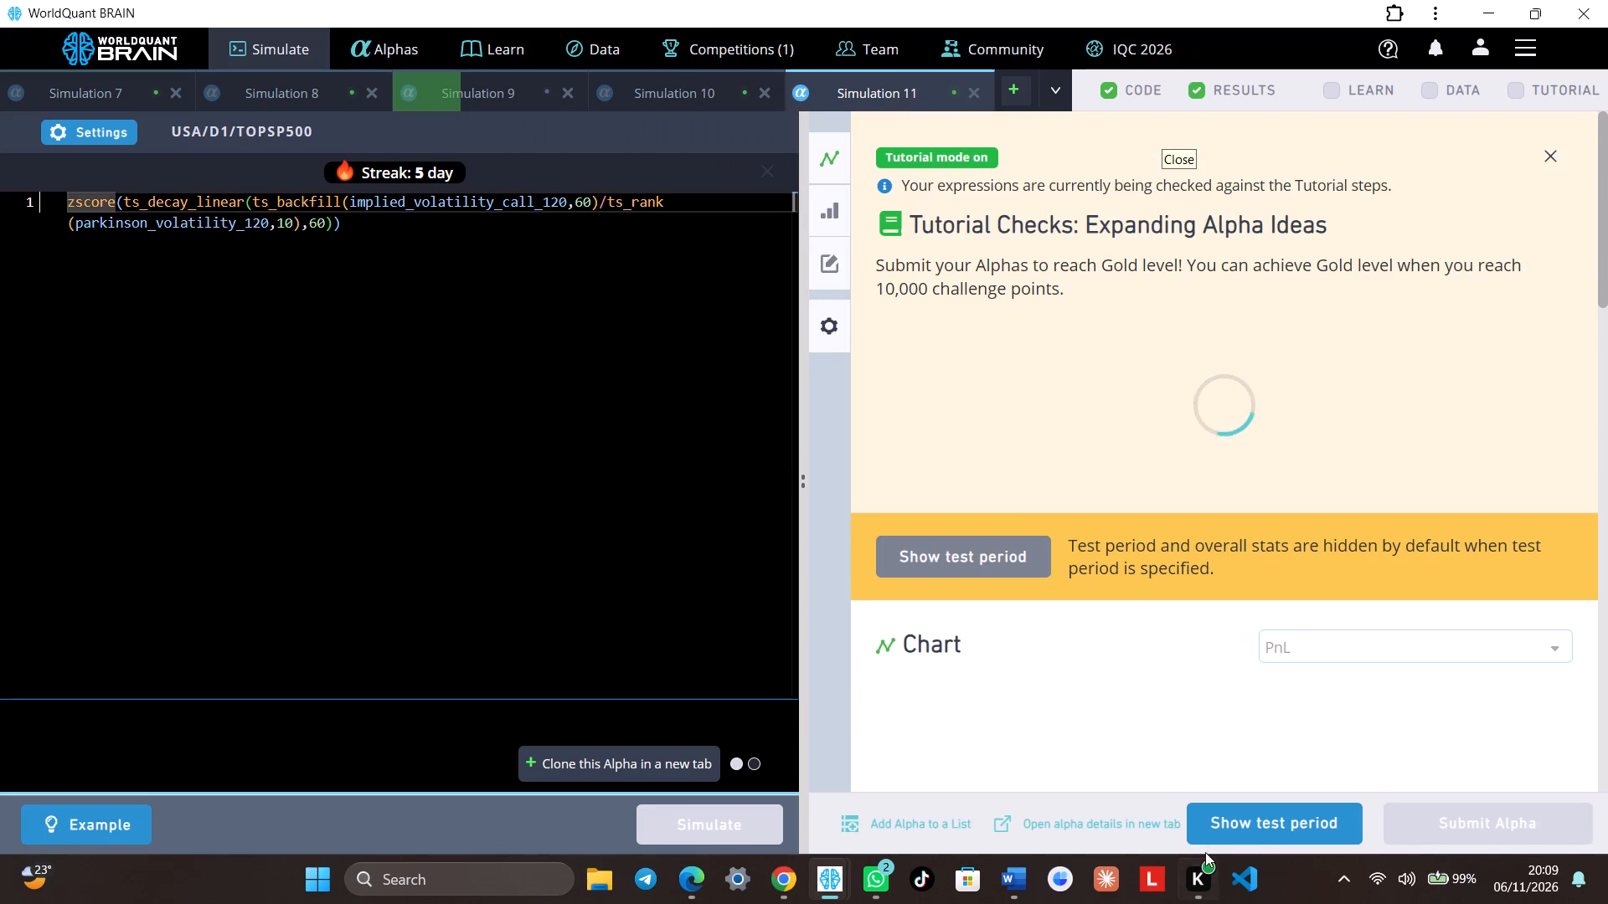
pyautogui.click(1223, 824)
pyautogui.scroll(-4, 1424, 671)
pyautogui.scroll(-5, 1291, 656)
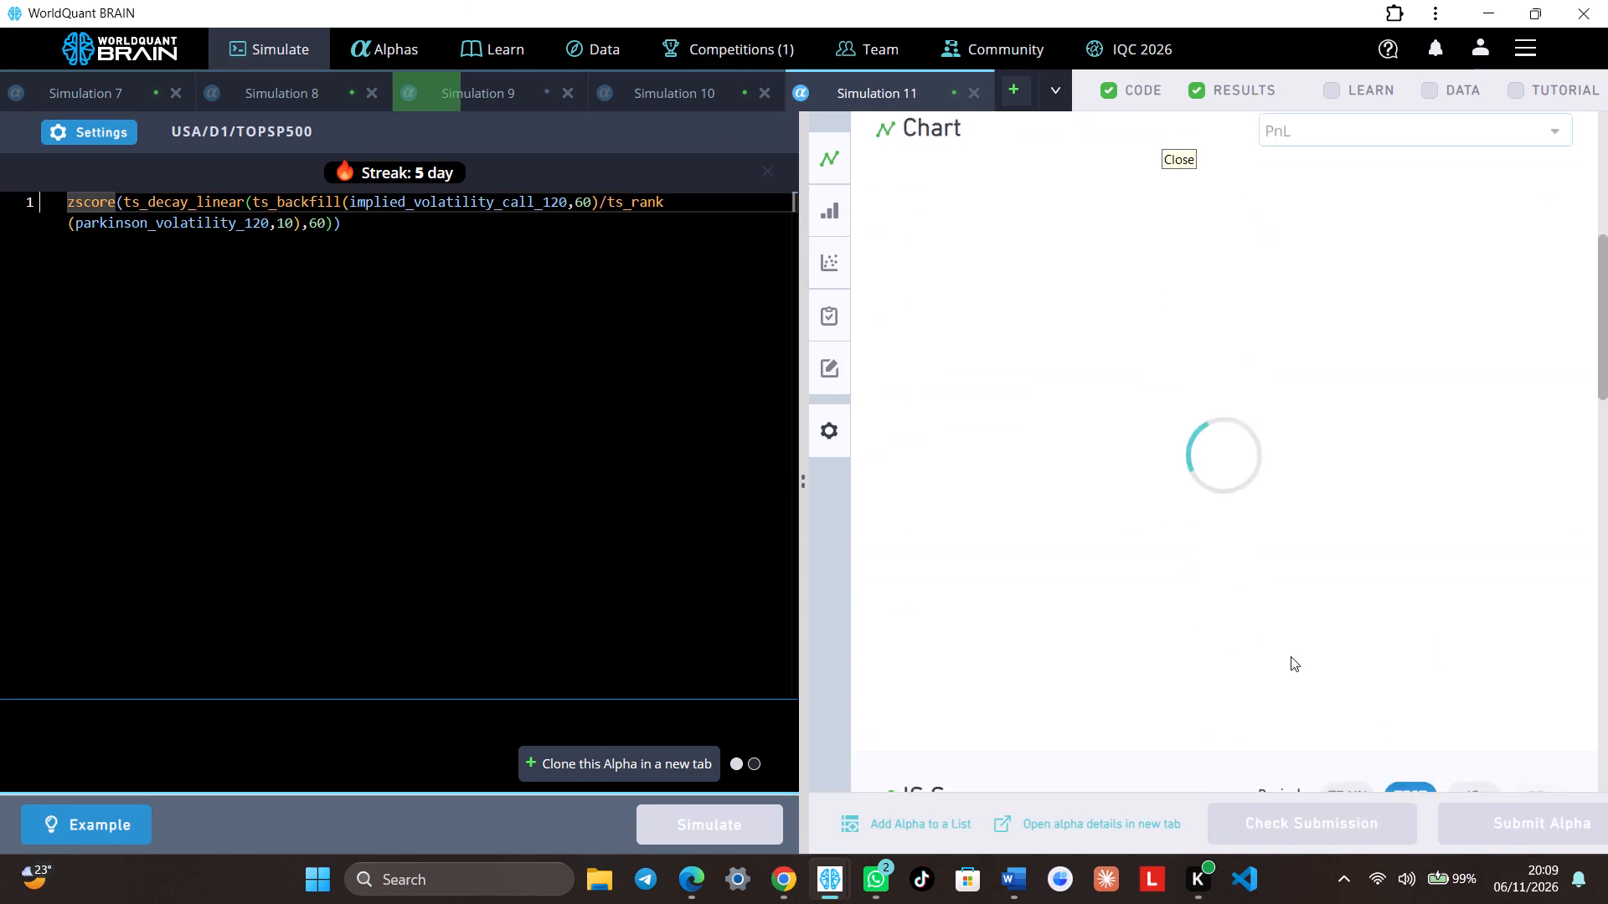
pyautogui.click(1471, 357)
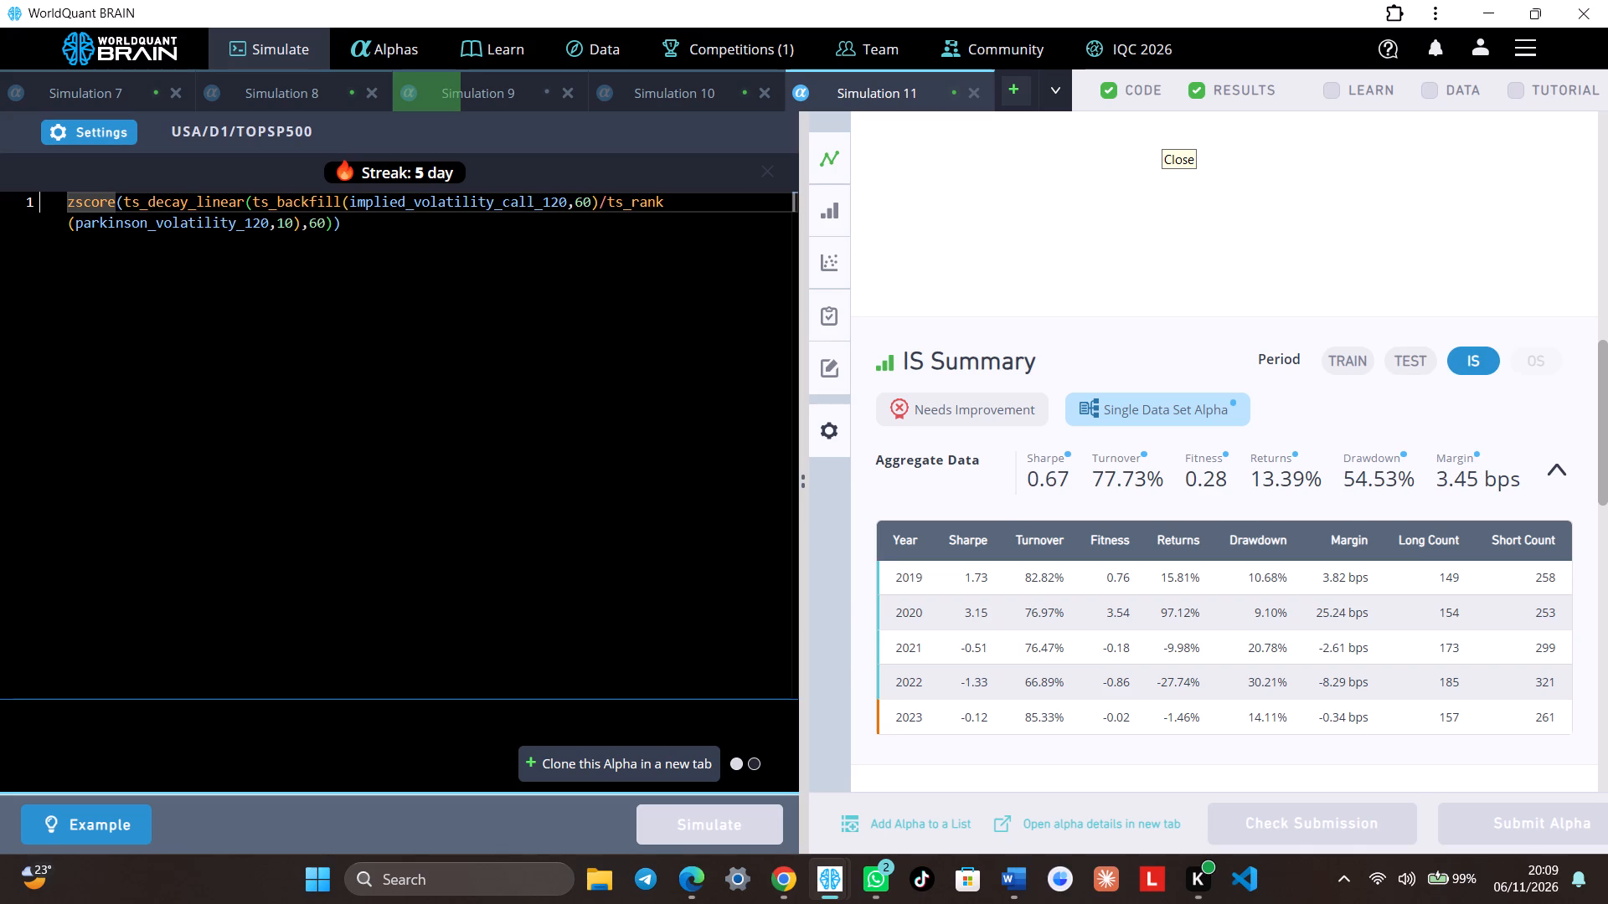
# Set the outer ts_decay_linear window to 240 in Simulation 11's expression and simulate it.
pyautogui.click(664, 211)
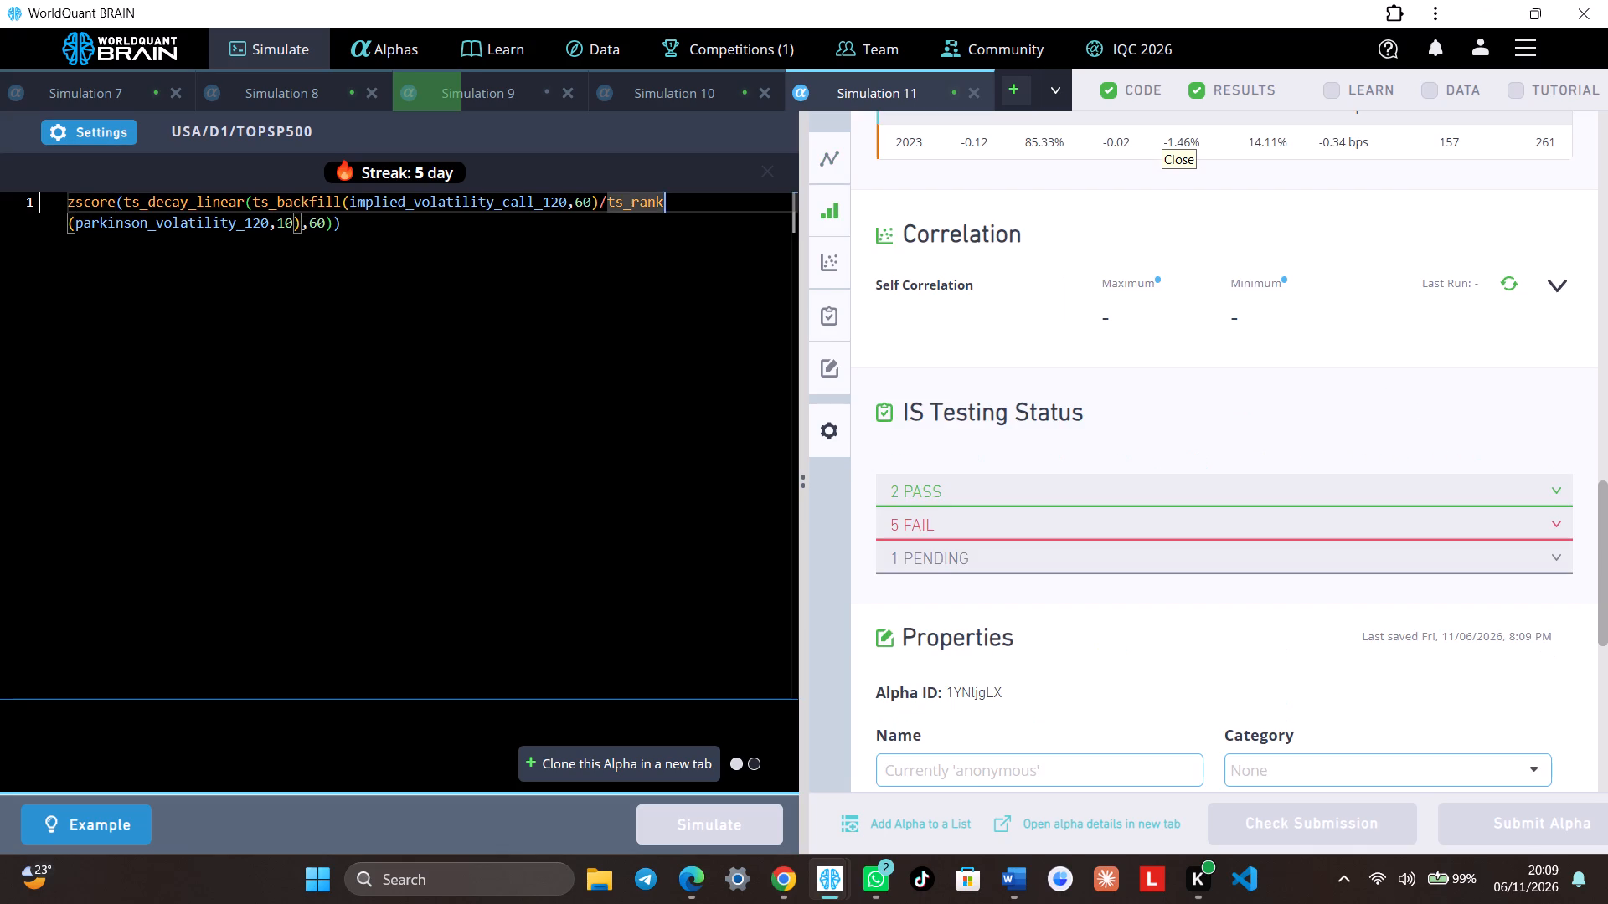
pyautogui.click(315, 230)
pyautogui.press('BackSpace')
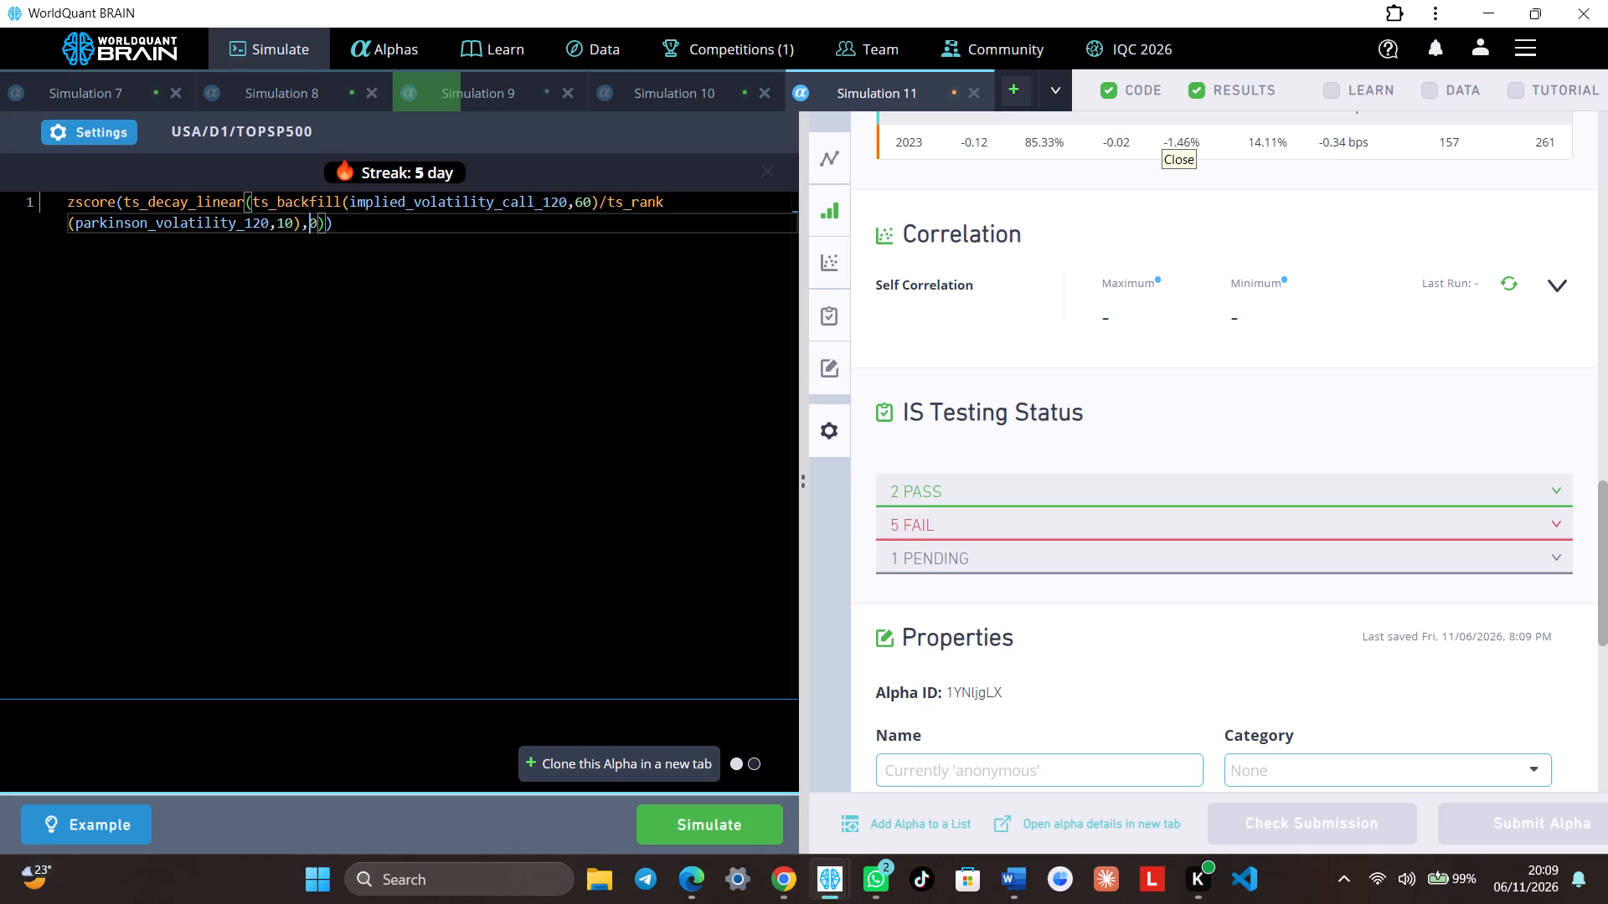
pyautogui.write('24')
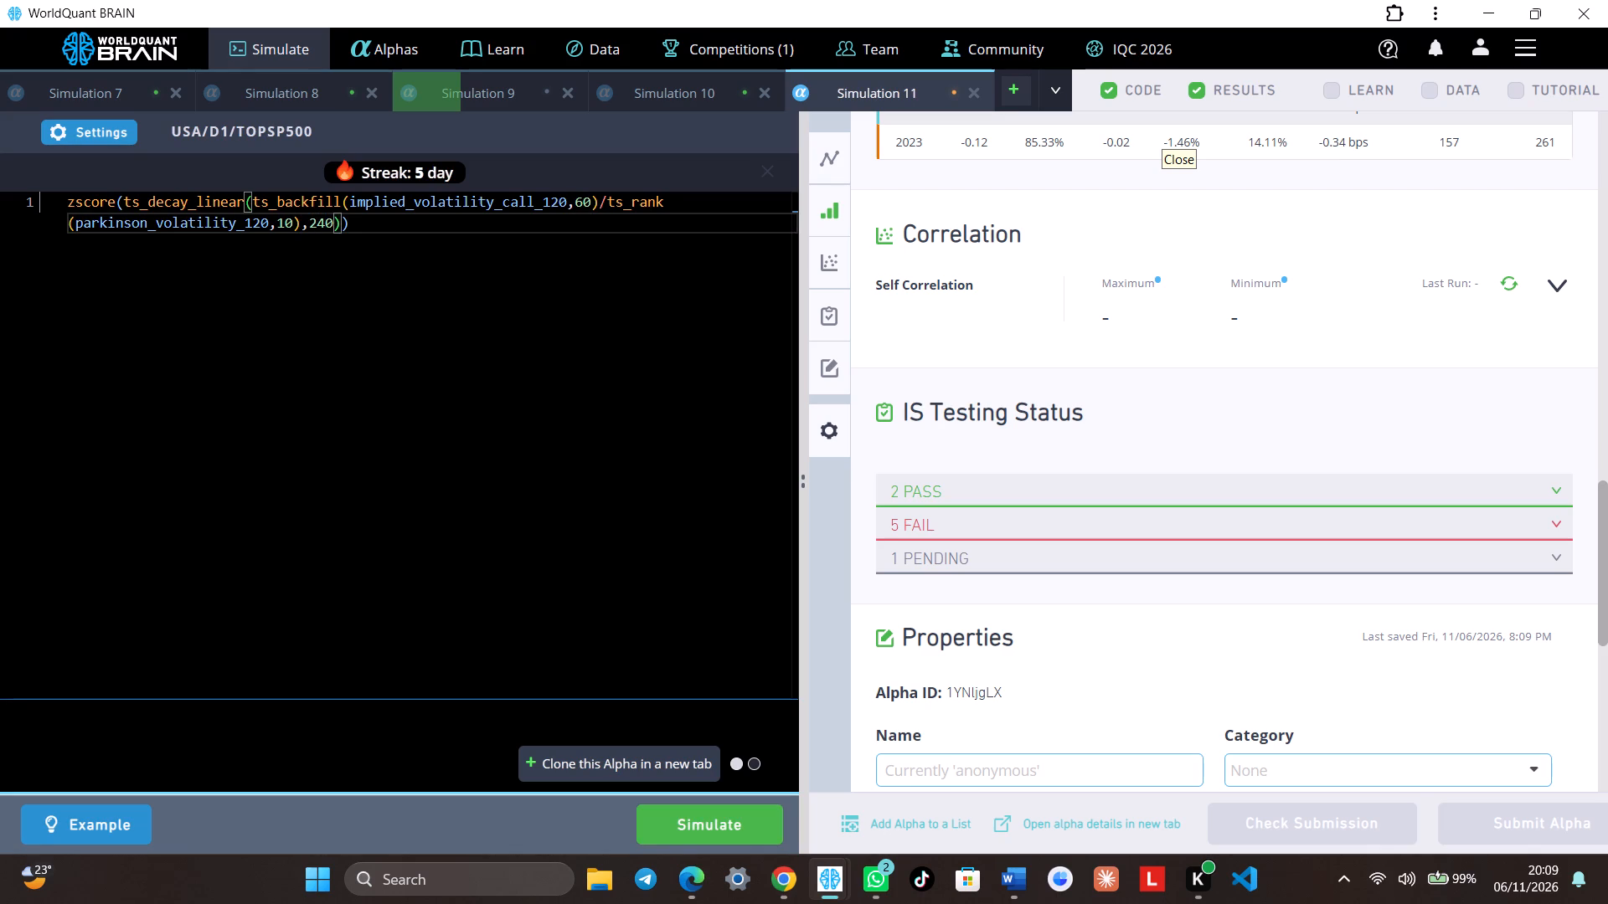
pyautogui.click(734, 830)
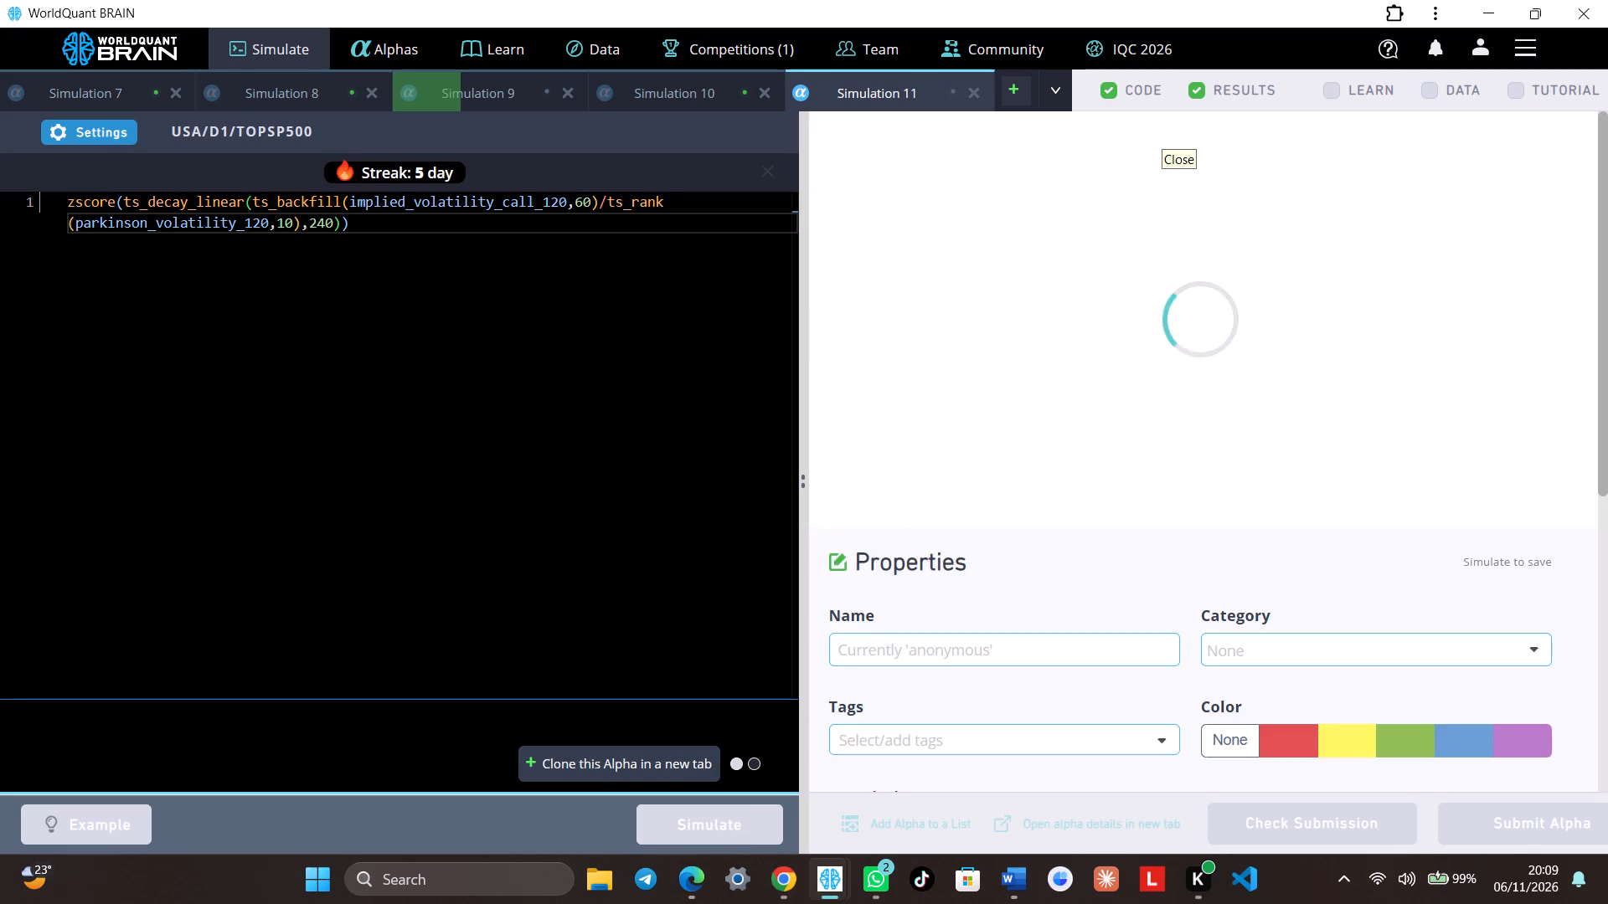
# Review Simulation 10's IS-period summary and its IS testing status.
pyautogui.click(710, 96)
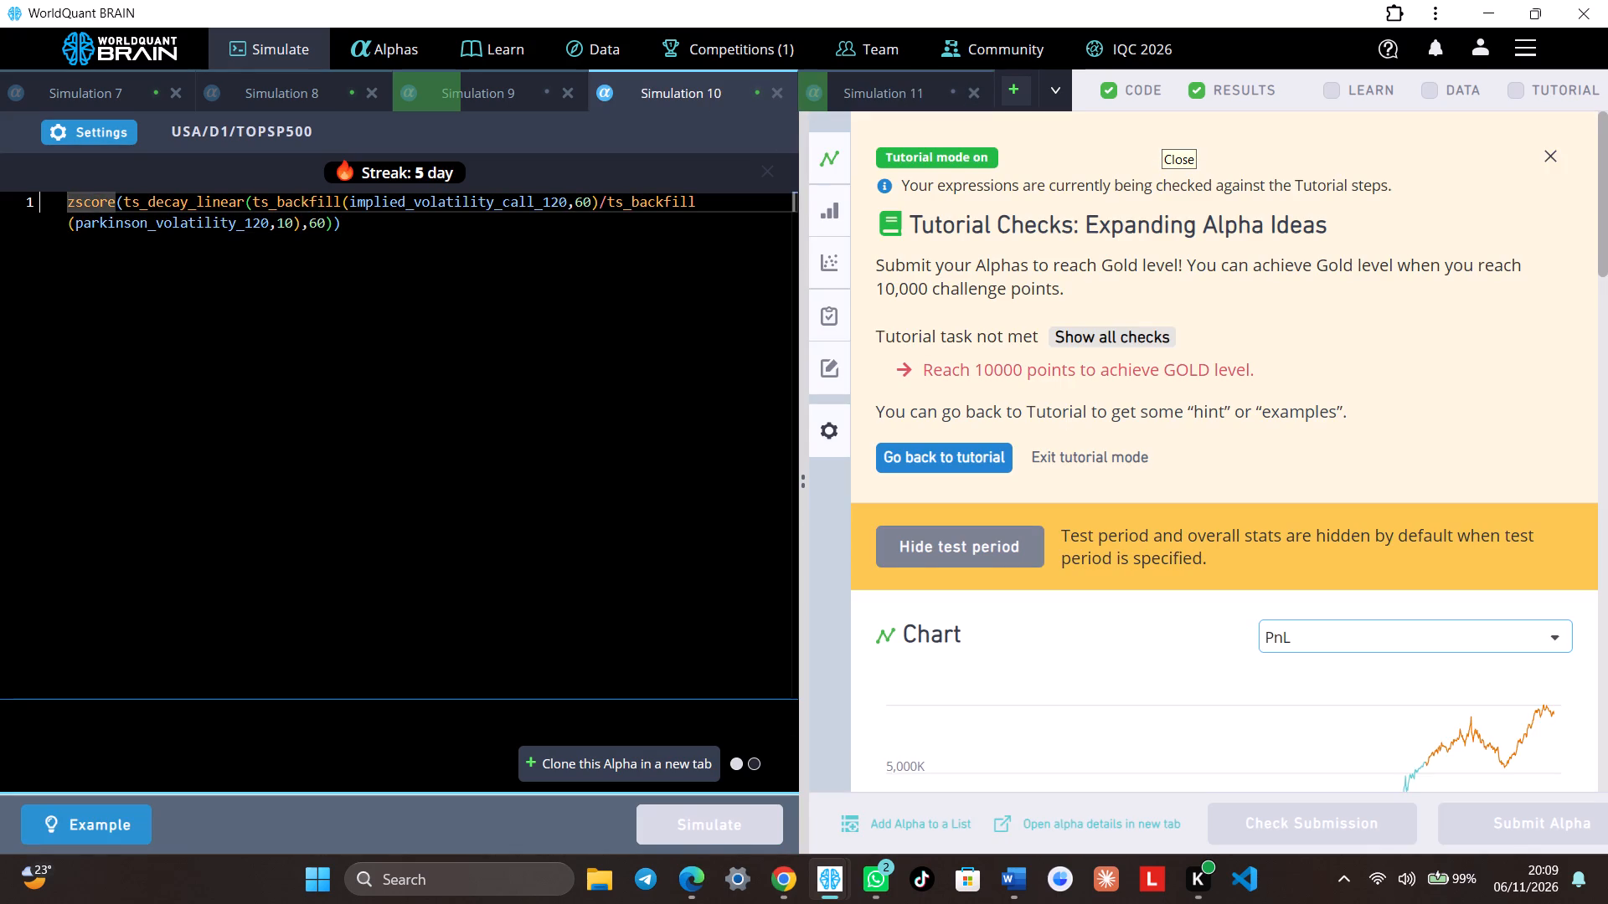
pyautogui.scroll(-9, 1140, 528)
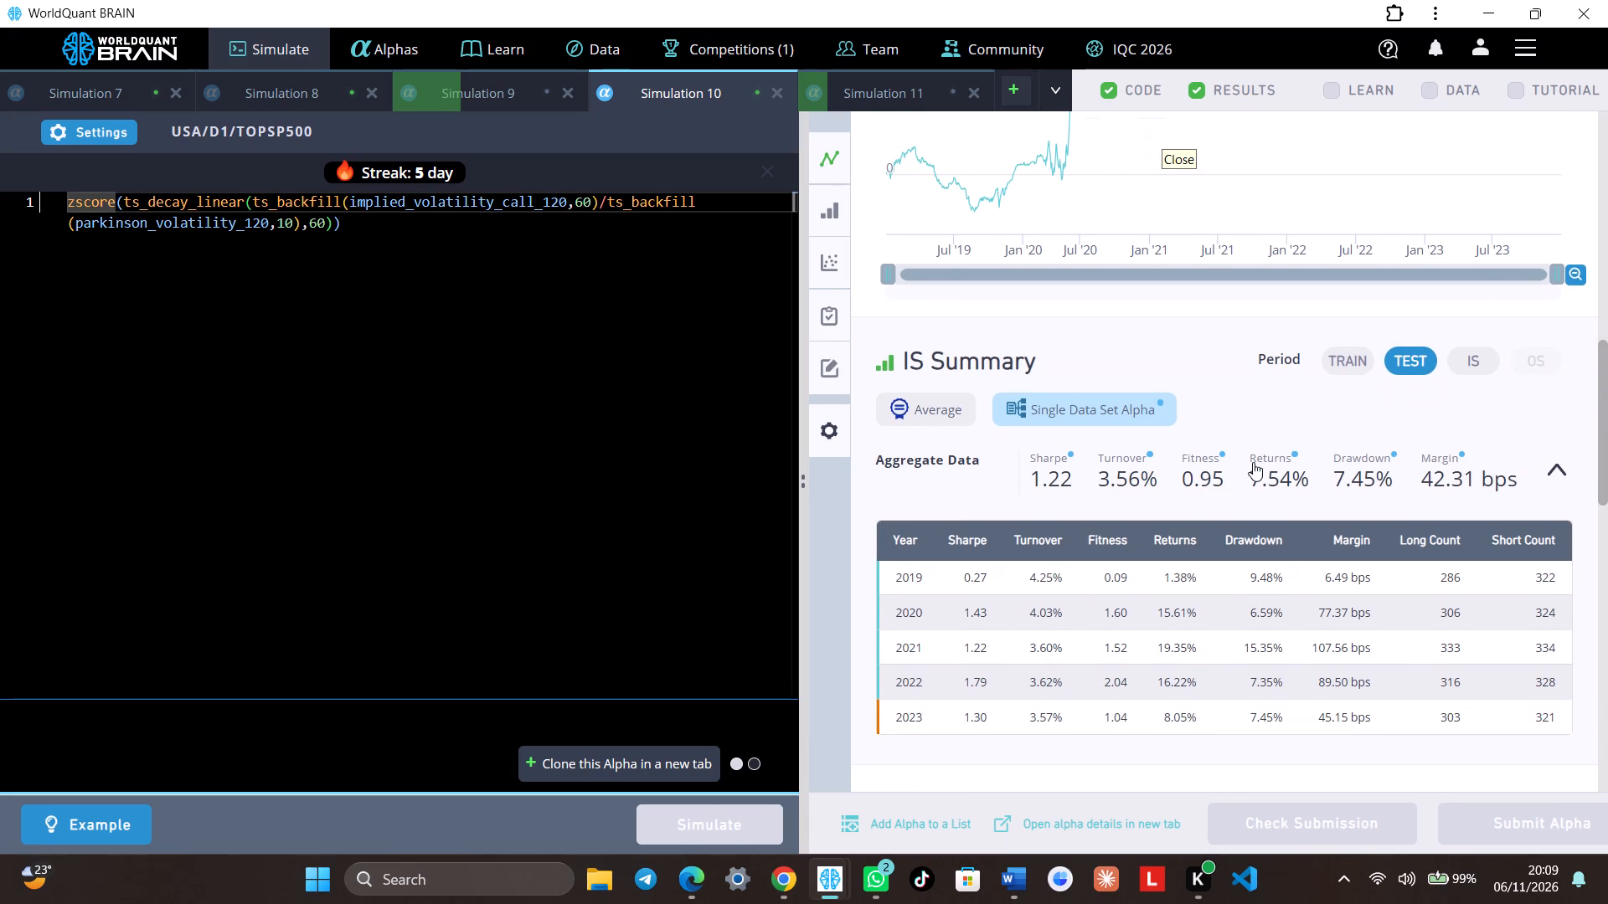
pyautogui.click(1470, 365)
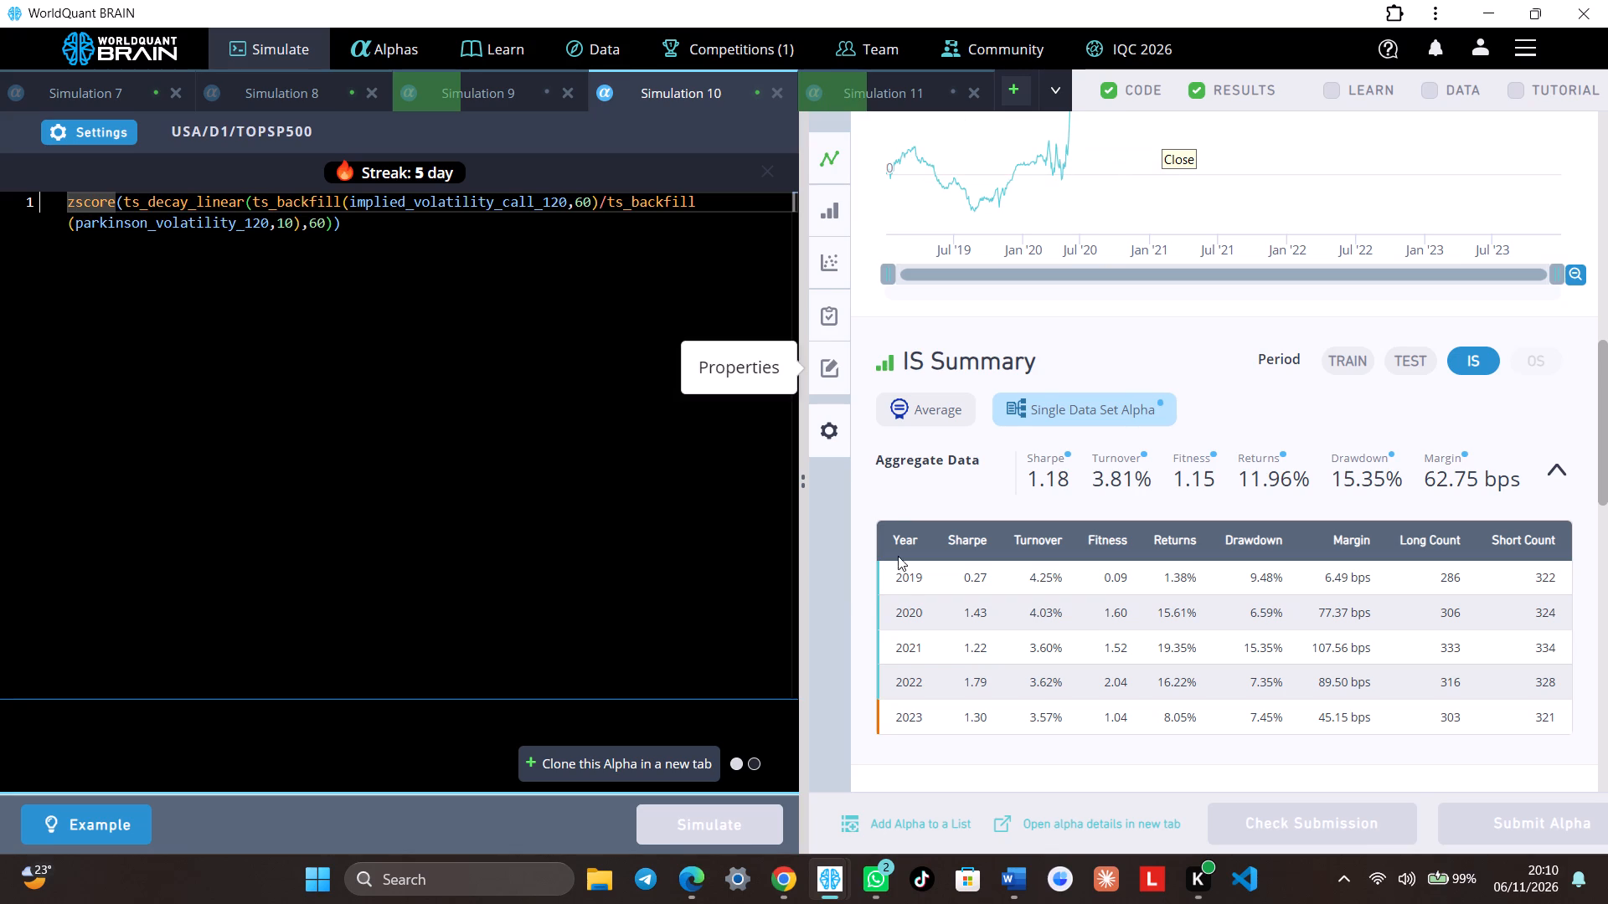
pyautogui.click(671, 102)
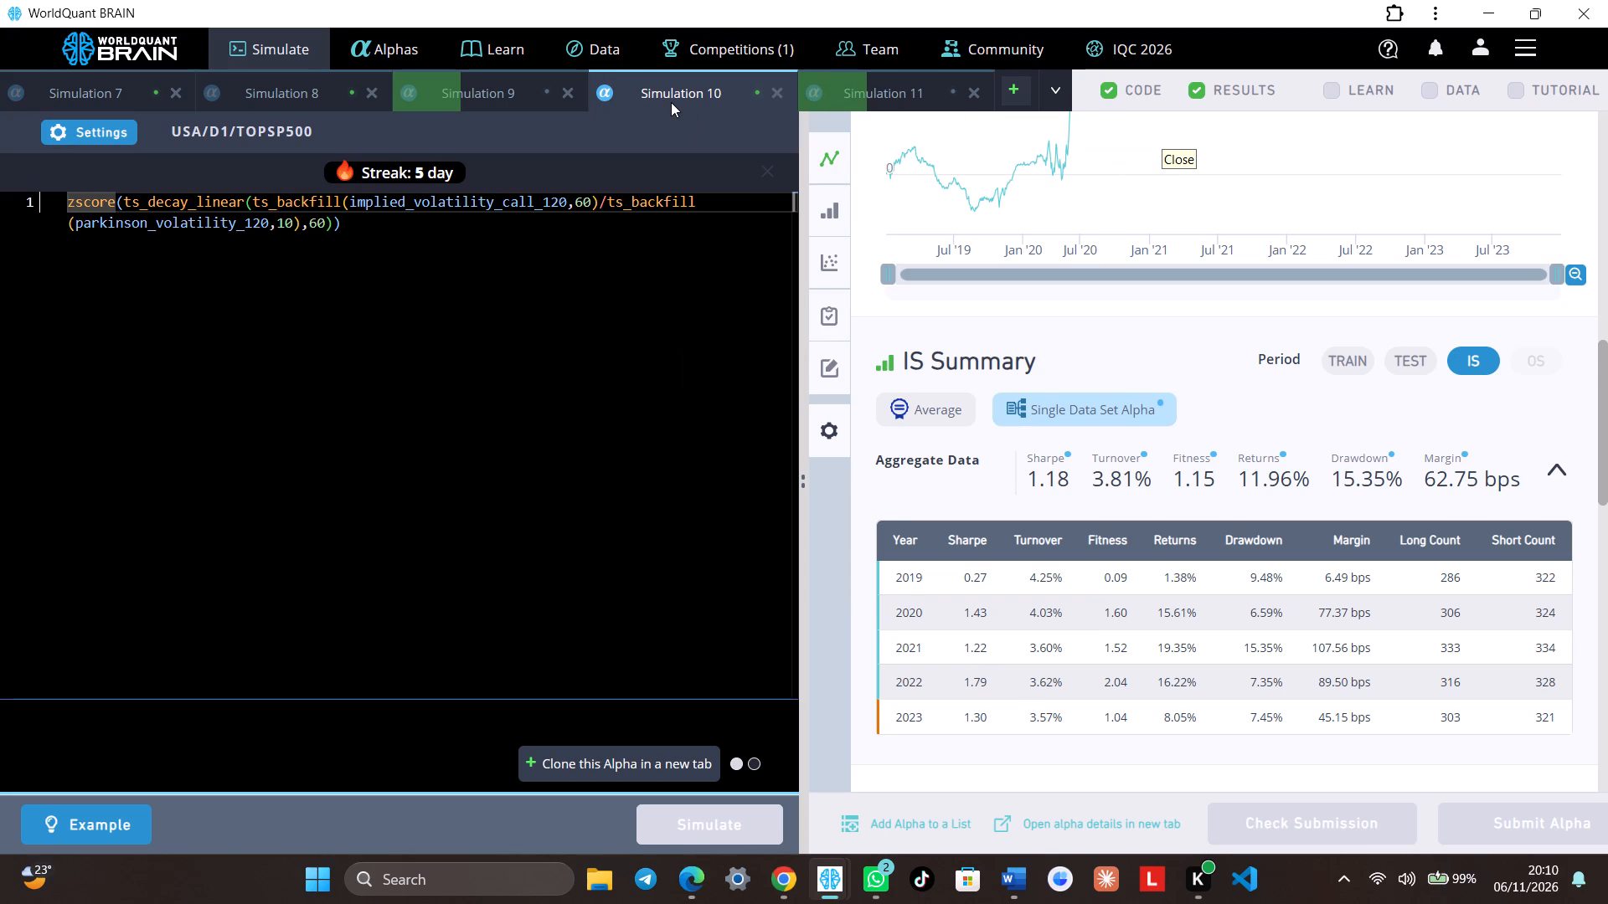
pyautogui.scroll(-5, 1263, 483)
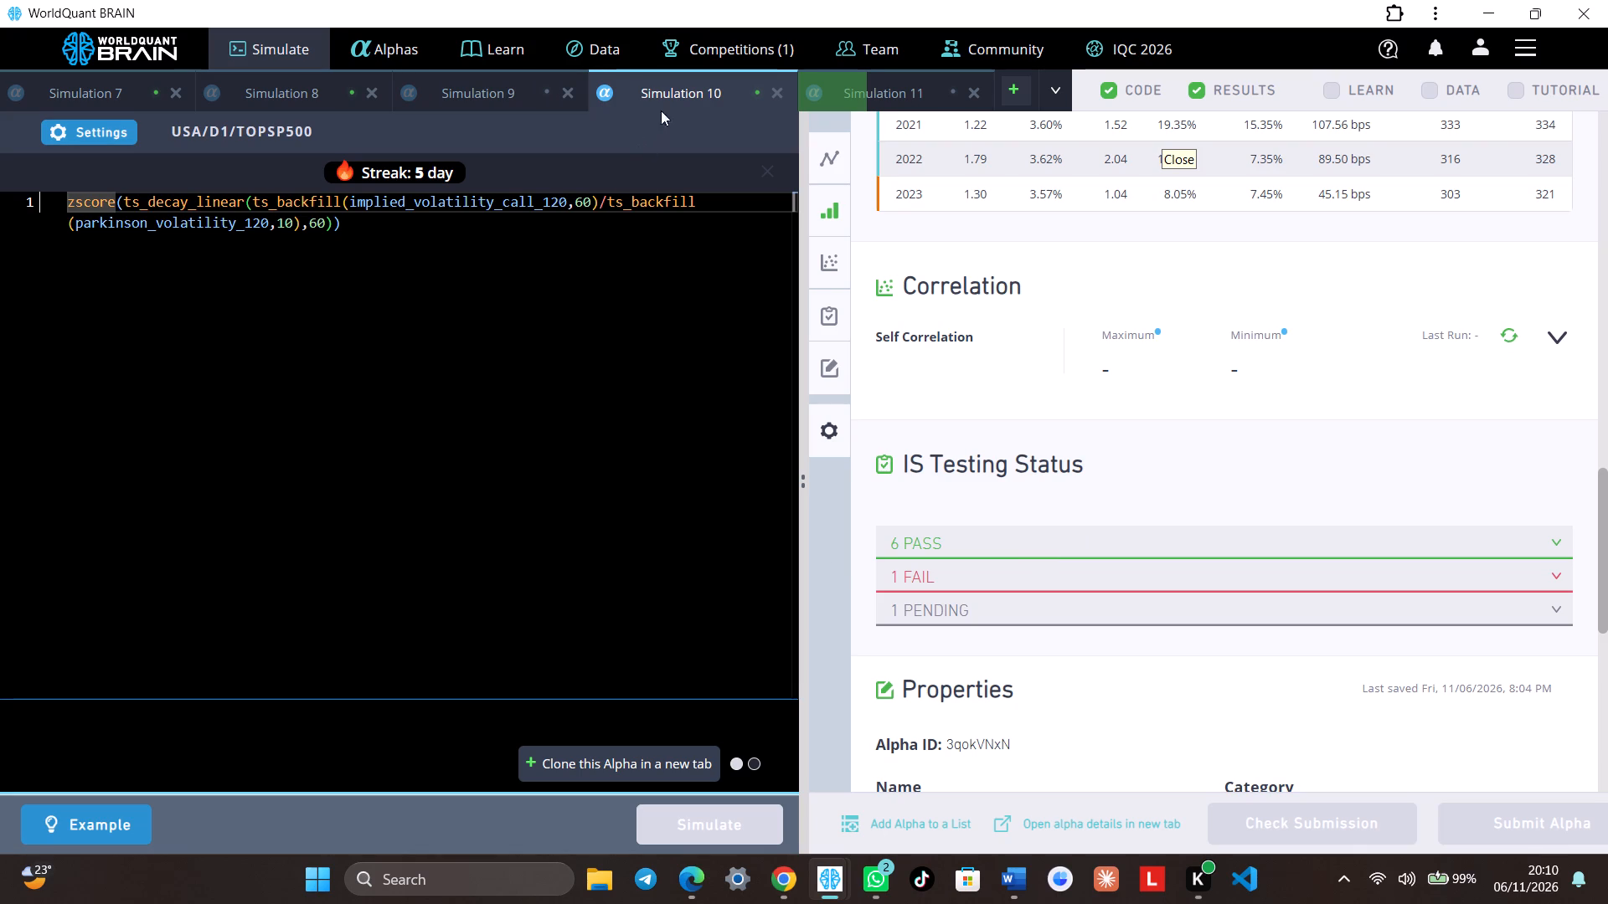
# Return to Simulation 9, show the test period for its new run and review the PnL chart and IS-period summary.
pyautogui.click(516, 90)
pyautogui.scroll(-2, 1258, 516)
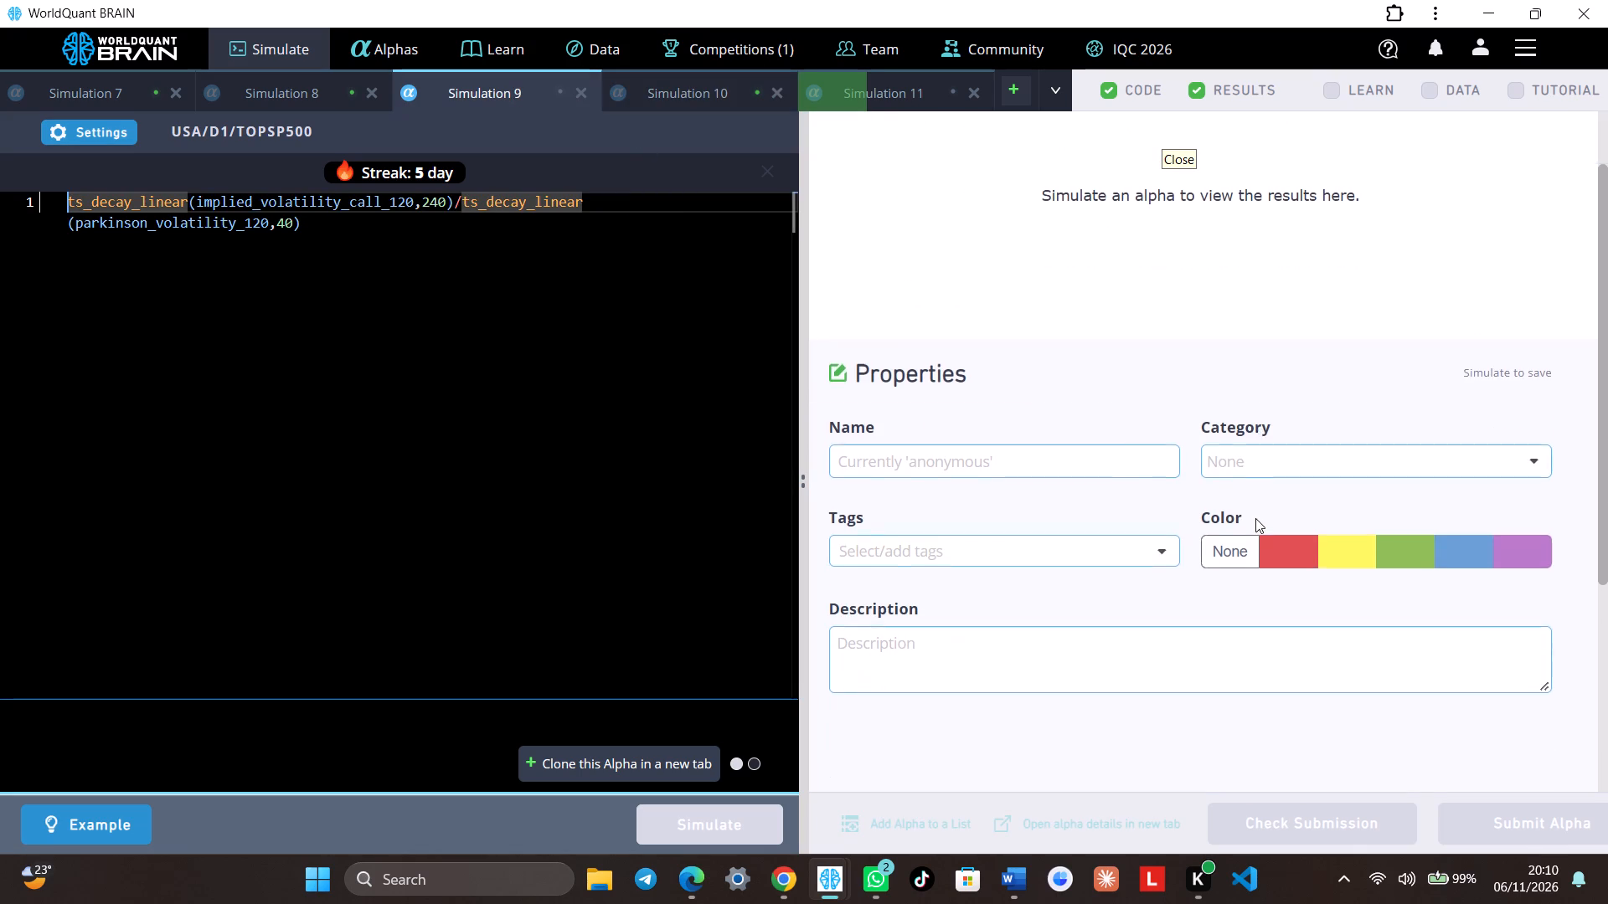
pyautogui.scroll(-3, 1255, 518)
pyautogui.scroll(2, 1203, 565)
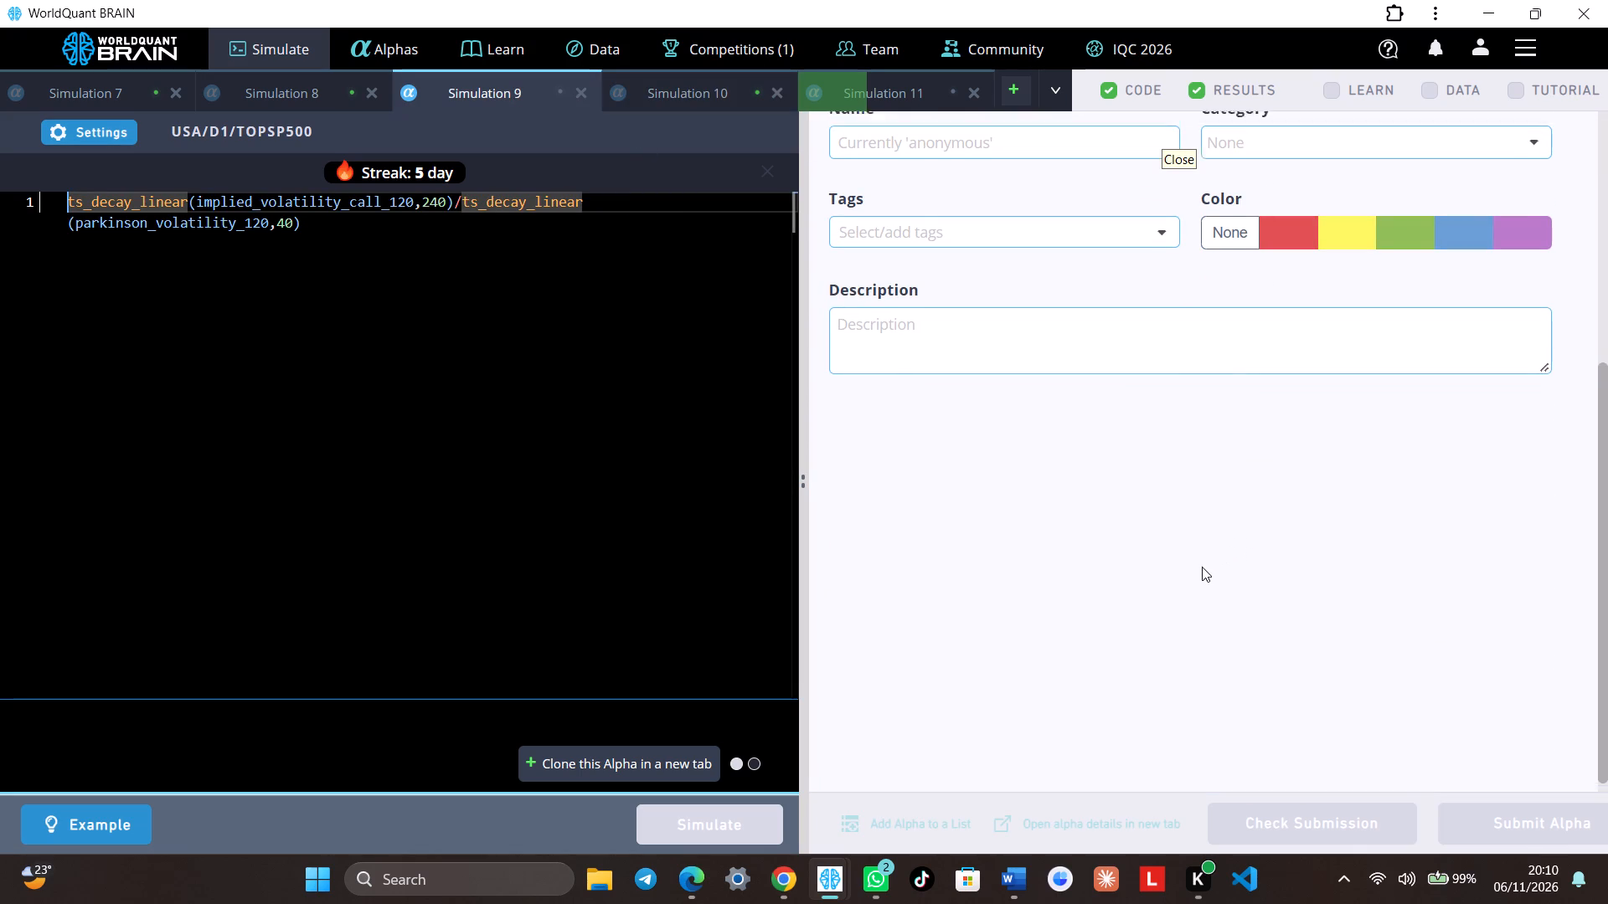
pyautogui.scroll(9, 1202, 567)
pyautogui.scroll(5, 1110, 498)
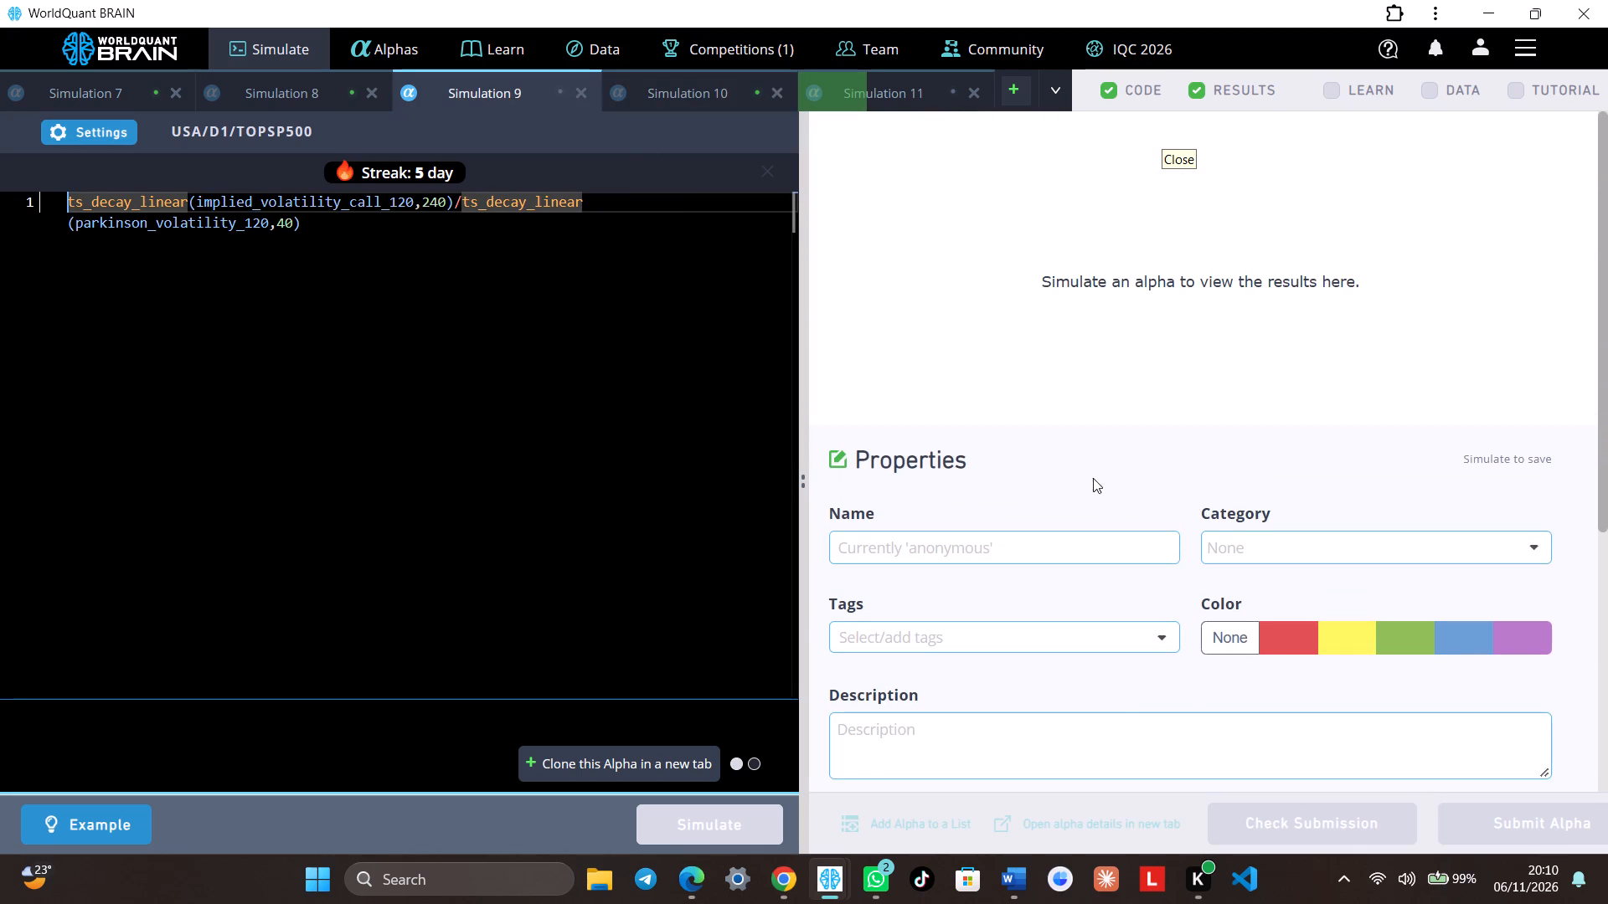
pyautogui.scroll(-10, 1085, 477)
pyautogui.scroll(10, 1068, 470)
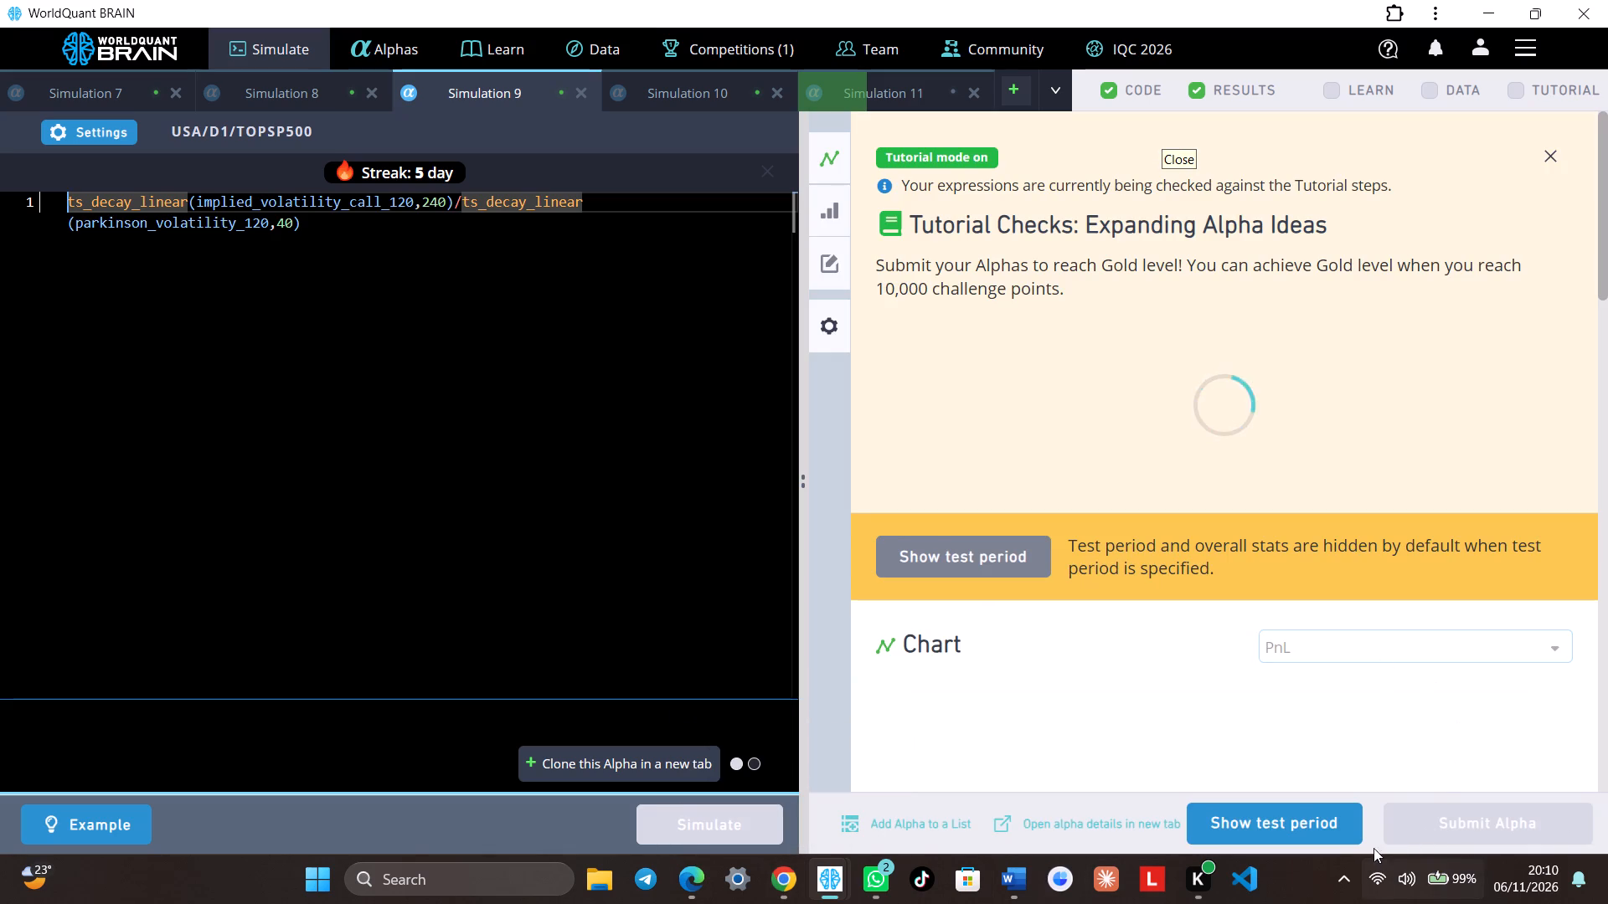
pyautogui.click(1337, 832)
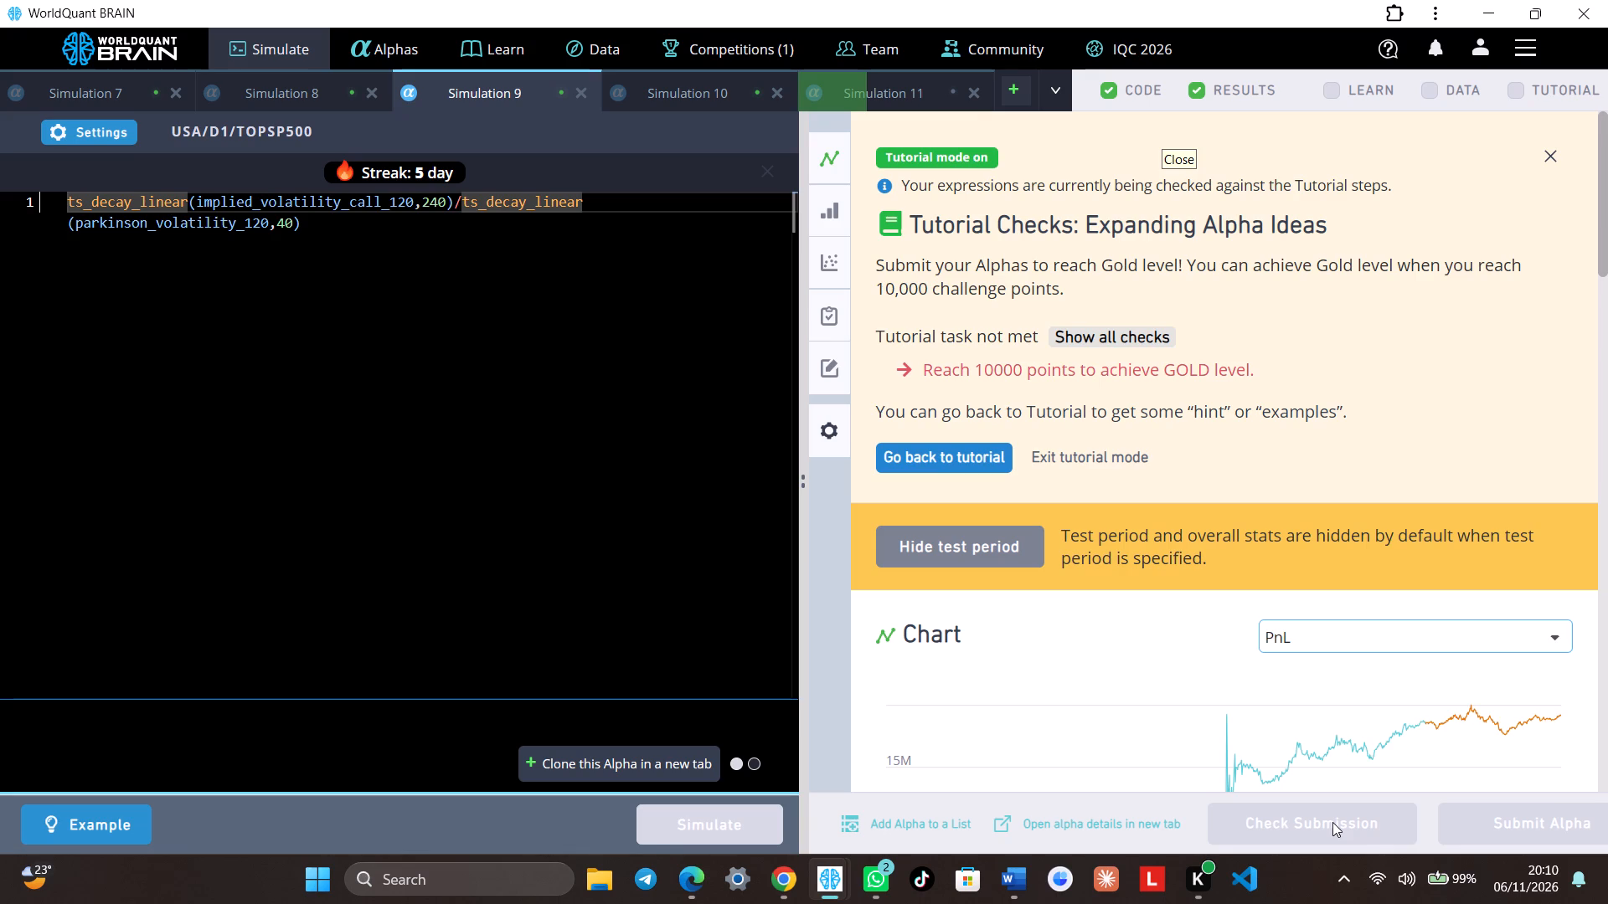
pyautogui.scroll(-5, 1371, 619)
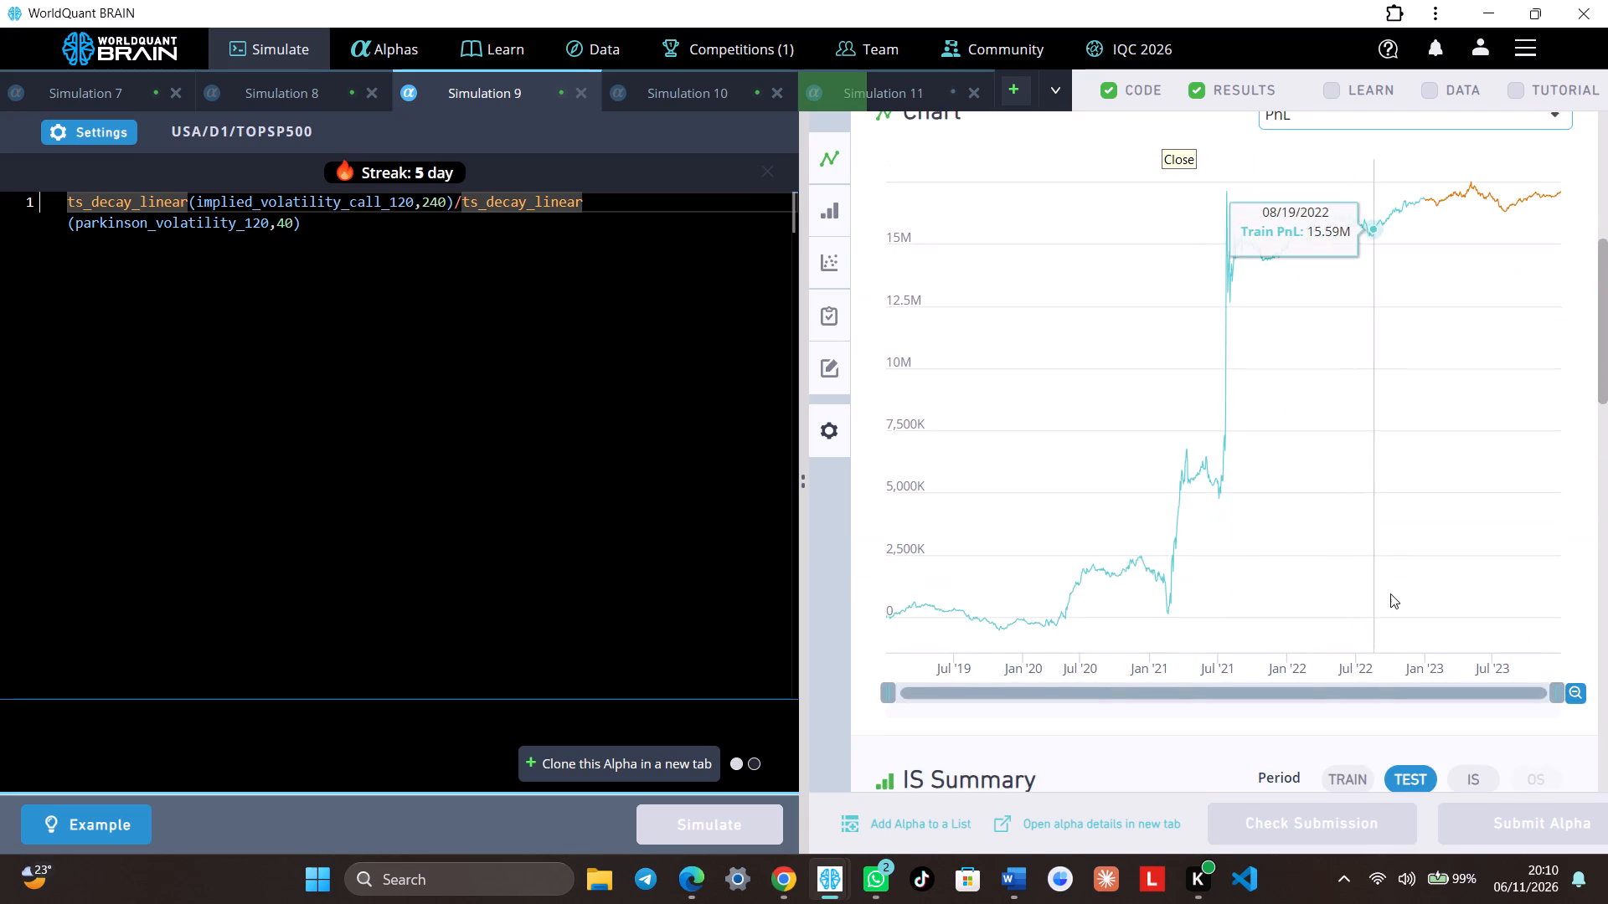
pyautogui.scroll(-5, 1390, 593)
pyautogui.click(1475, 257)
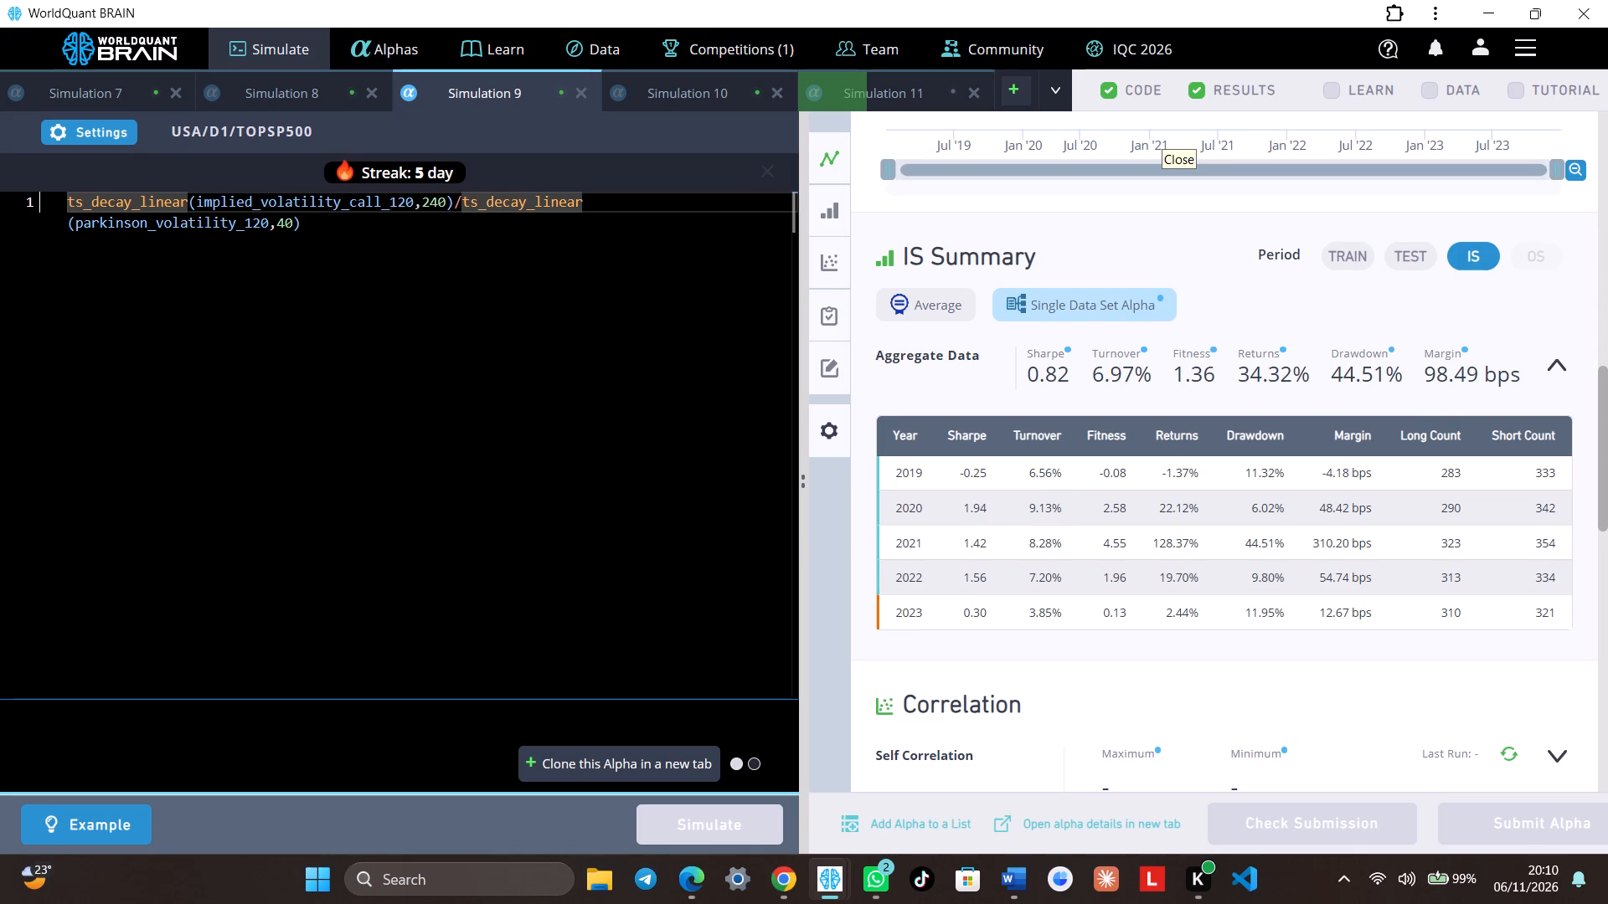
# Set Simulation 9's ts_decay_linear windows to 120 for implied_volatility_call_120 and 10 for parkinson_volatility_120, and simulate it.
pyautogui.click(433, 206)
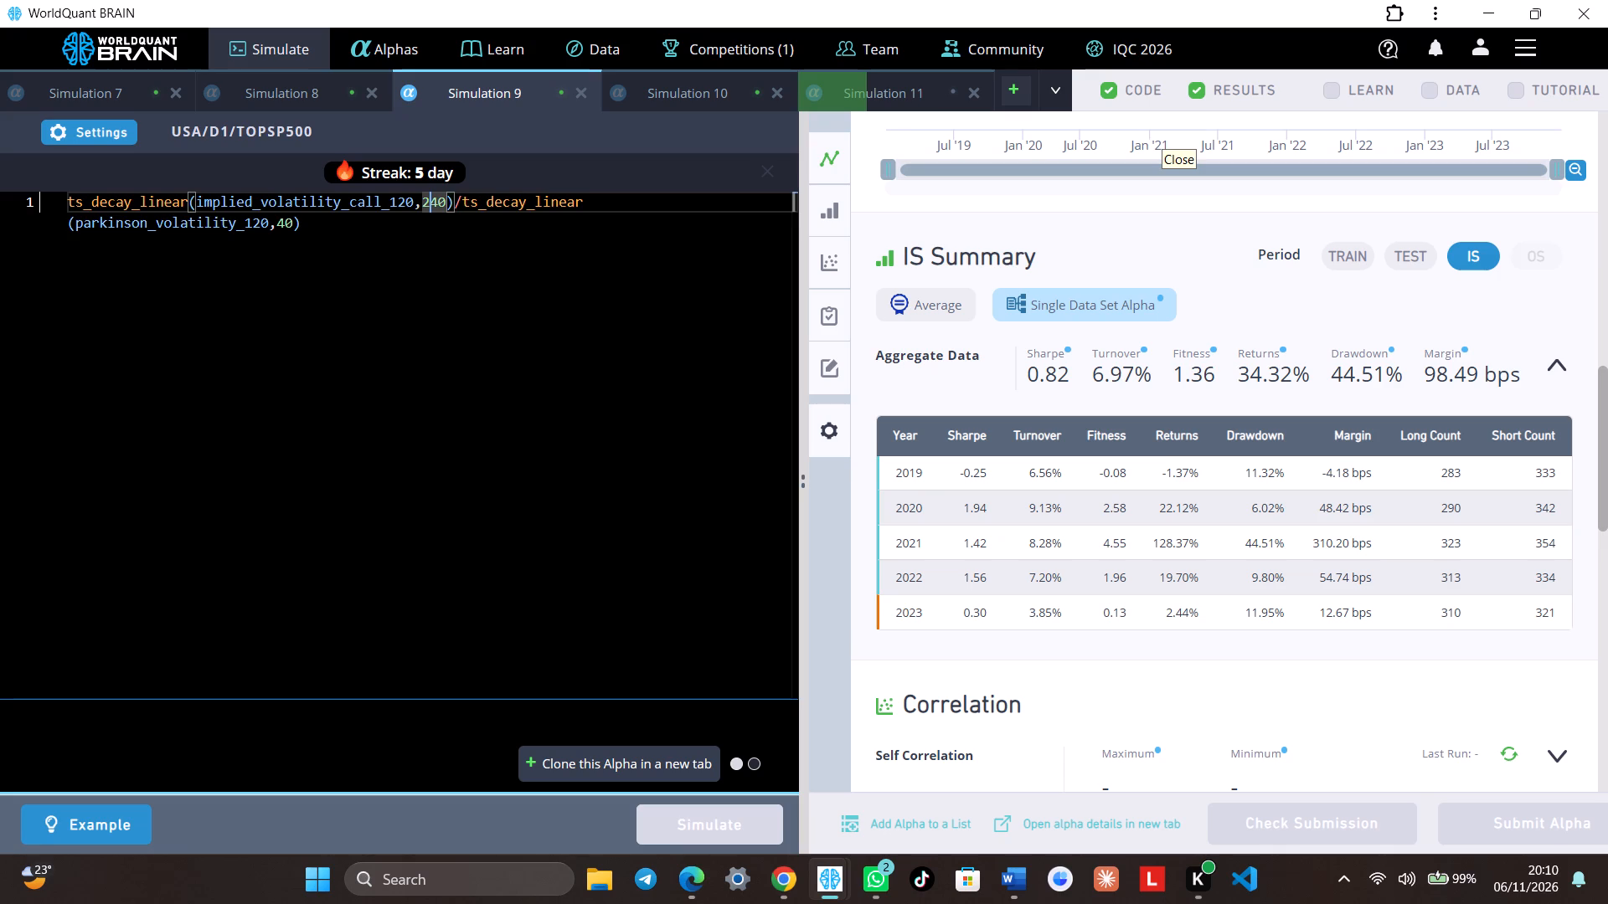
pyautogui.press('BackSpace')
pyautogui.press('Delete')
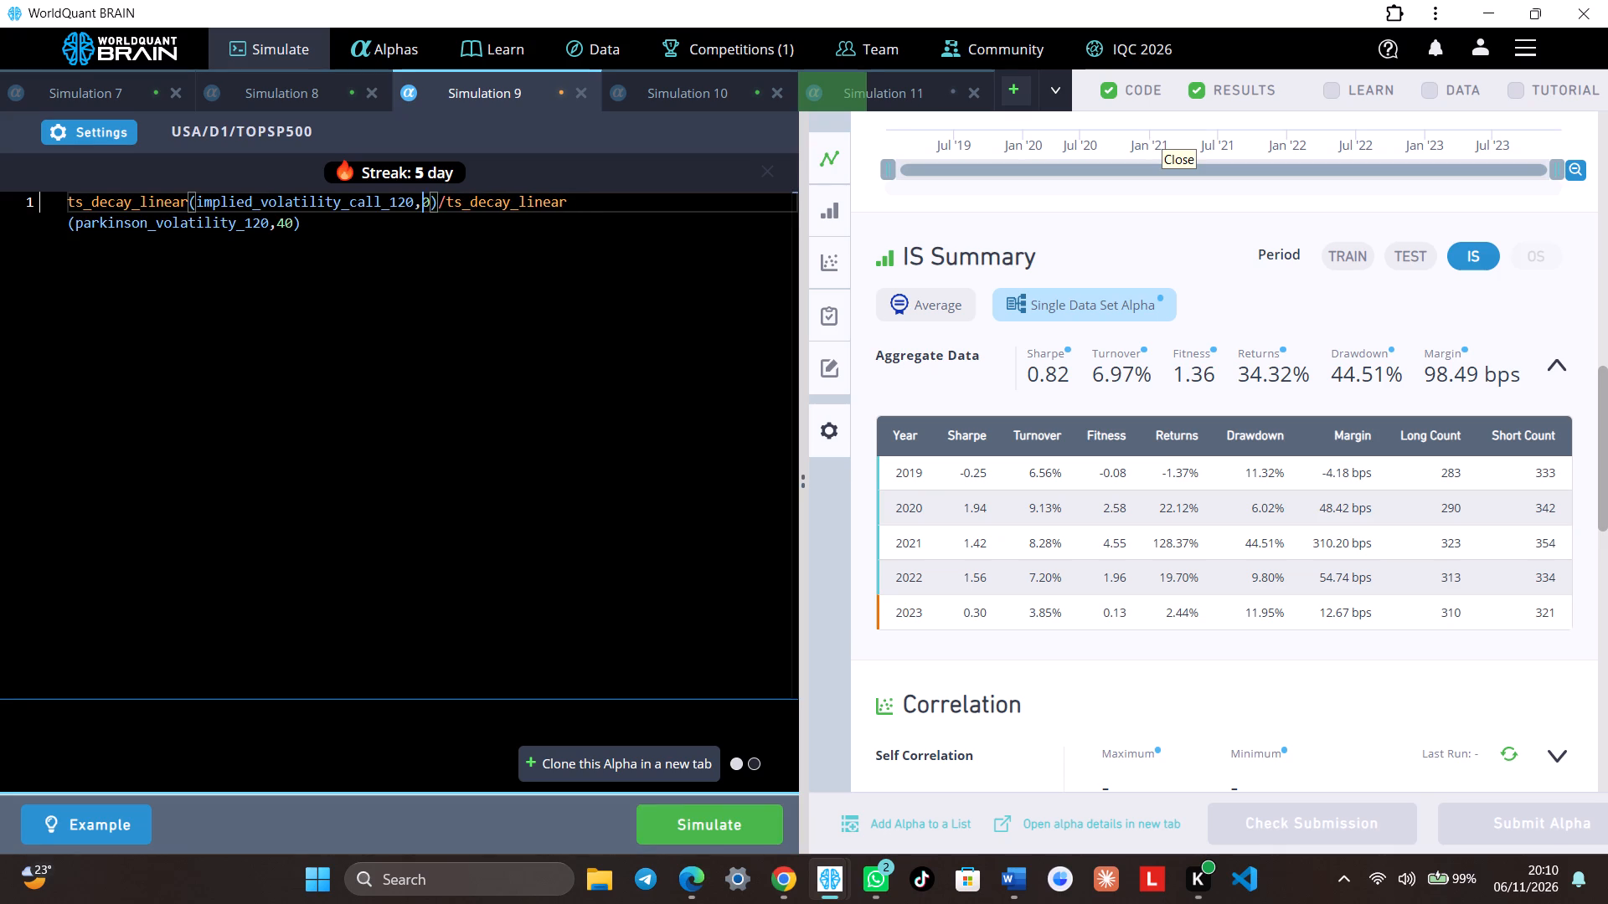
pyautogui.write('12')
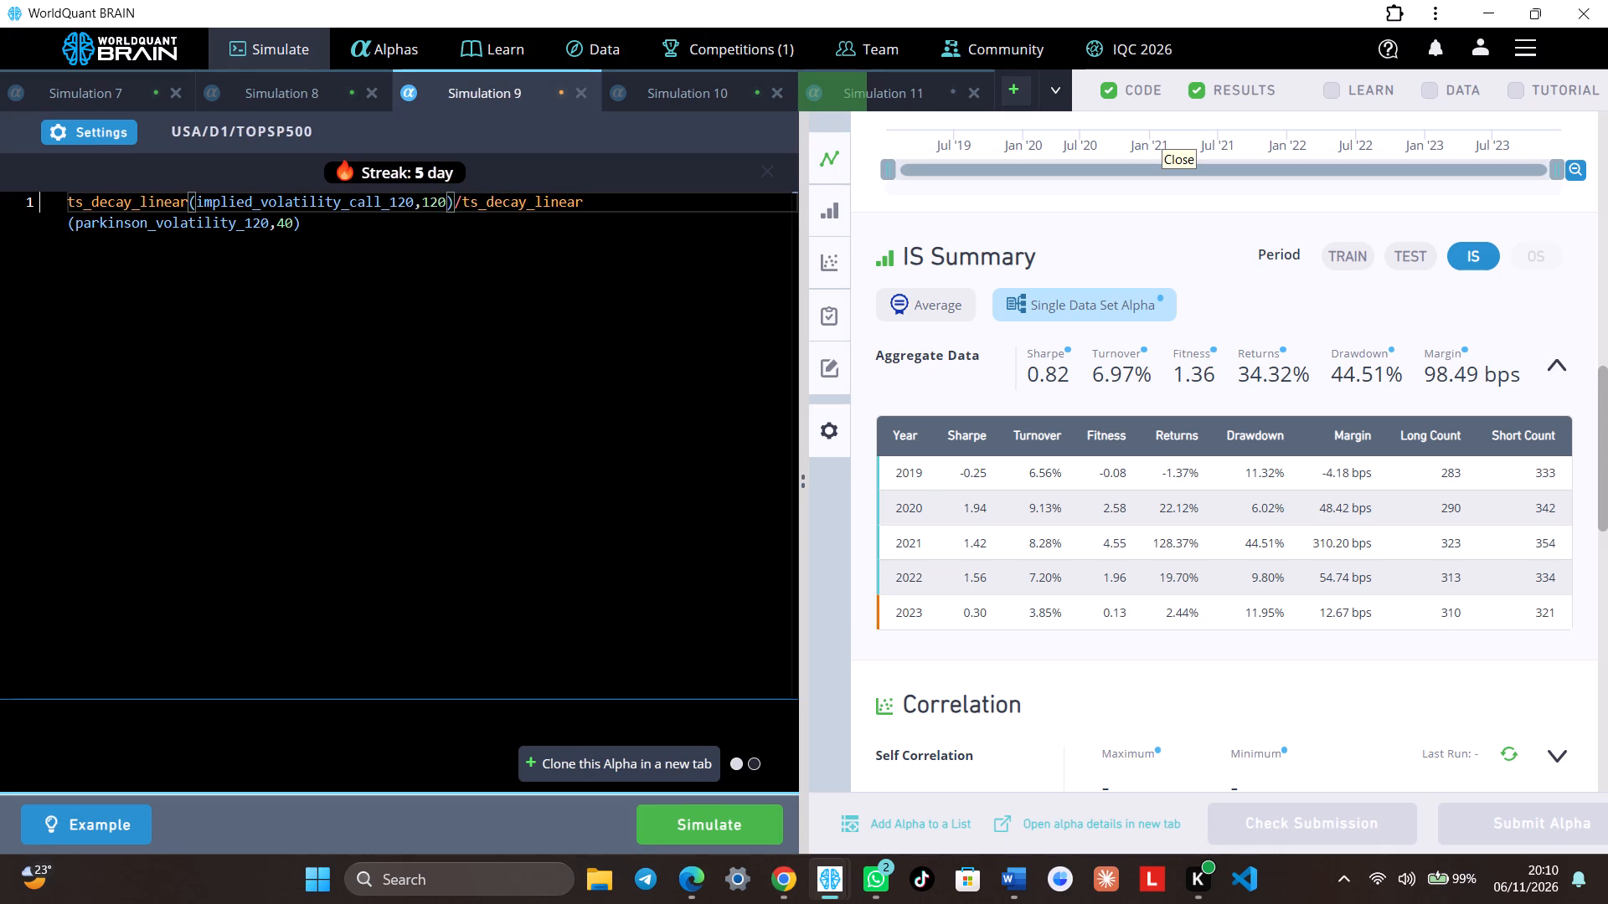
pyautogui.click(282, 221)
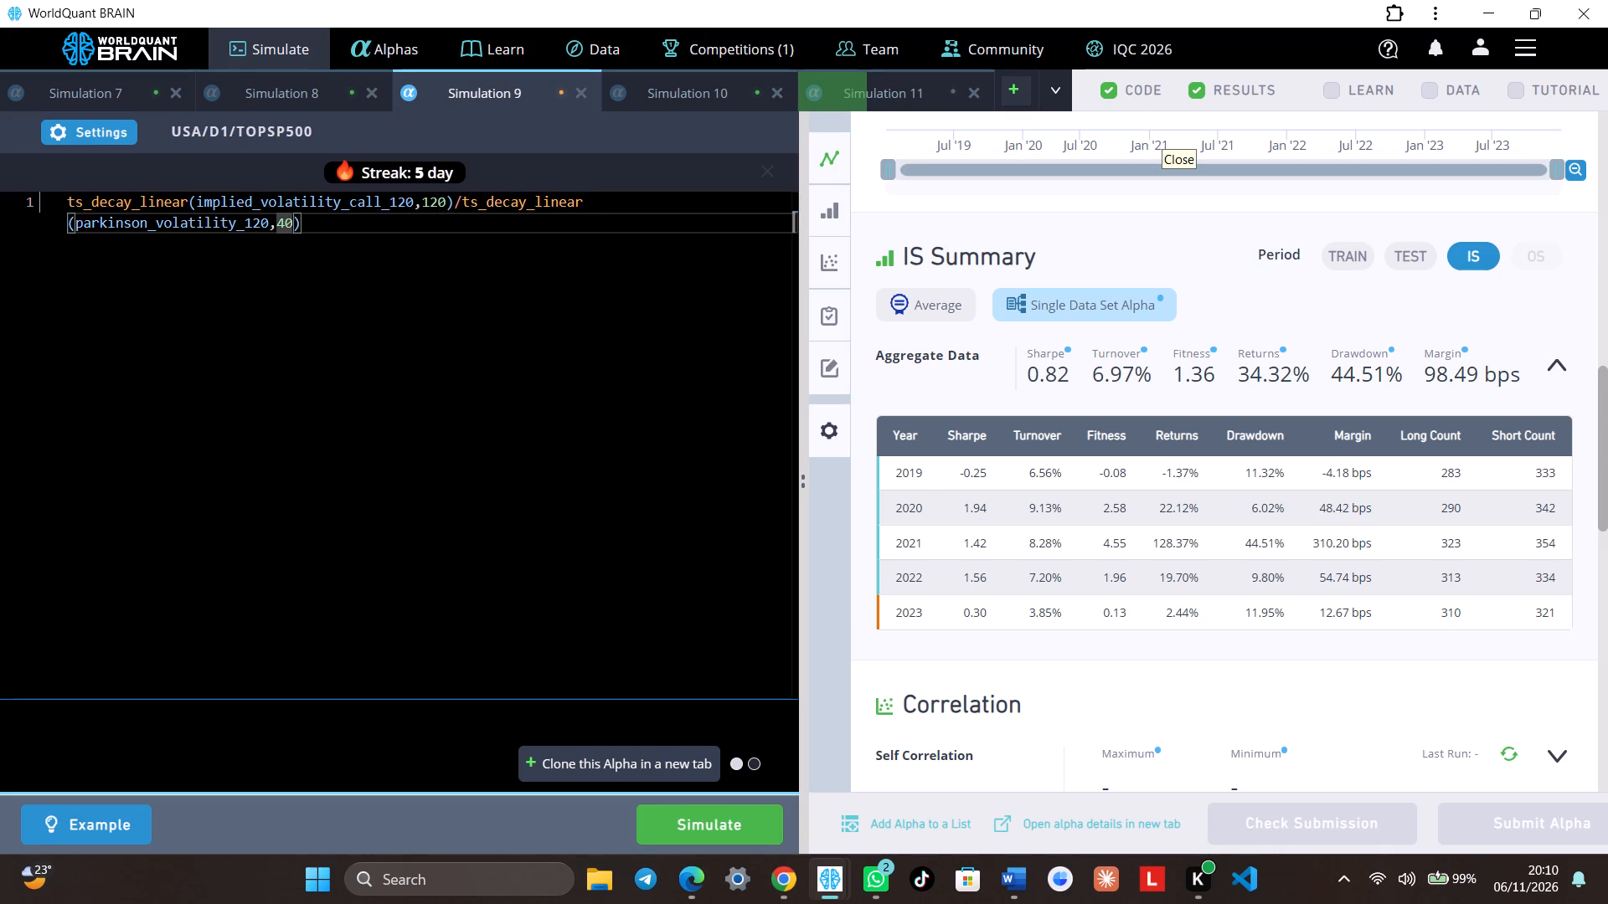
pyautogui.press('BackSpace')
pyautogui.press('1')
pyautogui.click(686, 814)
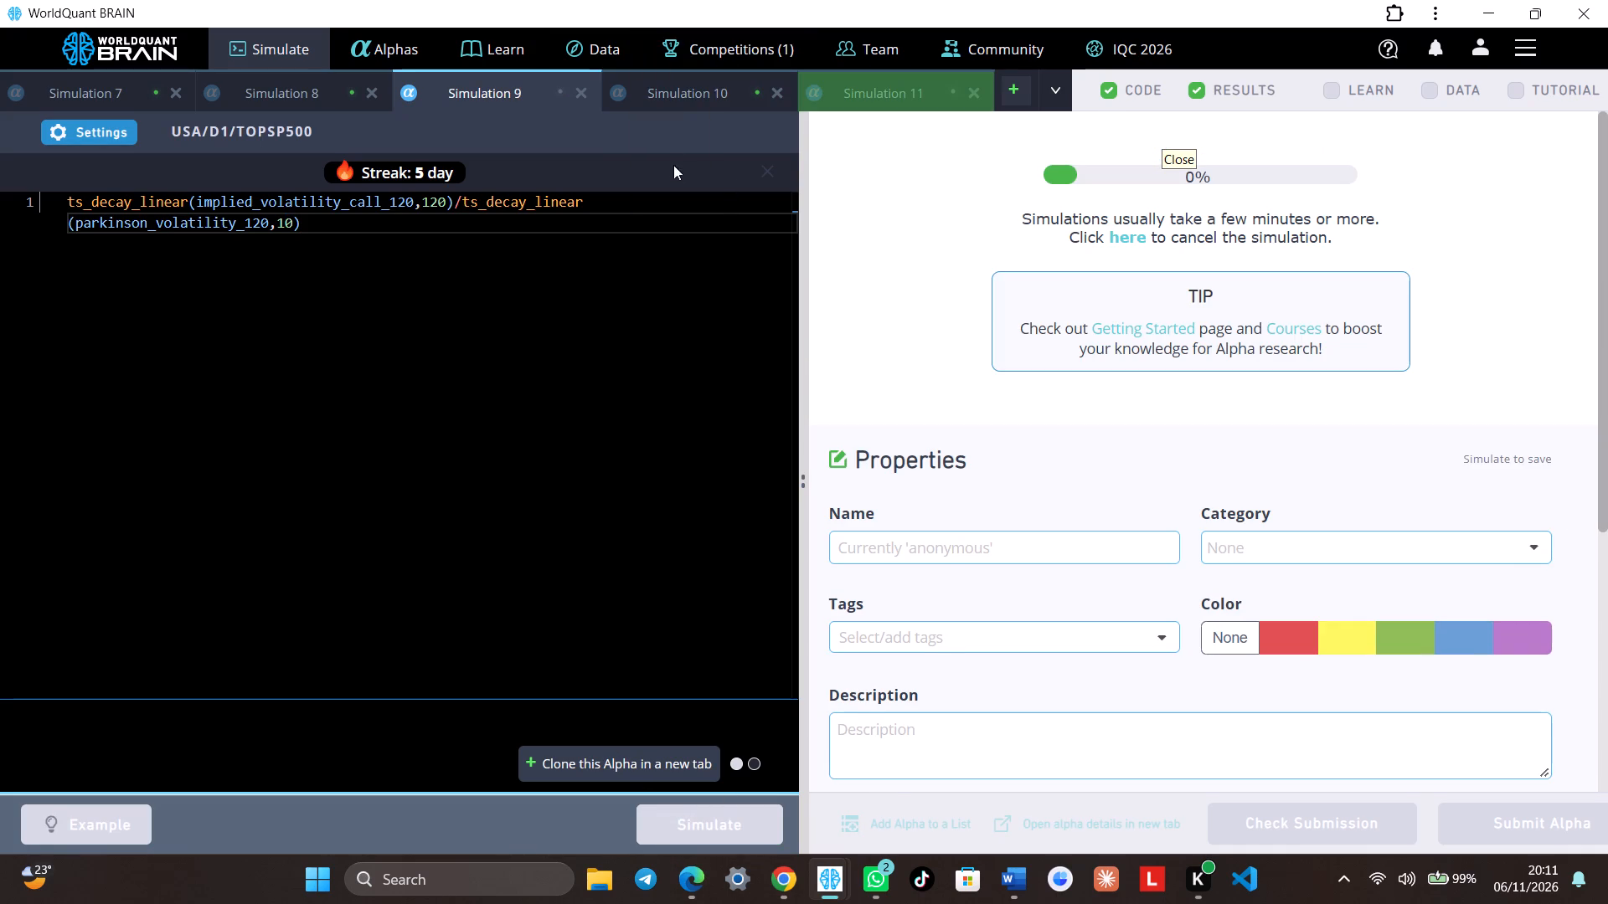
# Return to Simulation 10 and review its PnL chart and IS-period summary.
pyautogui.click(844, 87)
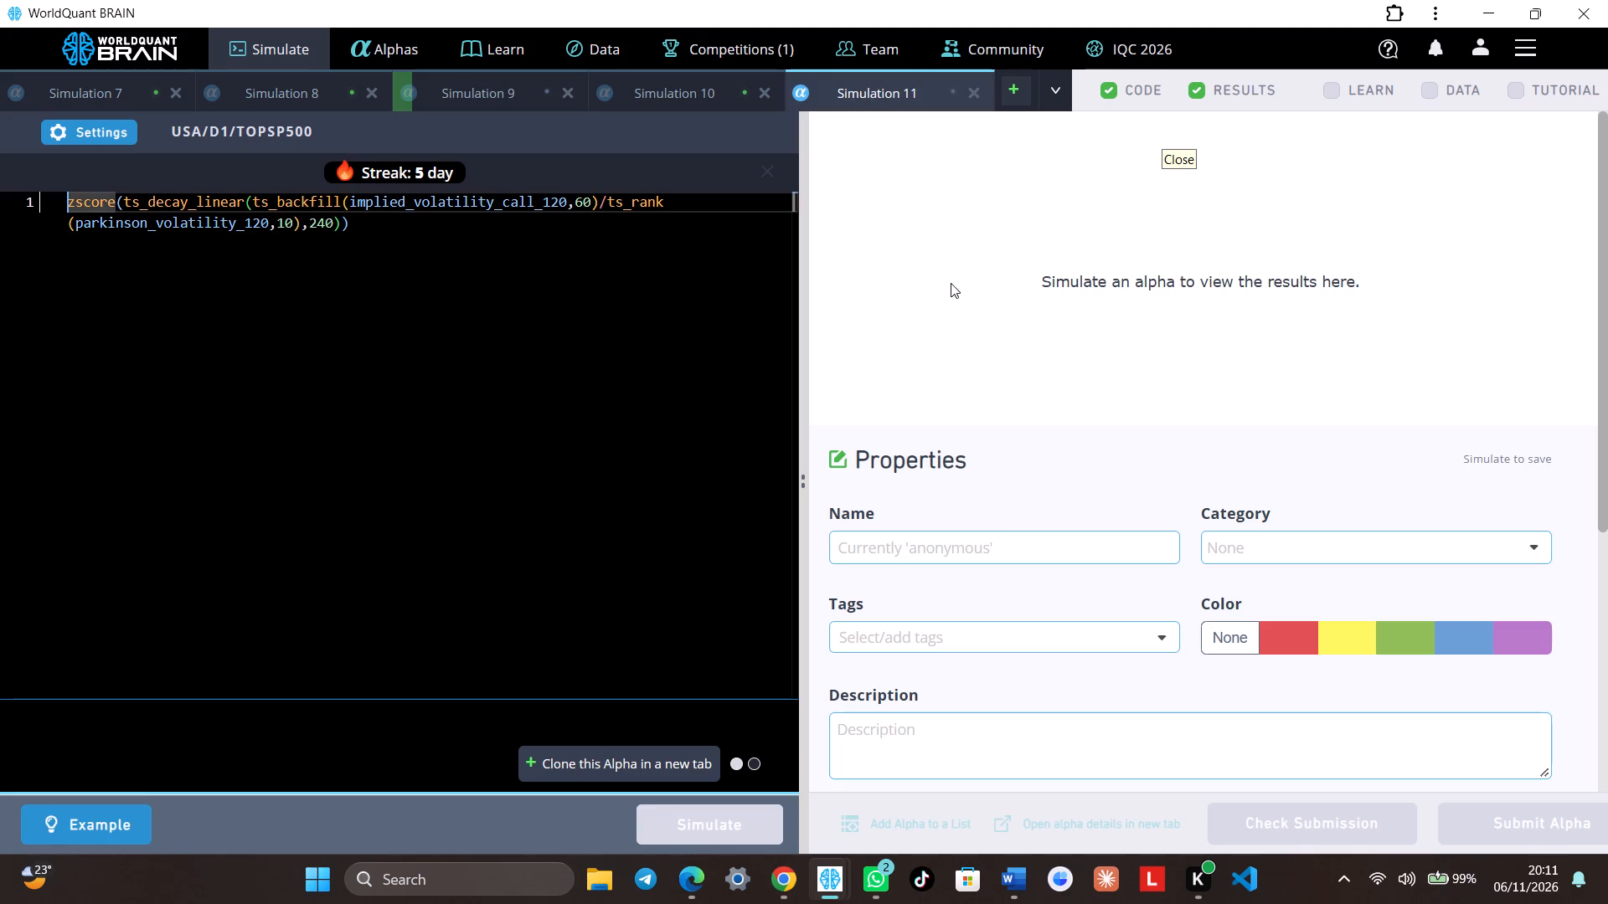
pyautogui.click(659, 89)
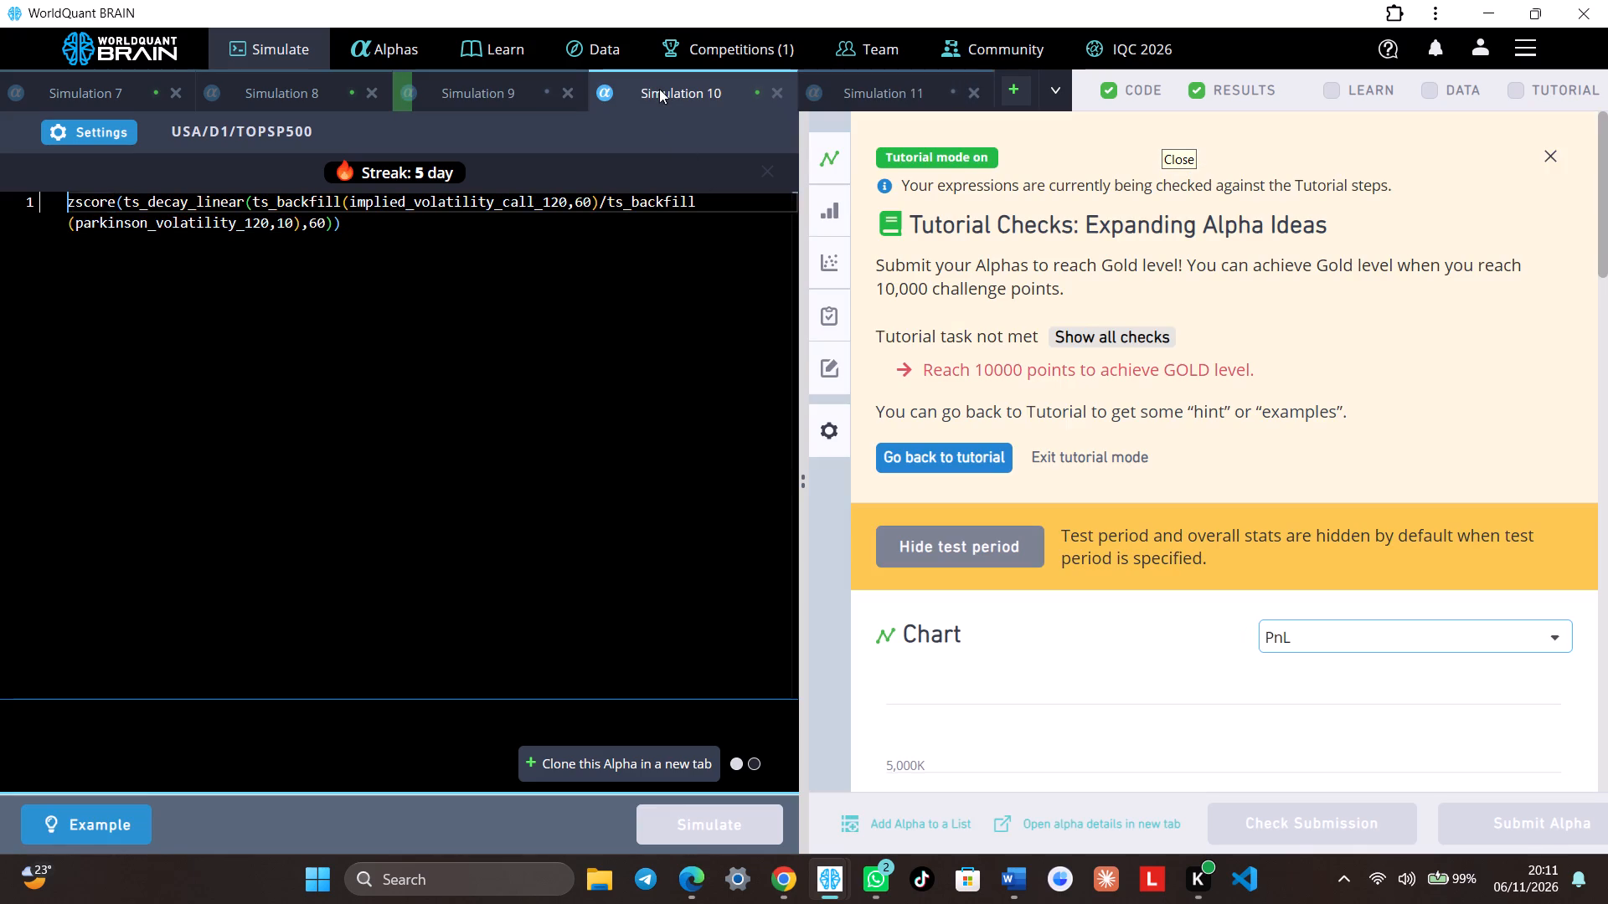
pyautogui.scroll(-8, 1165, 433)
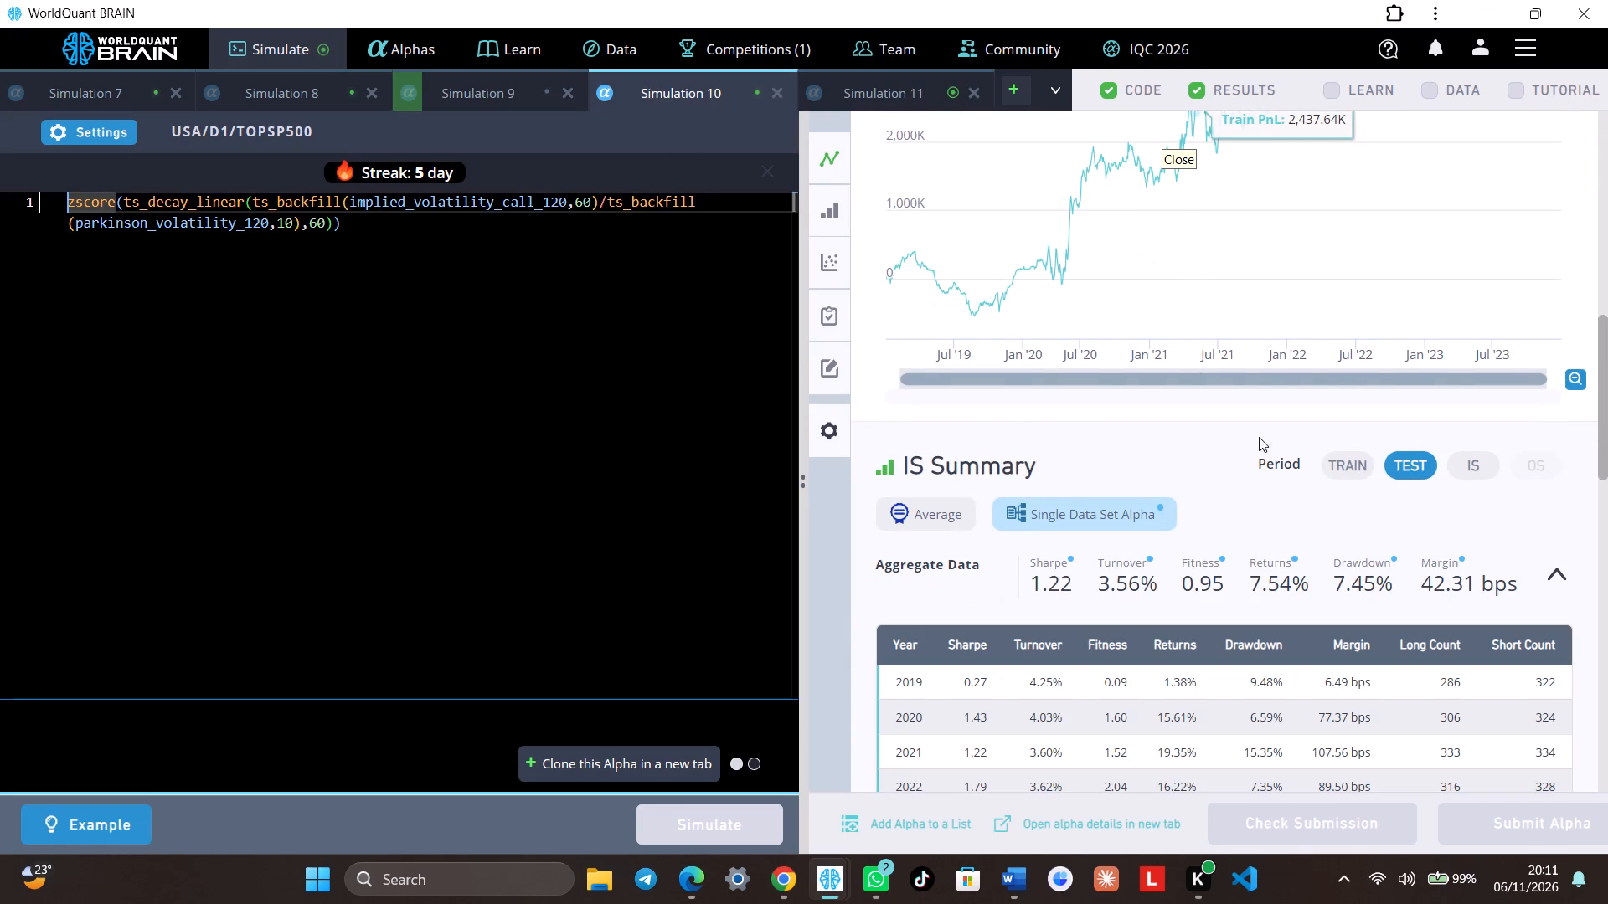
pyautogui.click(1482, 460)
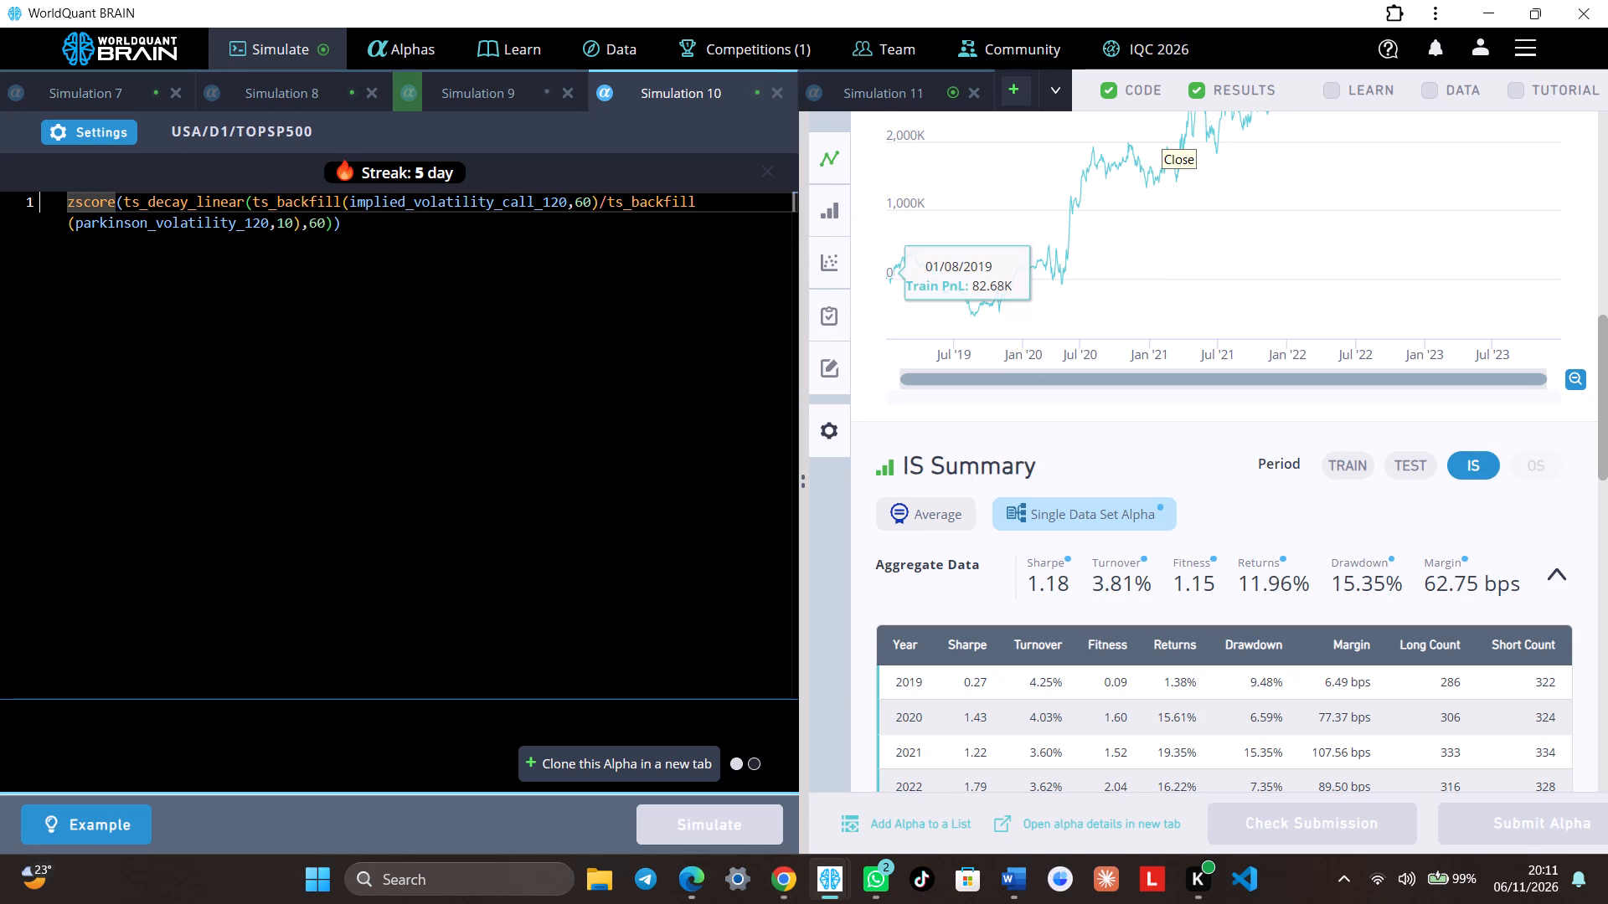
# Show the test period for Simulation 11's run and review its IS testing status and IS-period summary.
pyautogui.click(881, 100)
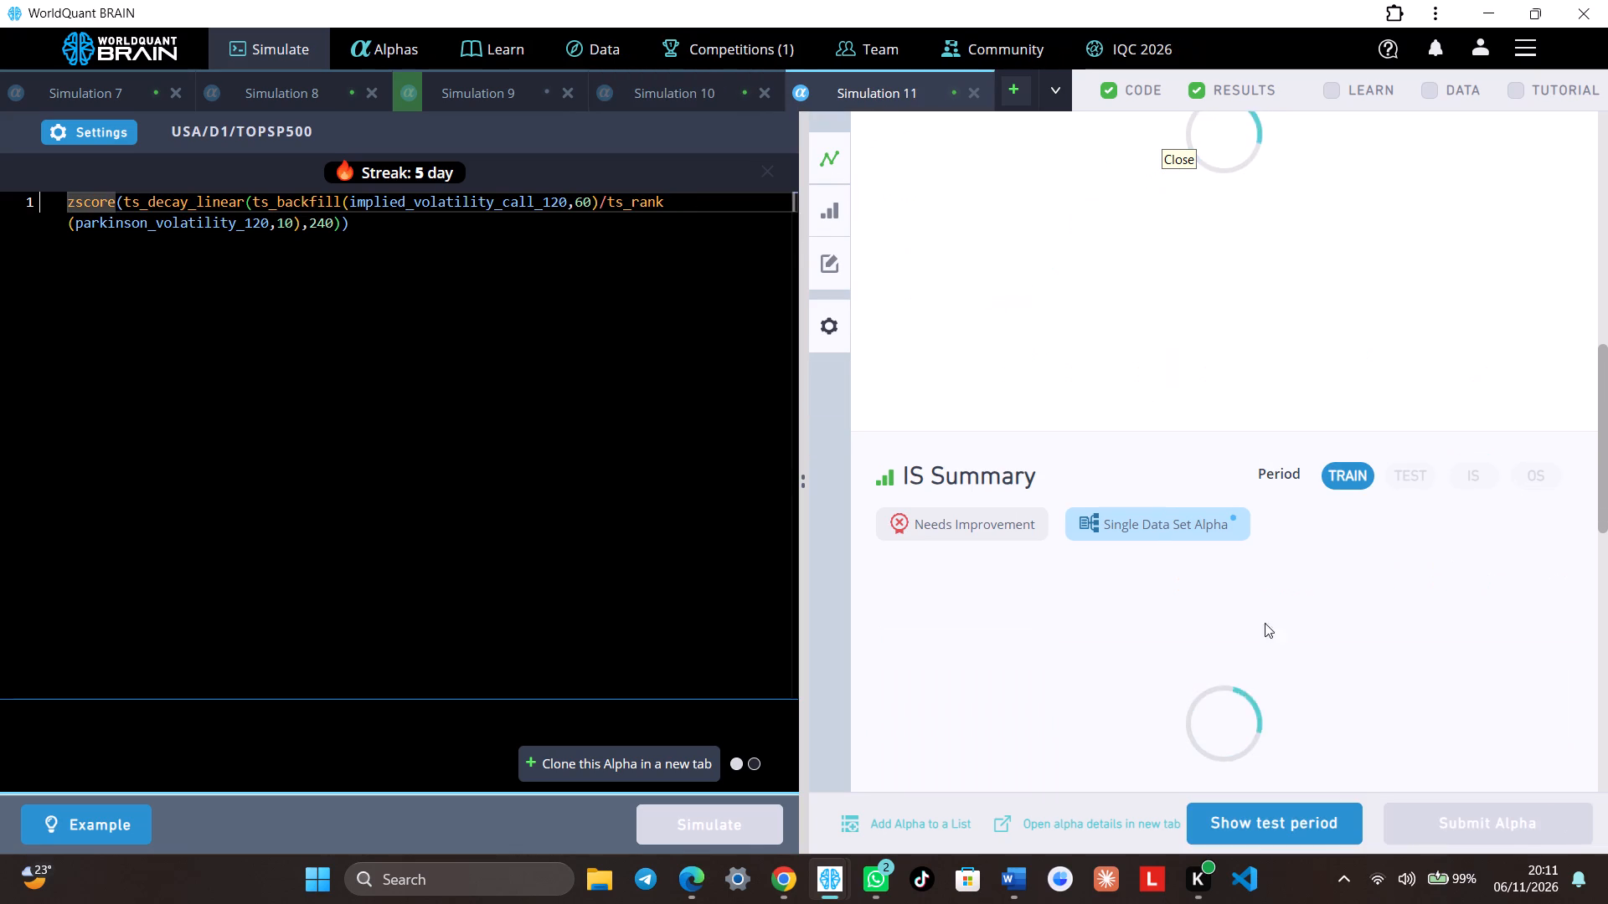
pyautogui.click(1311, 819)
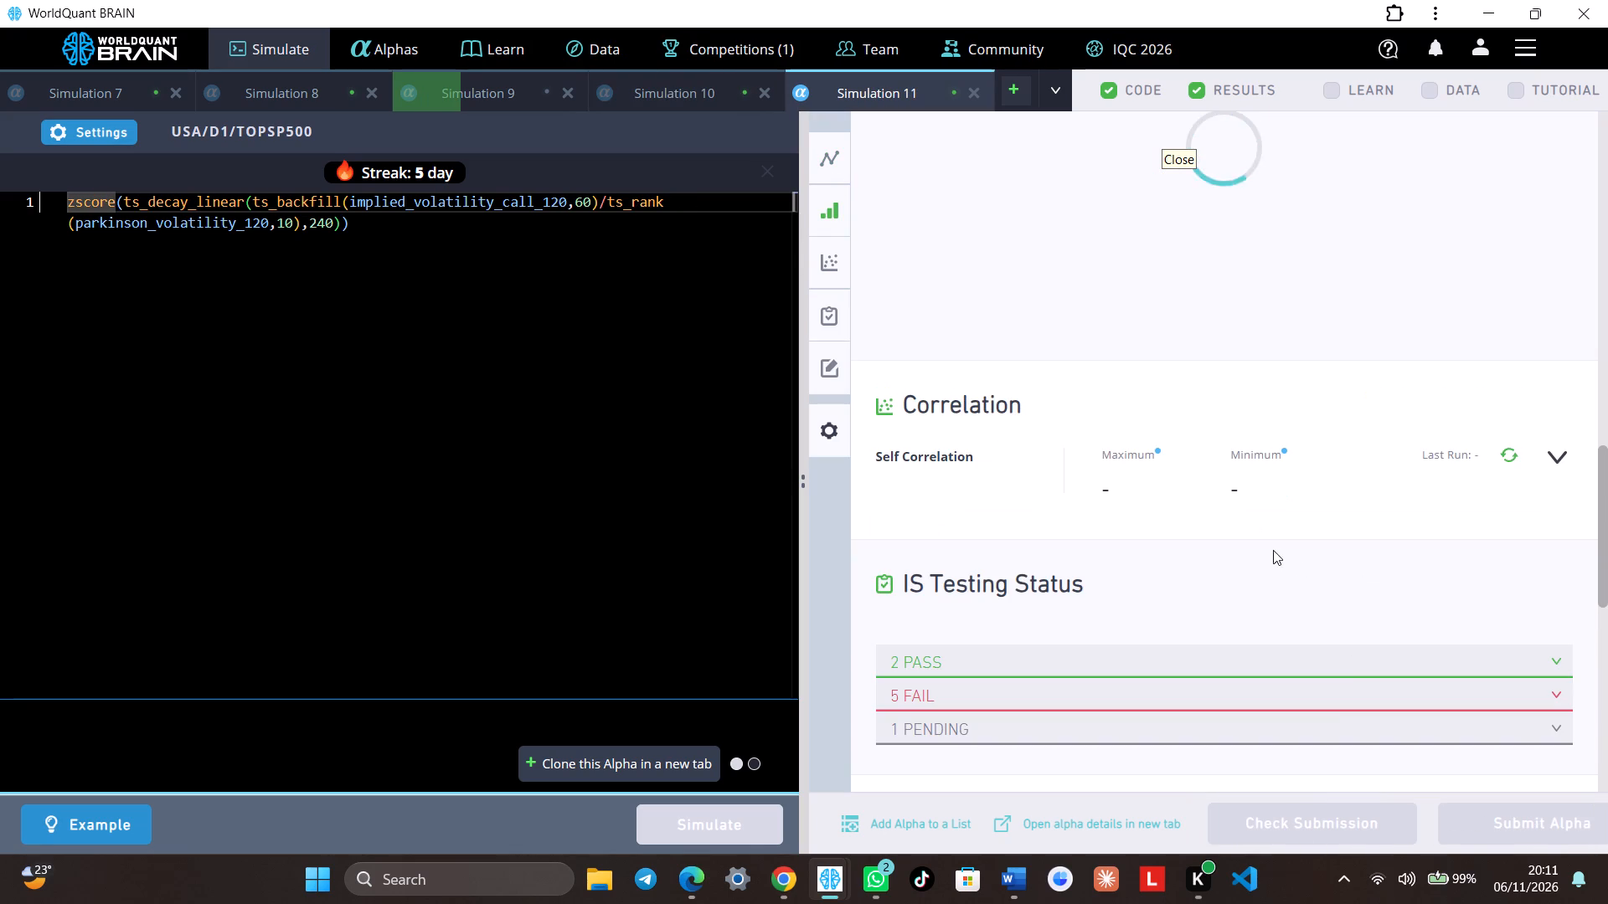
pyautogui.scroll(4, 1273, 550)
pyautogui.click(1466, 329)
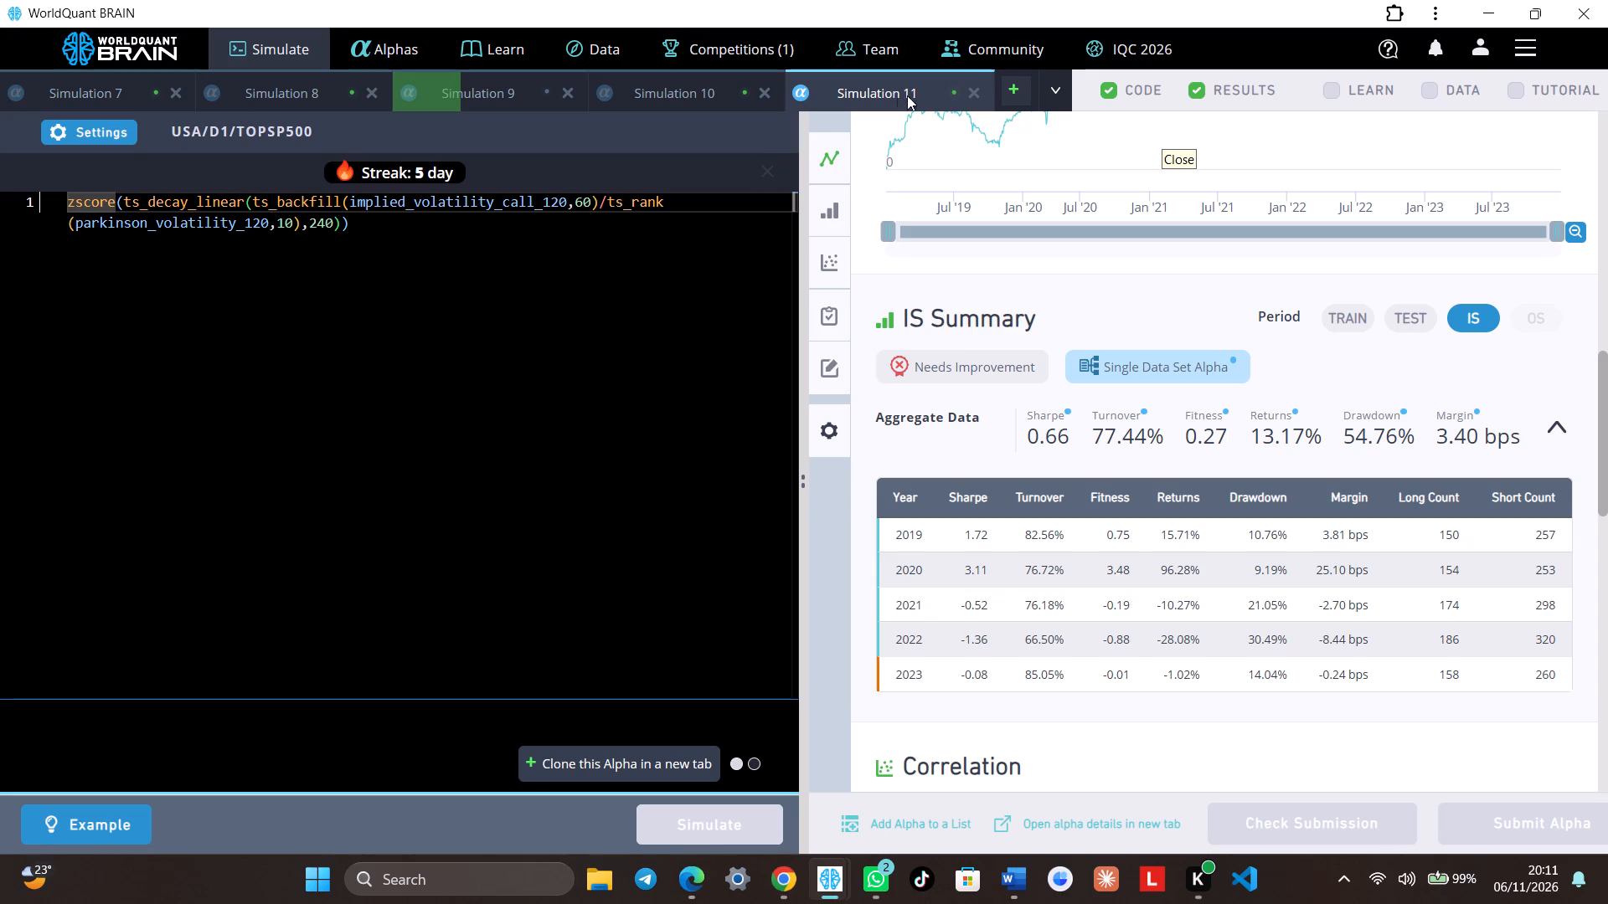
# Close Simulation 11 and Simulation 10.
pyautogui.click(971, 93)
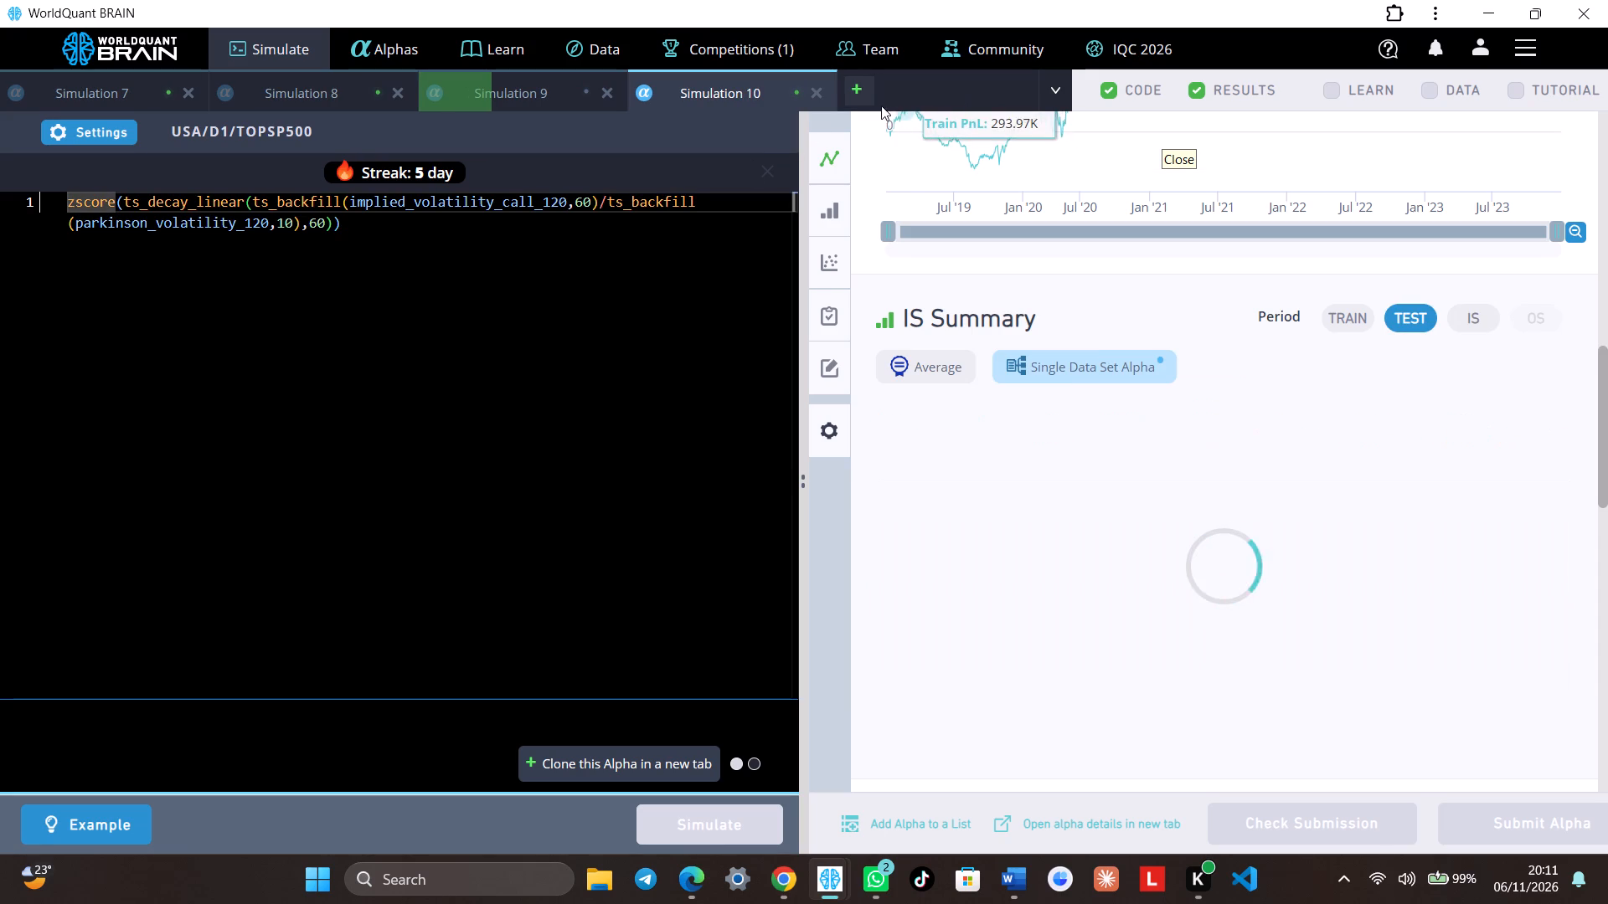
pyautogui.click(812, 93)
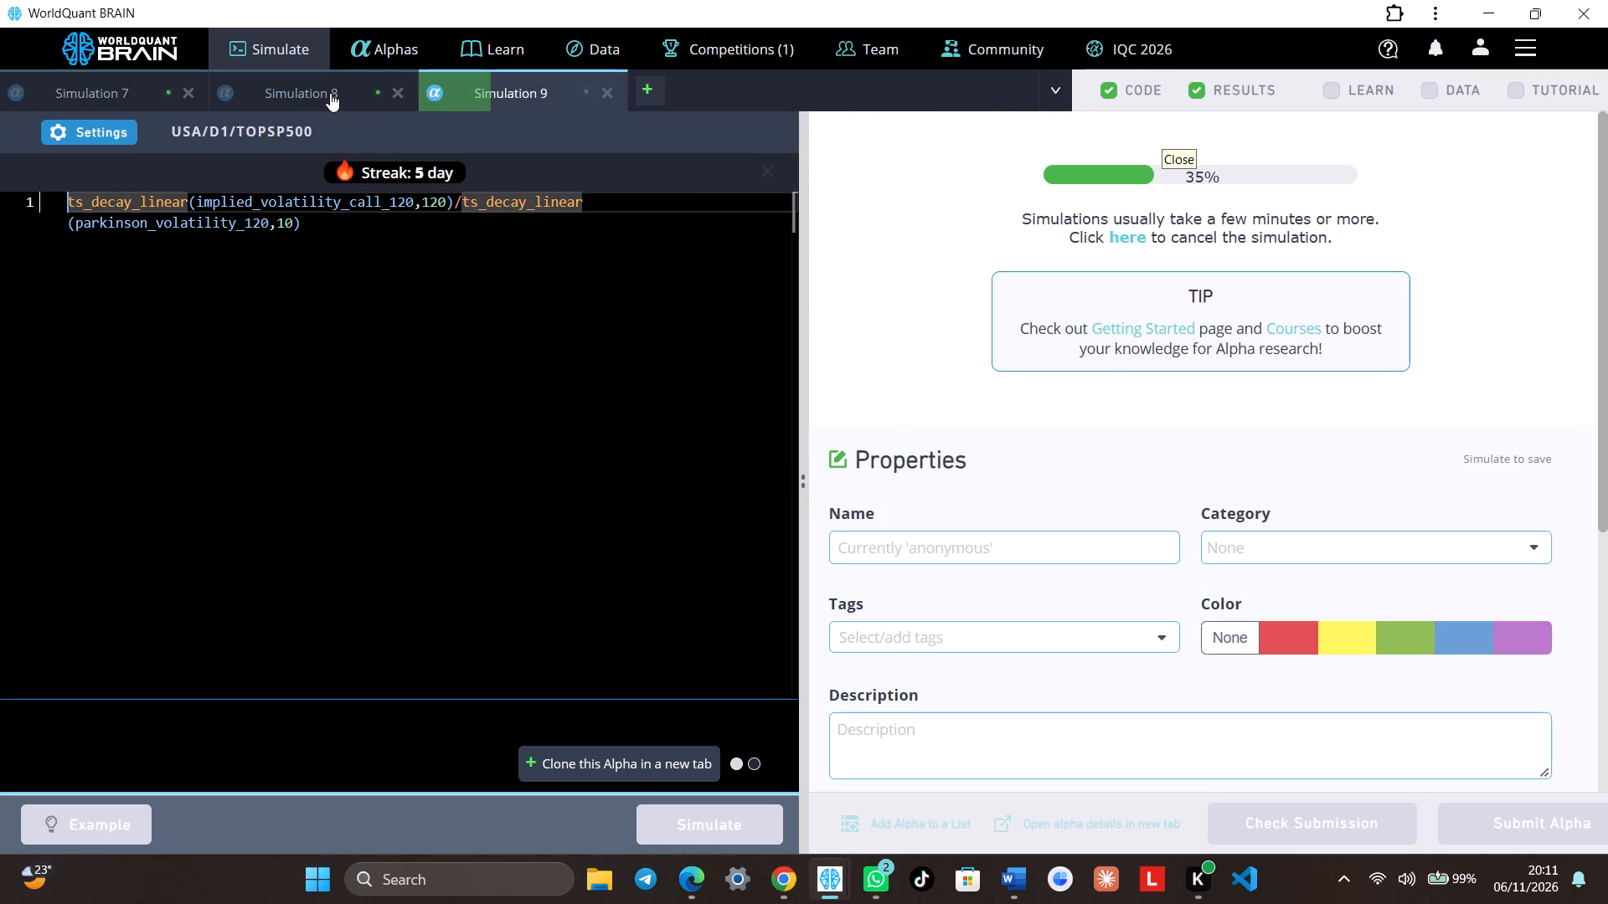
# Clone Simulation 8's alpha into a new simulation, set its neutralization to Sector, and simulate it.
pyautogui.click(330, 93)
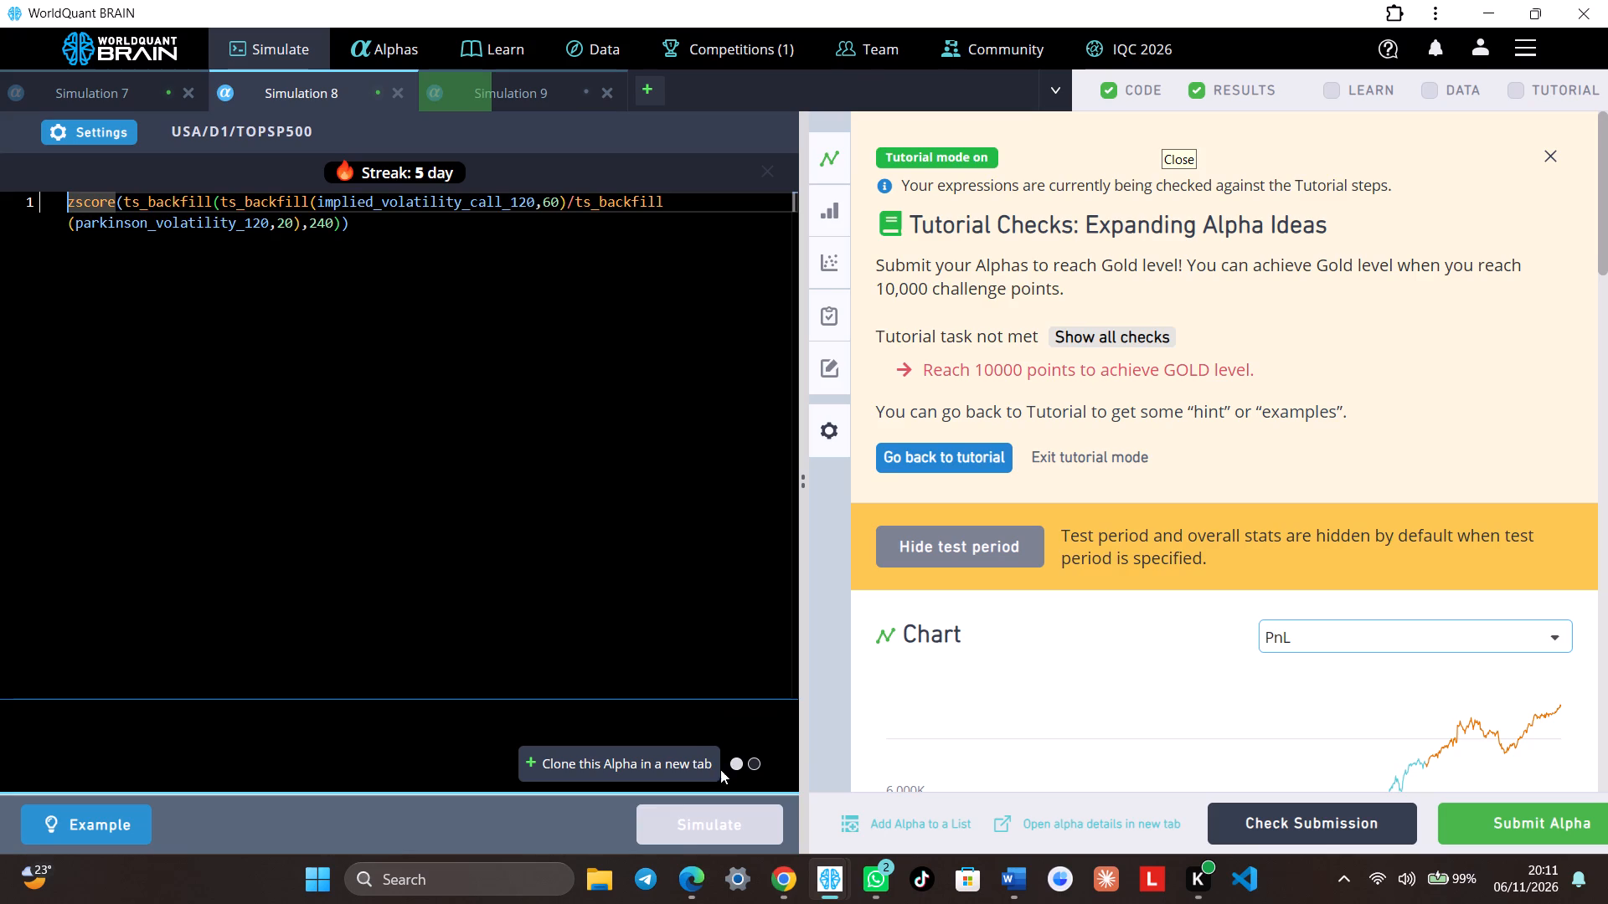
pyautogui.click(692, 752)
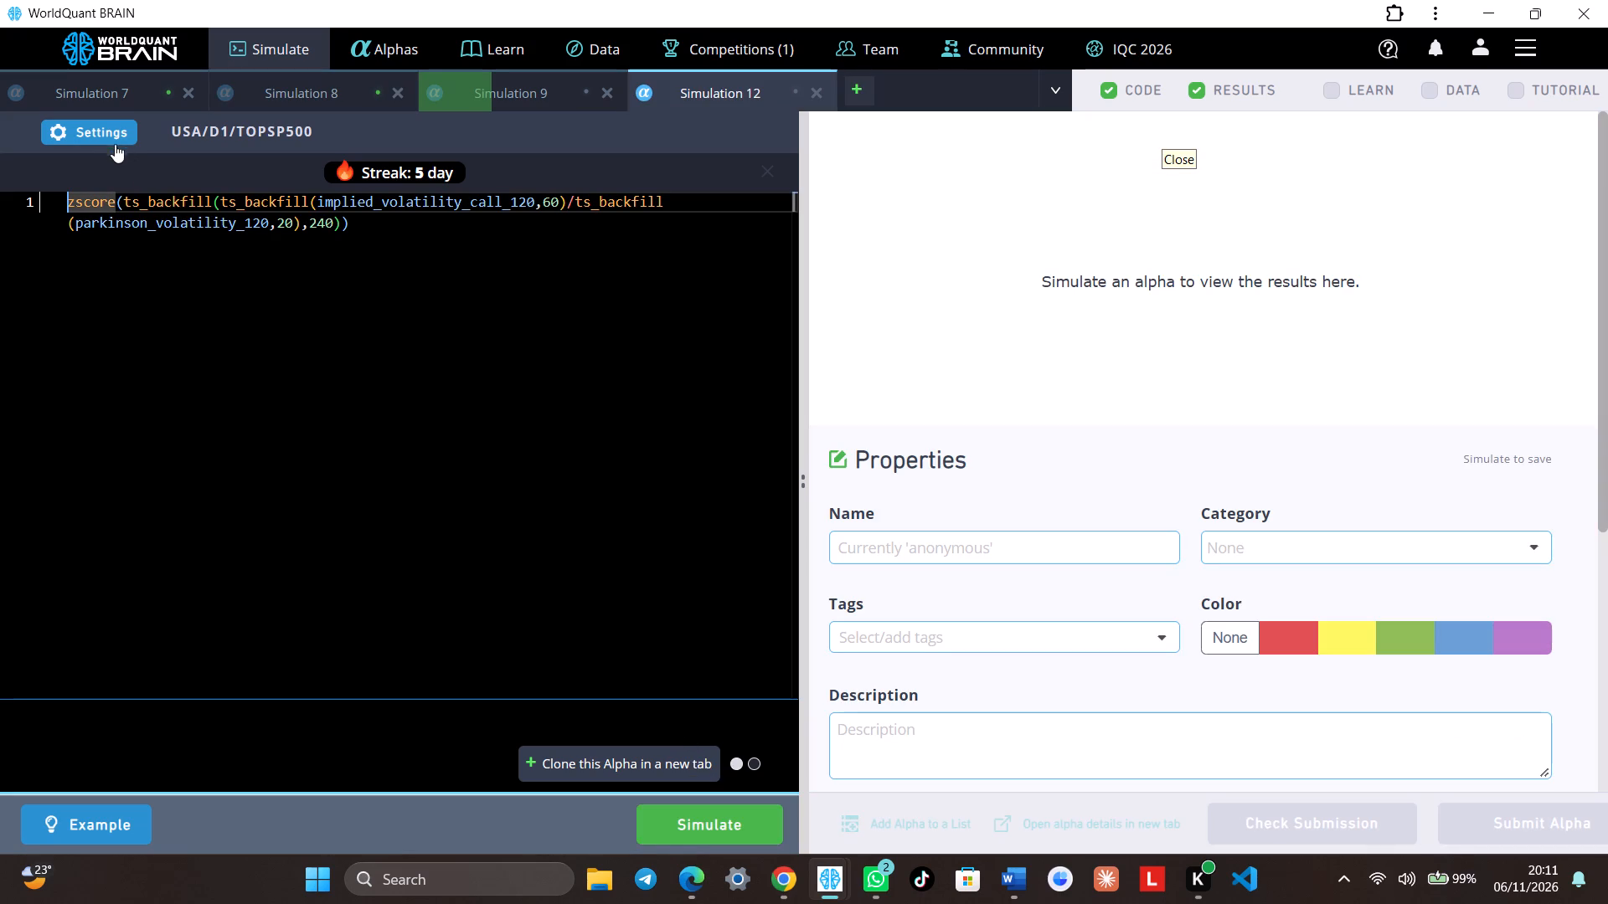
pyautogui.click(106, 133)
pyautogui.click(230, 444)
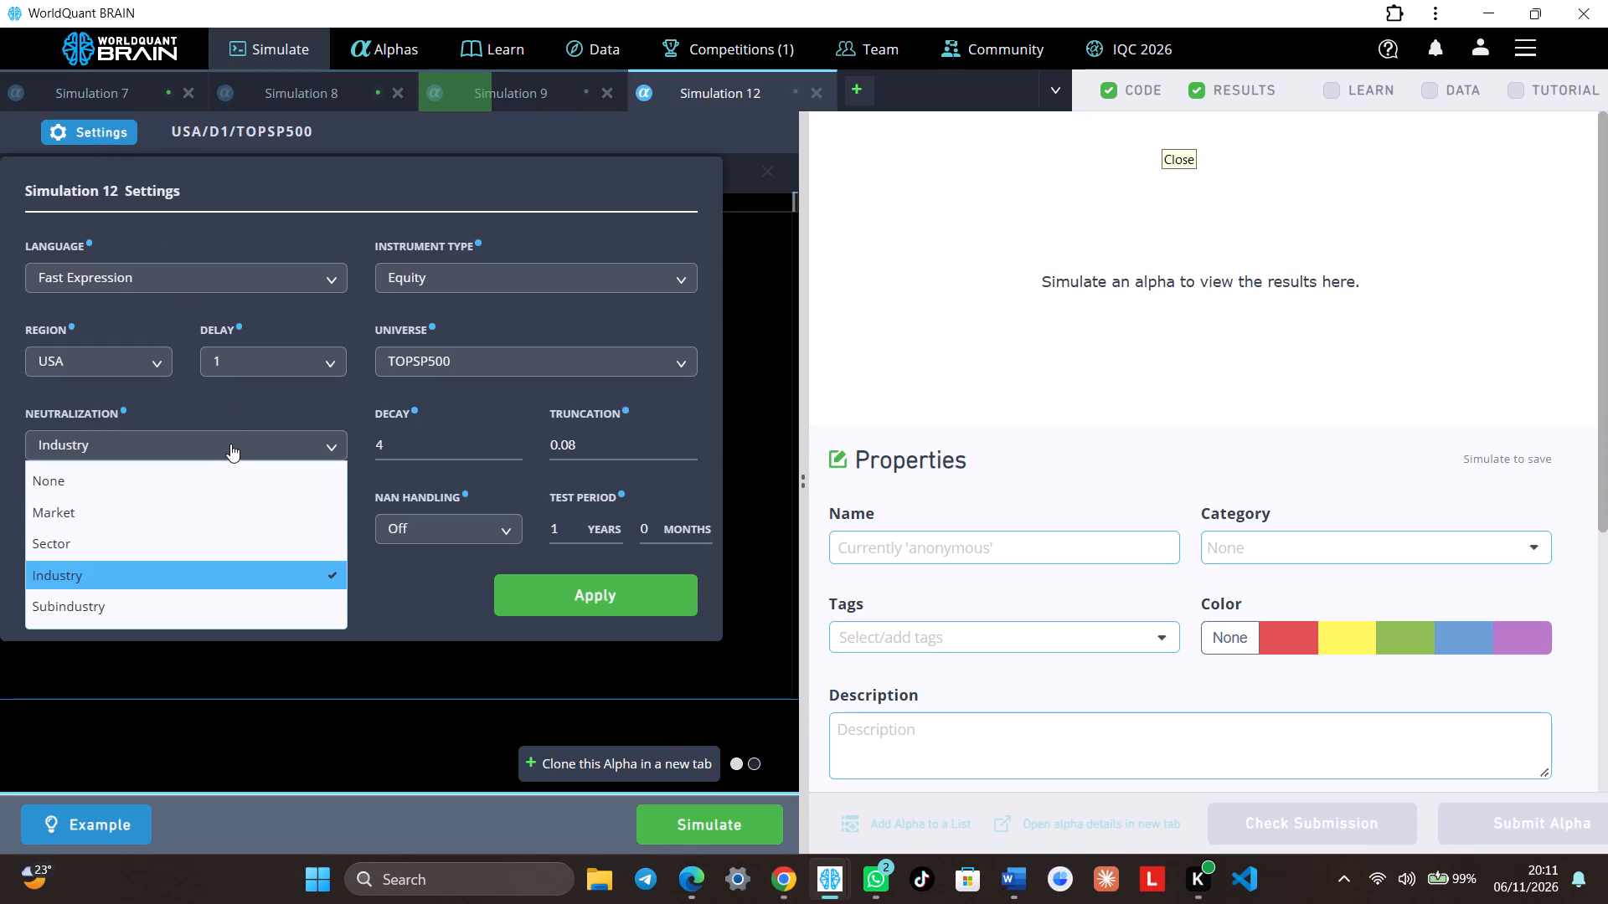
pyautogui.click(251, 545)
pyautogui.click(539, 597)
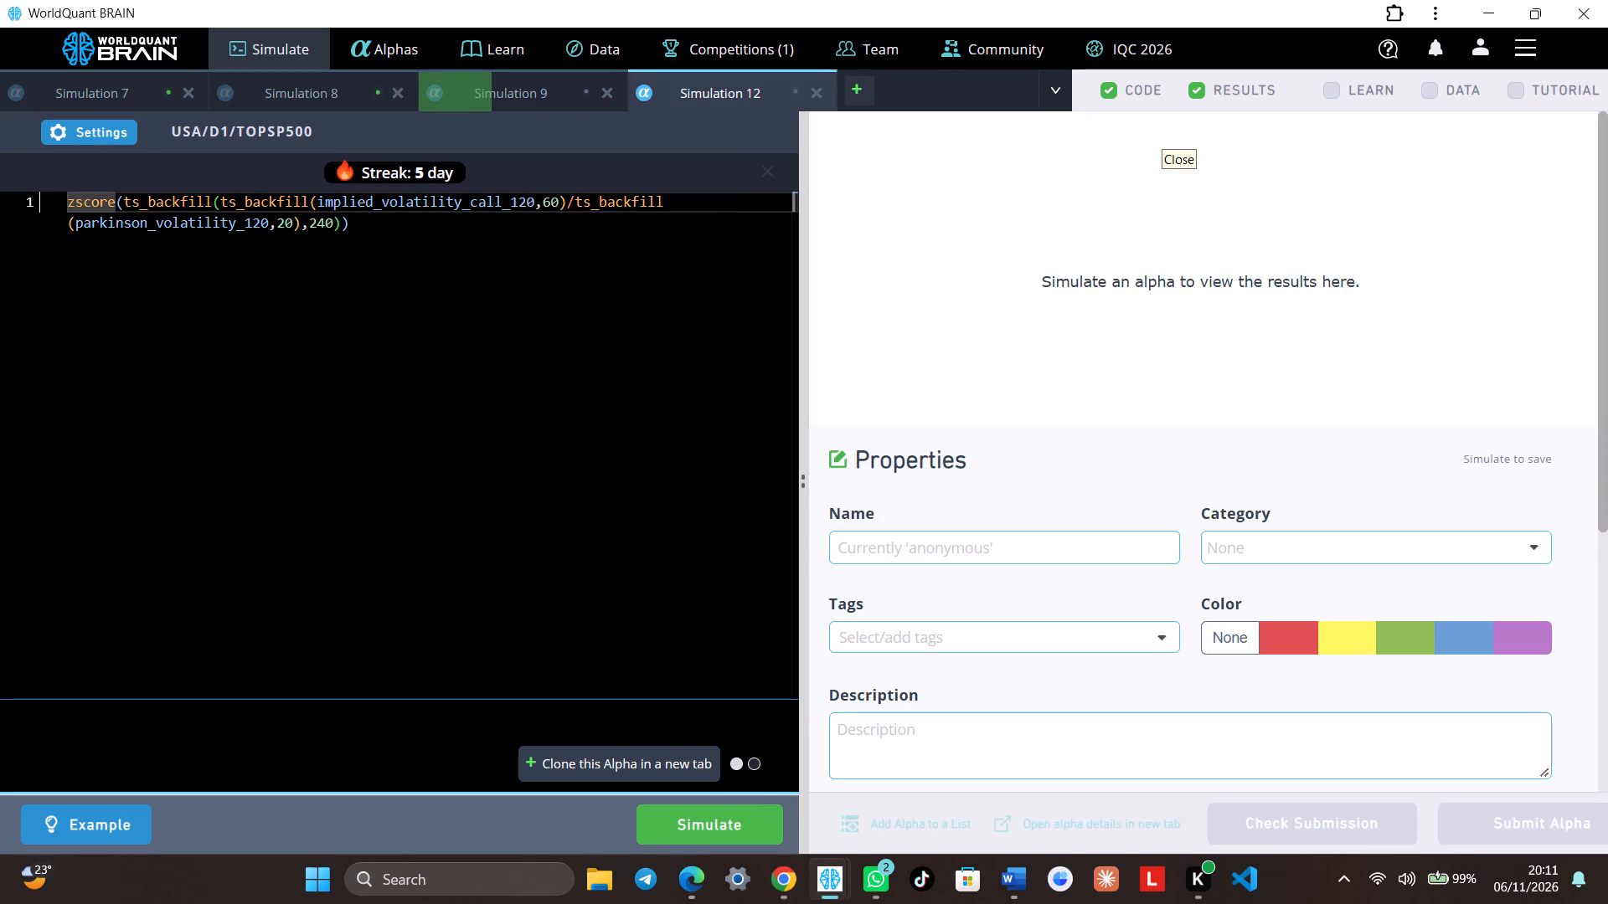
pyautogui.click(746, 818)
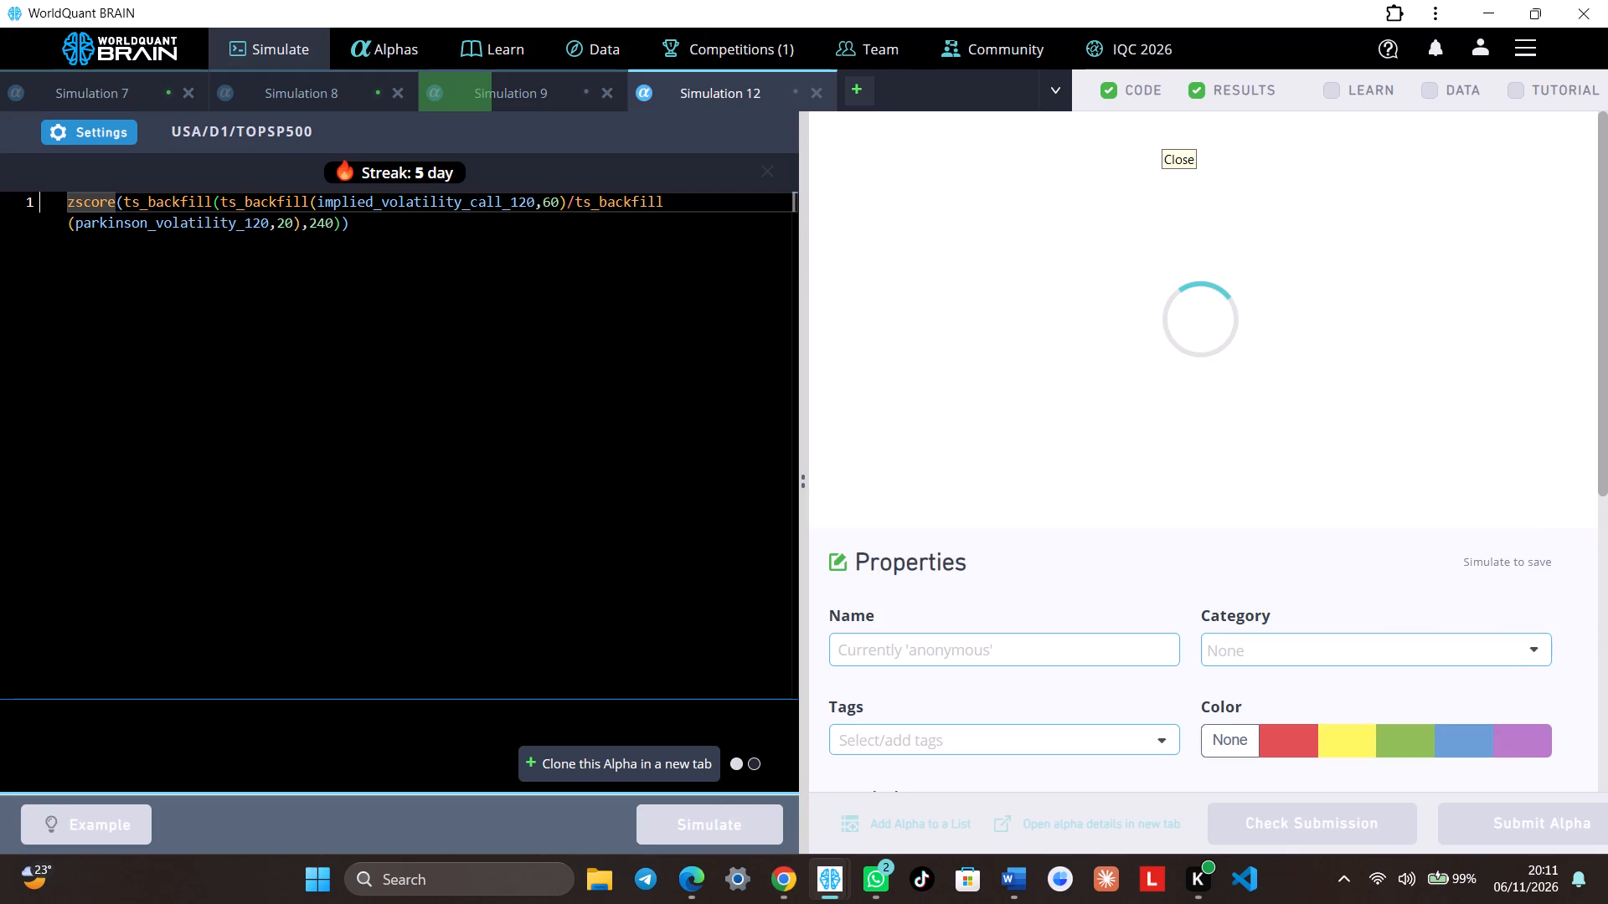
# Clone the Sector-neutralized alpha into another simulation, set its neutralization to Market, and simulate it.
pyautogui.click(674, 770)
pyautogui.click(95, 132)
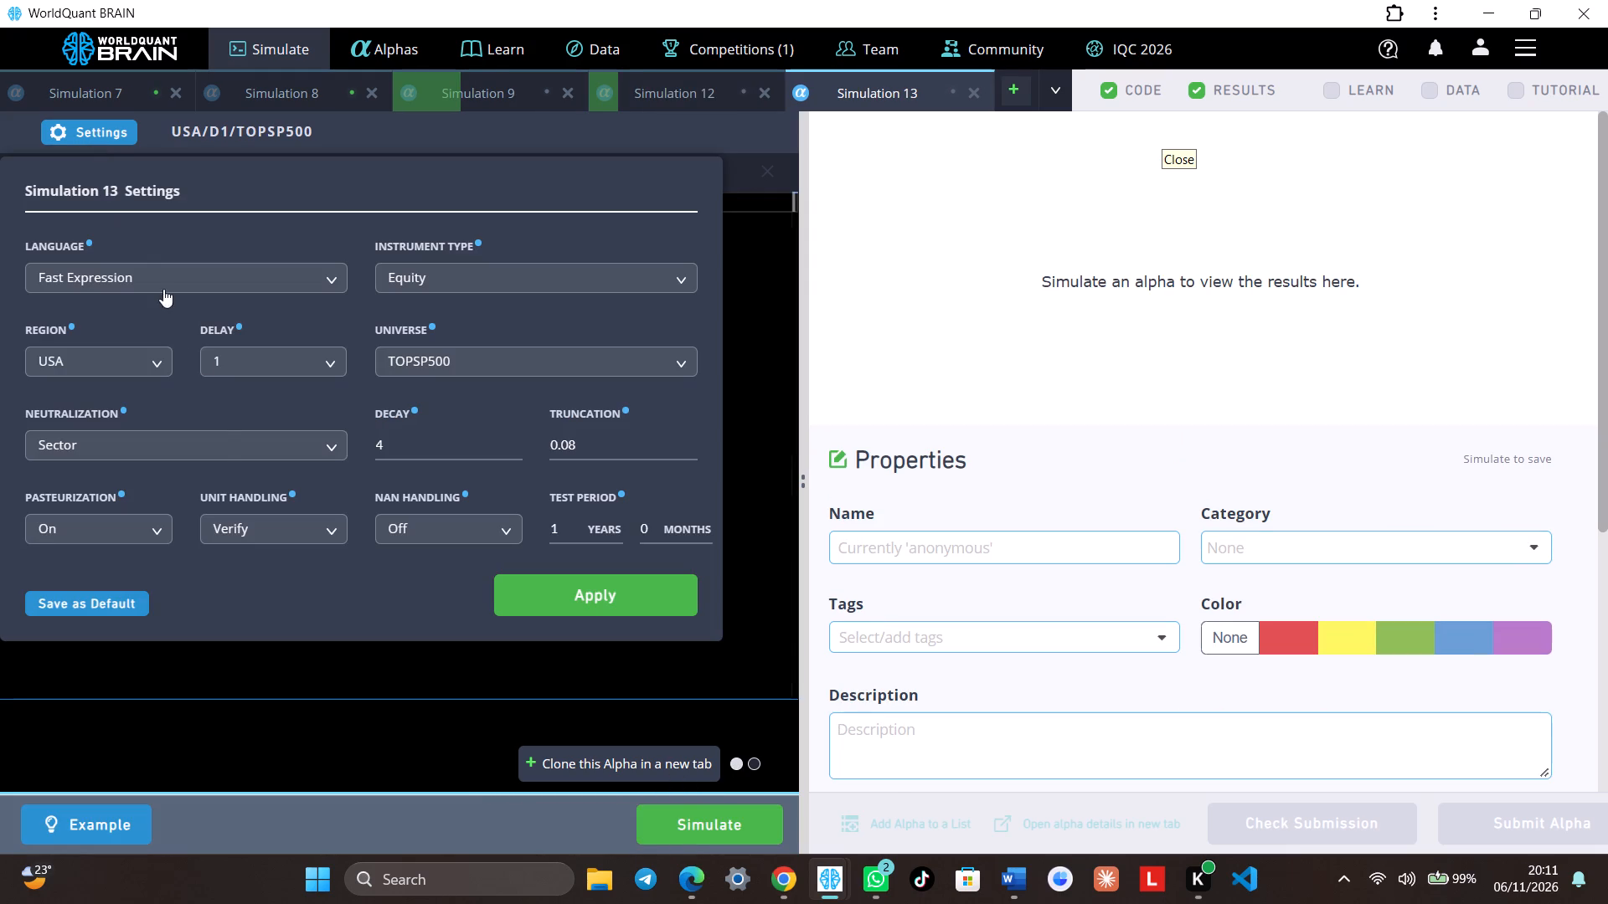
pyautogui.click(221, 440)
pyautogui.click(174, 519)
pyautogui.click(555, 596)
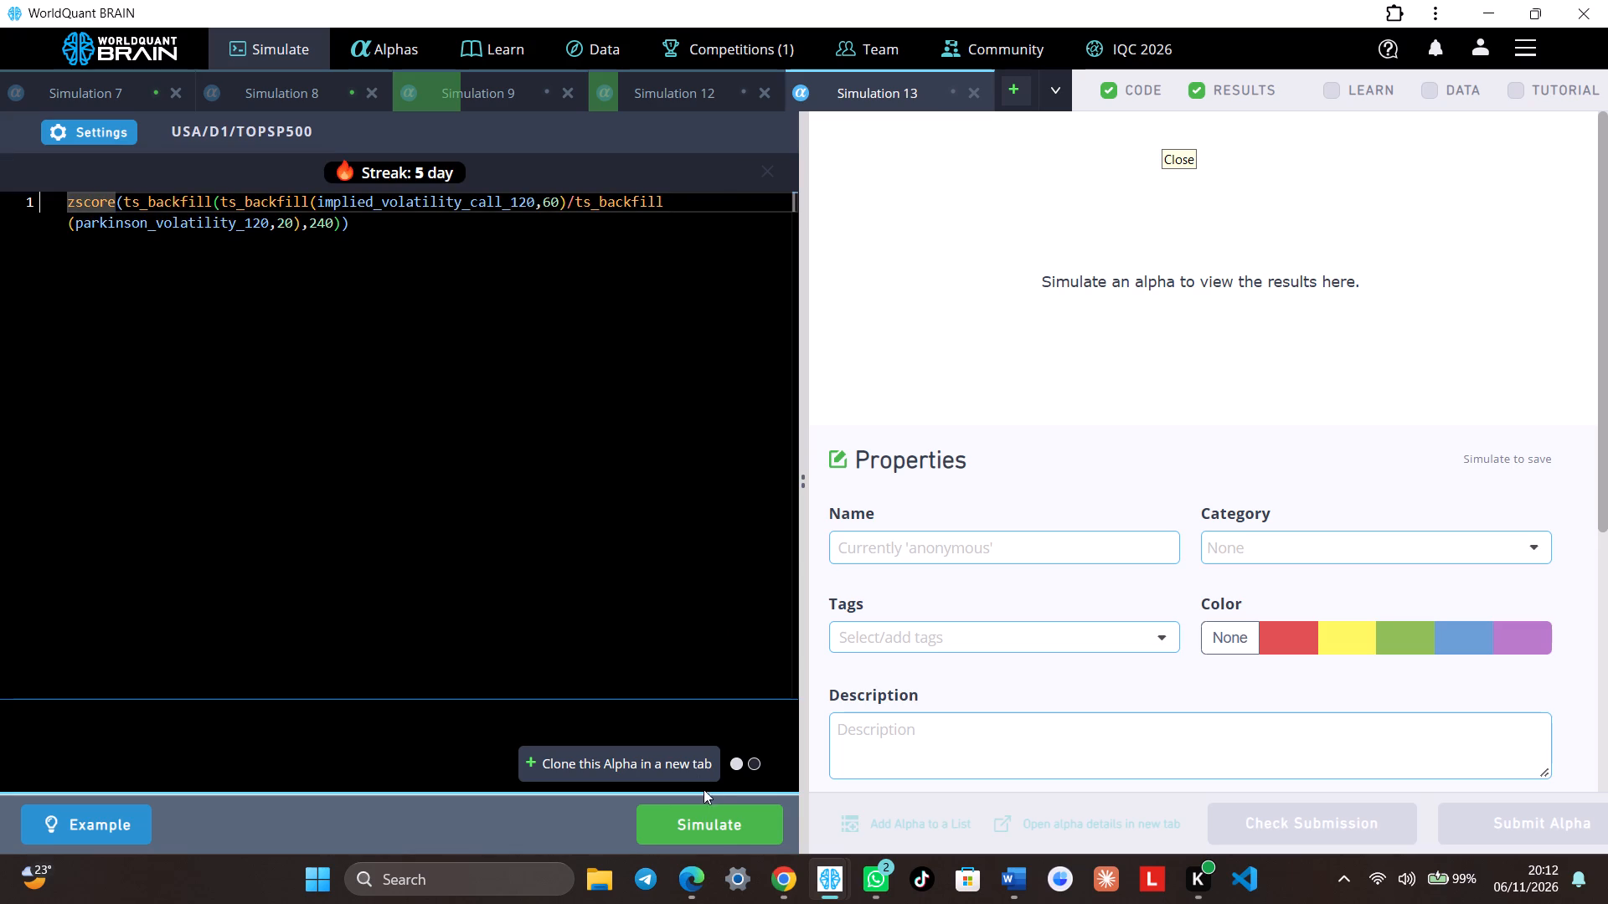
pyautogui.click(719, 817)
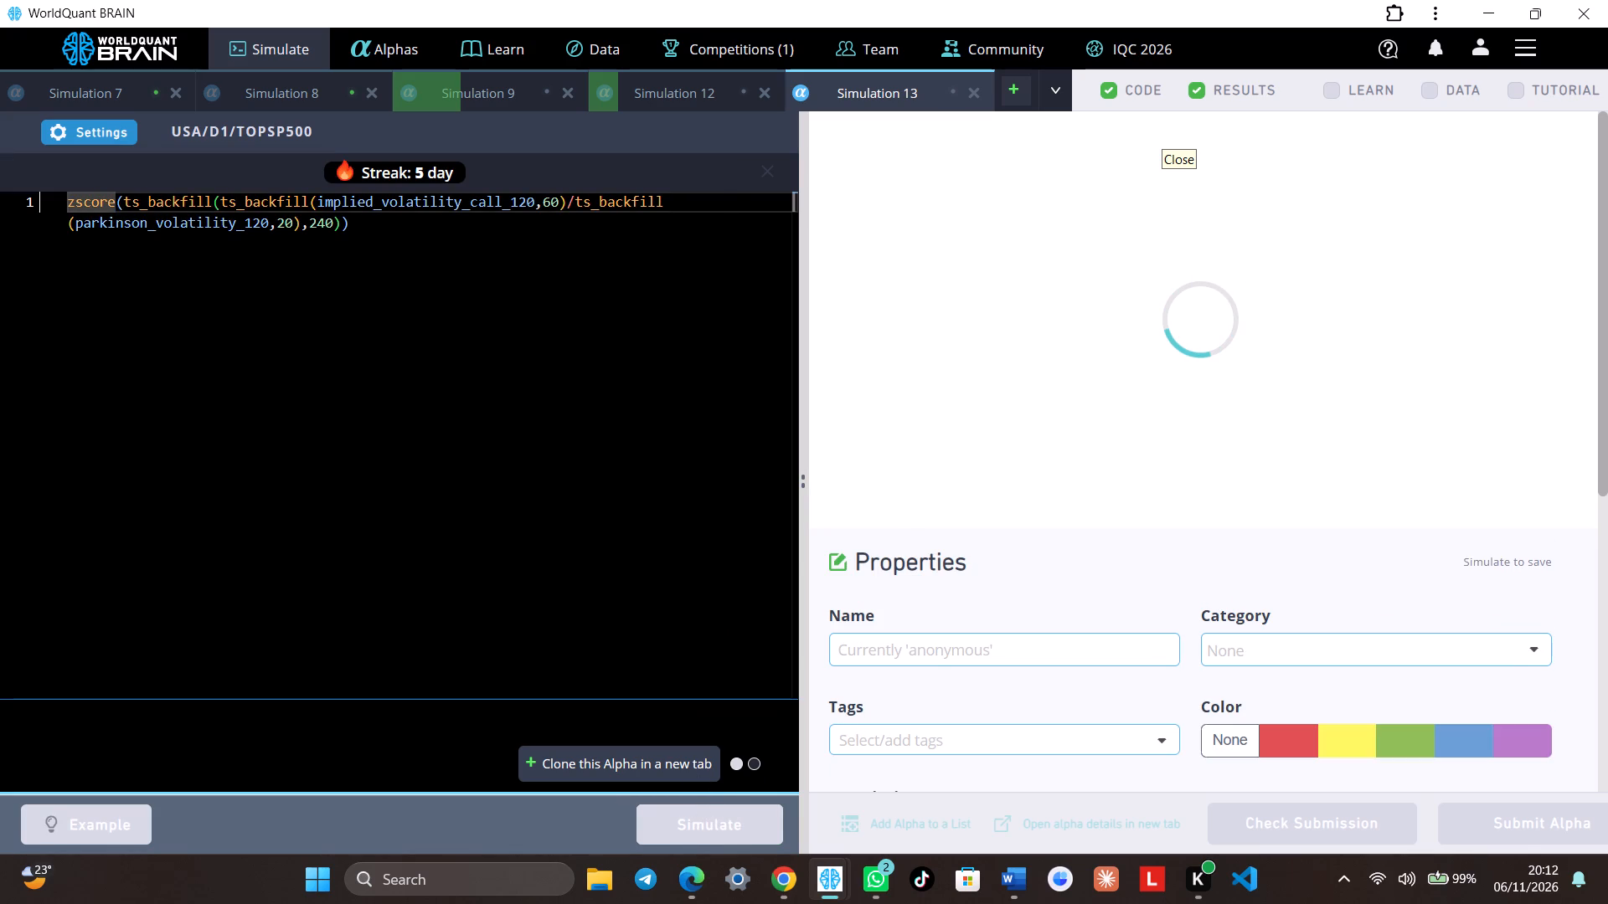
# Clone the Market-neutralized alpha into another simulation, set its neutralization to Subindustry, and simulate it.
pyautogui.click(688, 773)
pyautogui.click(94, 141)
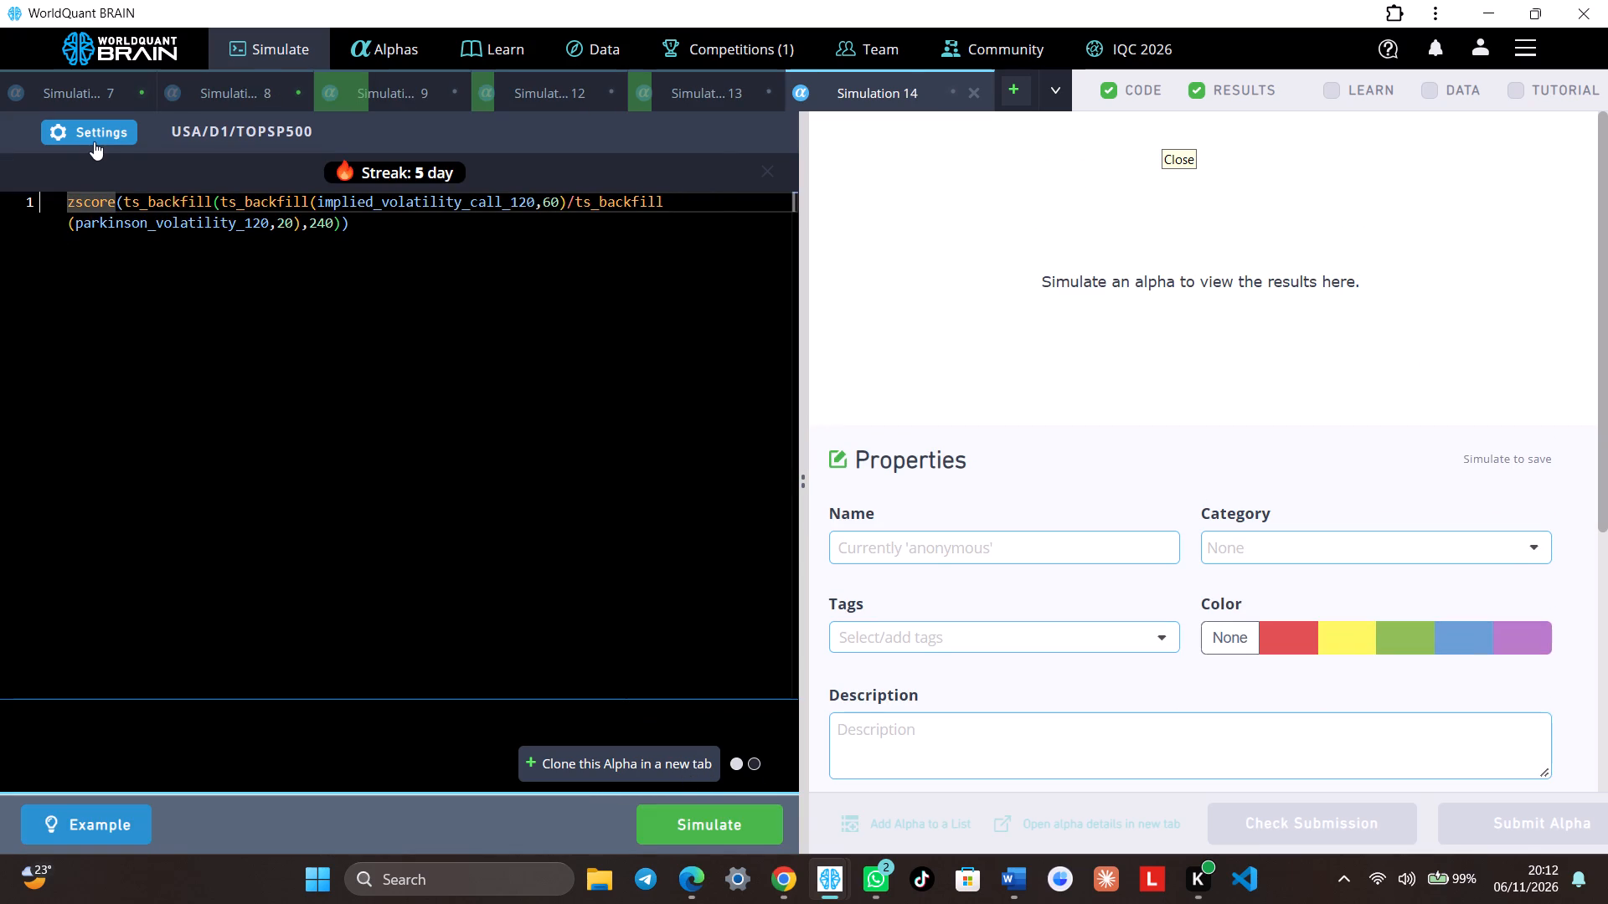
pyautogui.click(251, 446)
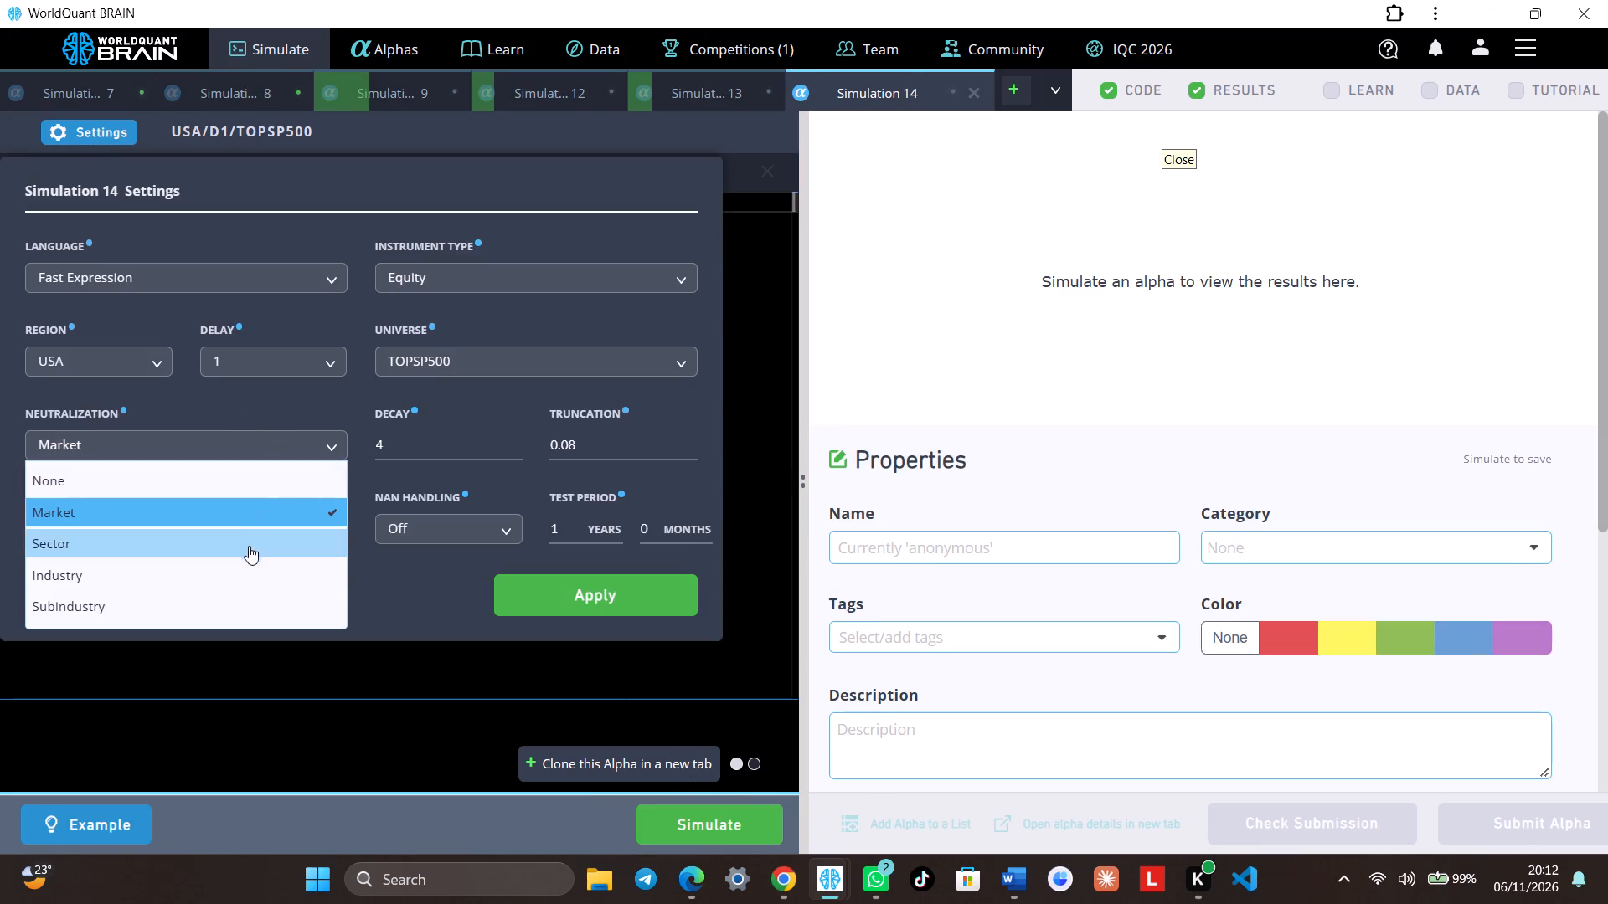
pyautogui.click(234, 594)
pyautogui.click(542, 593)
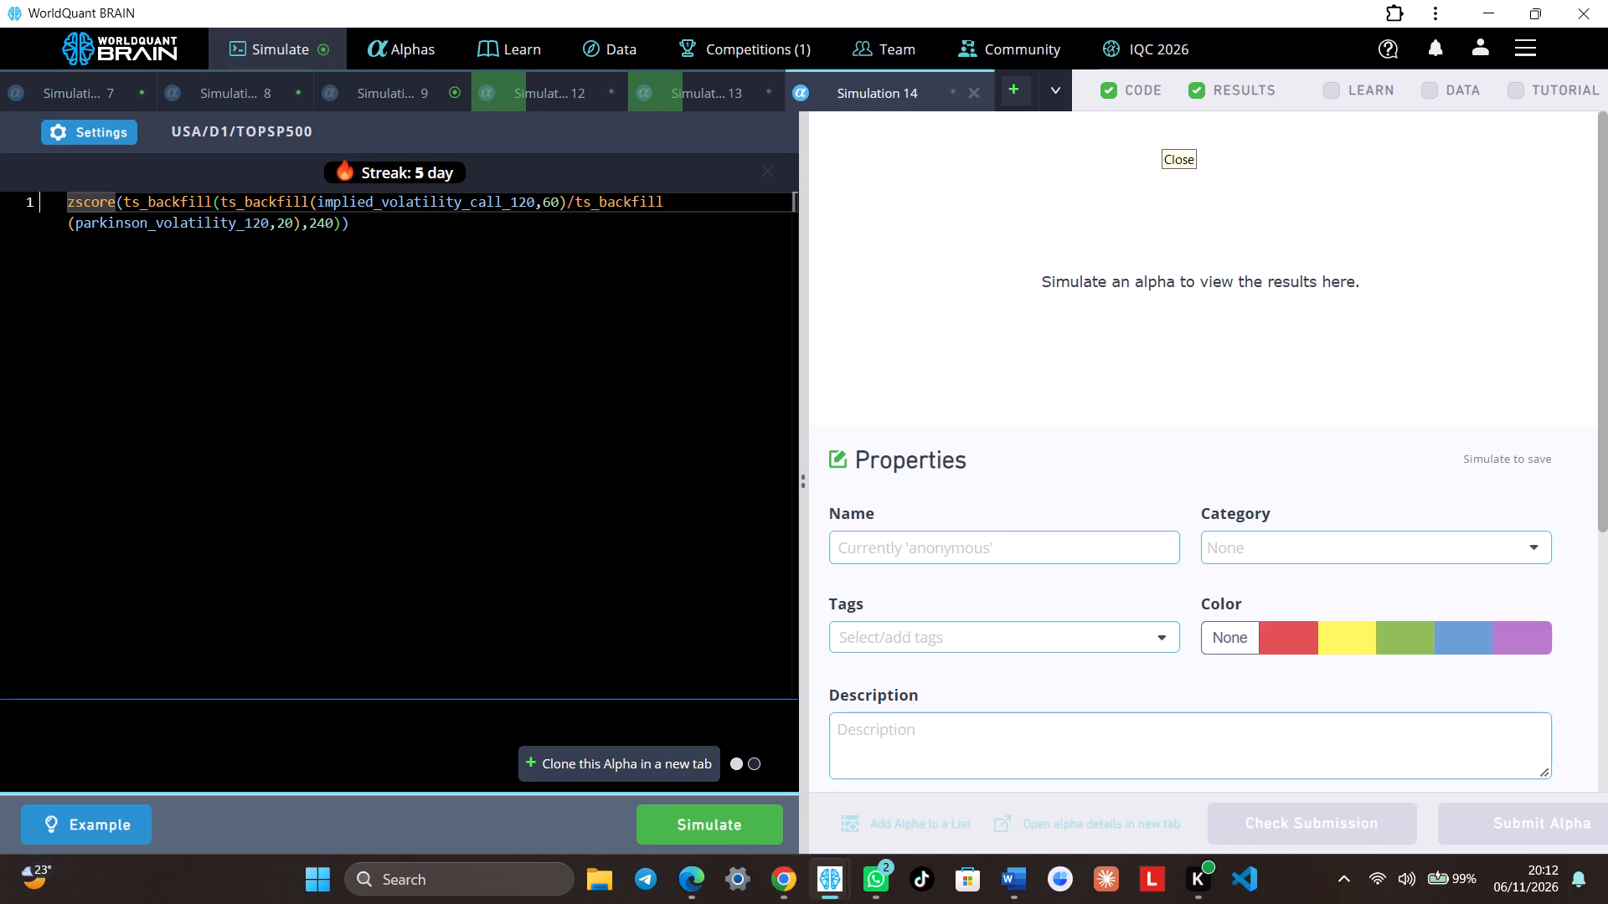
pyautogui.scroll(-1, 104, 233)
pyautogui.click(733, 820)
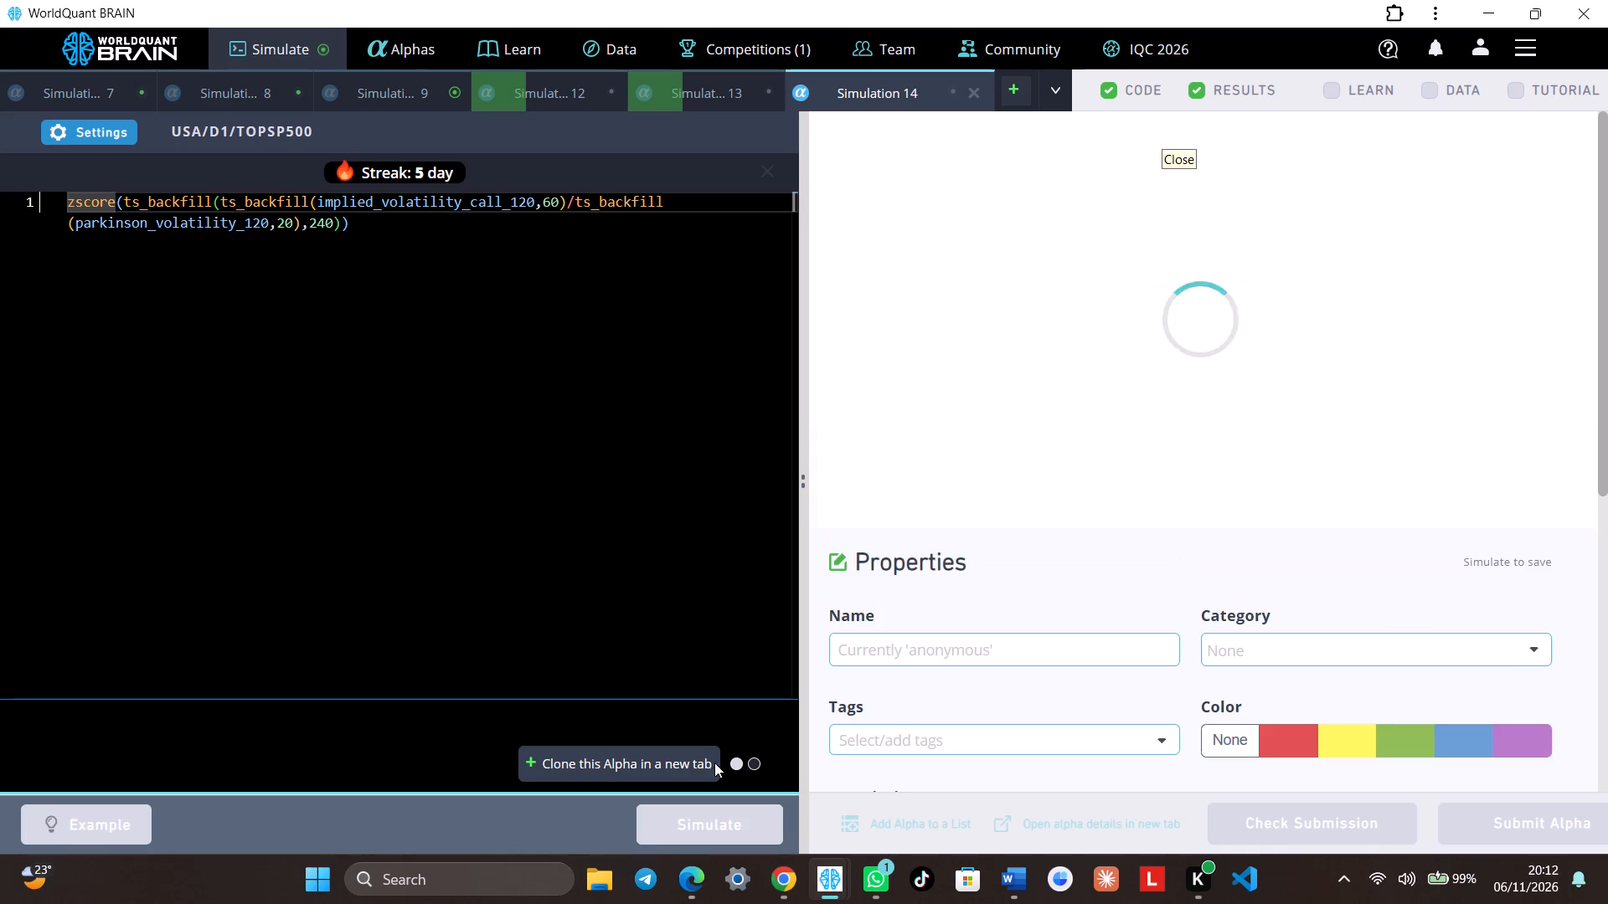
# Show the test period for Simulation 9's new run and review its failed IS tests and IS-period summary.
pyautogui.click(414, 95)
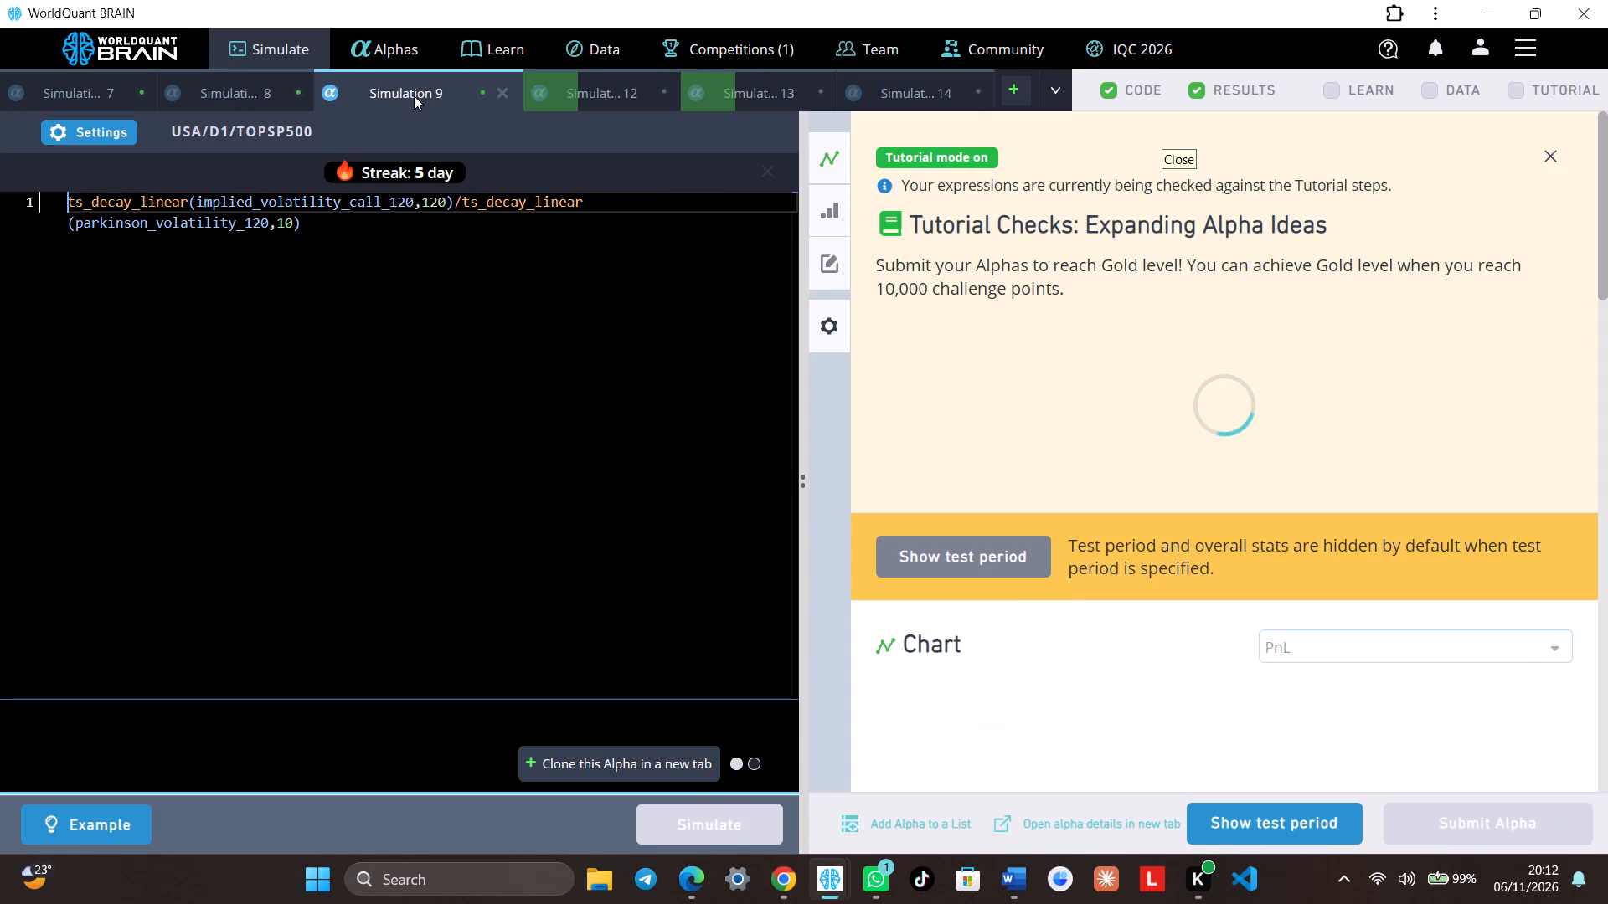
pyautogui.click(1249, 805)
pyautogui.scroll(-4, 1265, 627)
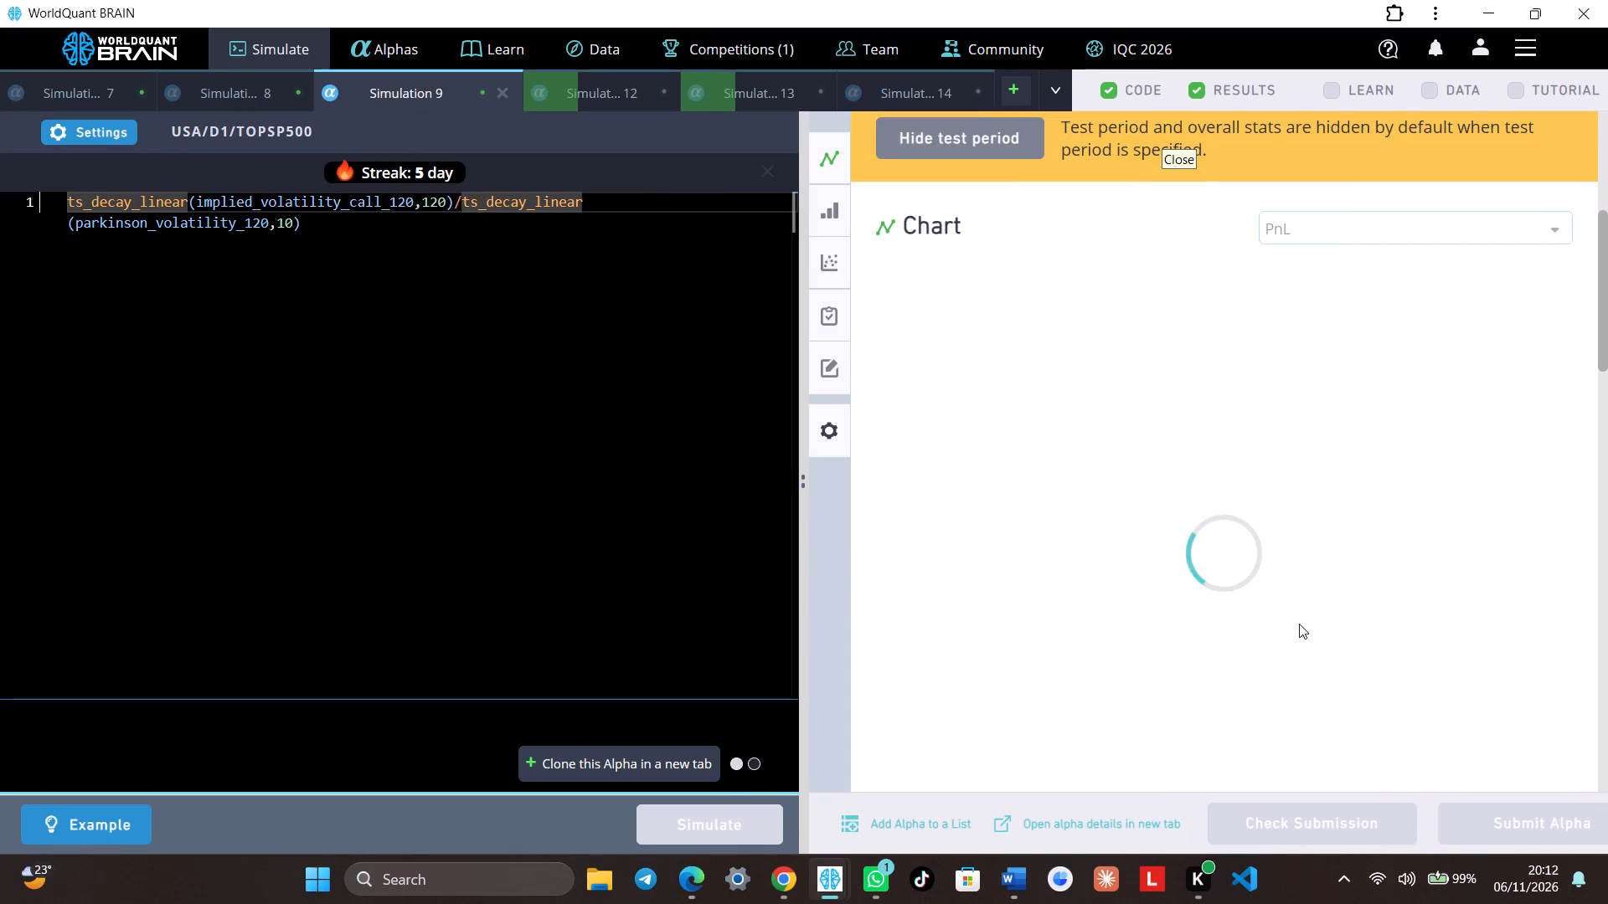
pyautogui.scroll(-4, 1299, 624)
pyautogui.click(1470, 465)
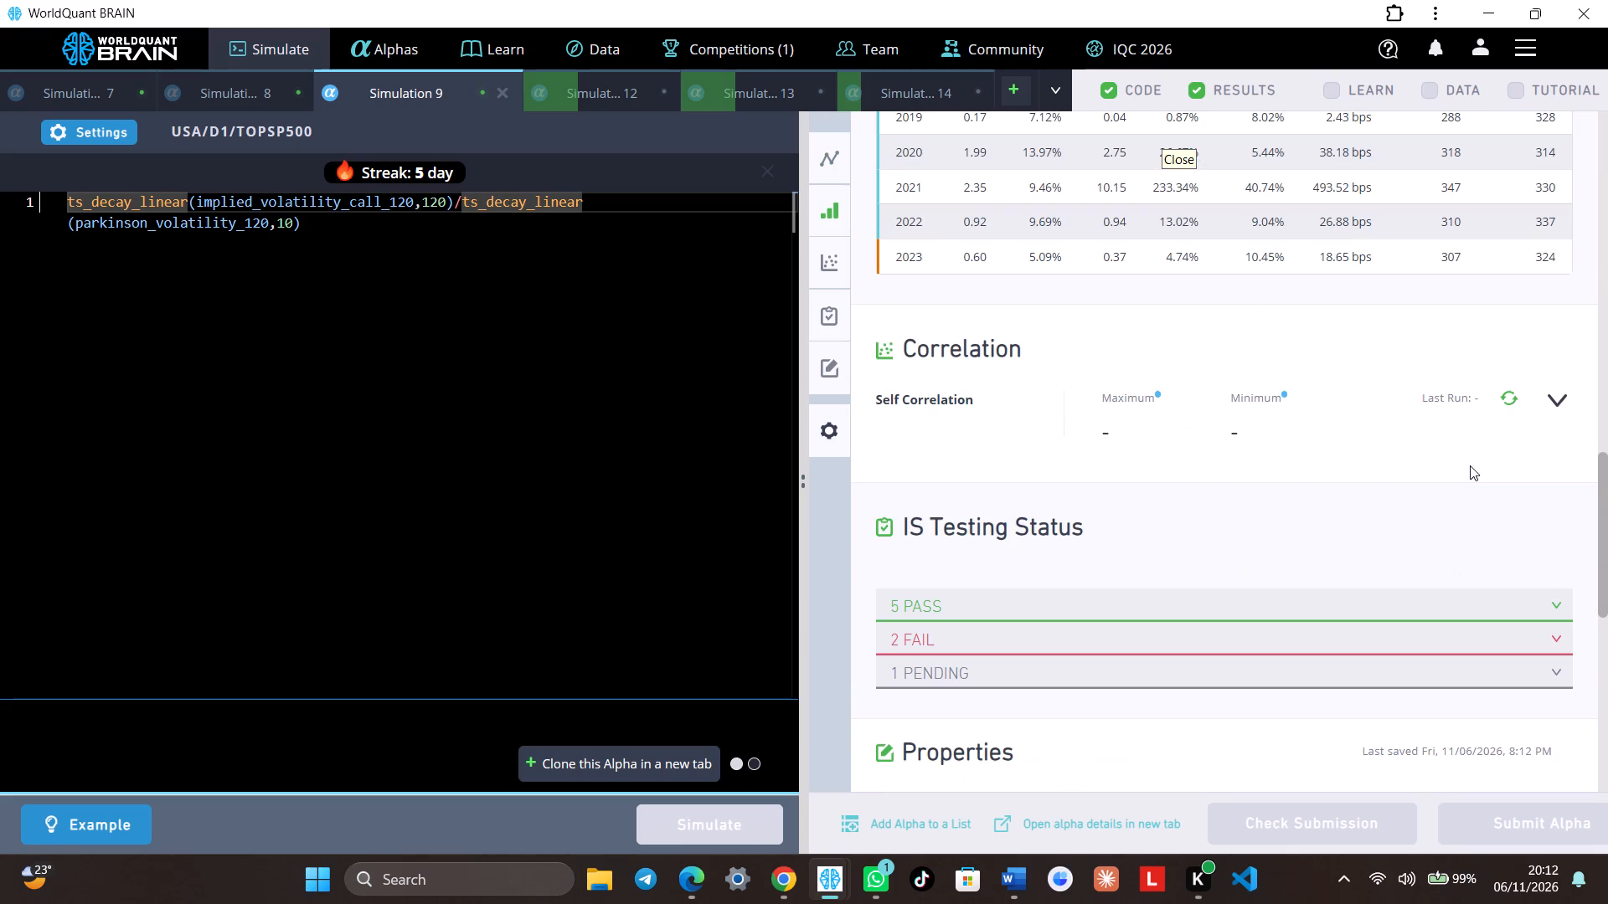
pyautogui.click(1295, 627)
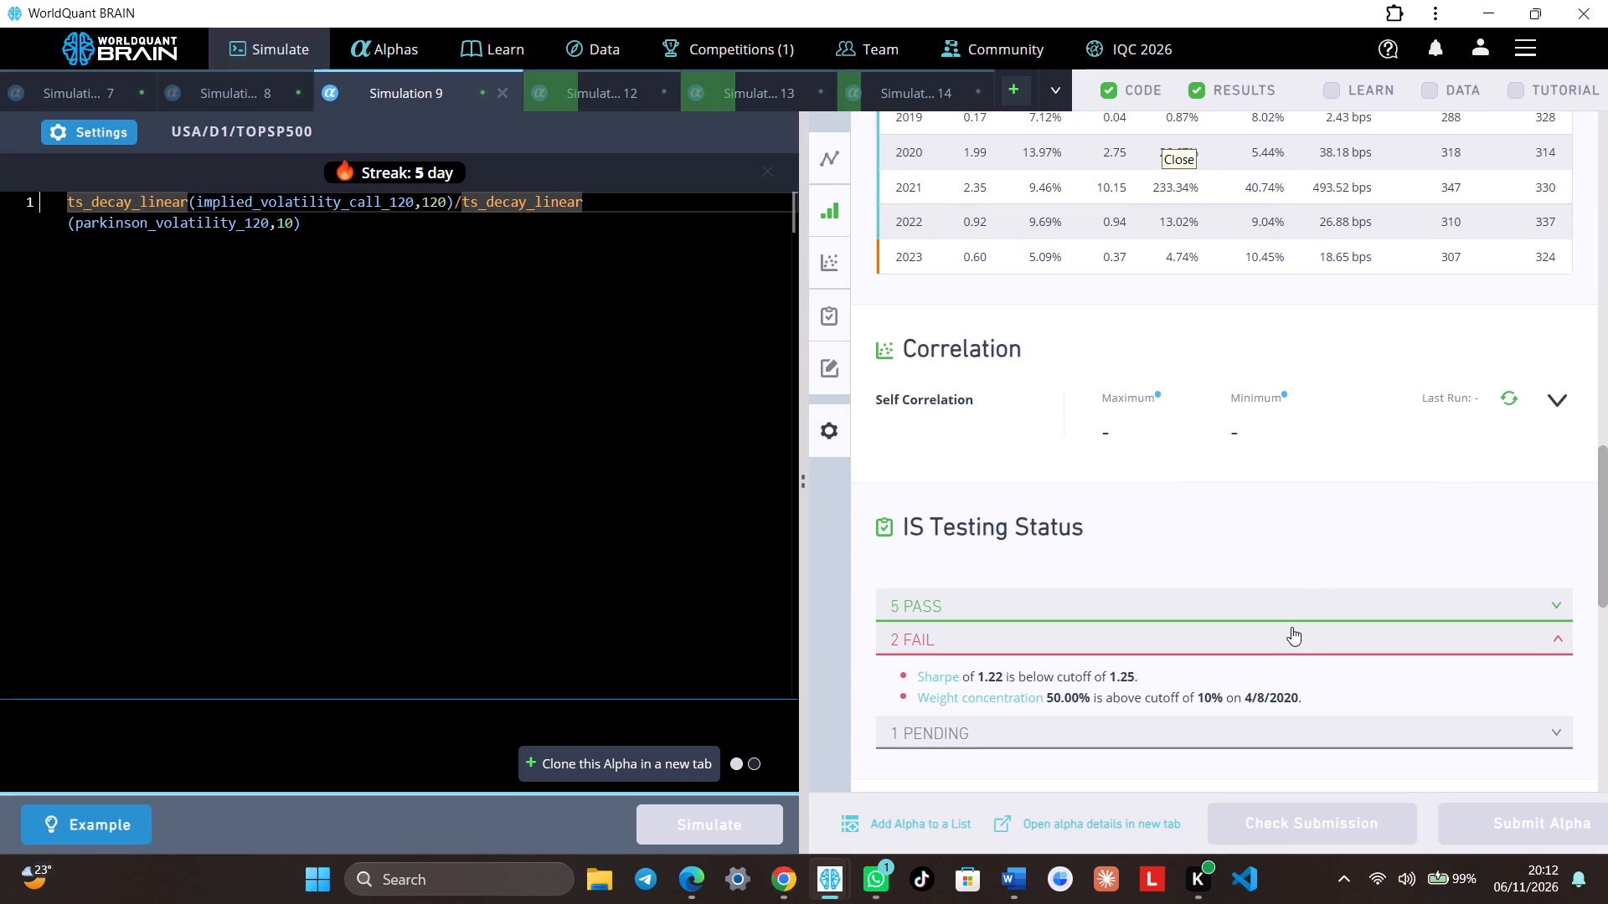
pyautogui.scroll(4, 1280, 632)
pyautogui.click(1477, 310)
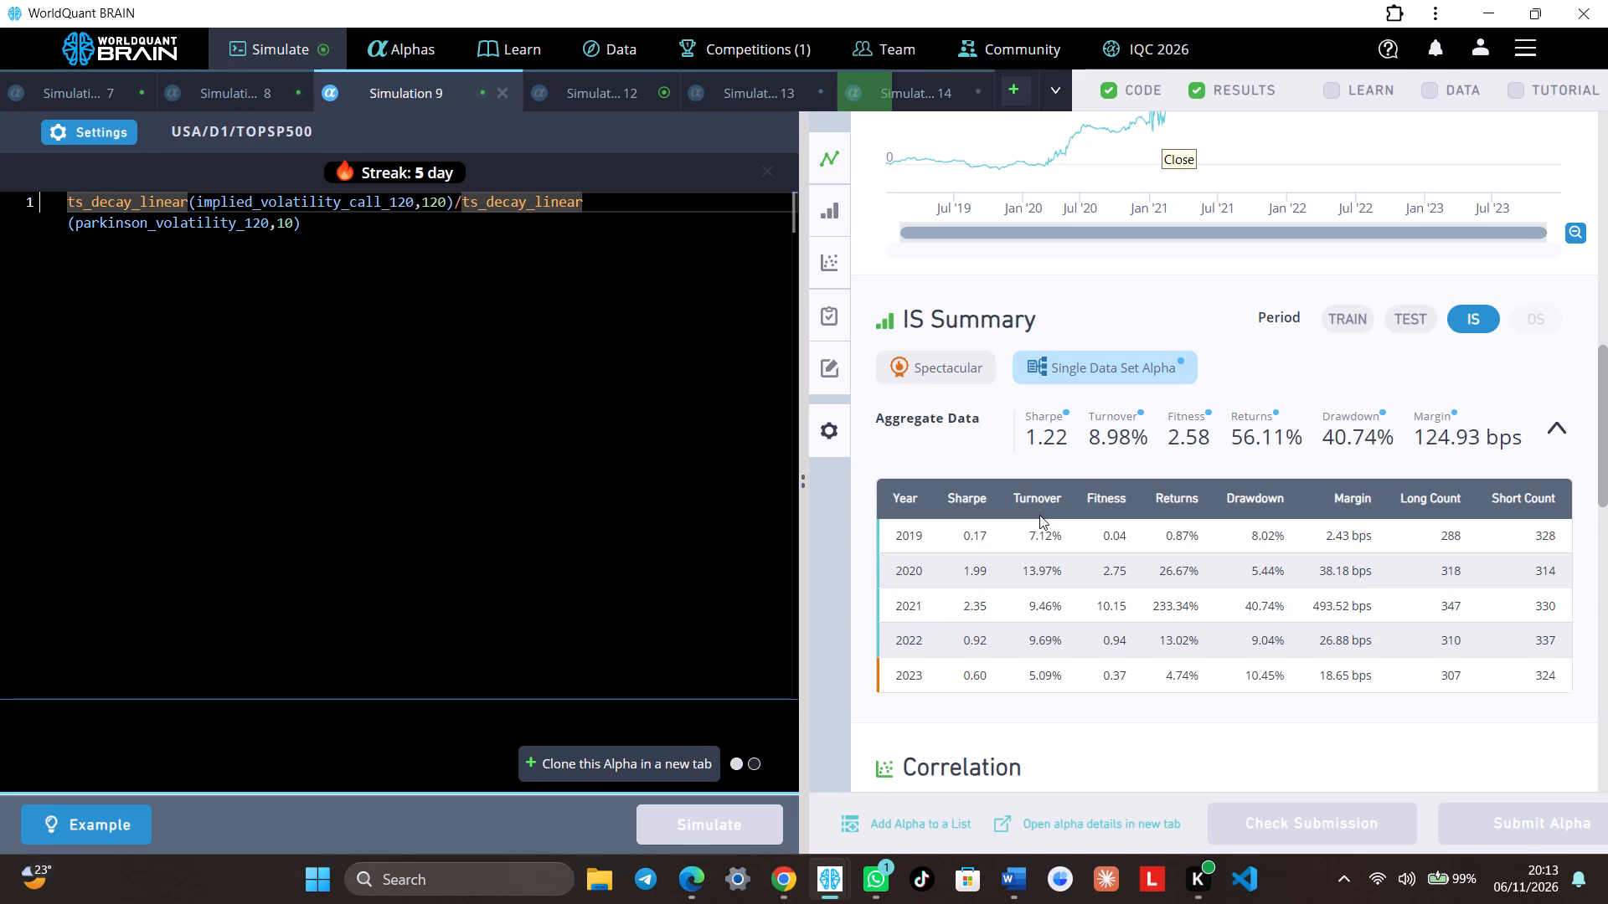
pyautogui.scroll(-2, 1105, 528)
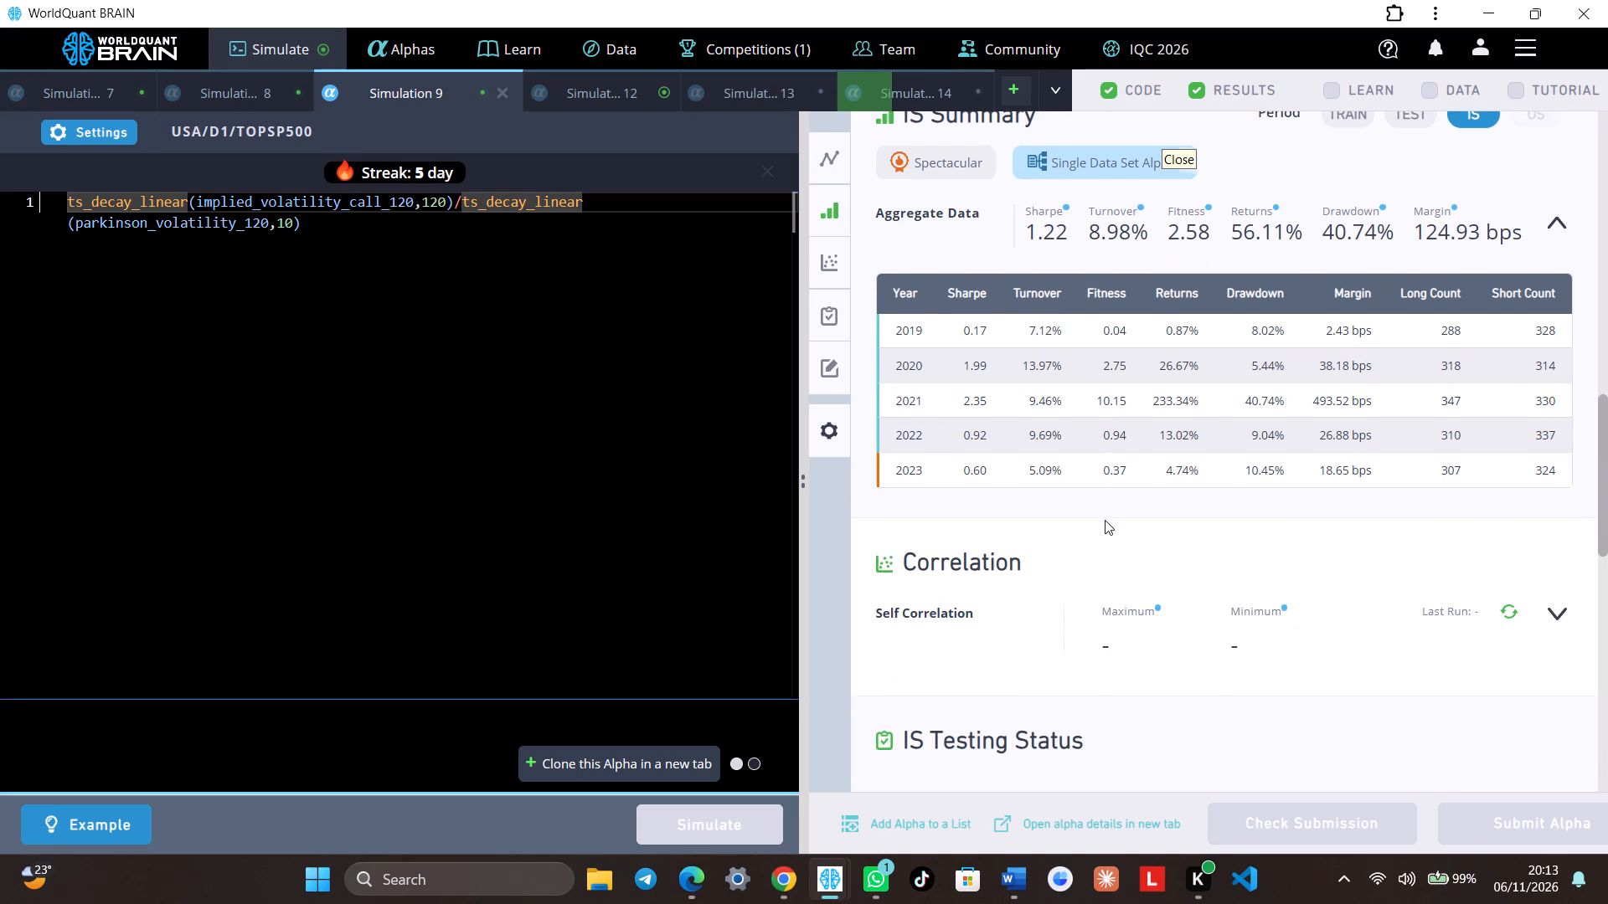
# Show the test period for Simulation 12 and review its IS testing status and IS-period summary.
pyautogui.click(610, 80)
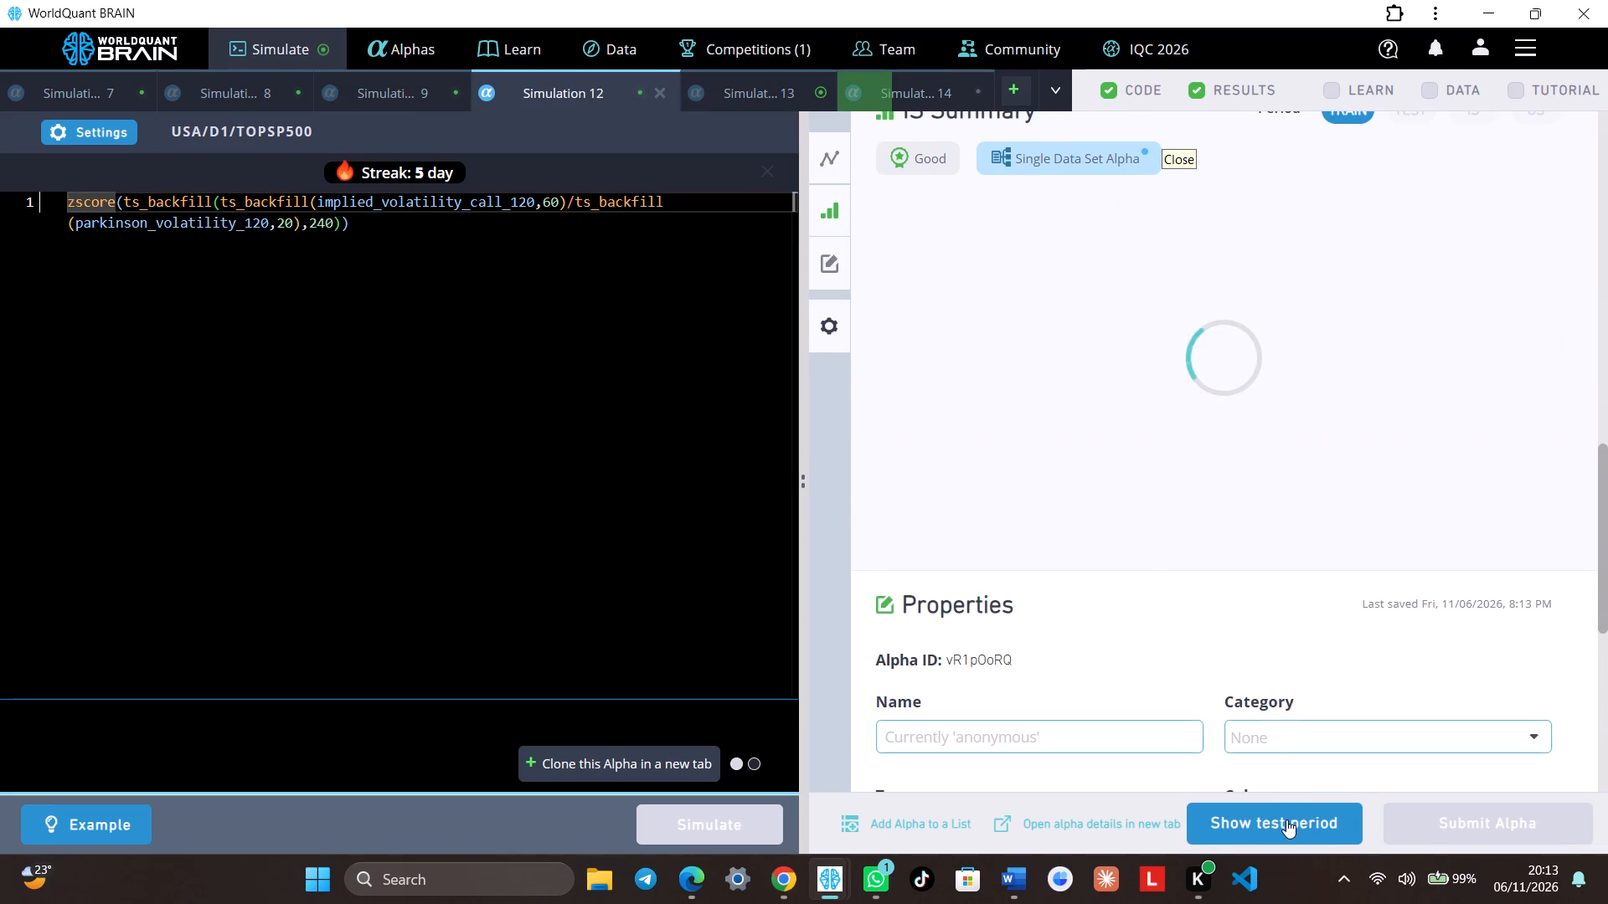
pyautogui.click(1286, 819)
pyautogui.scroll(-4, 1321, 658)
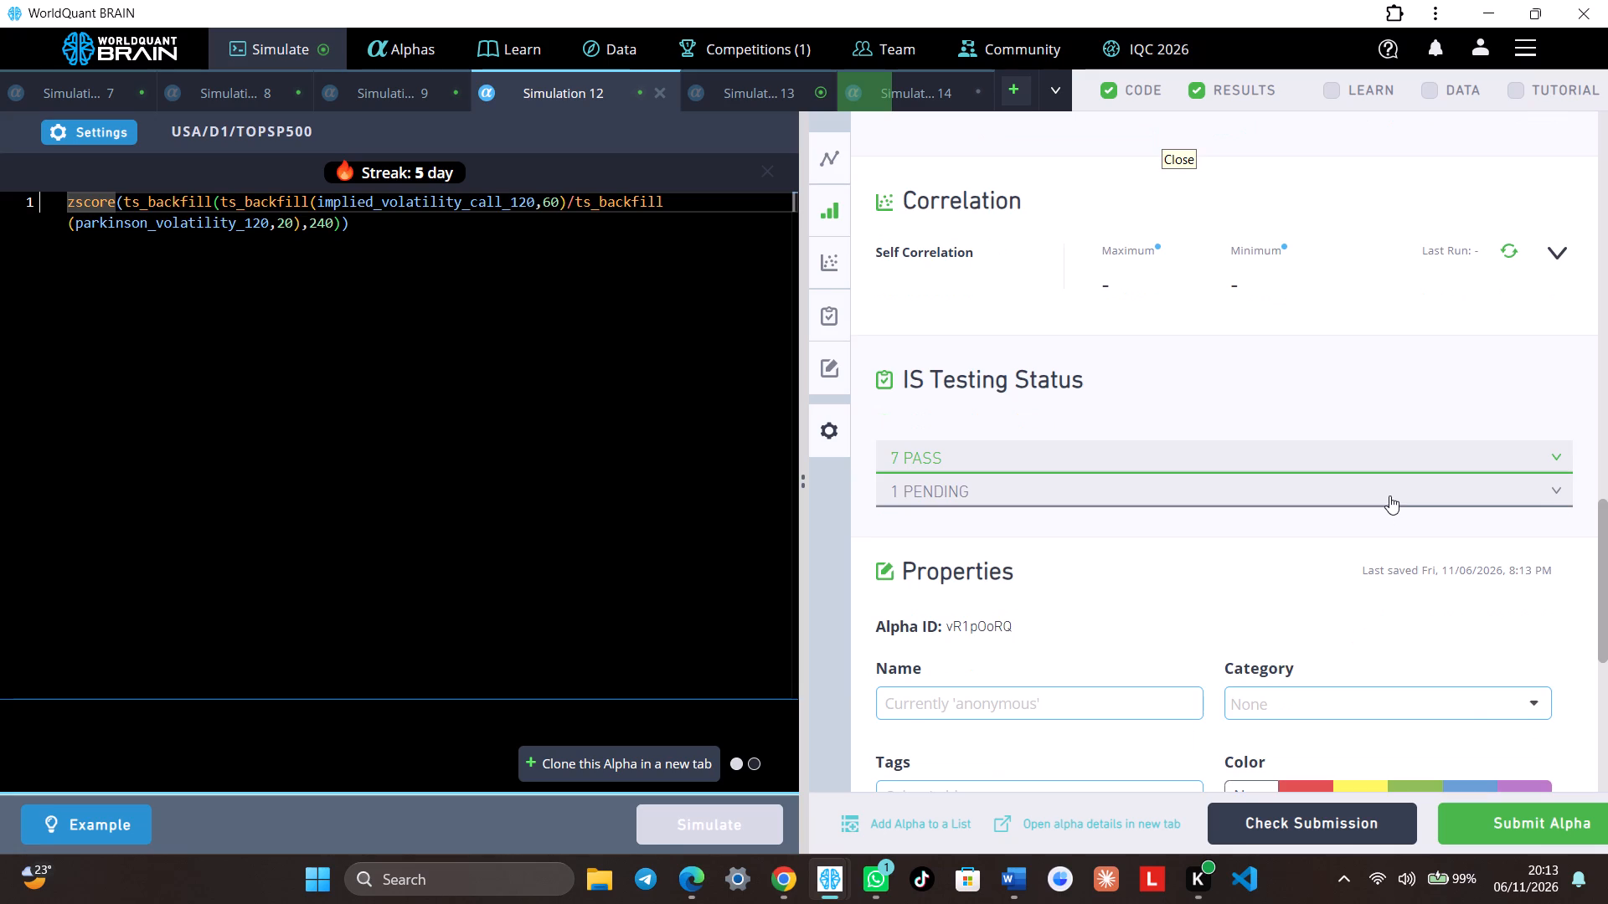
pyautogui.scroll(4, 1401, 499)
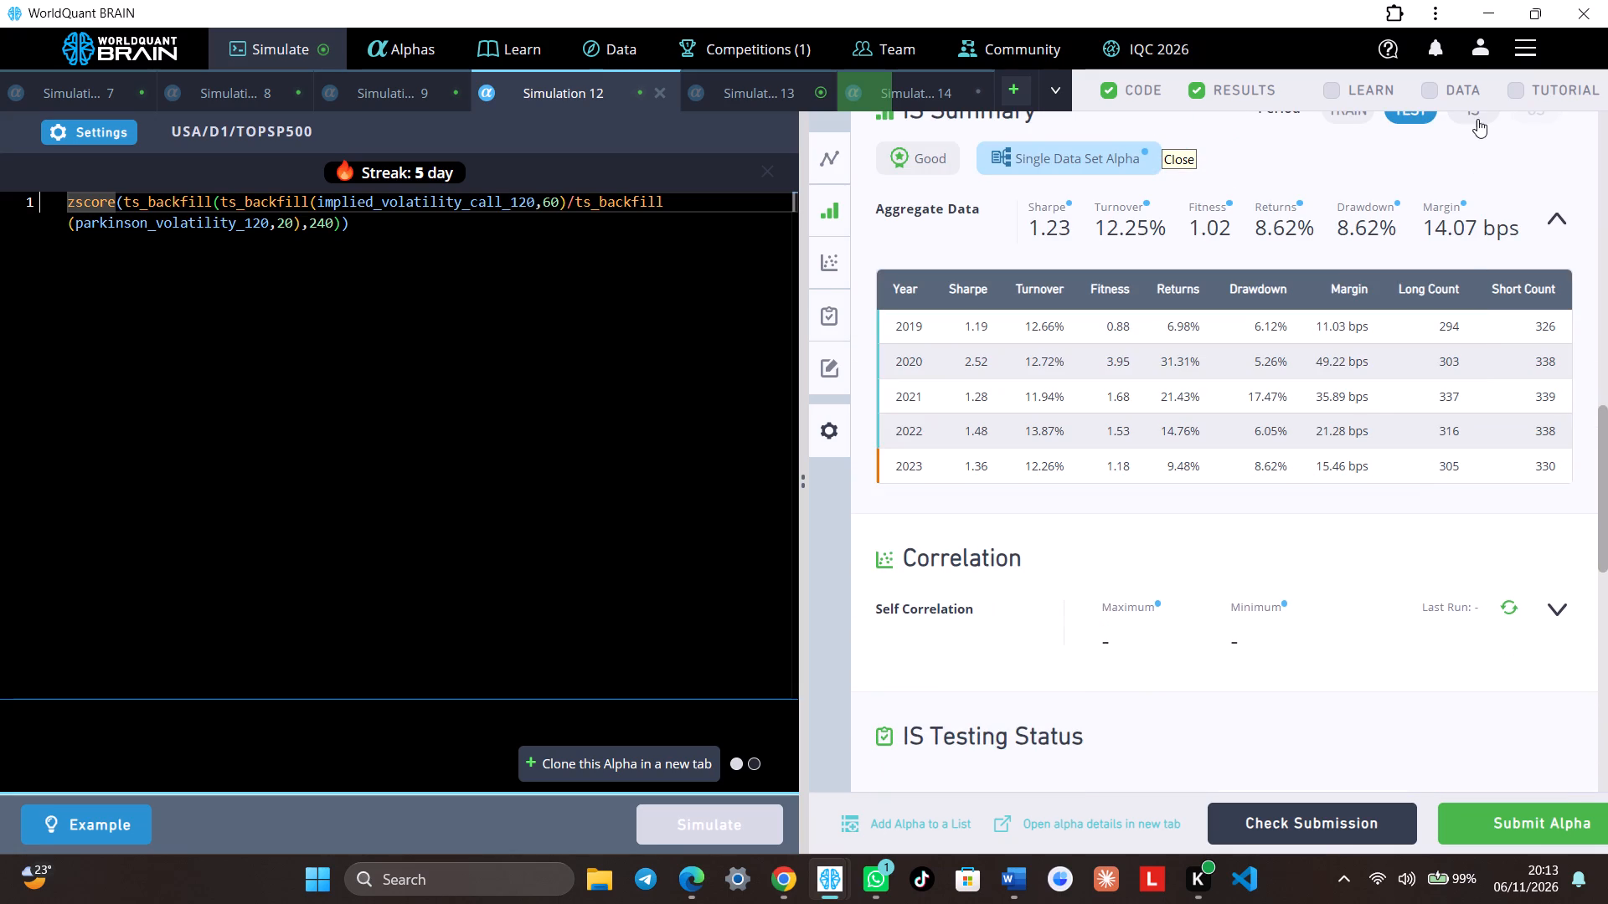
pyautogui.click(1477, 118)
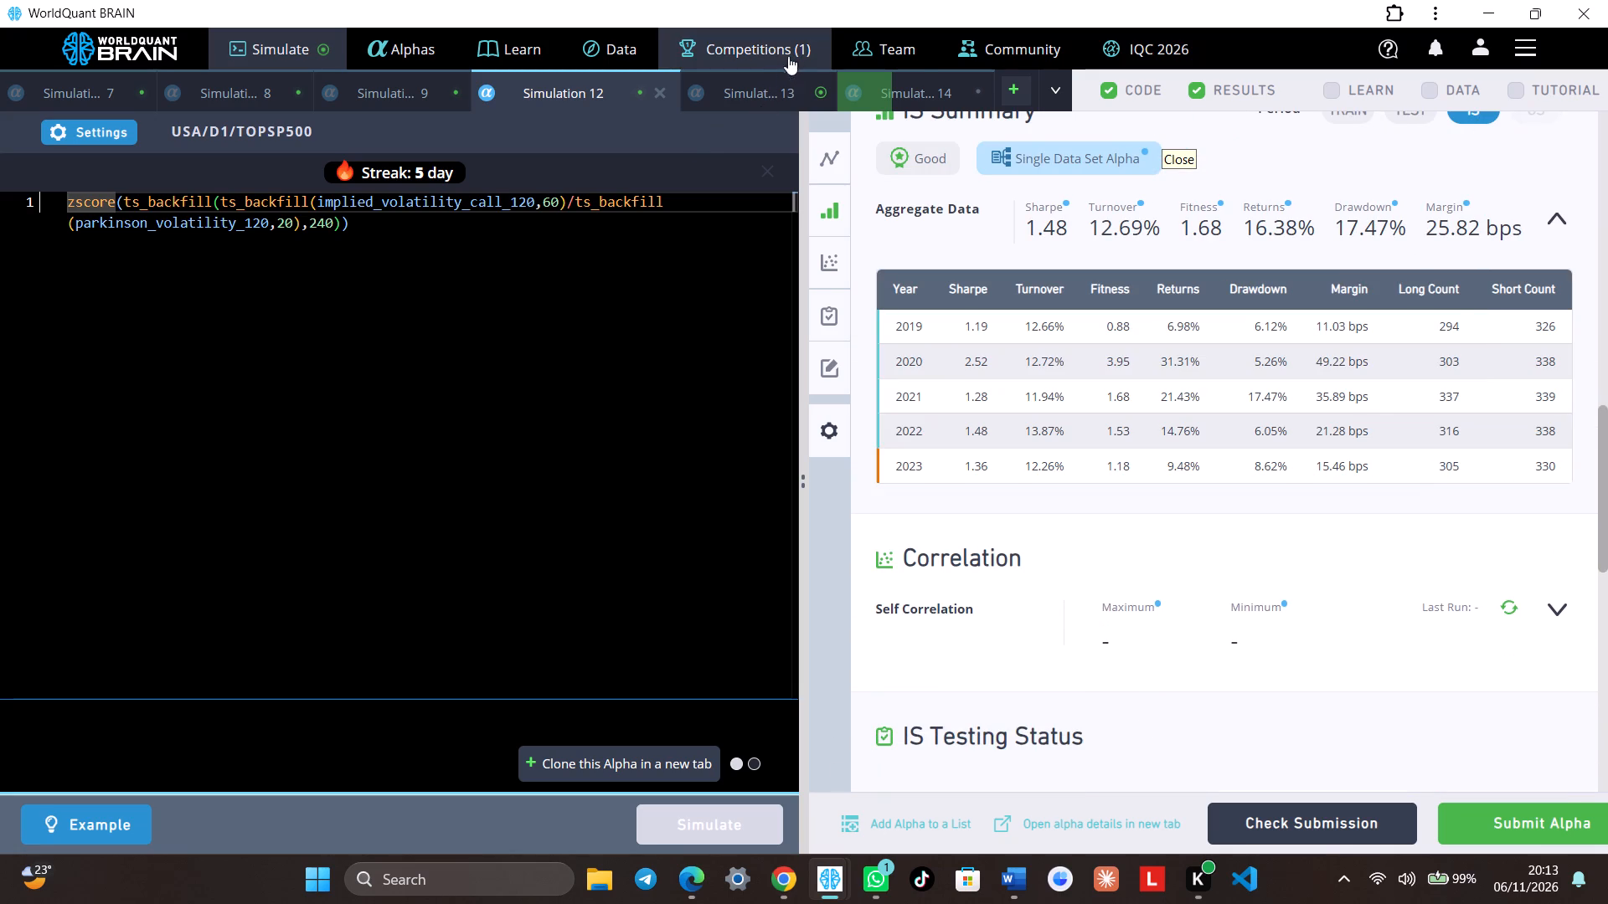
# Show the test period for Simulation 13 and review its IS-period summary and IS testing status.
pyautogui.click(774, 95)
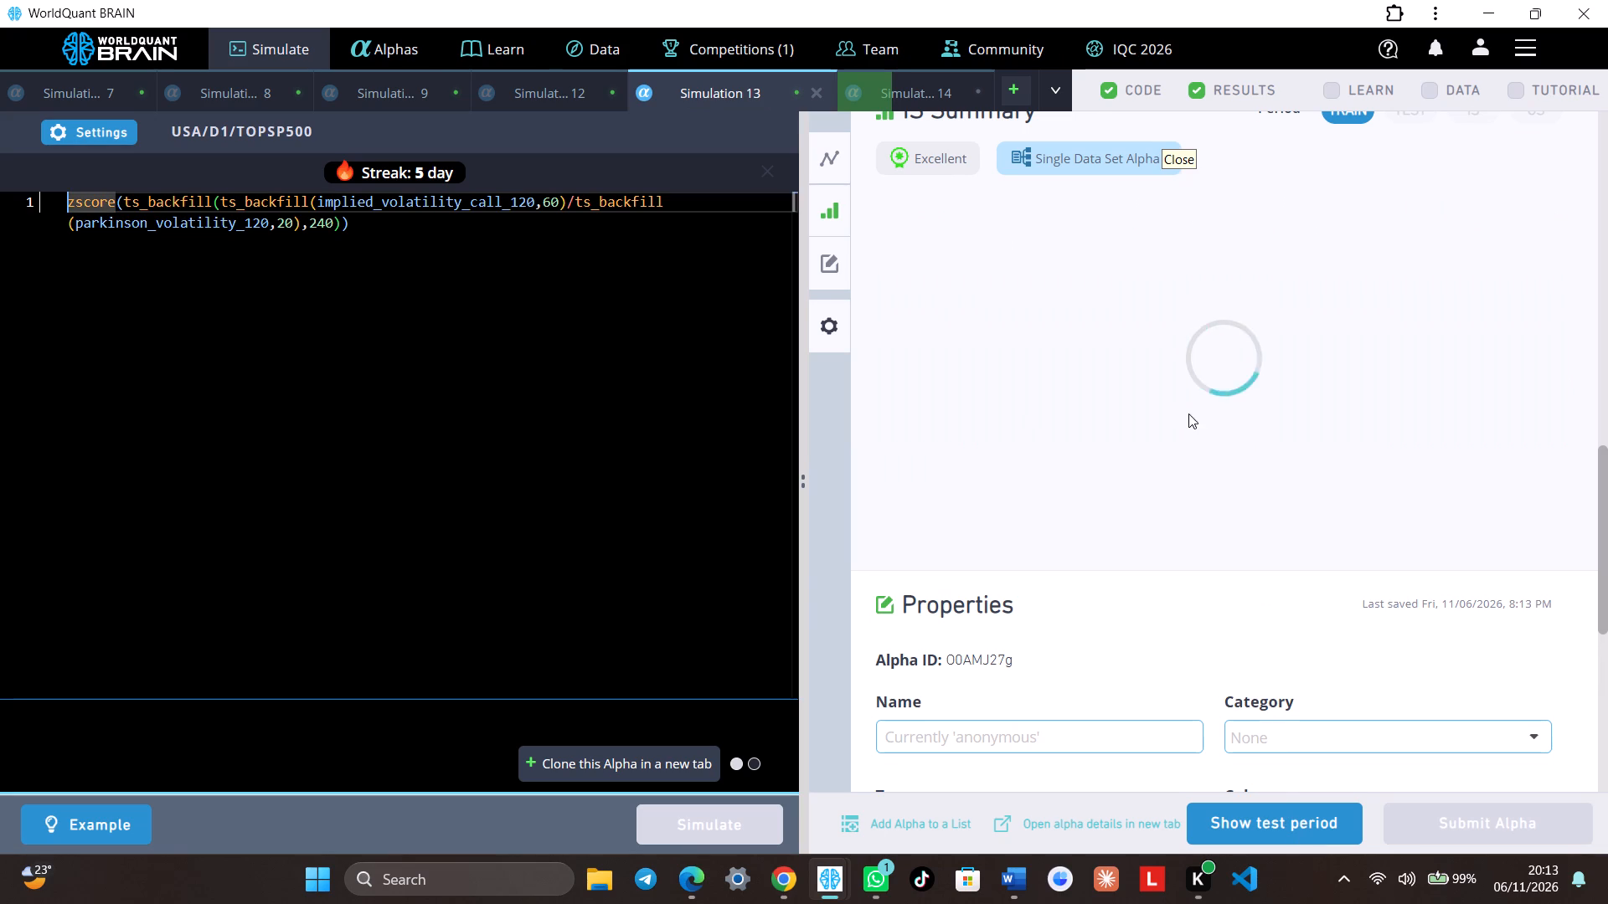
pyautogui.scroll(4, 1188, 413)
pyautogui.click(1327, 808)
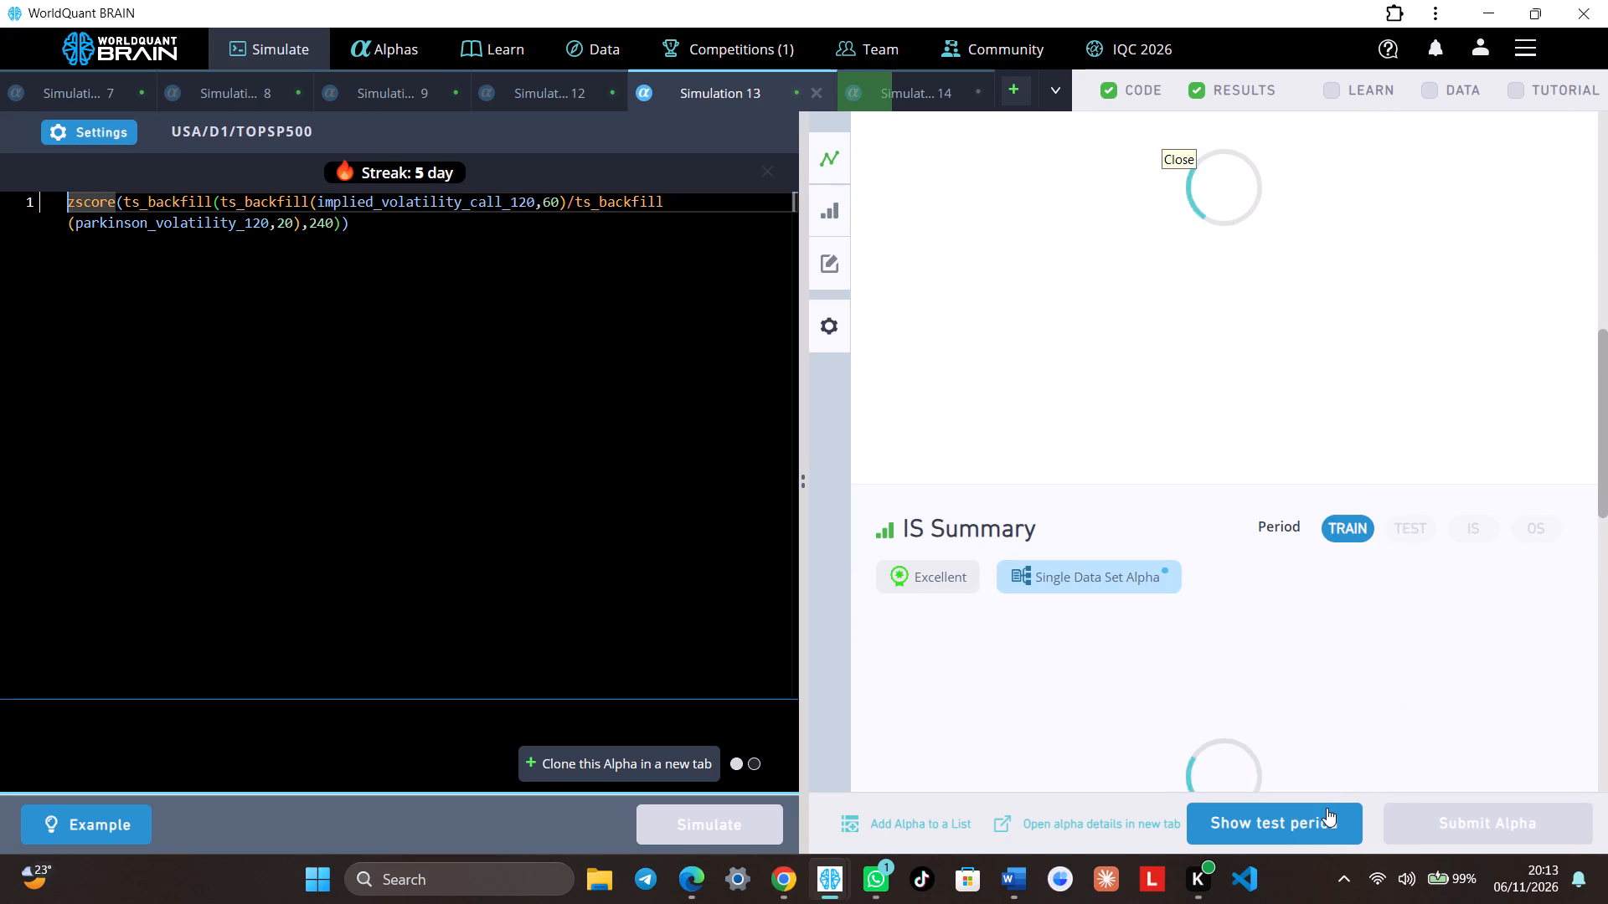
pyautogui.scroll(-2, 1359, 551)
pyautogui.scroll(3, 1358, 526)
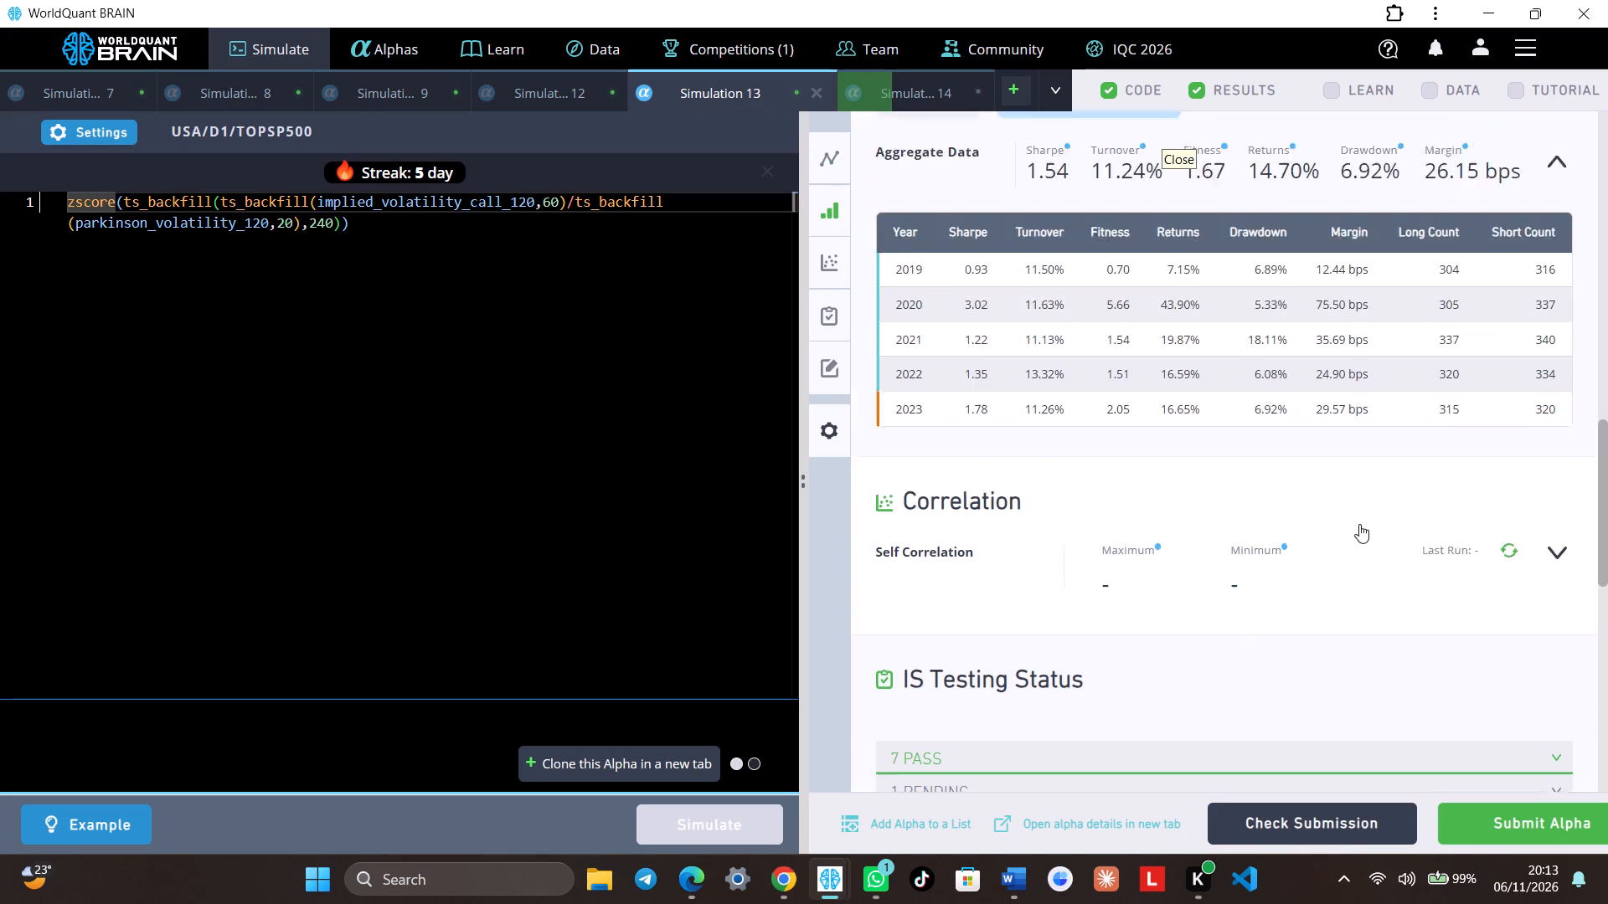
pyautogui.click(1461, 257)
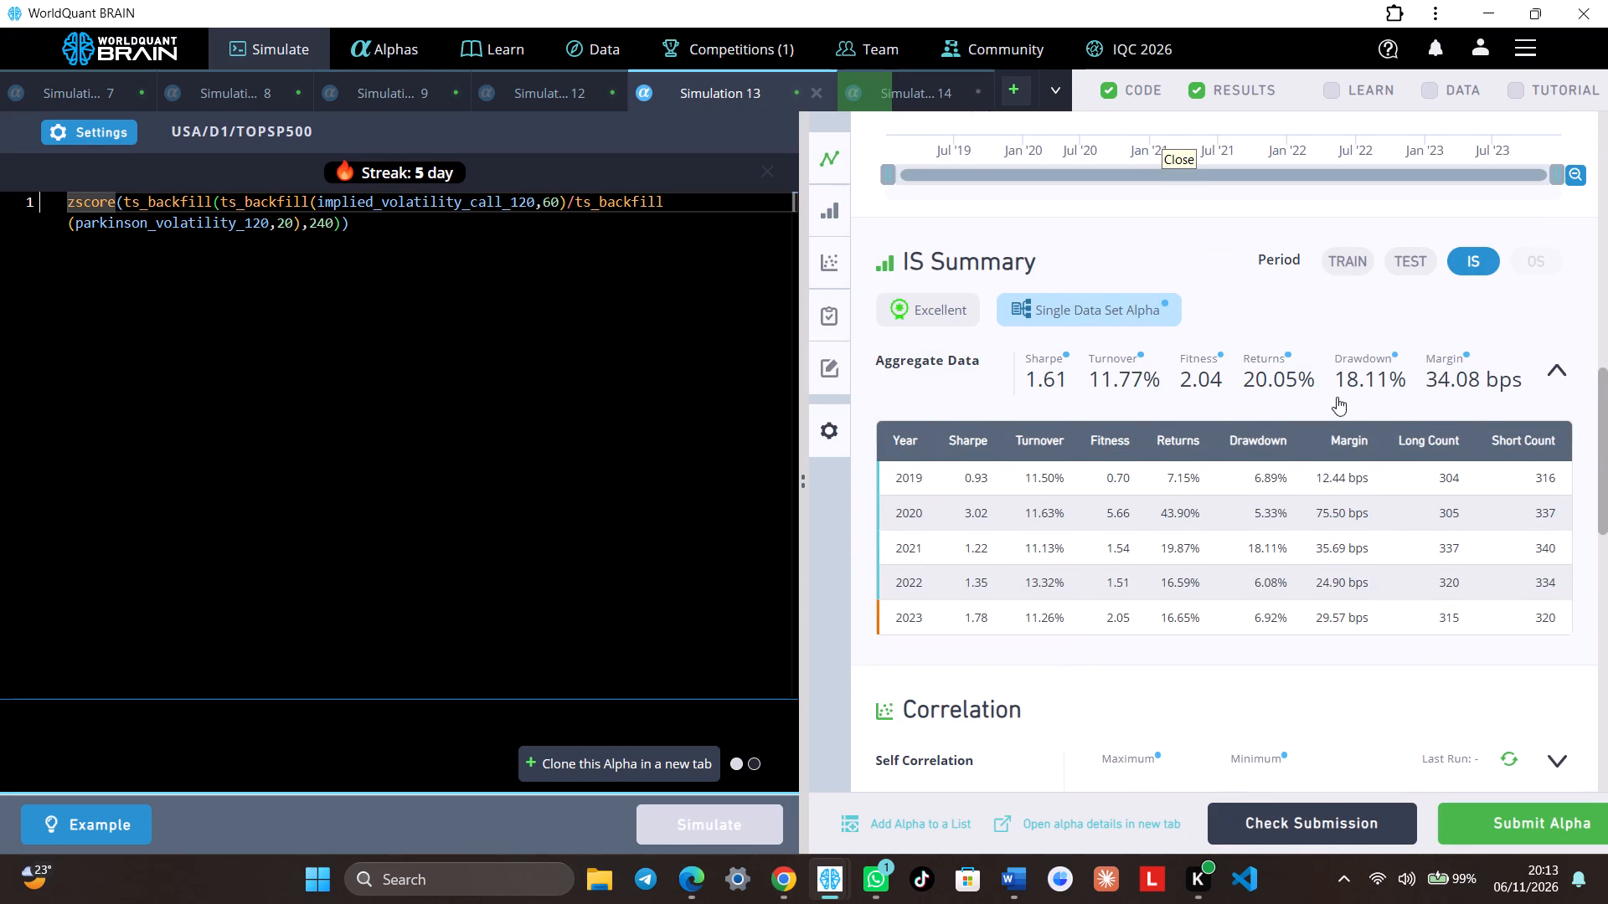
pyautogui.scroll(-5, 1304, 455)
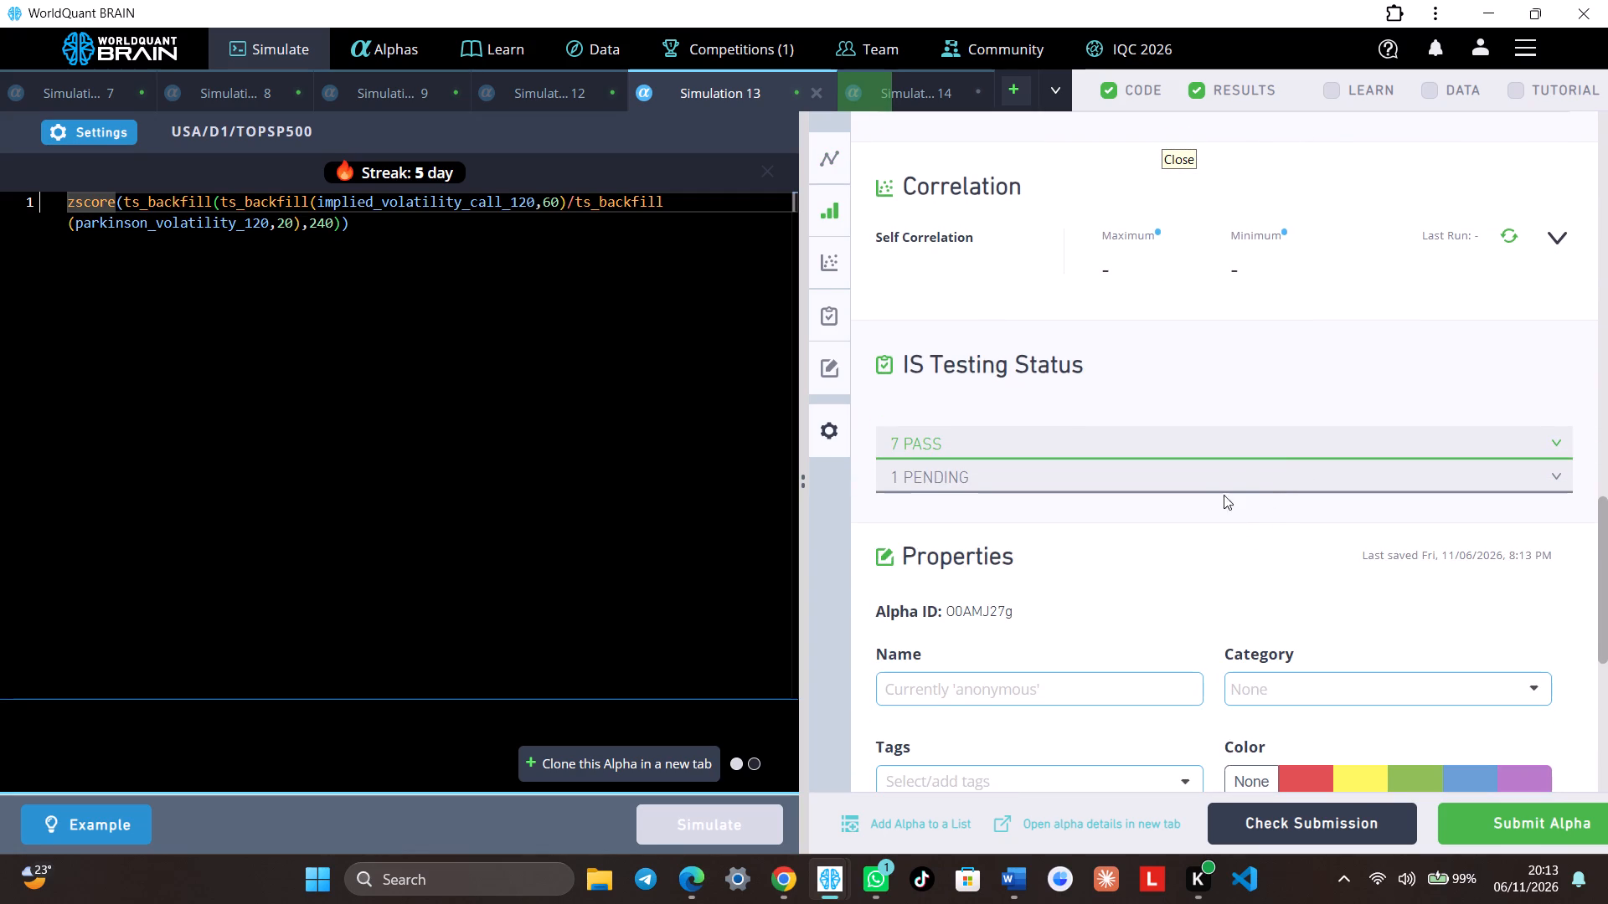
pyautogui.scroll(3, 1200, 406)
pyautogui.scroll(2, 1376, 295)
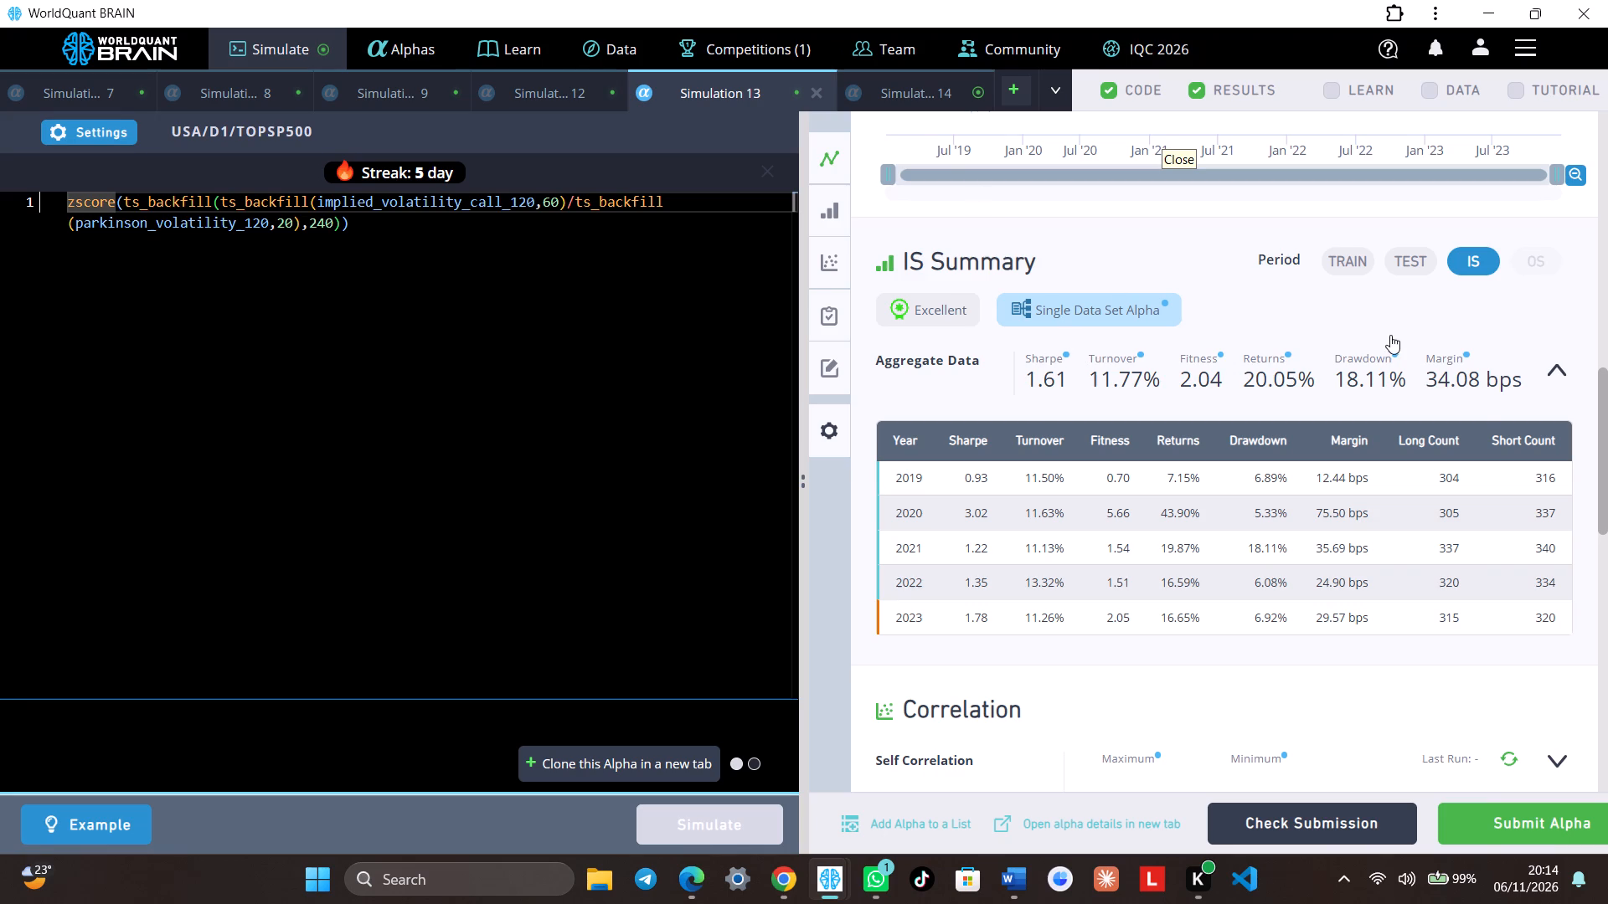
# Show the test period for Simulation 14 and review its IS testing status and IS-period summary.
pyautogui.click(919, 98)
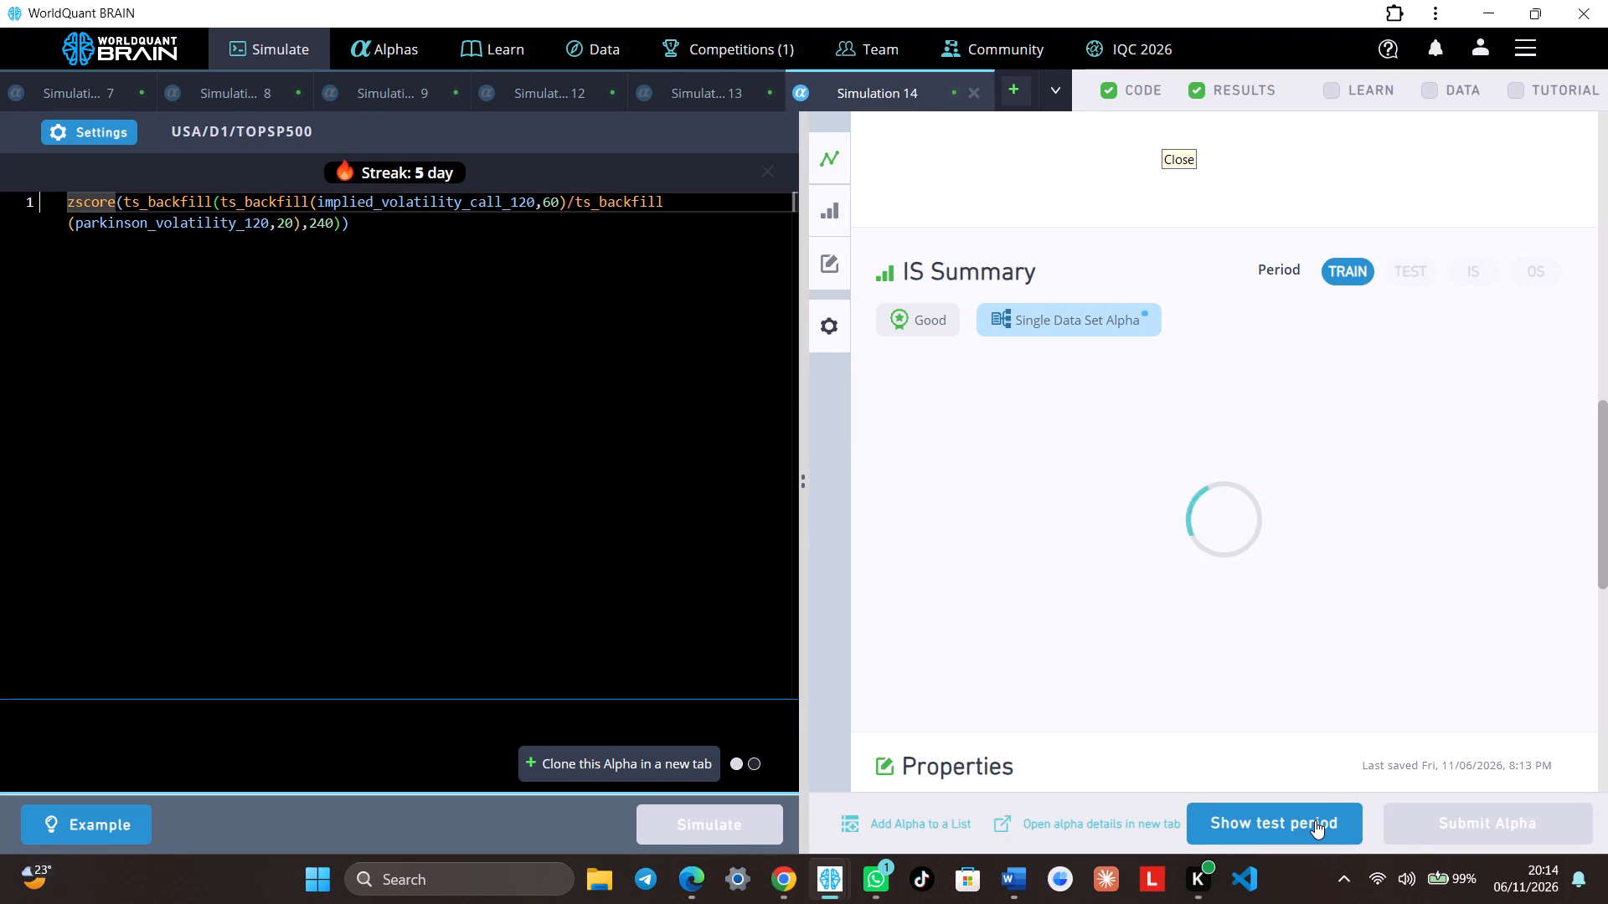
pyautogui.click(1315, 820)
pyautogui.click(1482, 266)
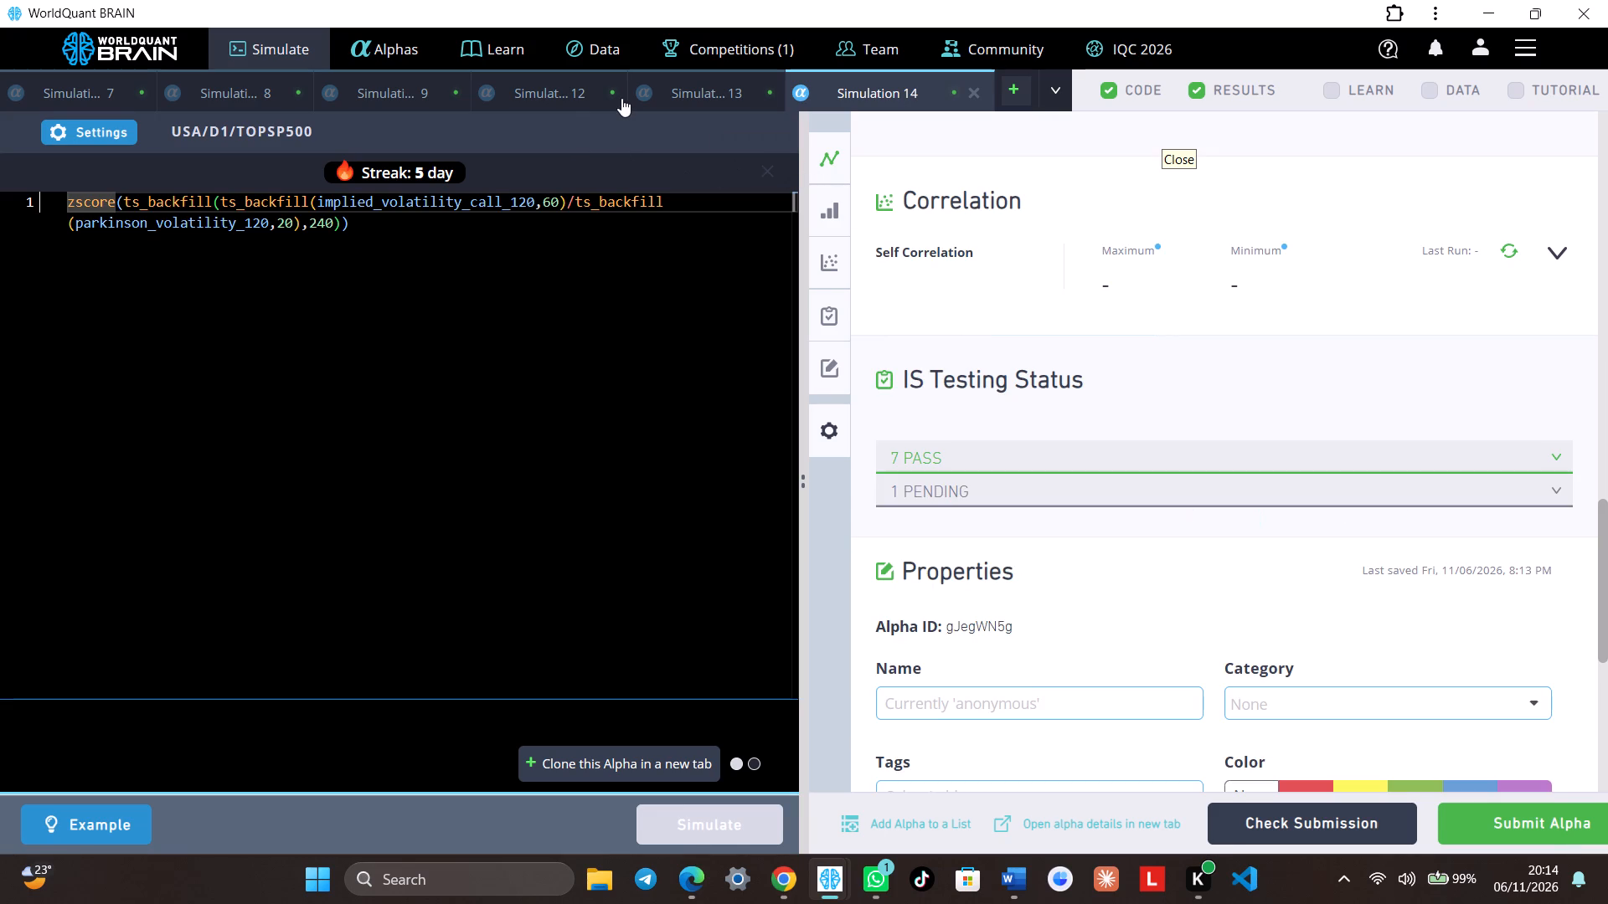
pyautogui.scroll(4, 1248, 596)
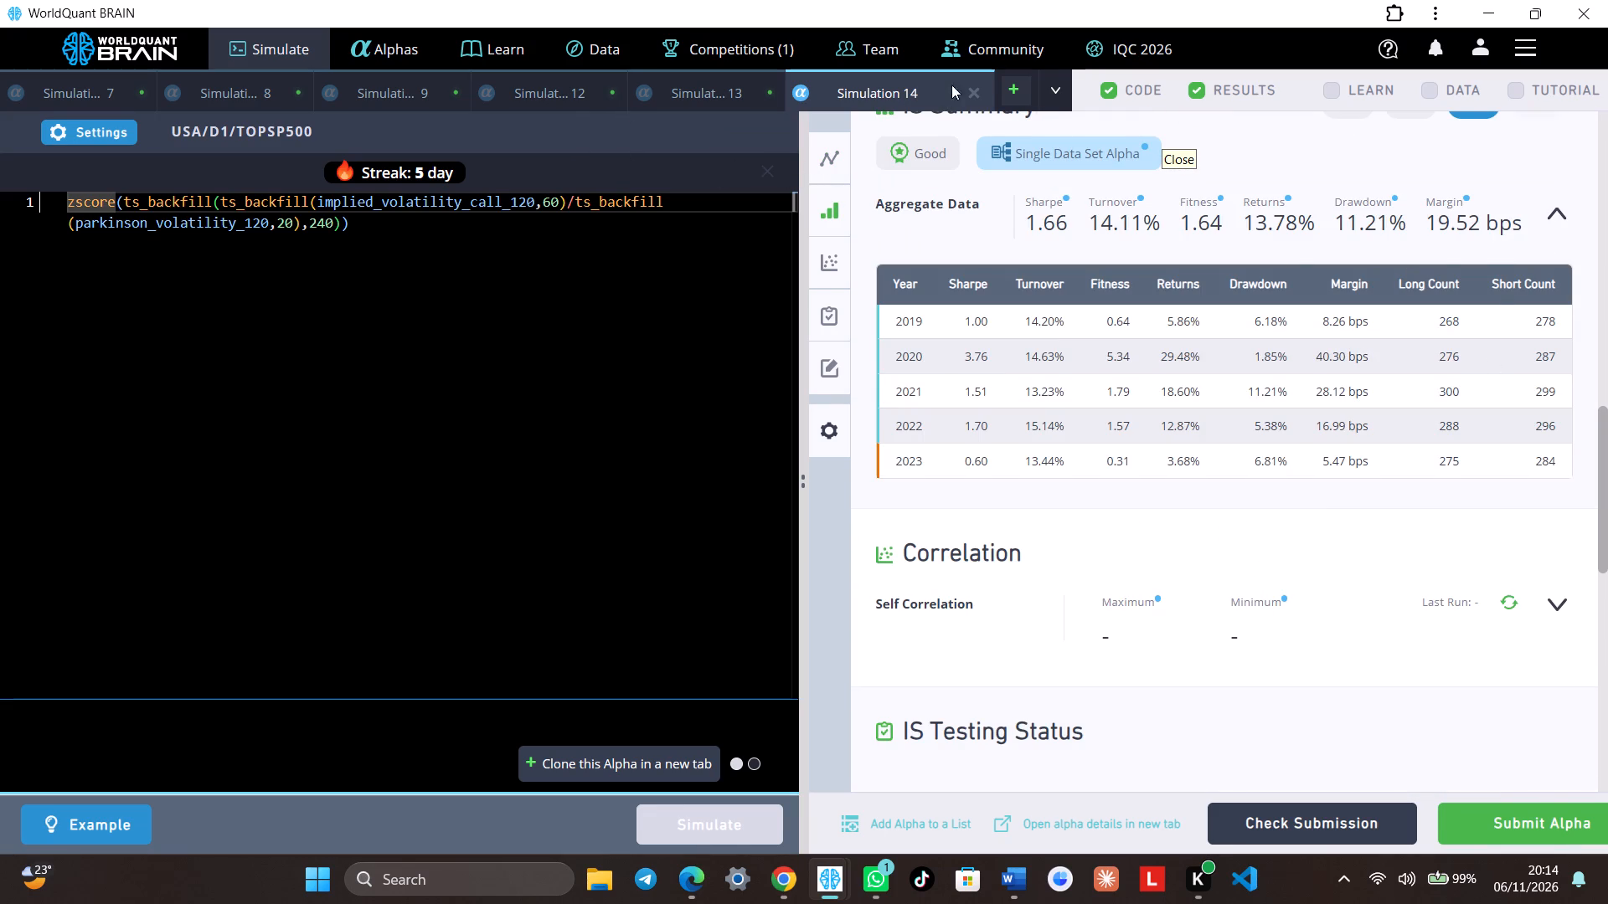
# Close Simulations 14, 9, 7 and 12, keeping Simulations 8 and 13 open.
pyautogui.click(971, 93)
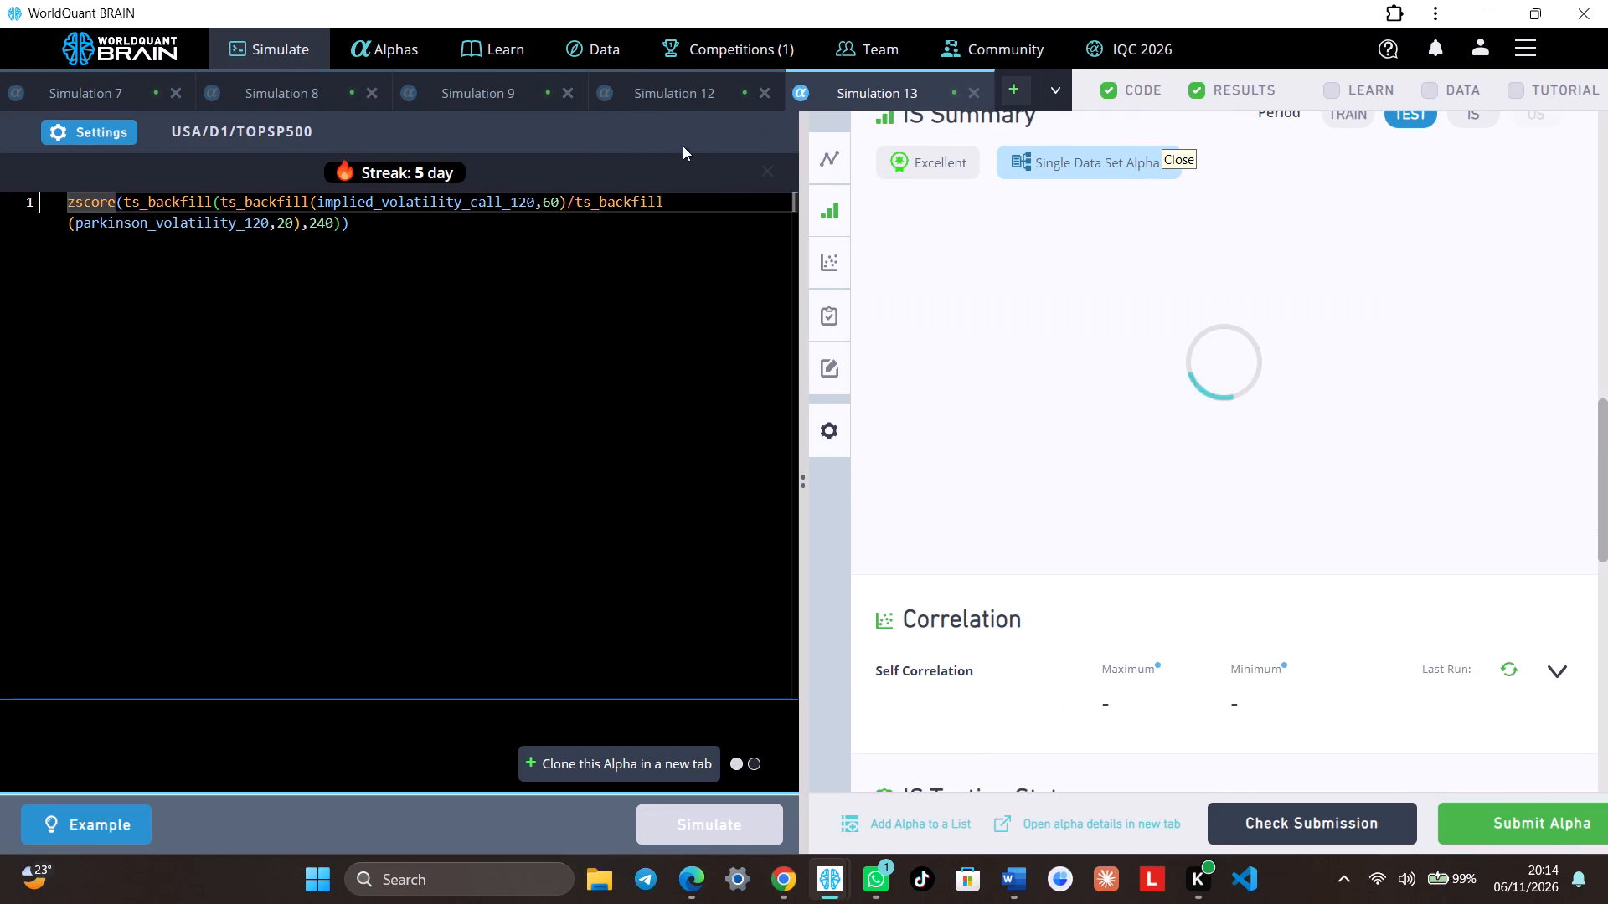
pyautogui.click(570, 94)
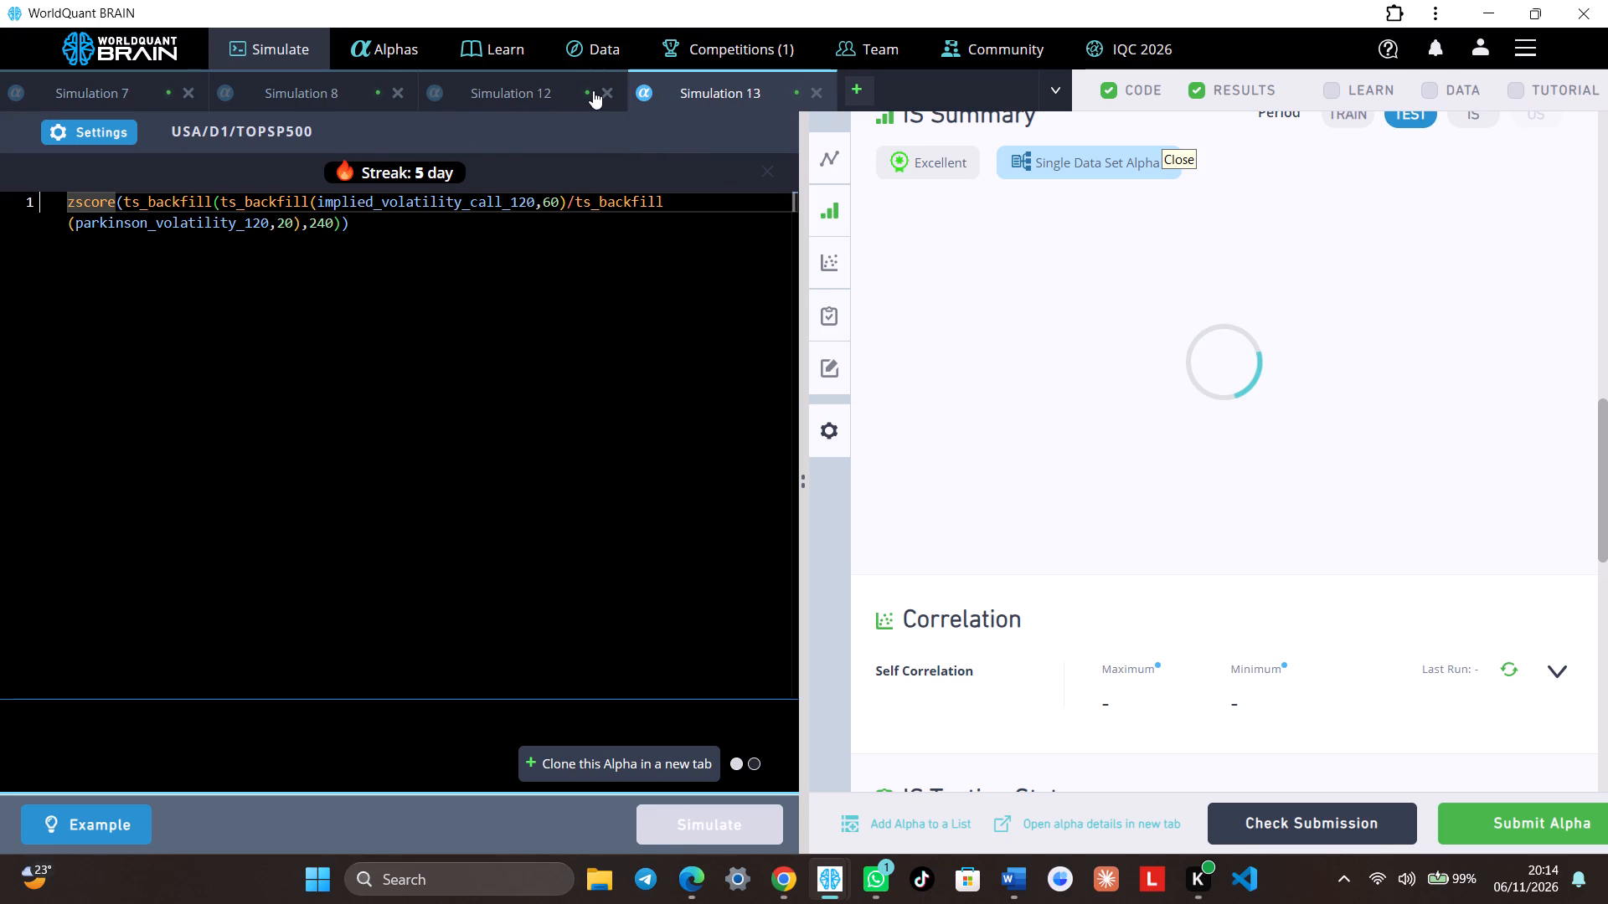
pyautogui.click(395, 90)
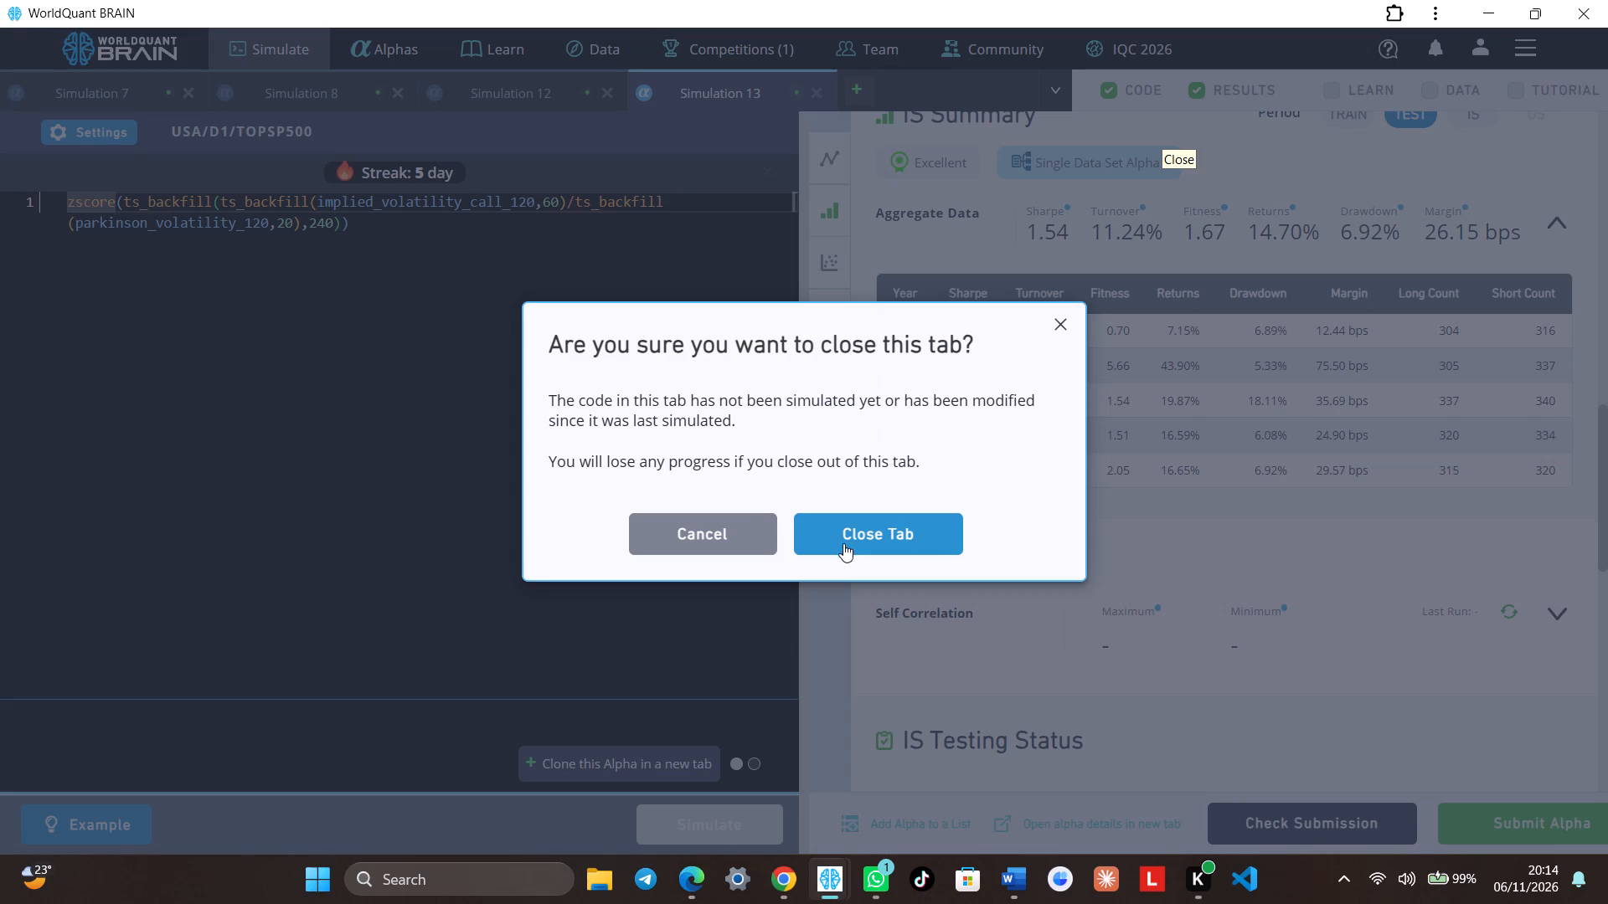
pyautogui.click(775, 656)
pyautogui.click(1064, 324)
pyautogui.click(187, 87)
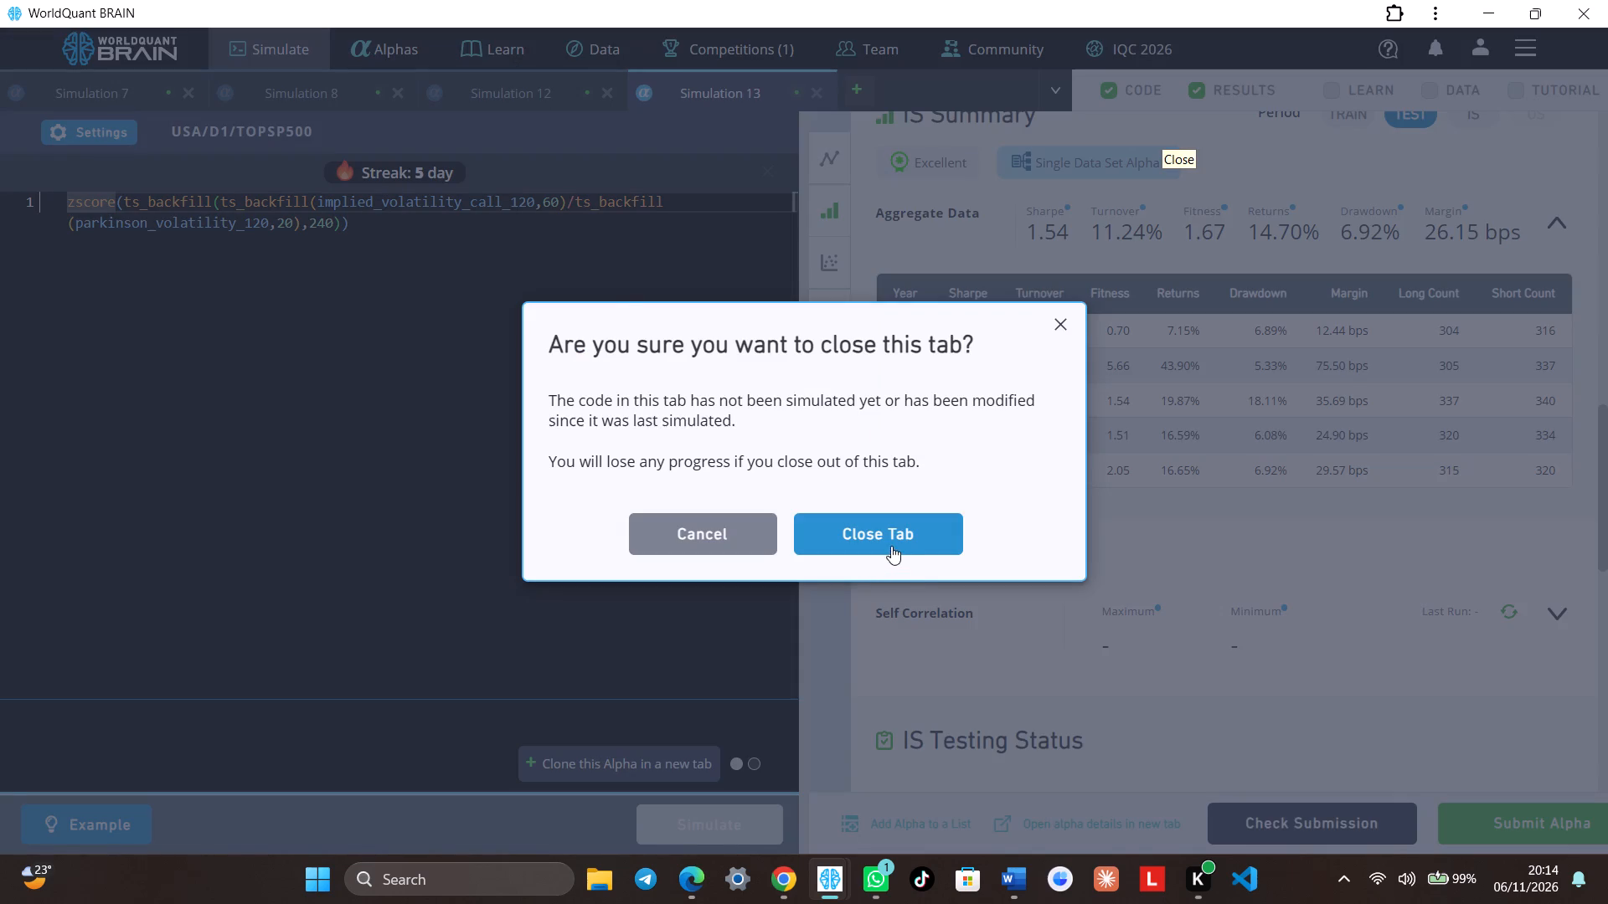
pyautogui.click(891, 546)
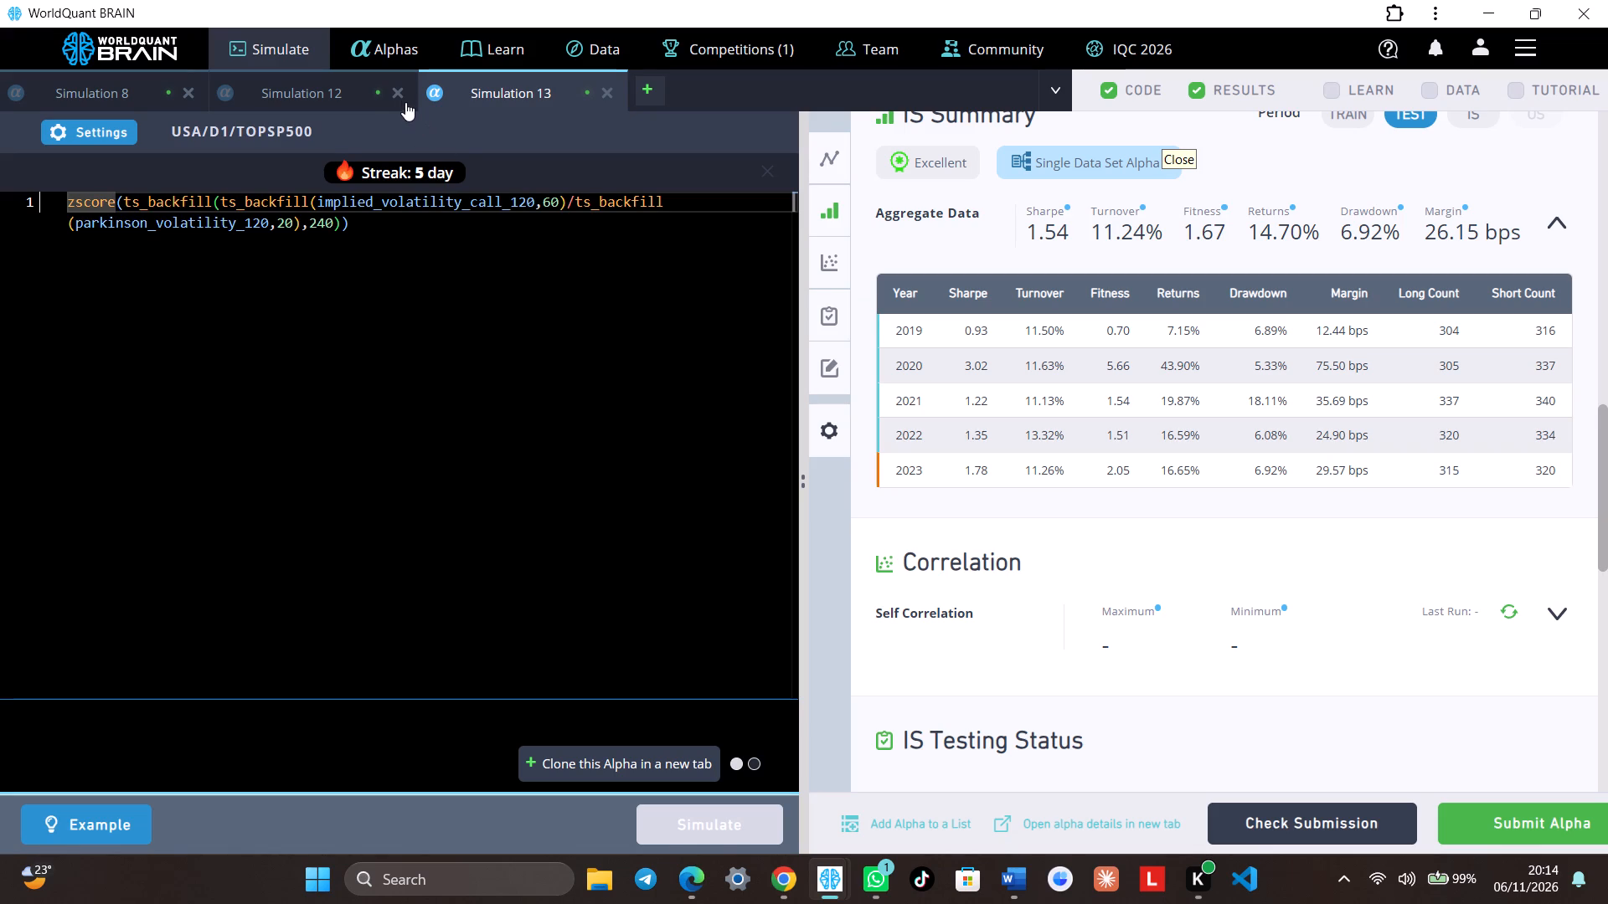
pyautogui.click(394, 93)
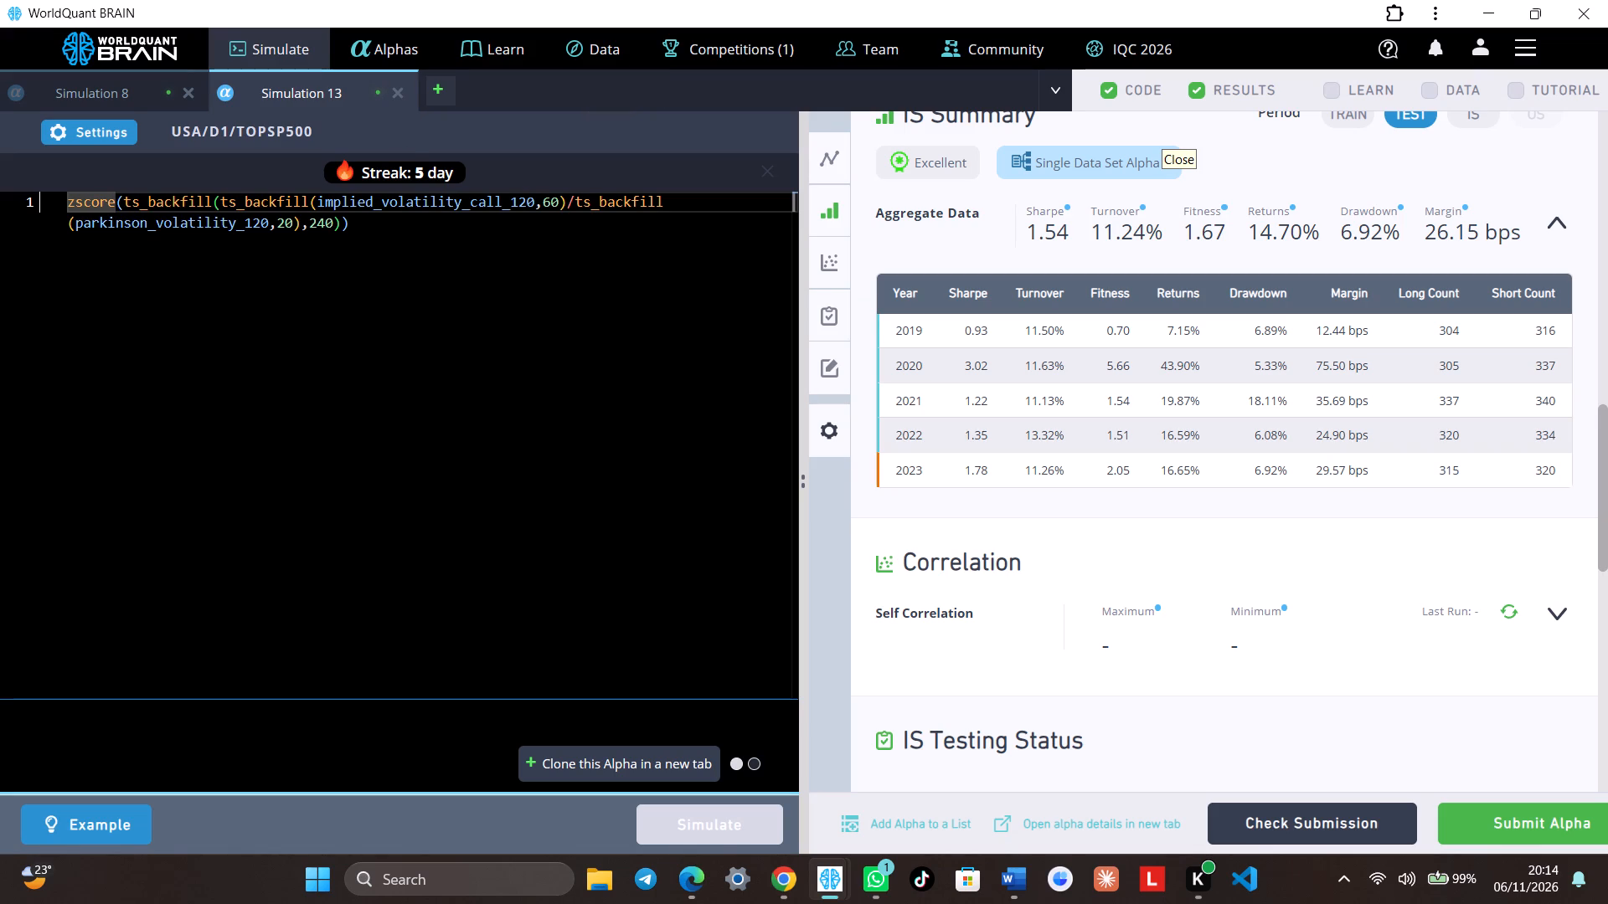
# Review the IS-period aggregate data and yearly figures of Simulation 13 again.
pyautogui.scroll(4, 1351, 637)
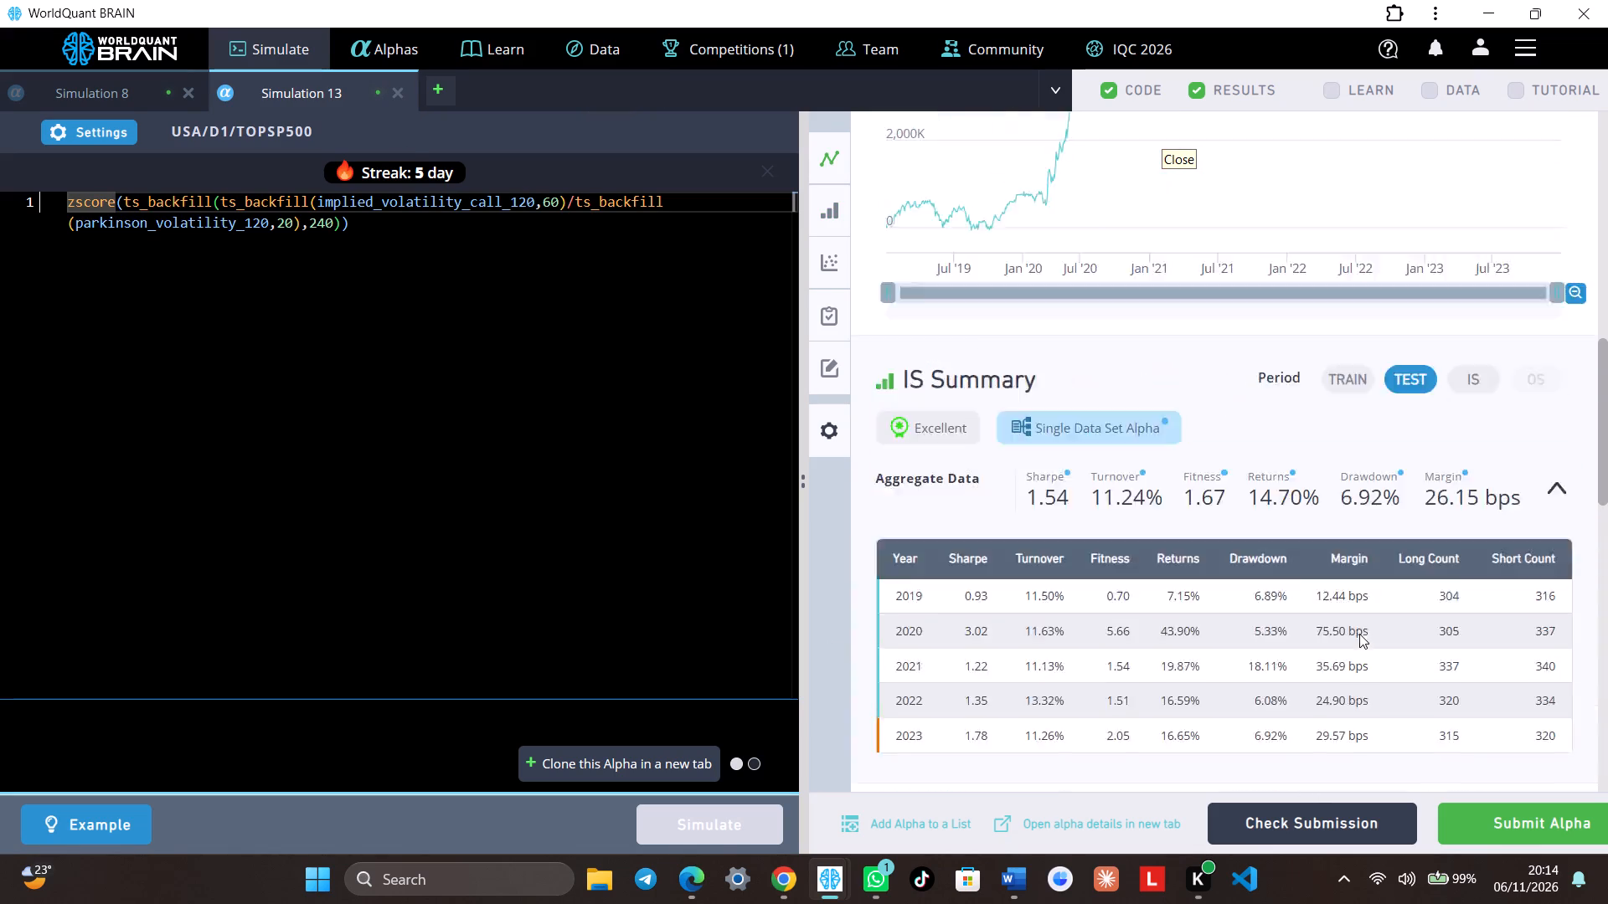
pyautogui.click(1469, 531)
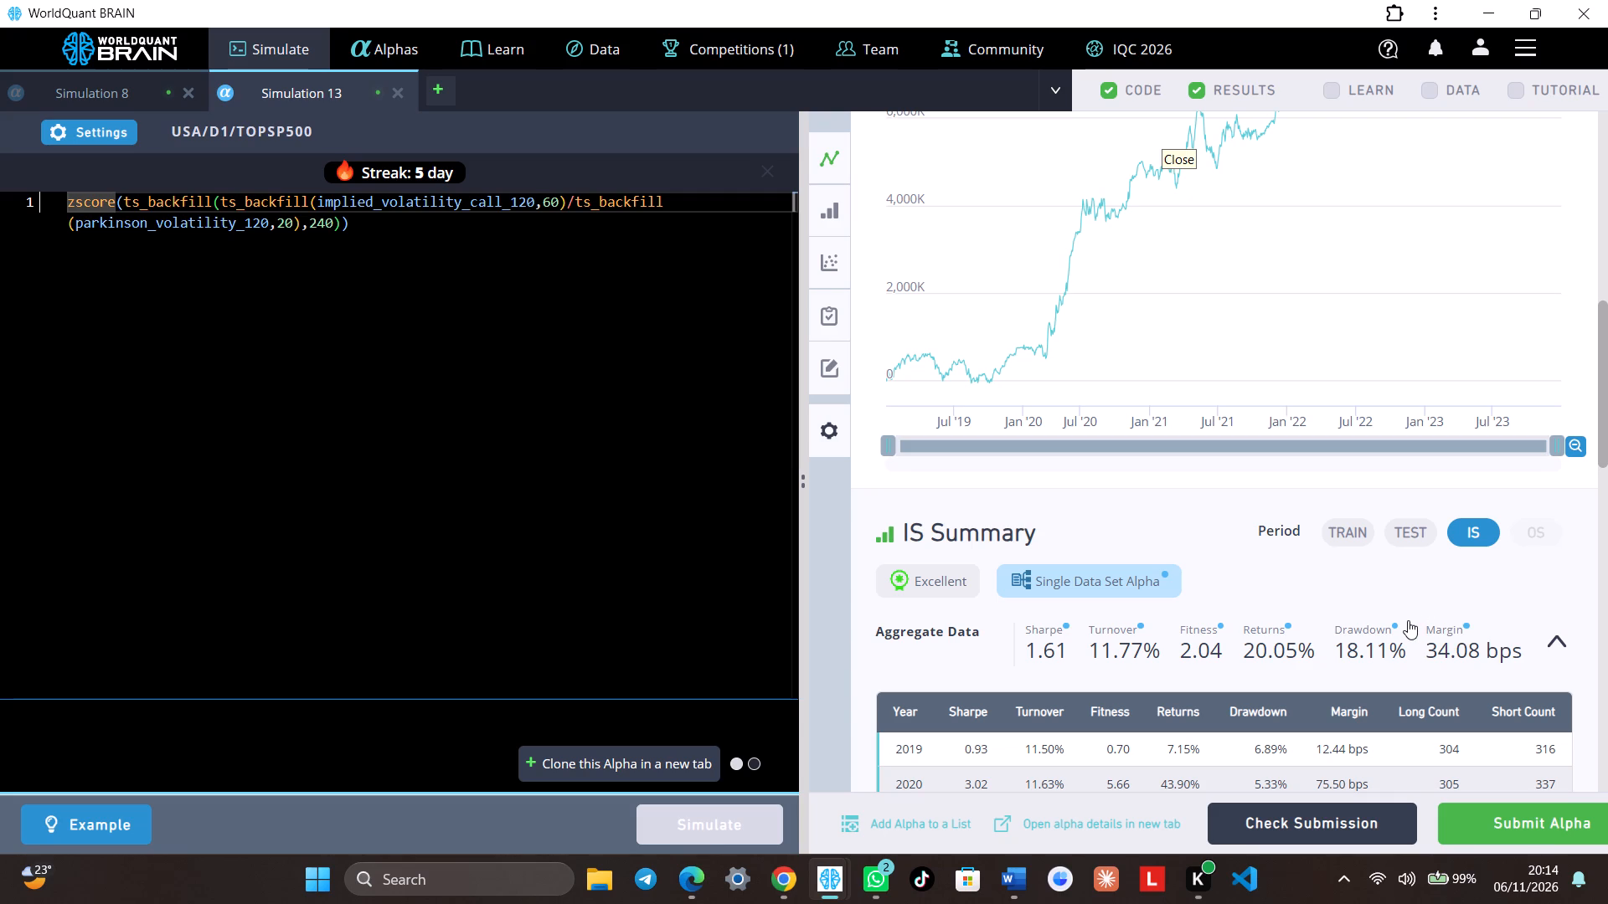
pyautogui.scroll(-1, 1488, 628)
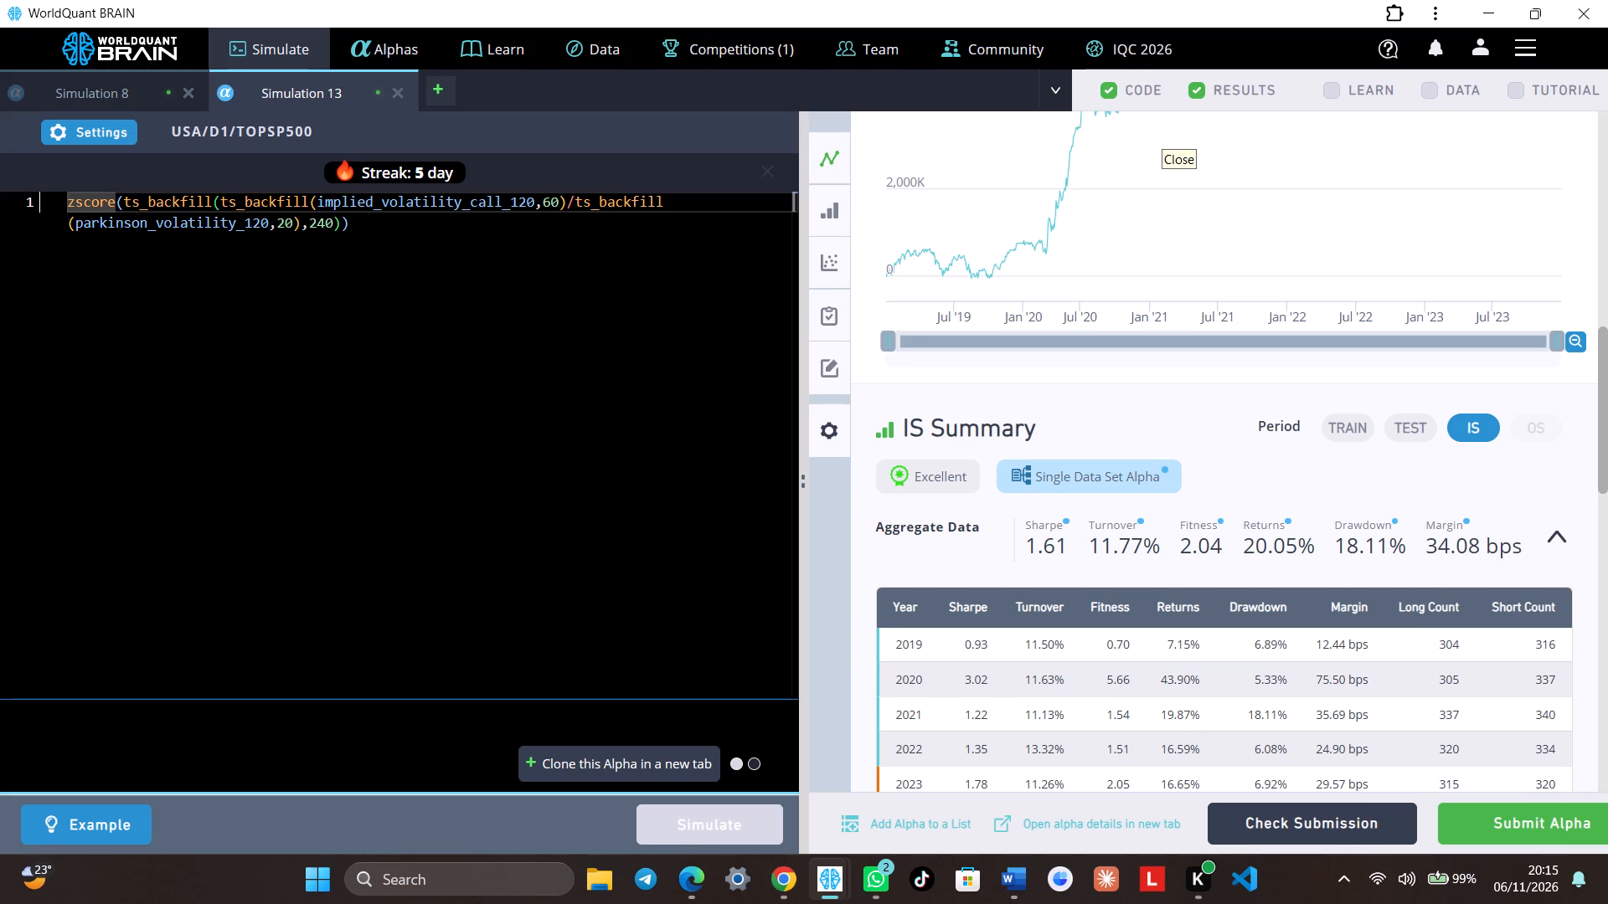
# Clone Simulation 13's alpha, set the ts_backfill window of parkinson_volatility_120 to 5, and simulate the clone.
pyautogui.click(669, 755)
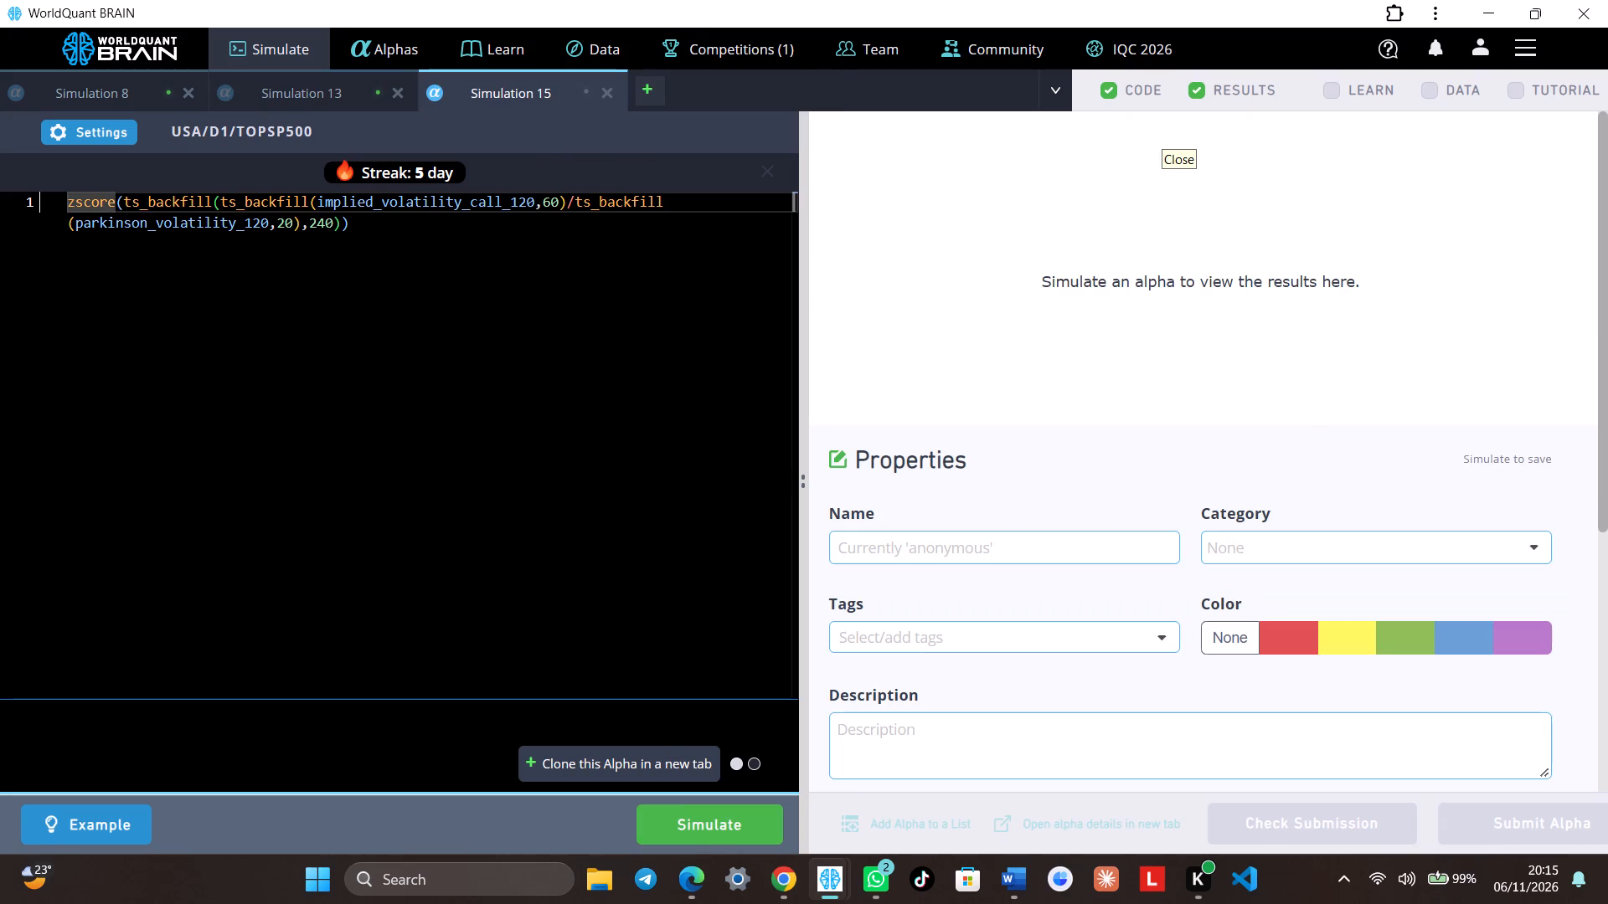
pyautogui.click(287, 221)
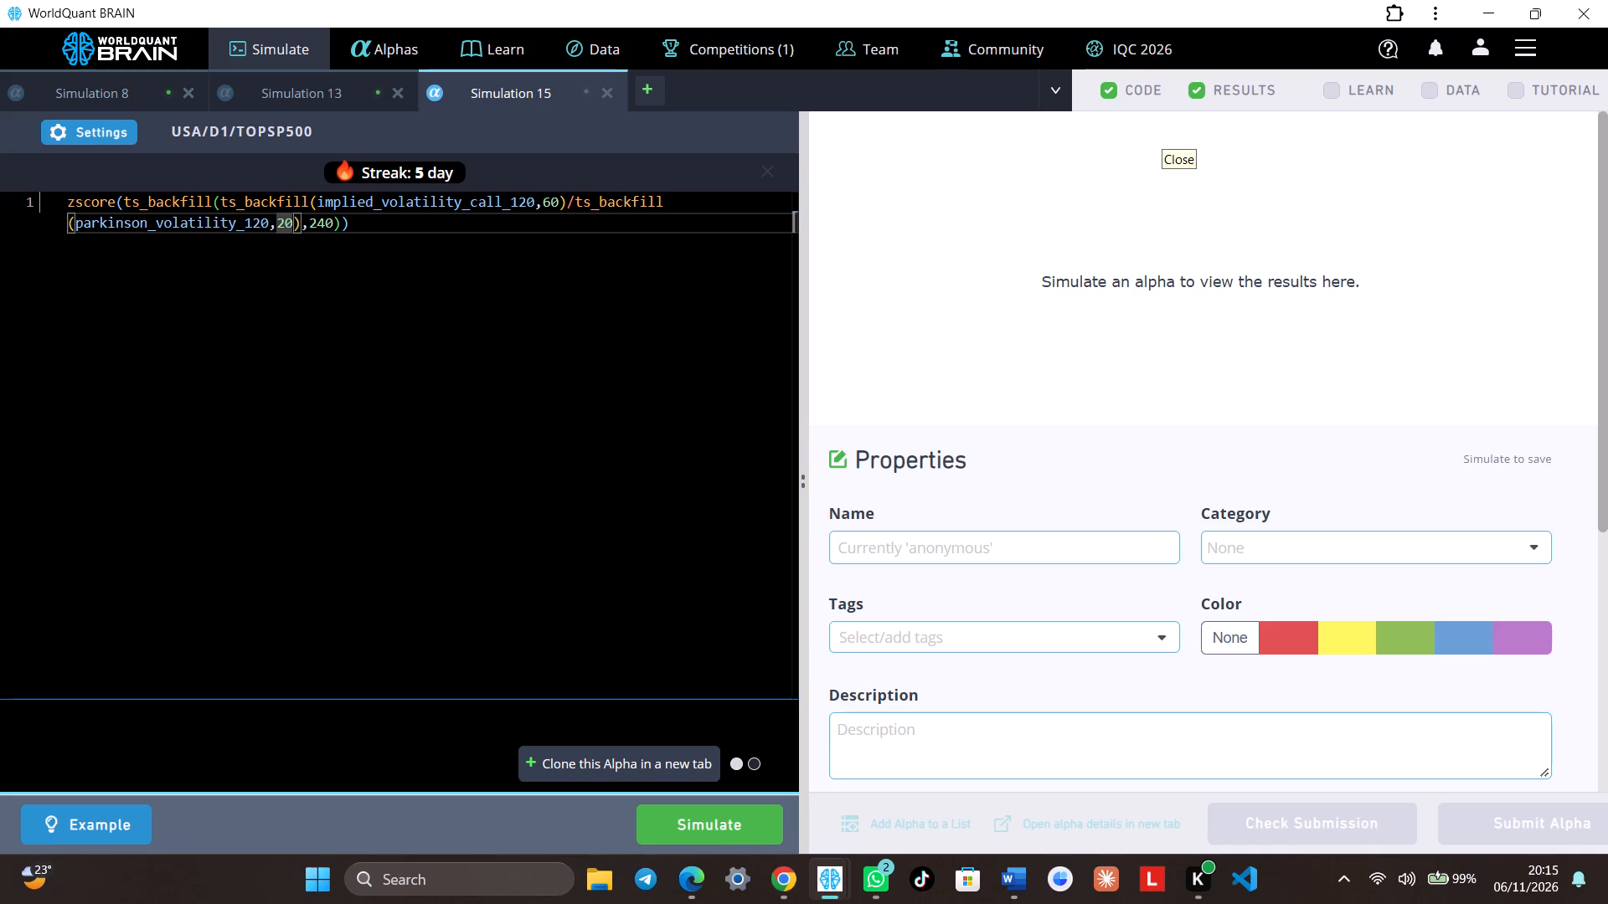
pyautogui.press('BackSpace')
pyautogui.press('Delete')
pyautogui.press('5')
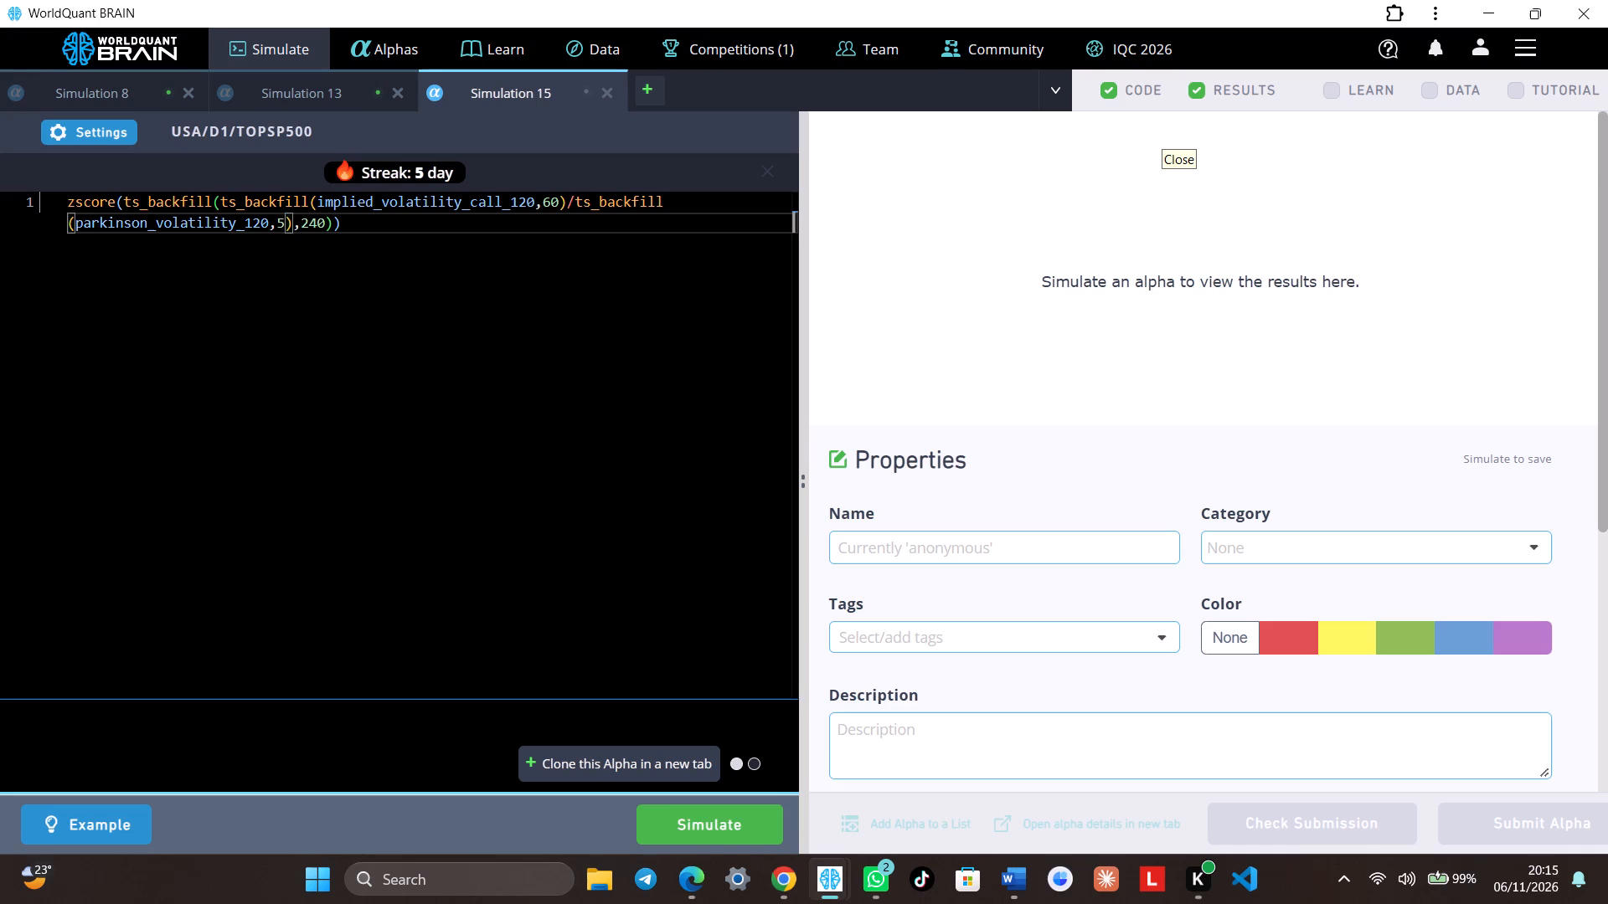
pyautogui.click(723, 820)
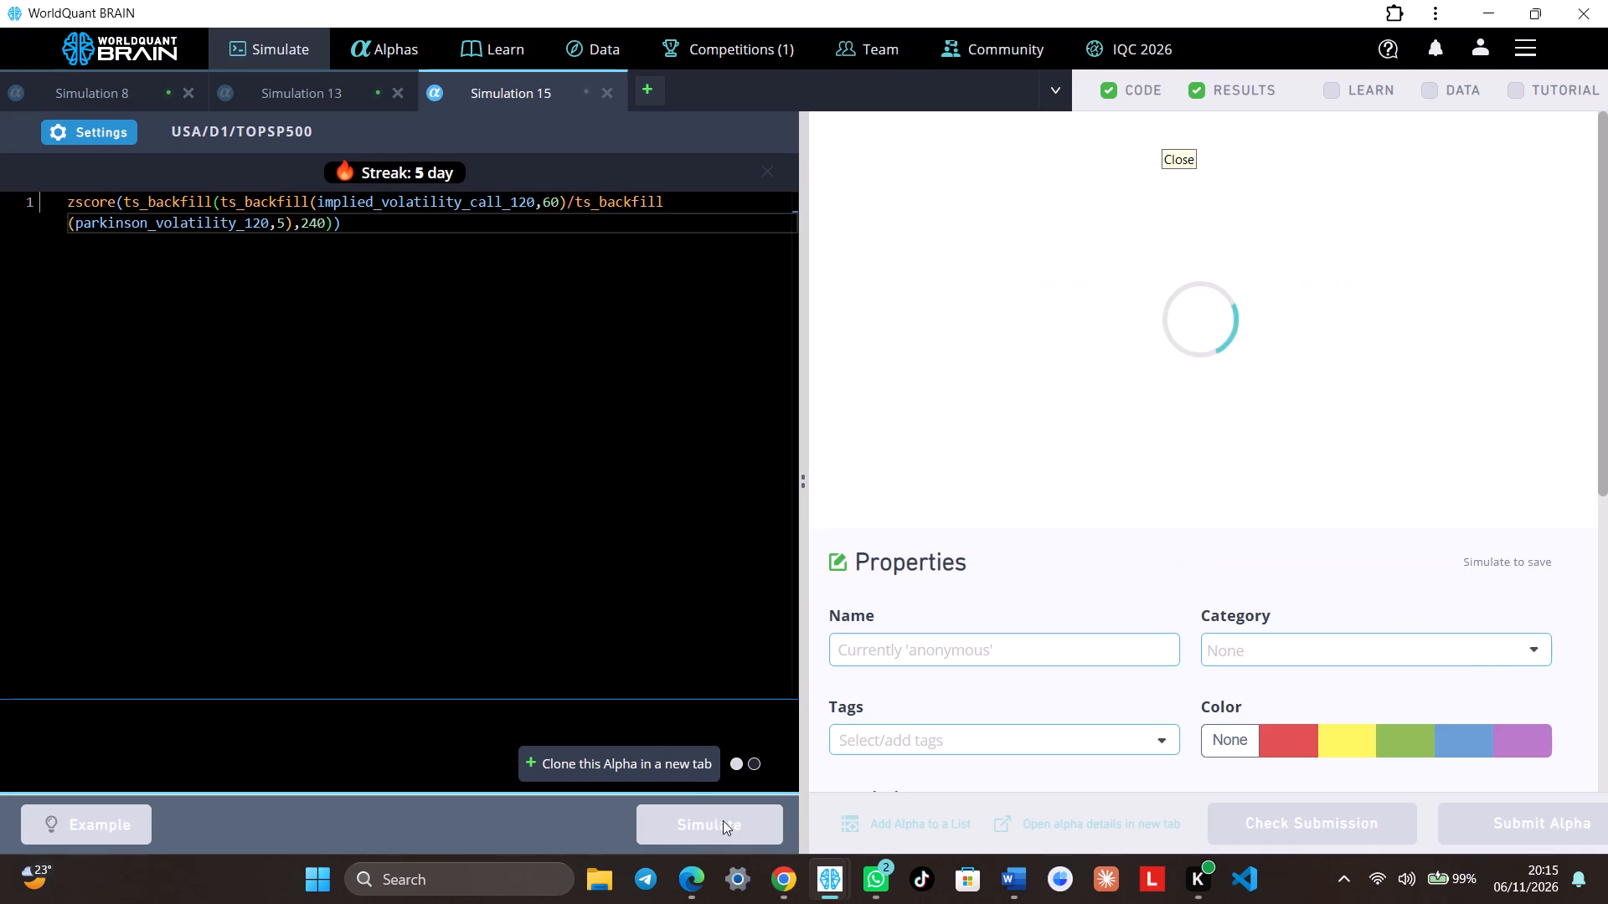
# Review Simulation 8's IS-period summary and compare its settings with those of Simulation 15.
pyautogui.click(147, 97)
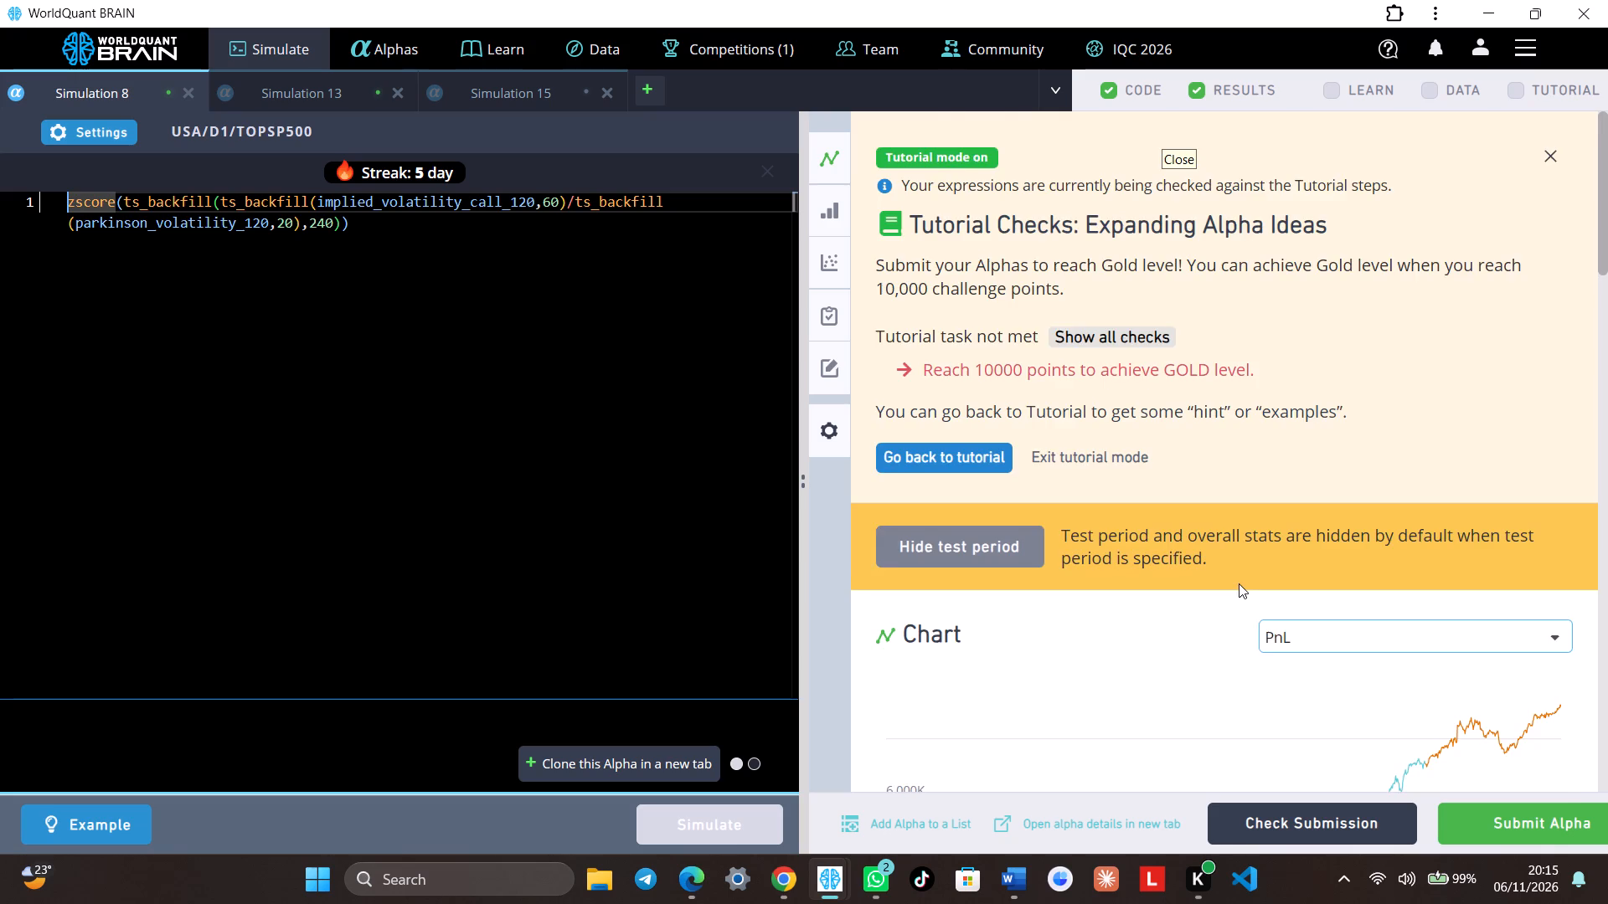
pyautogui.scroll(-8, 1237, 588)
pyautogui.click(1479, 461)
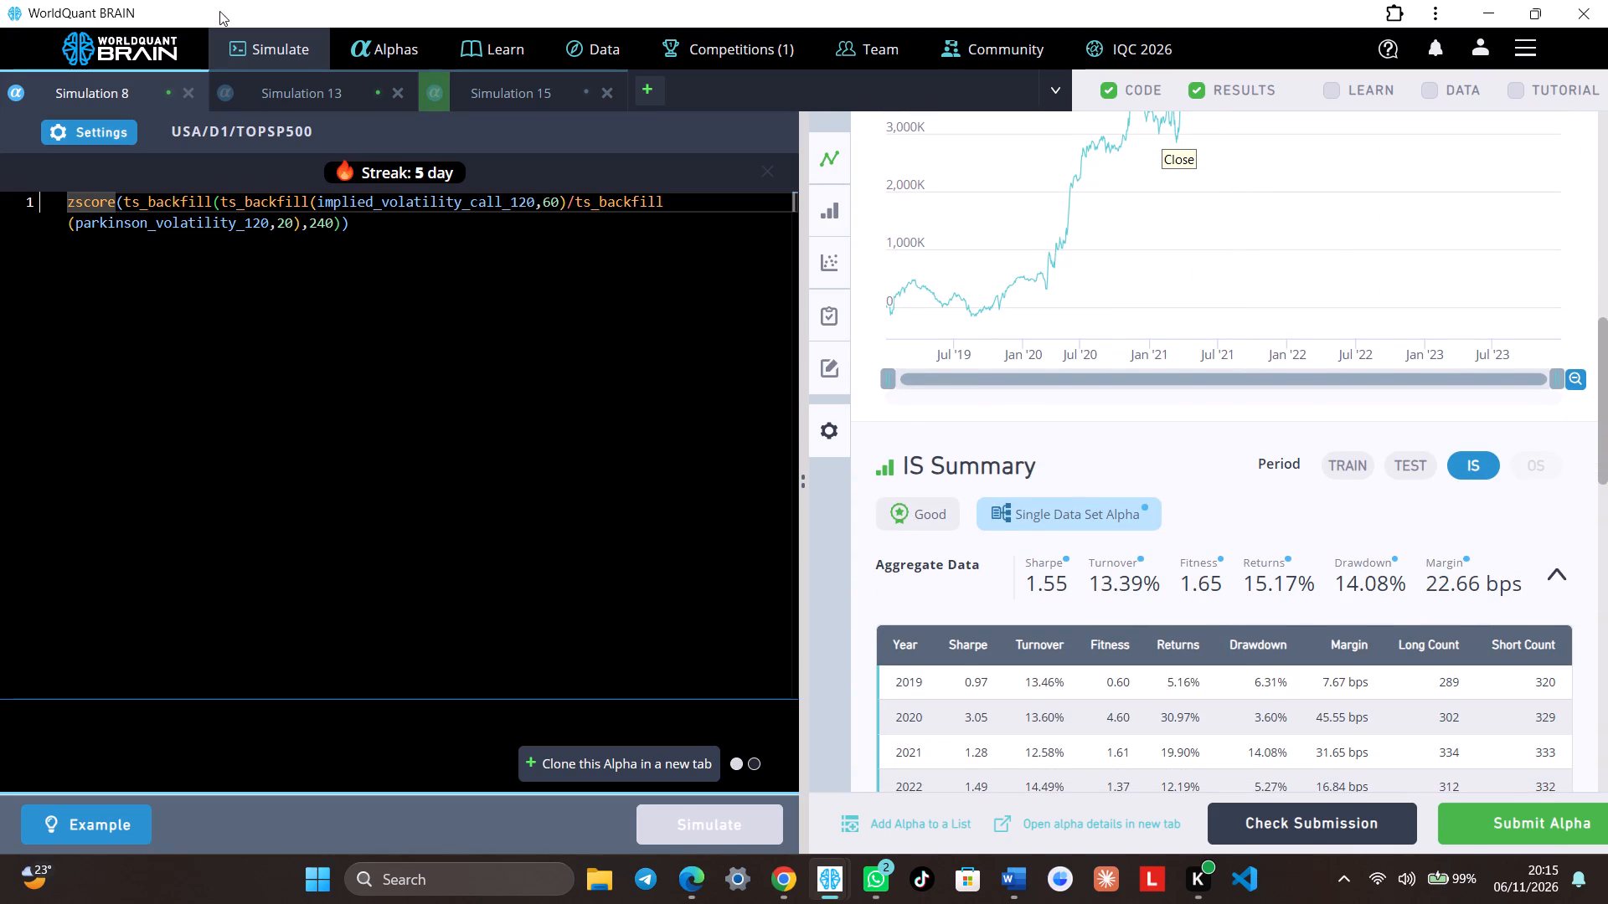
pyautogui.click(116, 130)
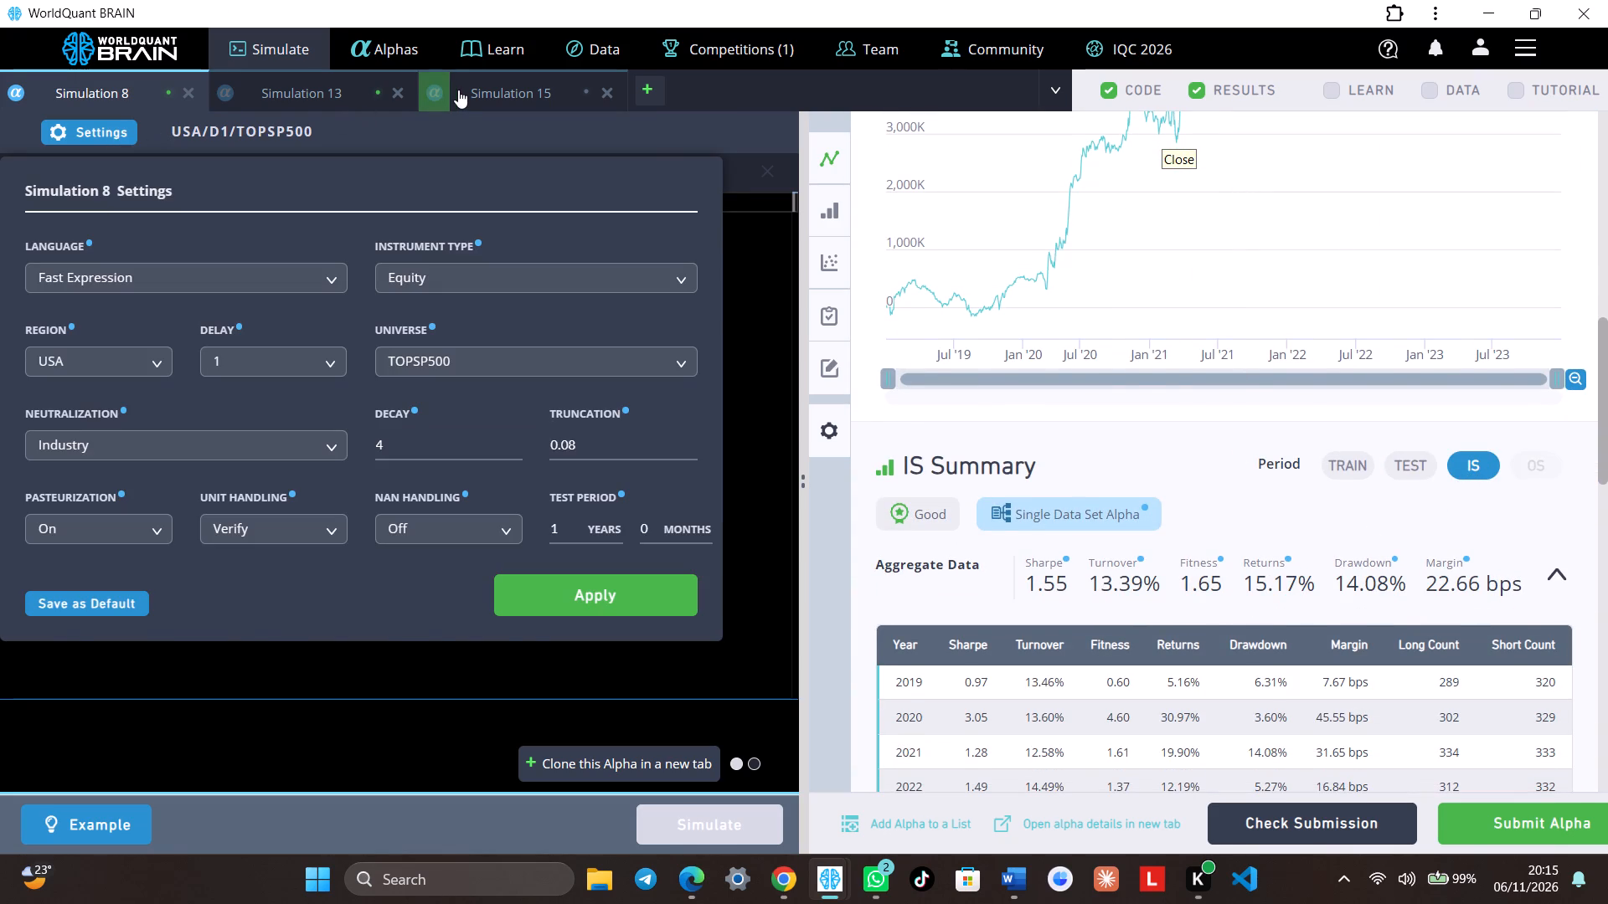
pyautogui.click(458, 90)
pyautogui.click(122, 126)
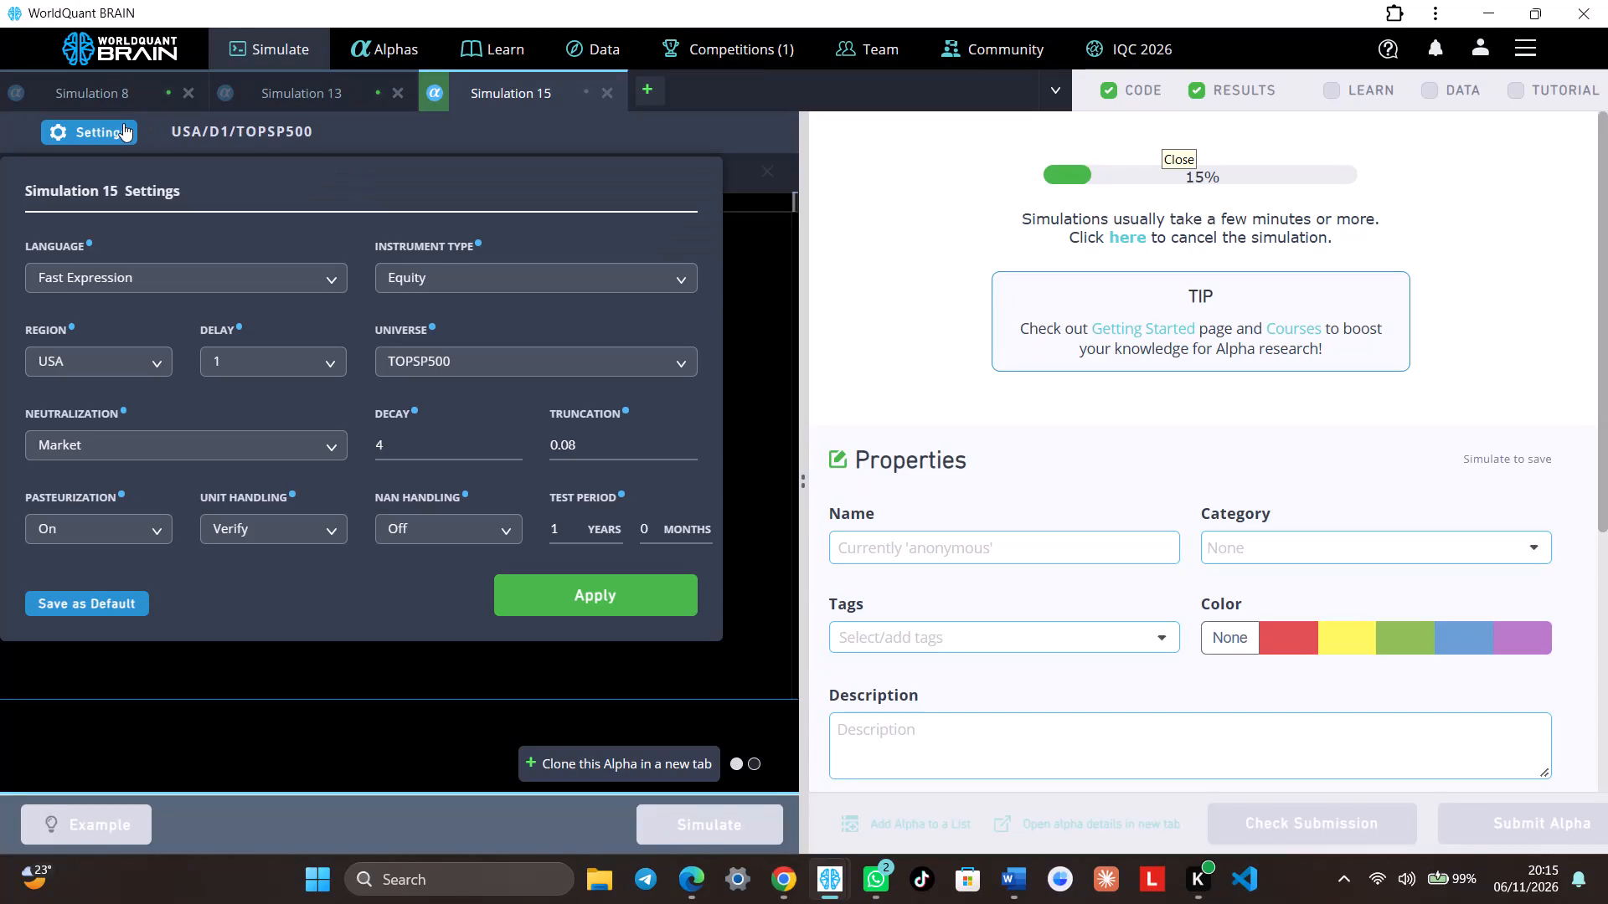
# Set Simulation 8's neutralization to Market and decay to 9, apply the settings, and simulate it again.
pyautogui.click(123, 98)
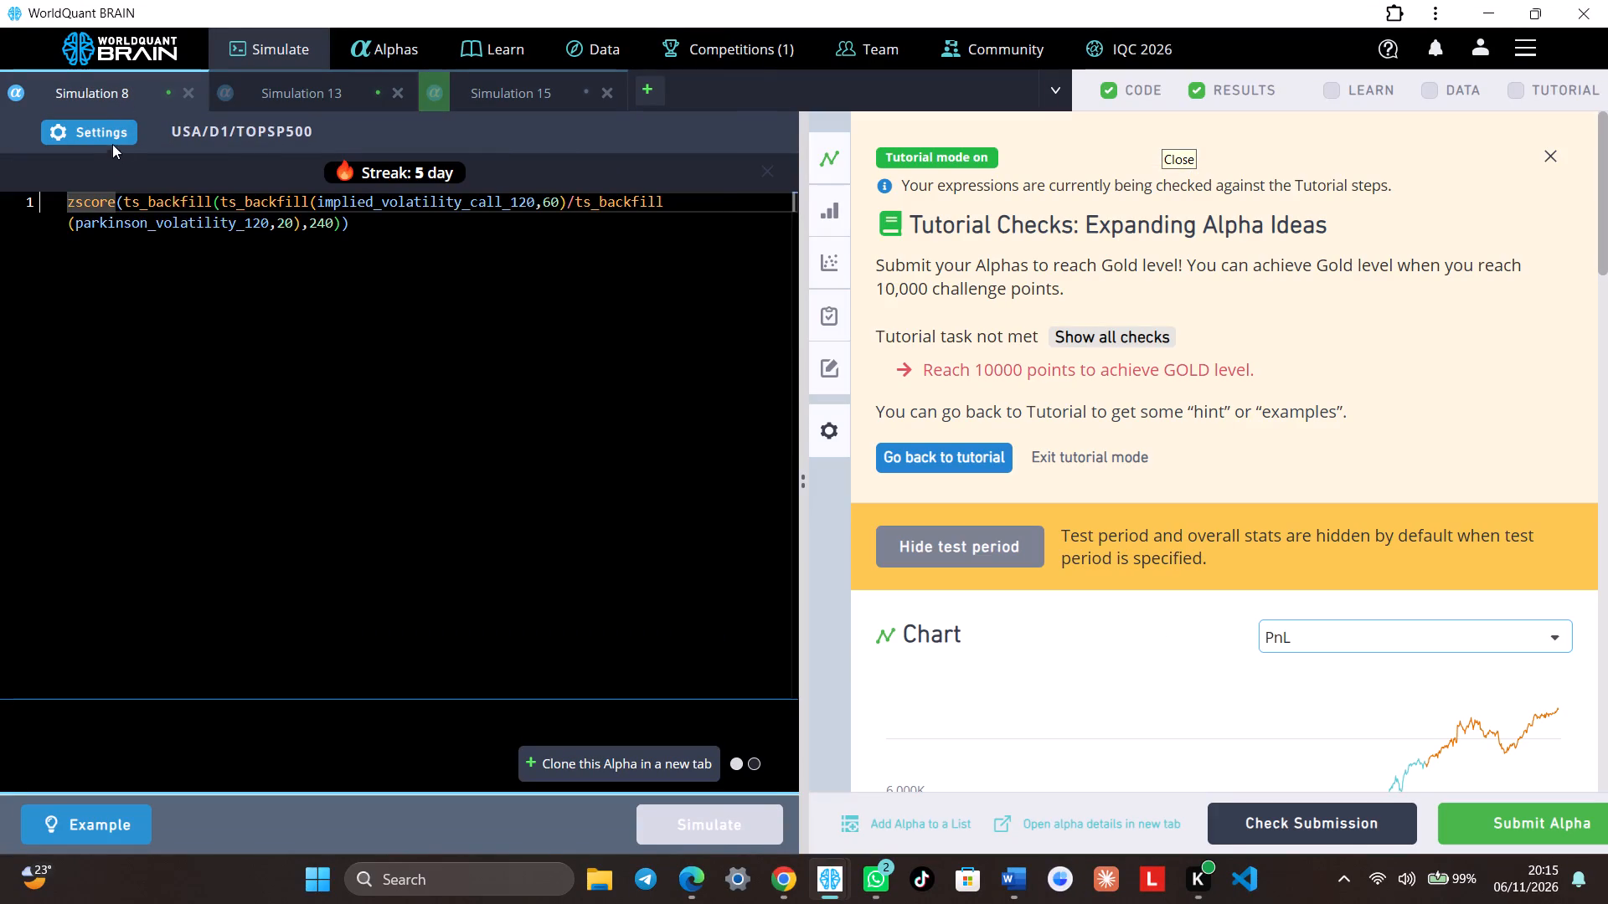
pyautogui.click(110, 133)
pyautogui.click(182, 453)
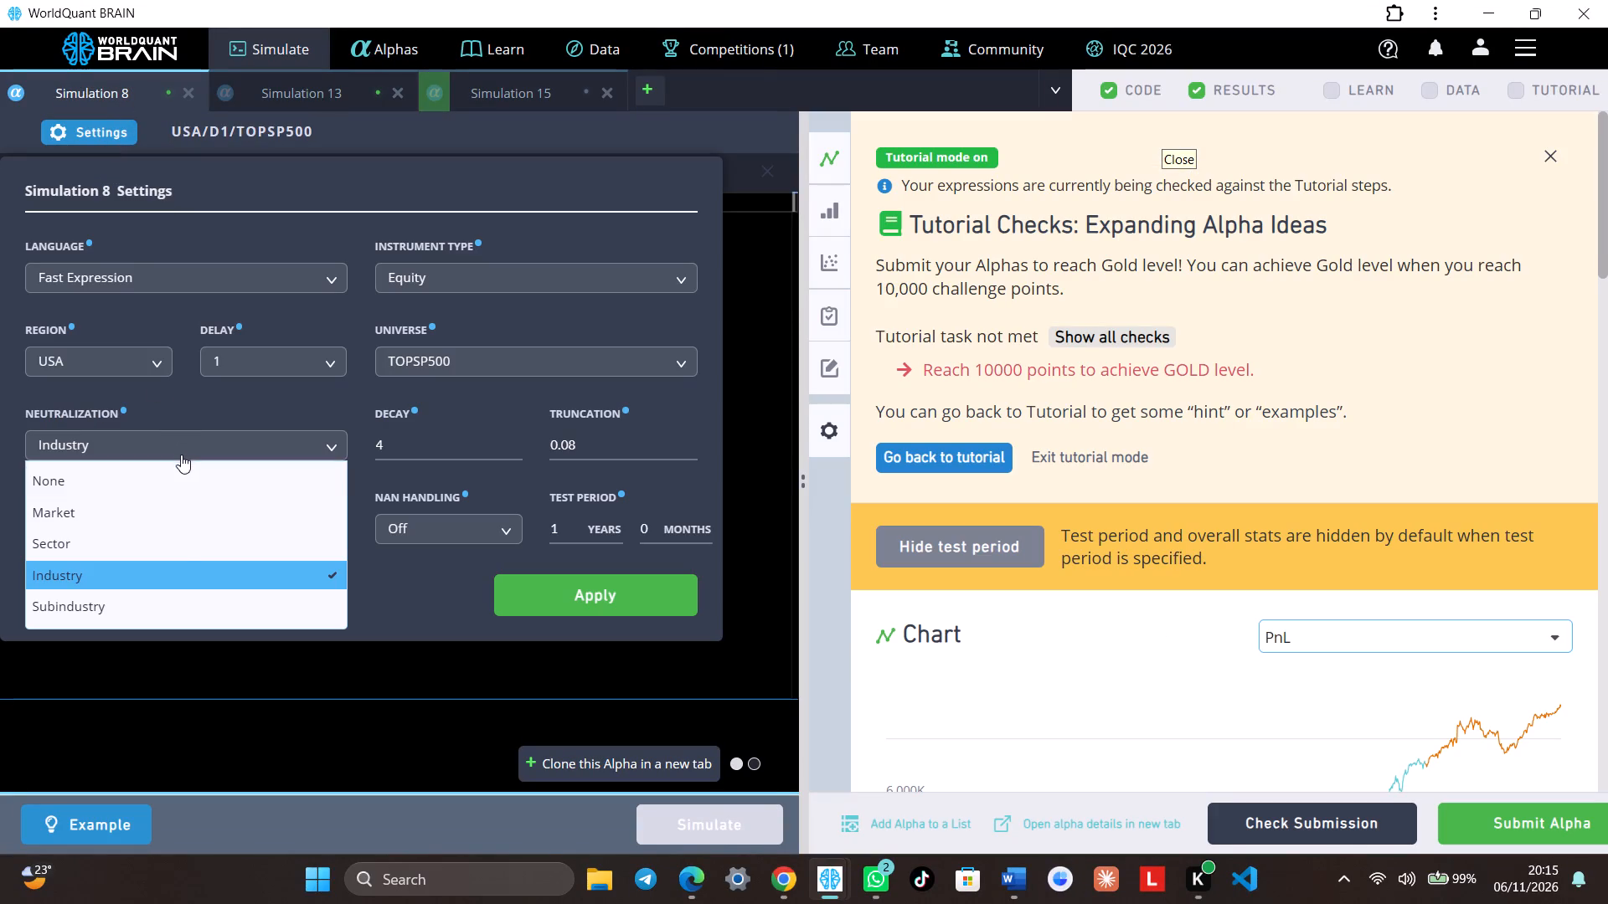
pyautogui.click(155, 518)
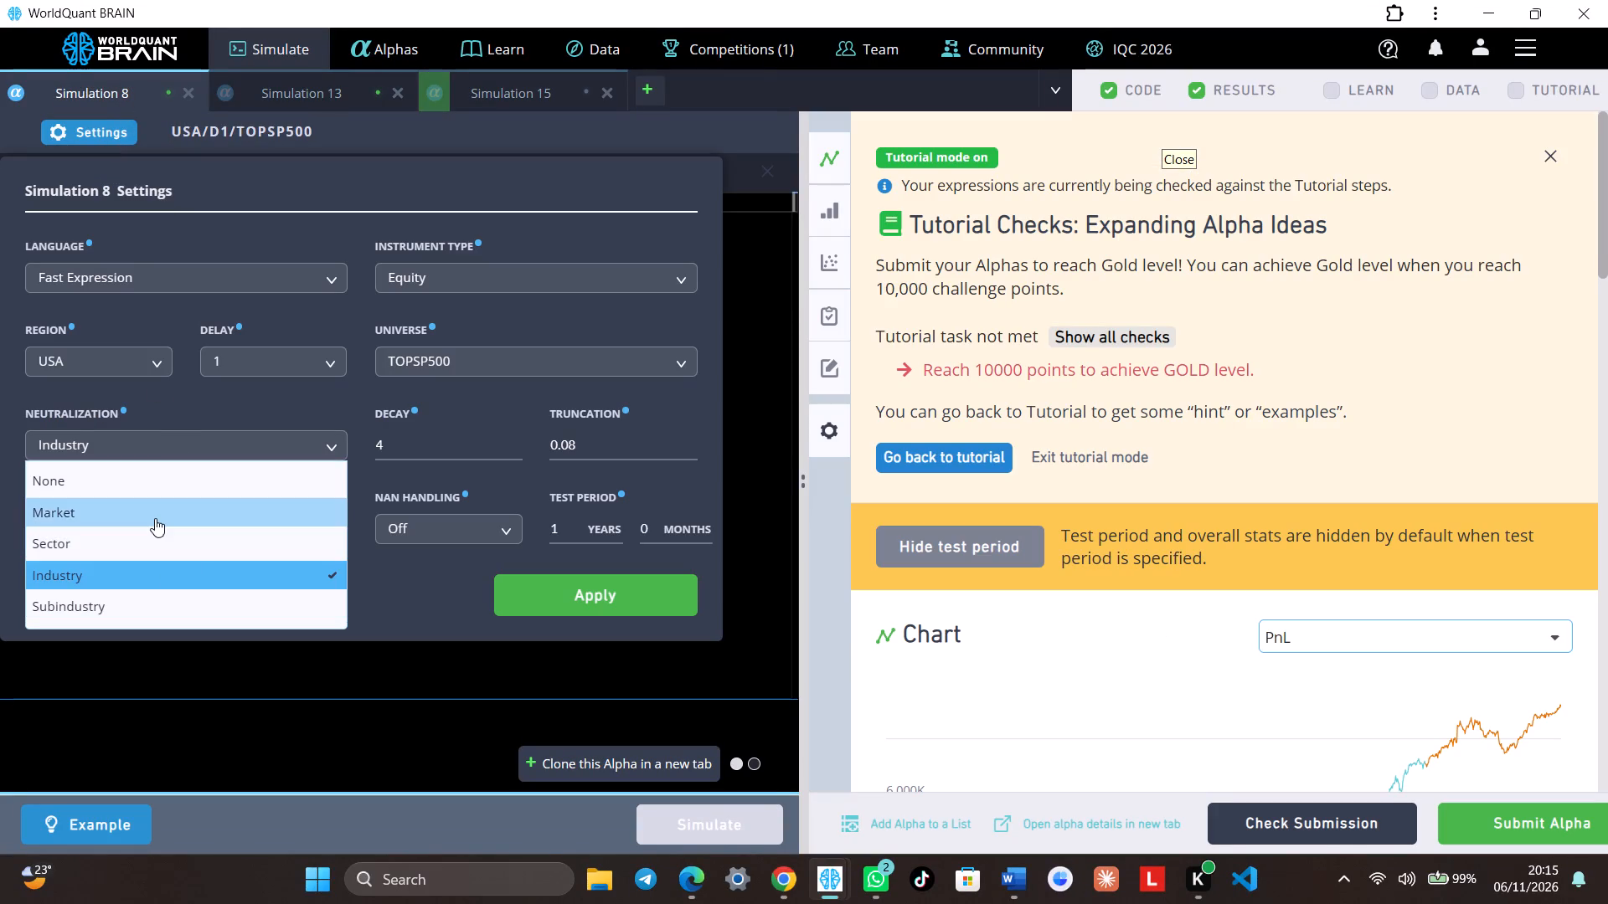
pyautogui.doubleClick(514, 439)
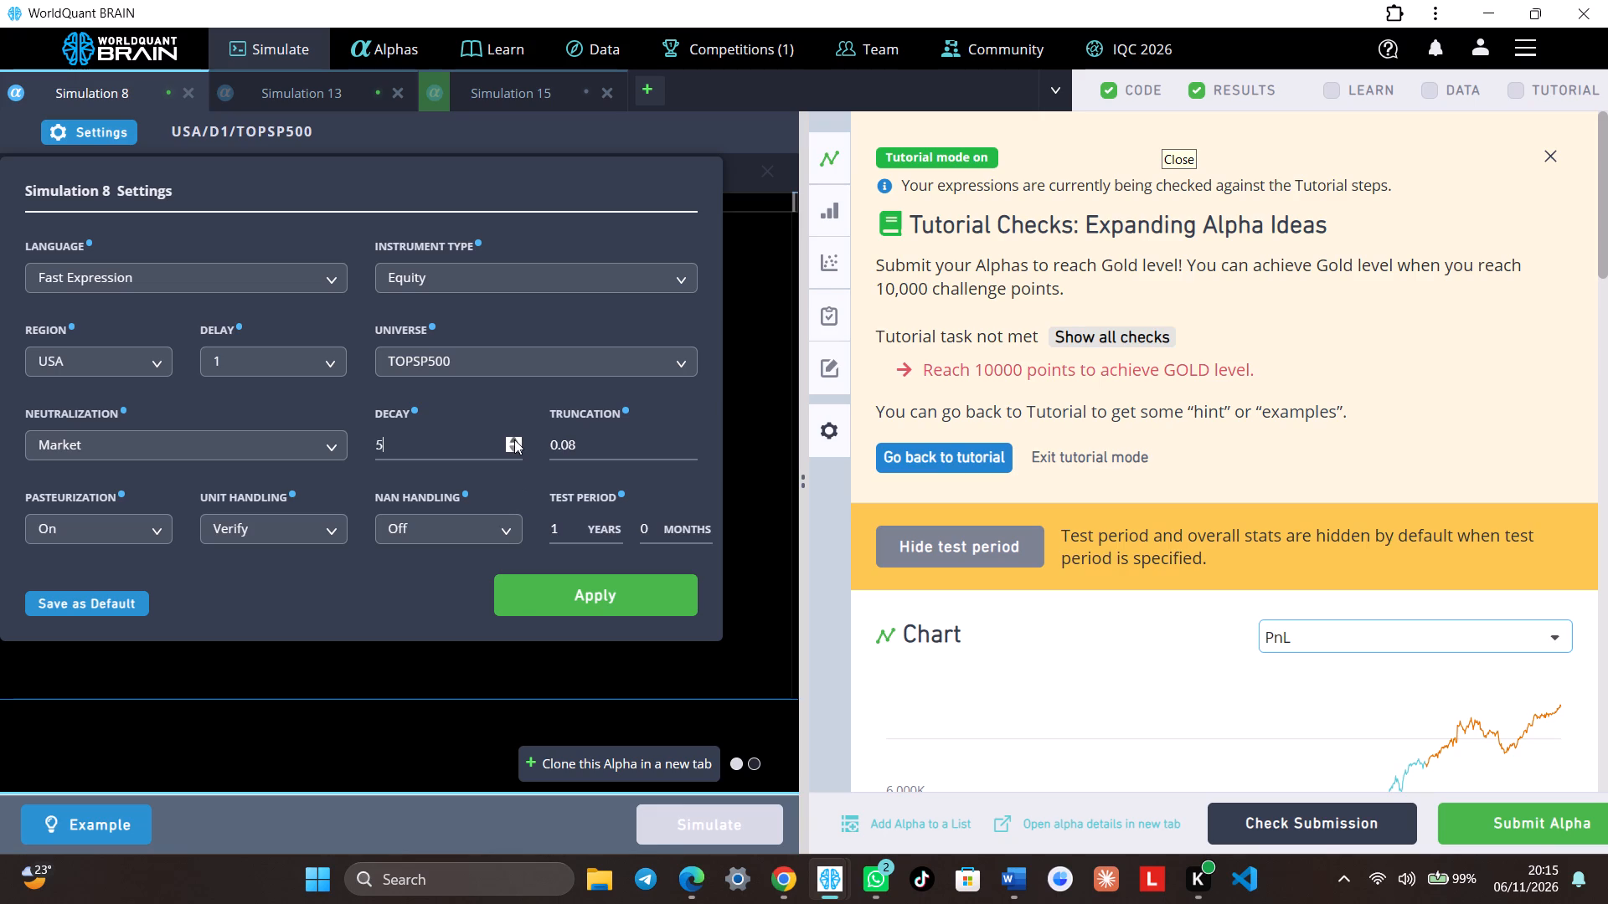
pyautogui.doubleClick(509, 439)
pyautogui.click(507, 439)
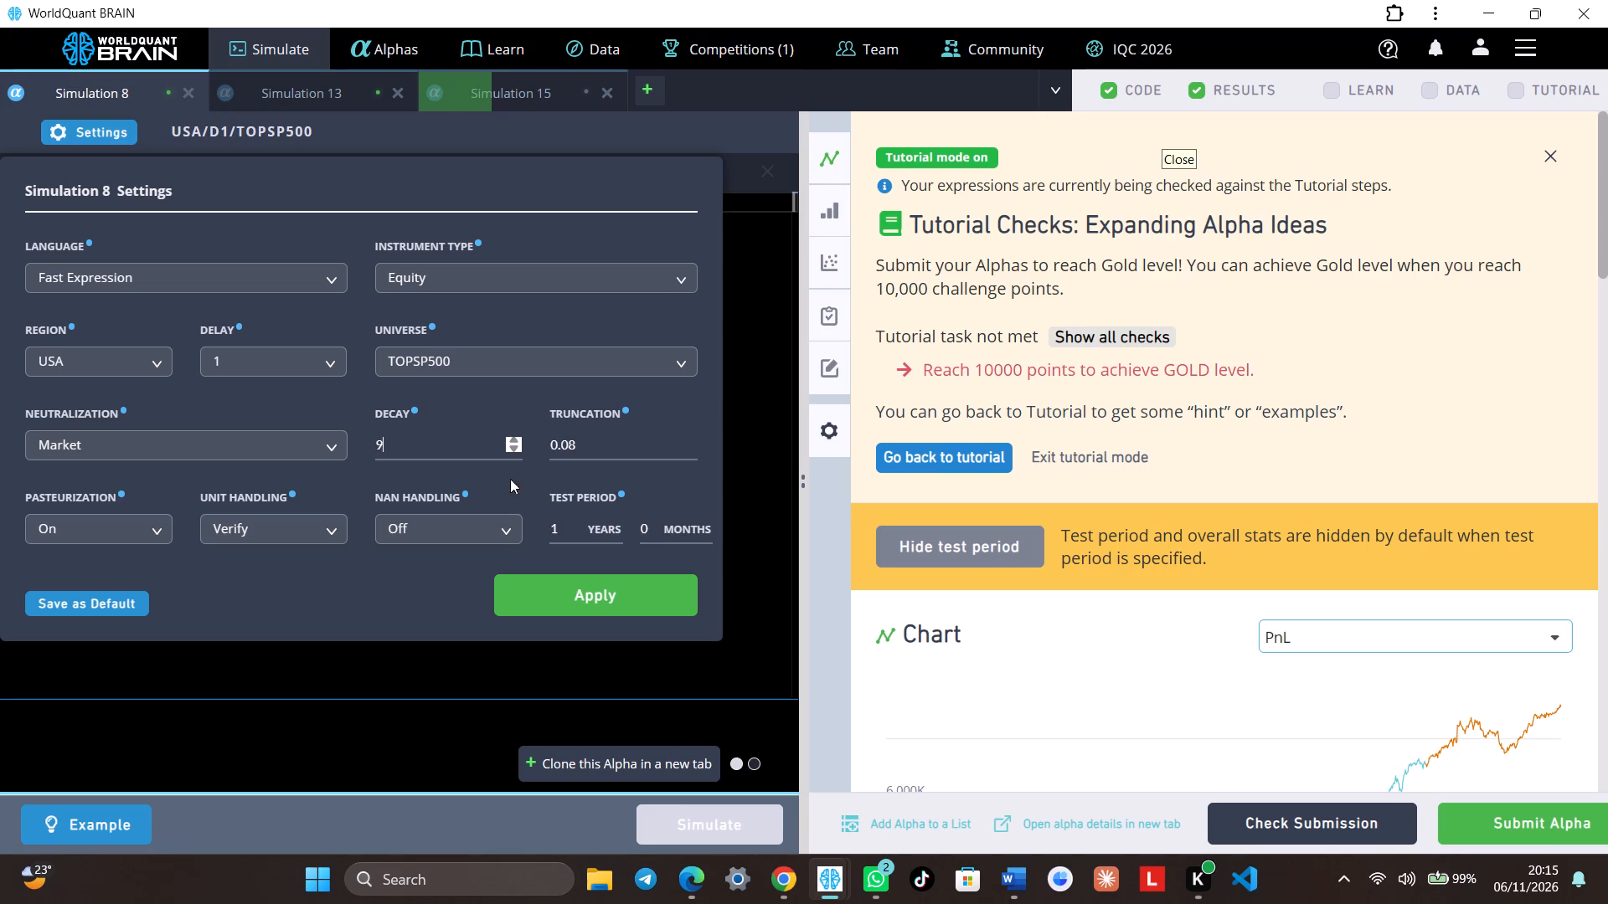
pyautogui.click(551, 587)
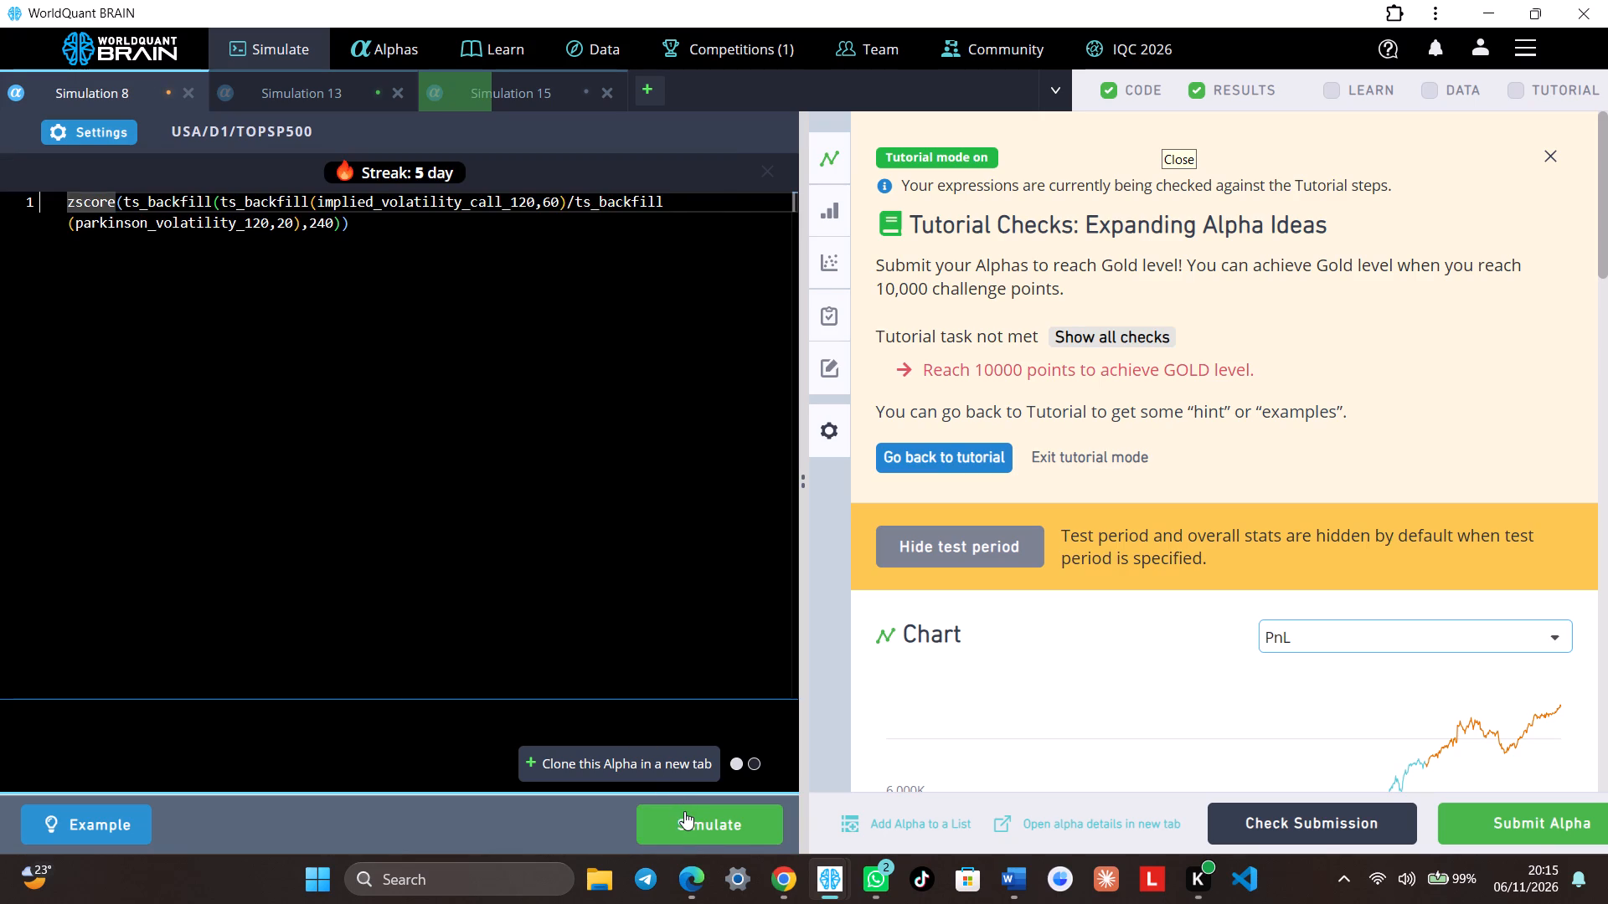
pyautogui.click(684, 811)
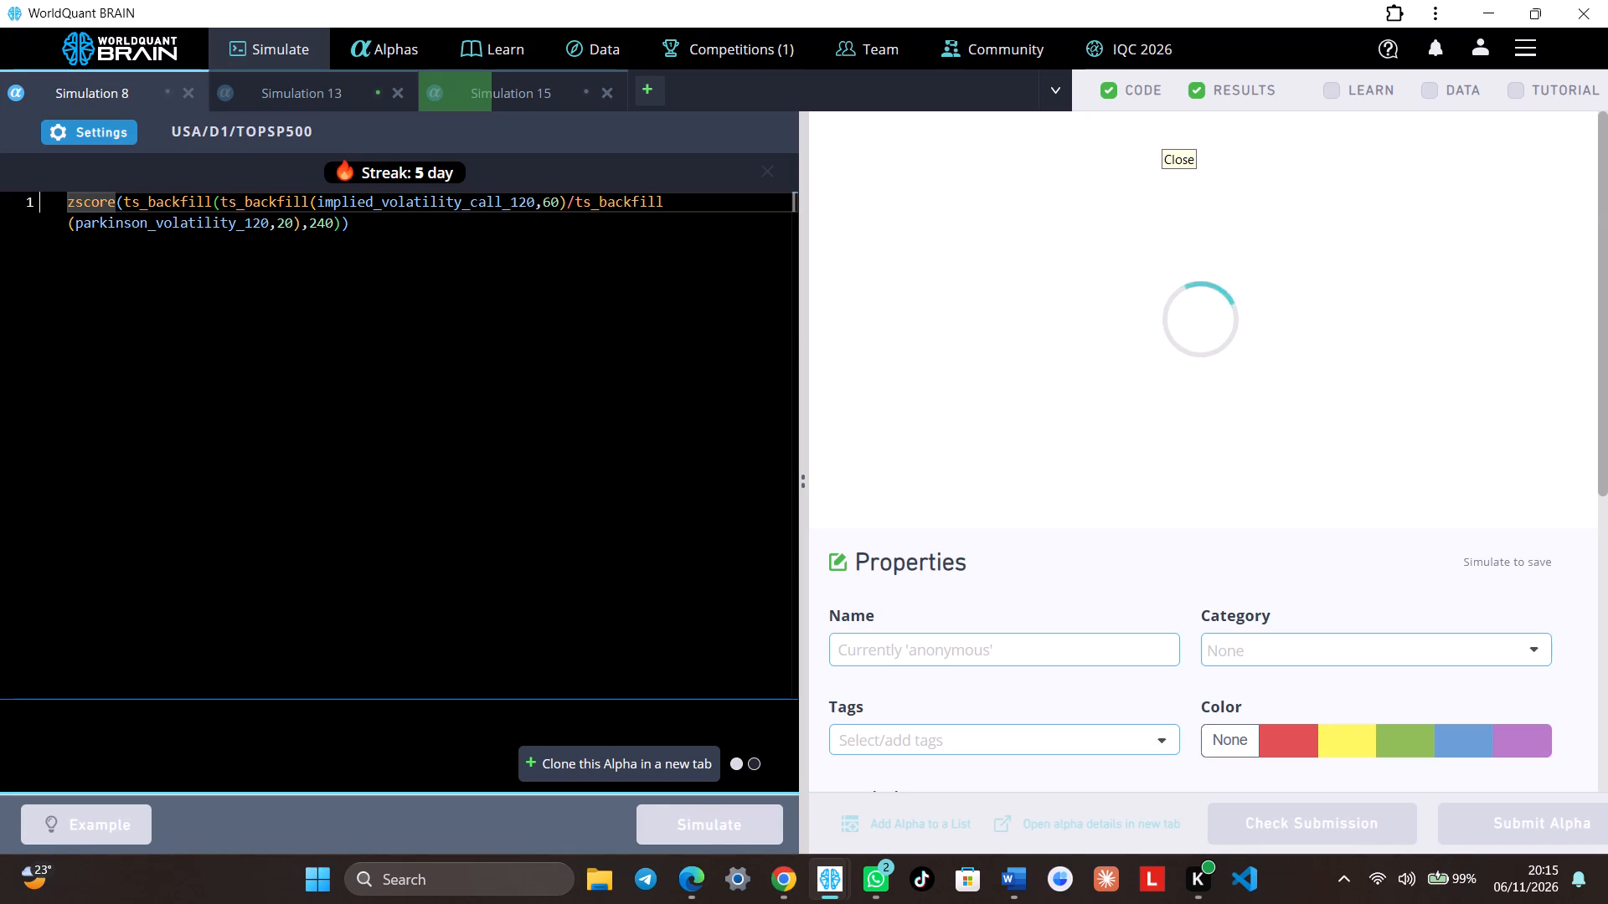
# Review Simulation 13's PnL chart and the IS Summary below it.
pyautogui.click(313, 99)
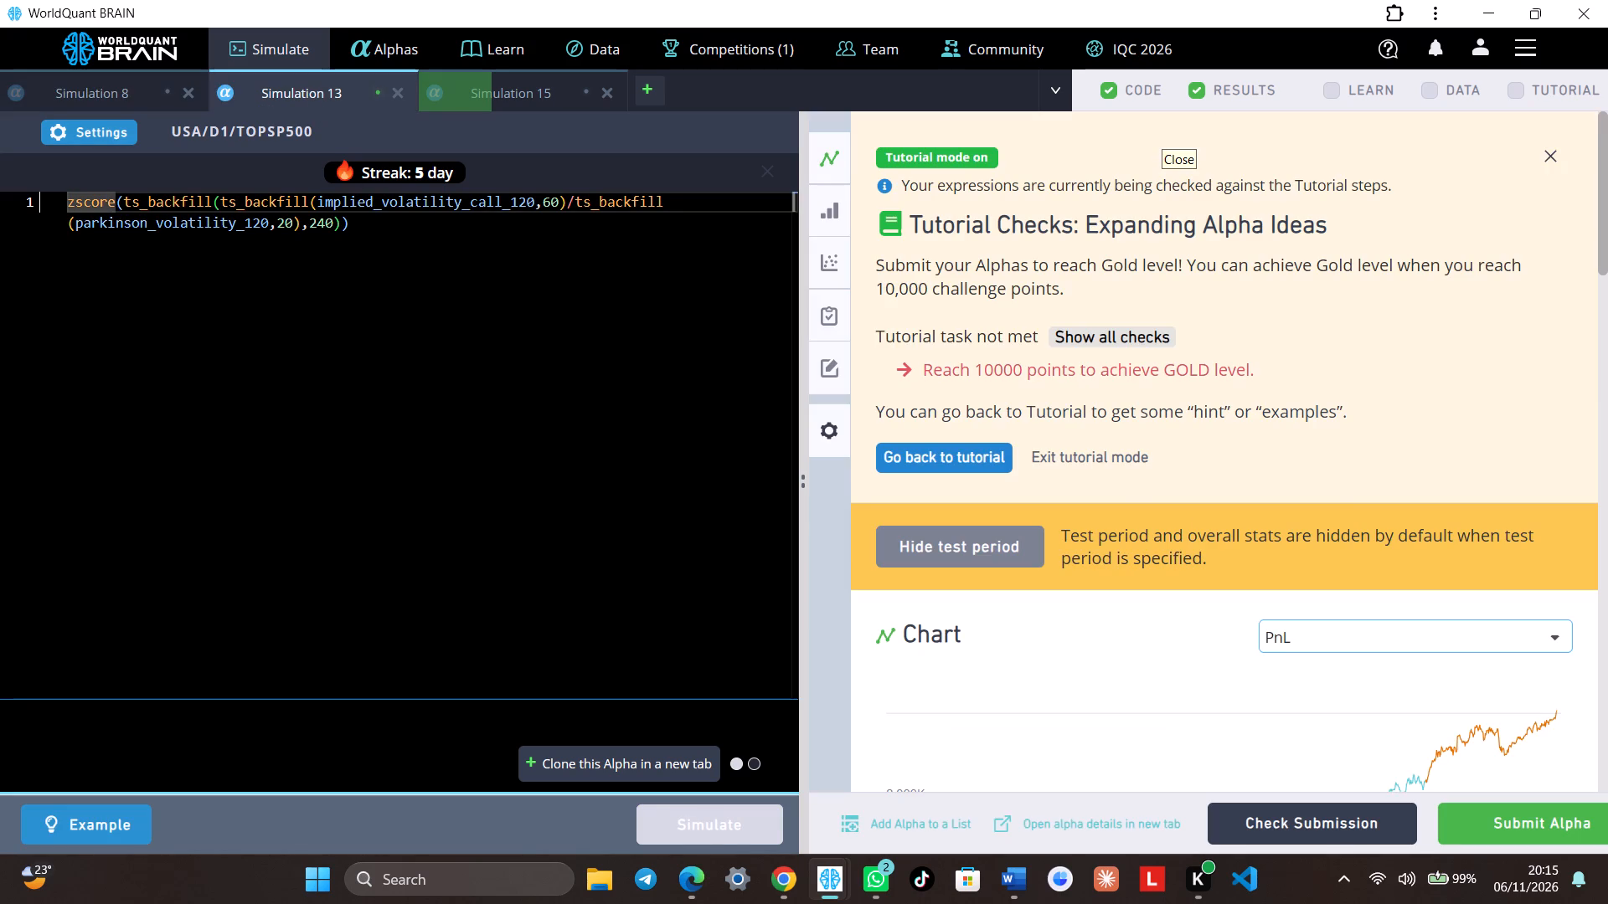
pyautogui.scroll(-4, 1410, 450)
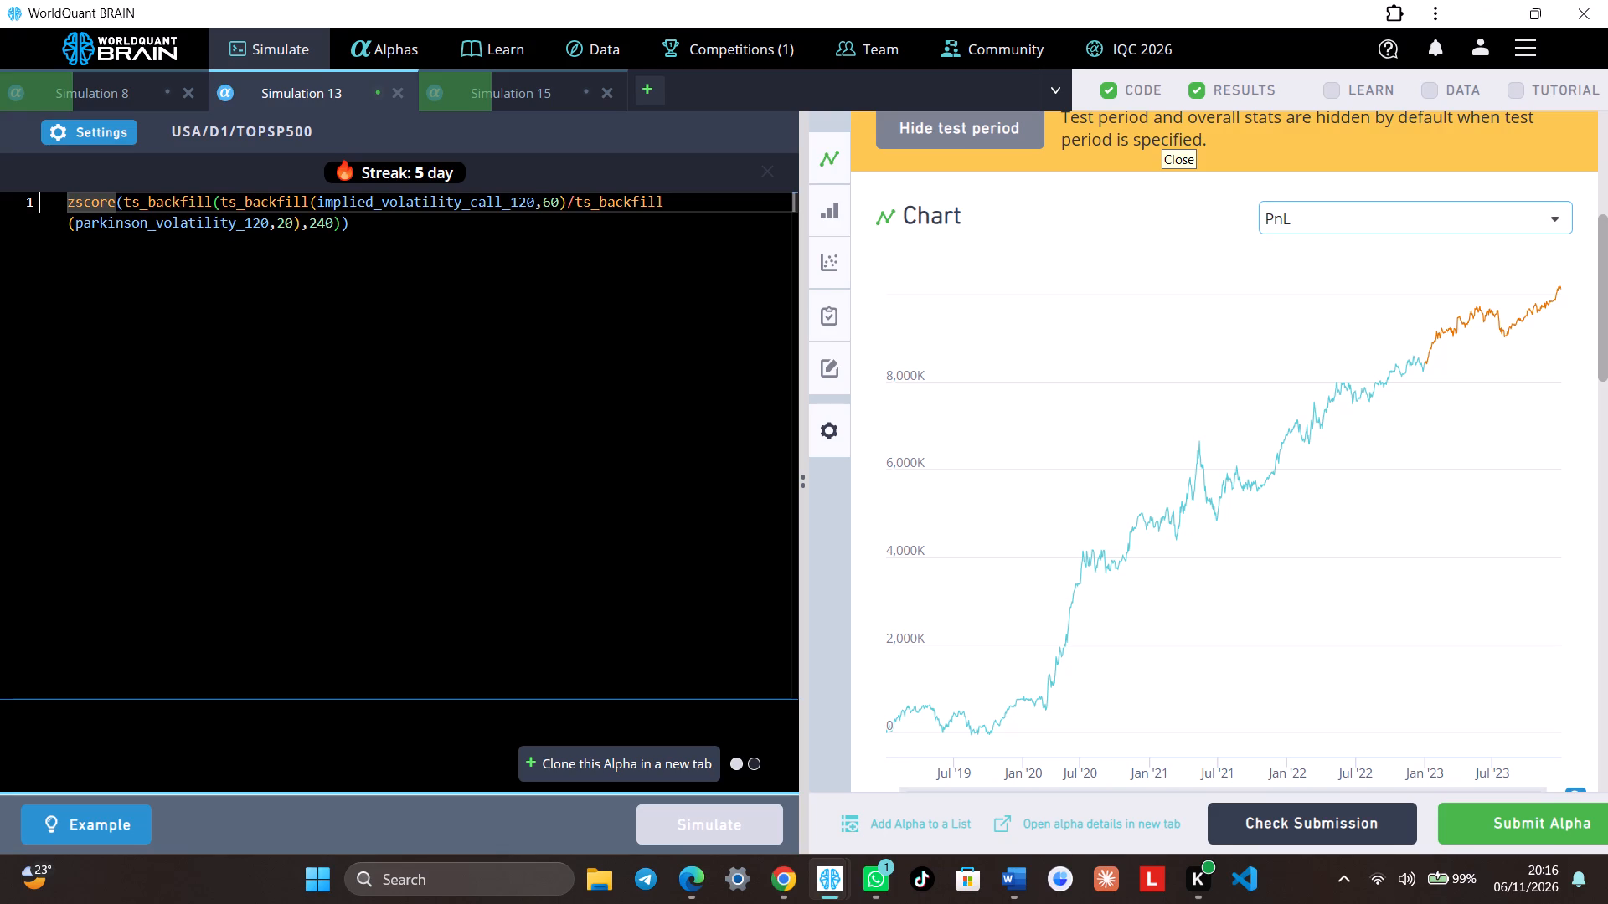
pyautogui.scroll(-2, 653, 599)
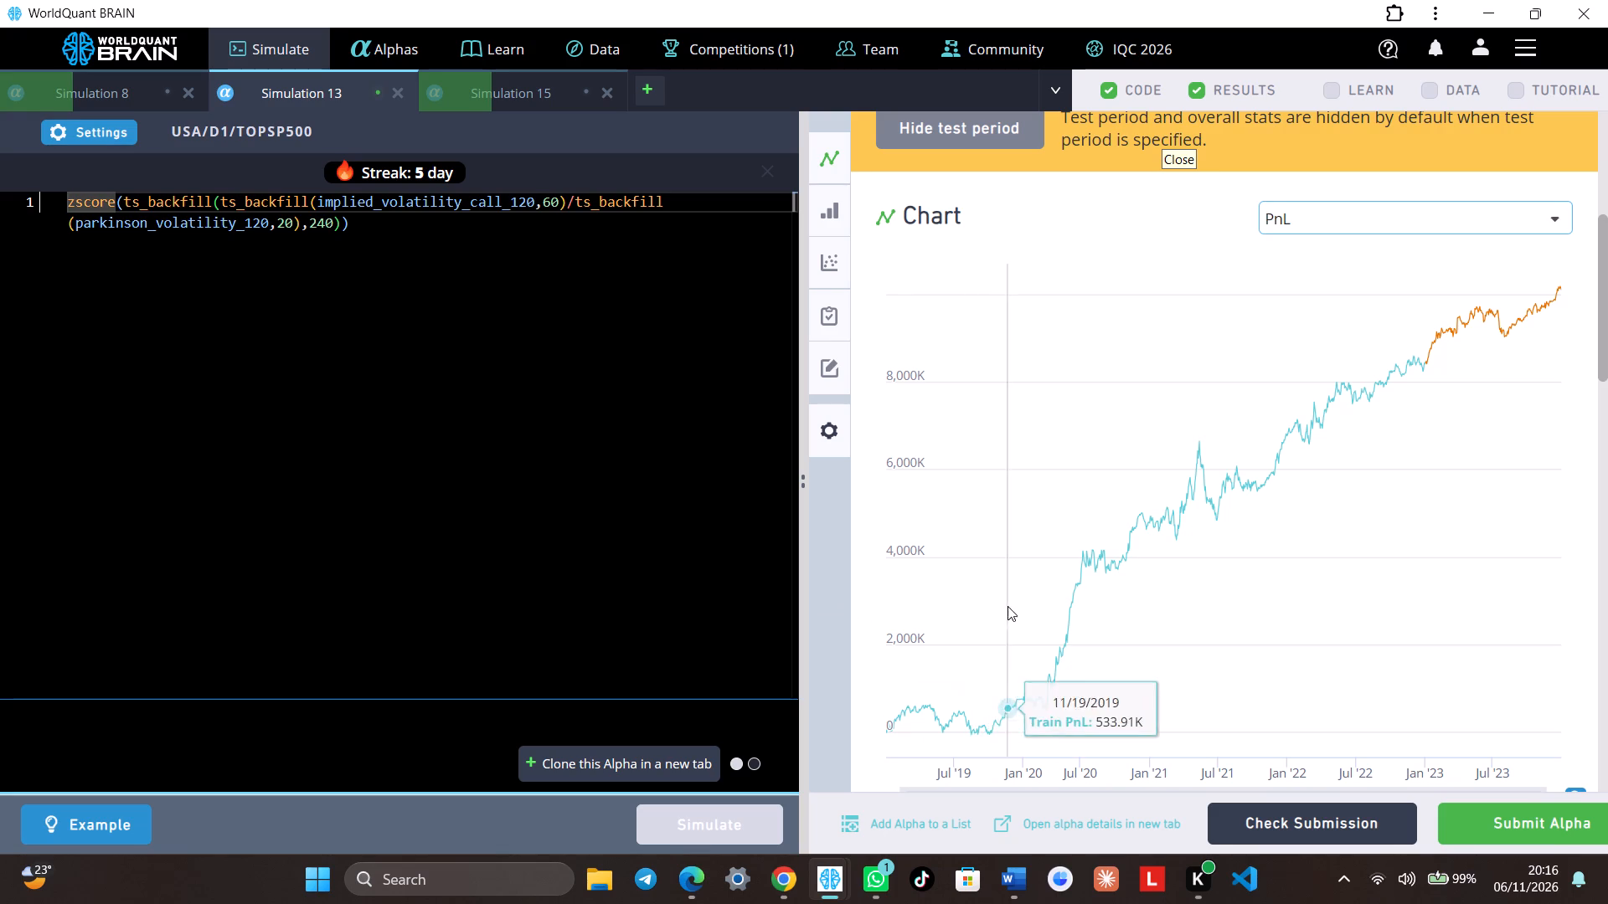
pyautogui.scroll(-3, 1162, 686)
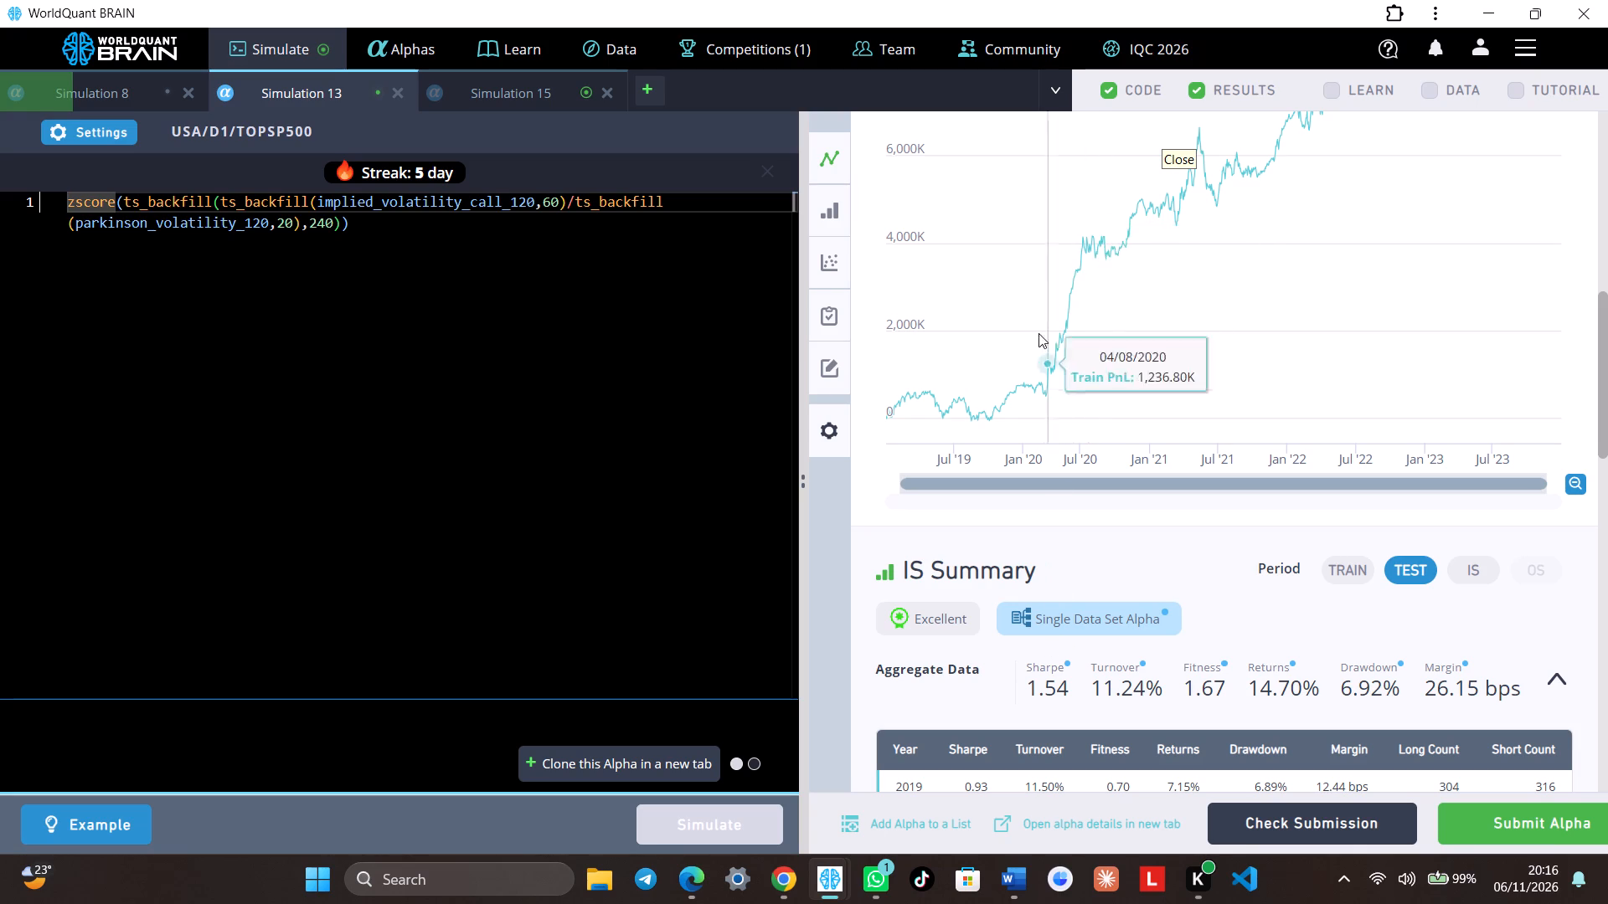
# Show Simulation 15's test period, check its IS-period summary and settings, and compare them with Simulation 13's IS-period summary.
pyautogui.click(522, 102)
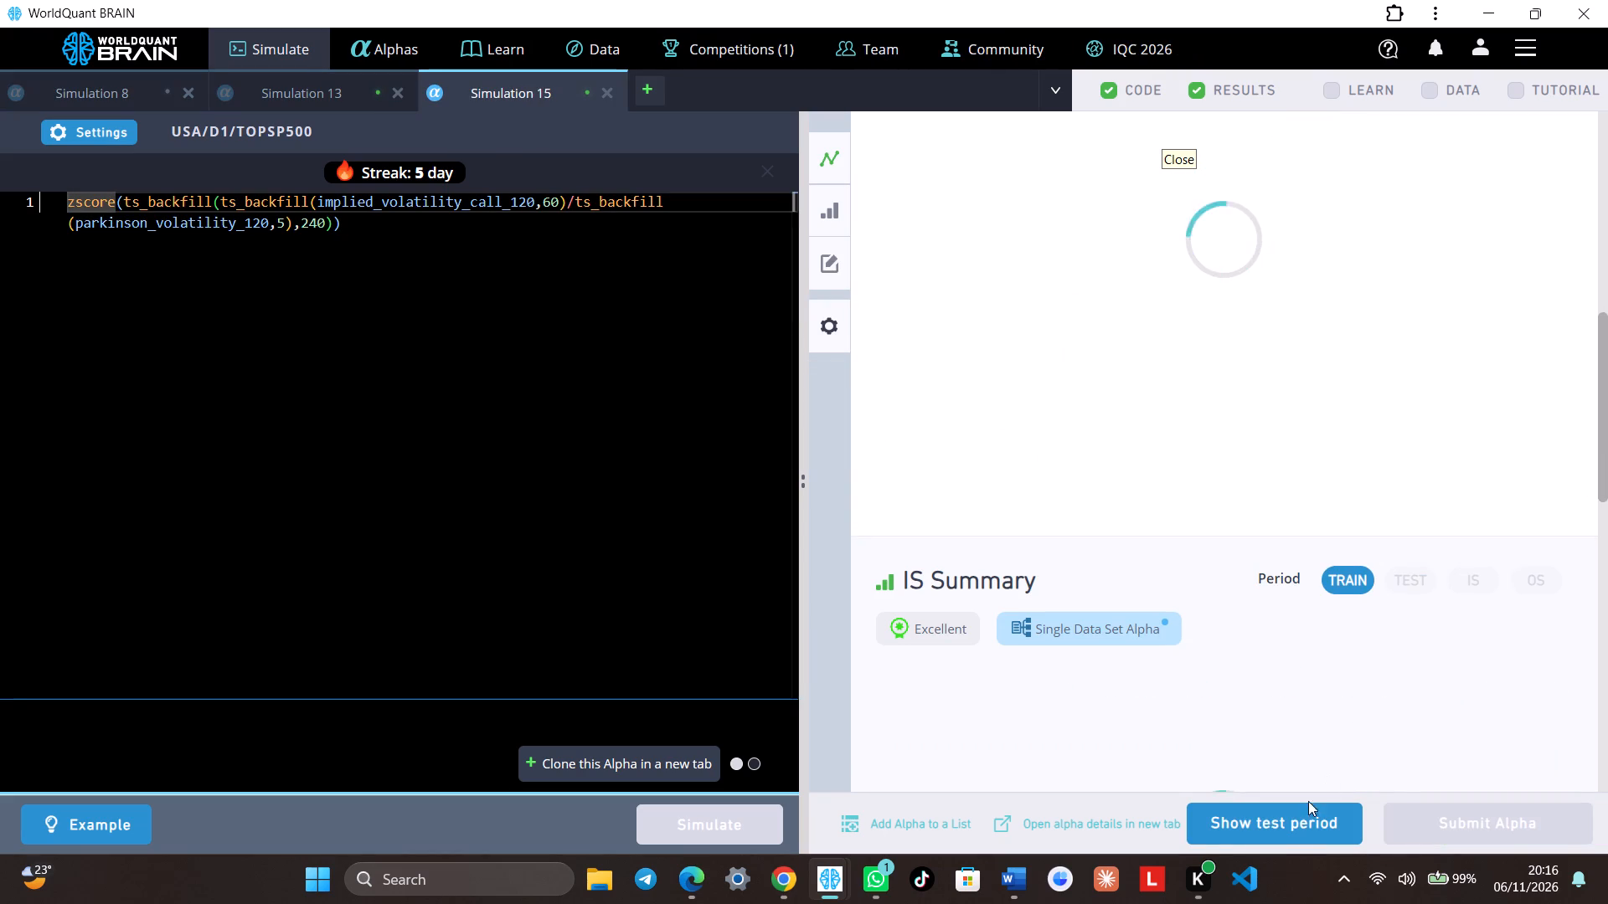
pyautogui.click(1300, 821)
pyautogui.scroll(-3, 1341, 654)
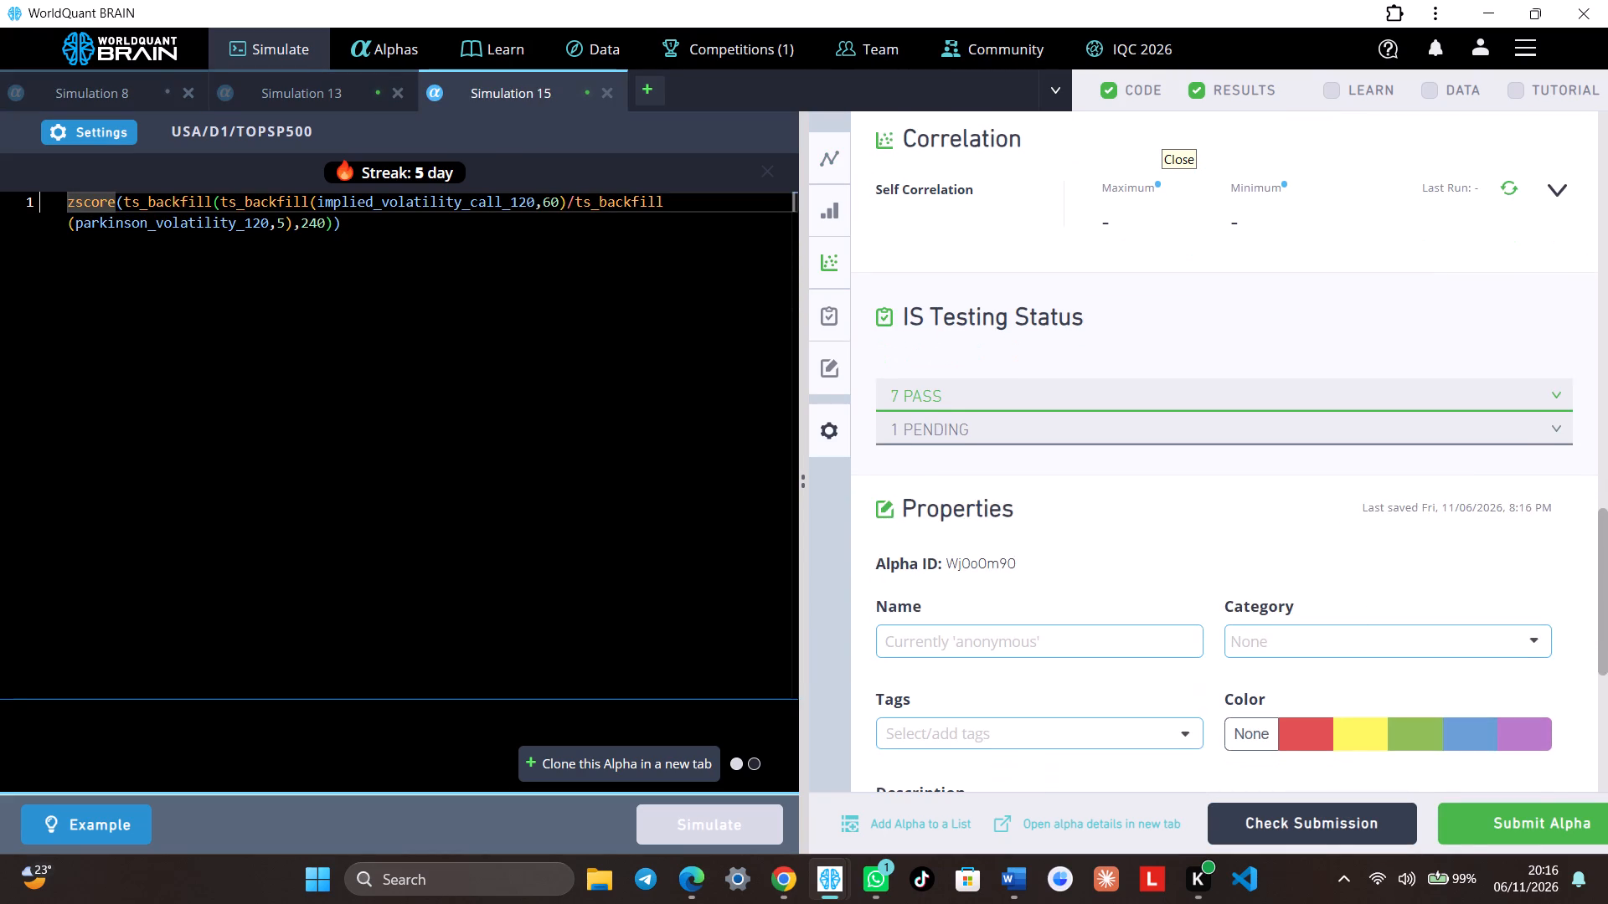
pyautogui.scroll(4, 1378, 512)
pyautogui.scroll(2, 1442, 257)
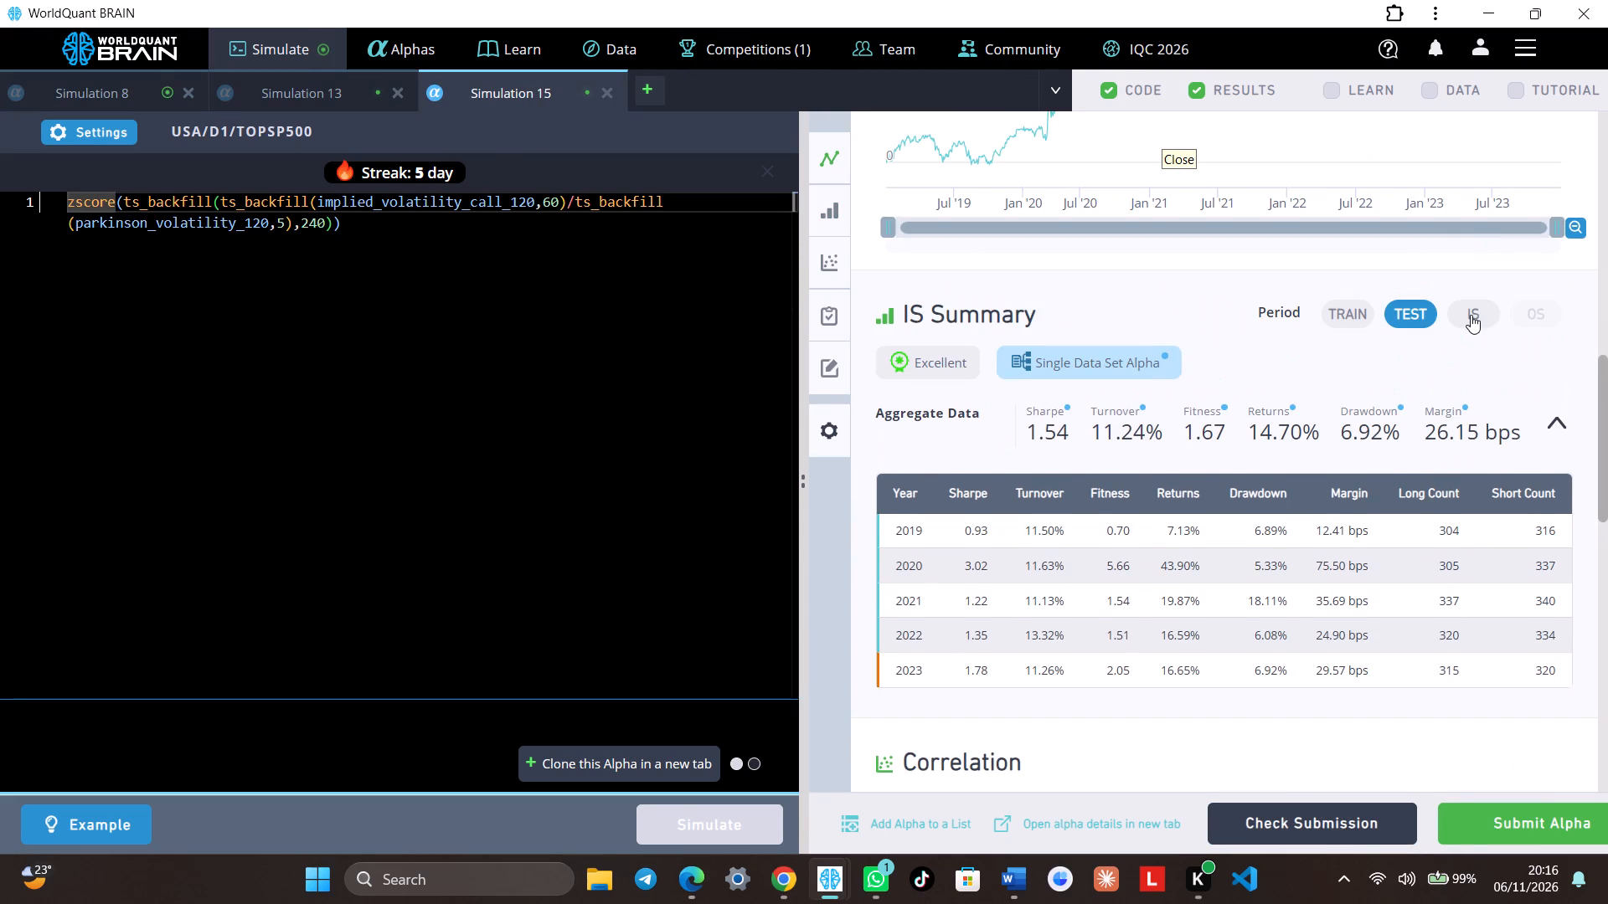
pyautogui.click(1471, 315)
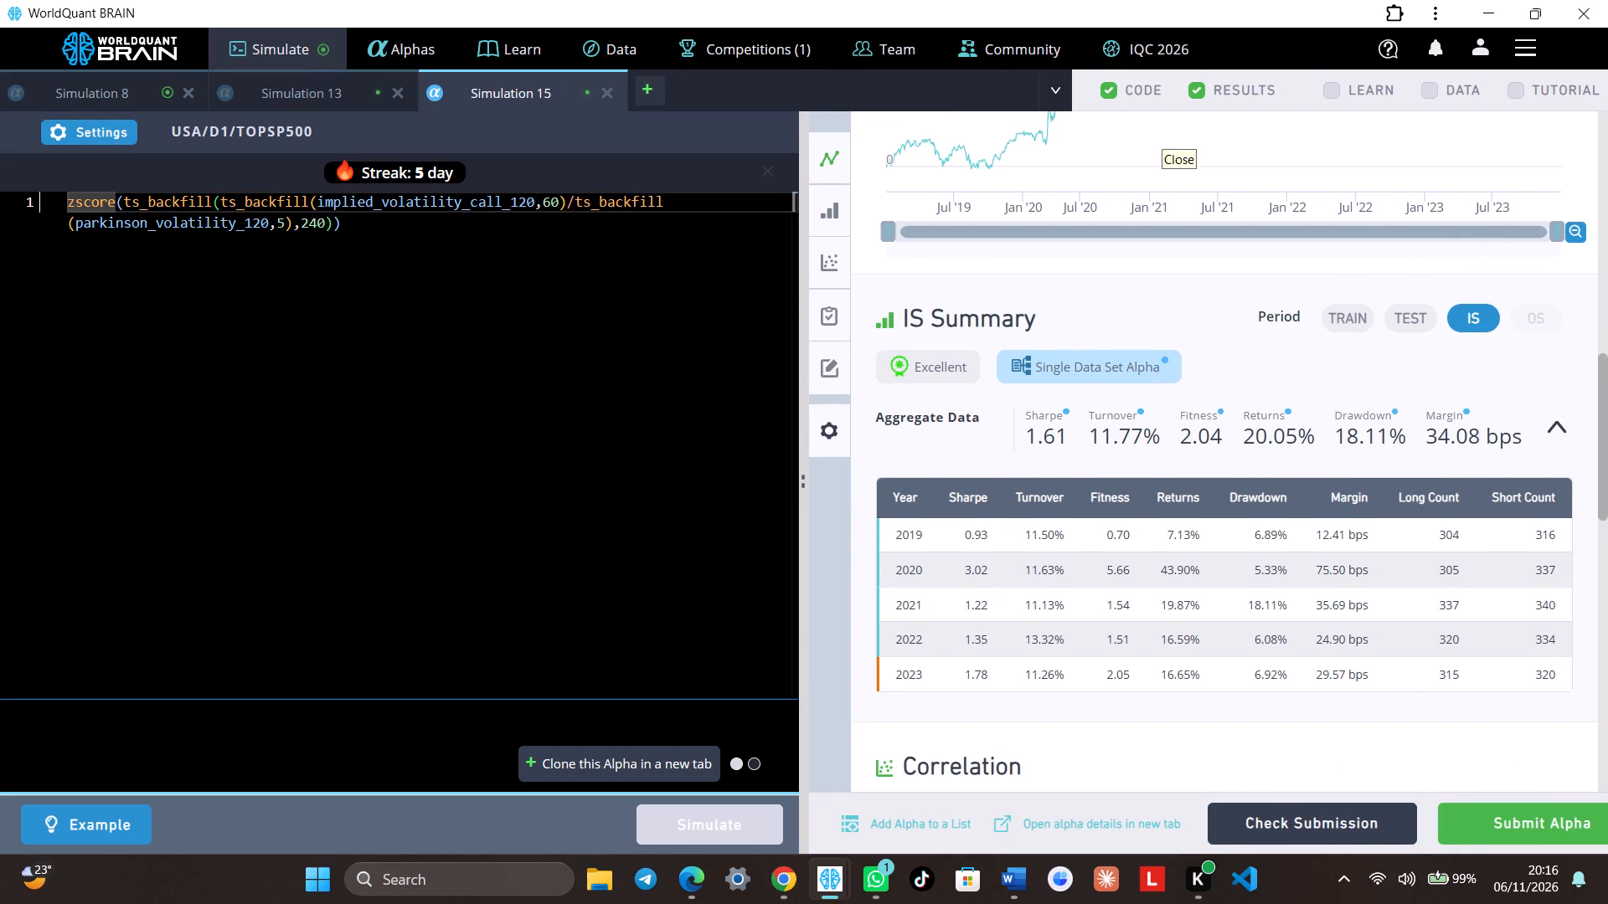
pyautogui.click(121, 141)
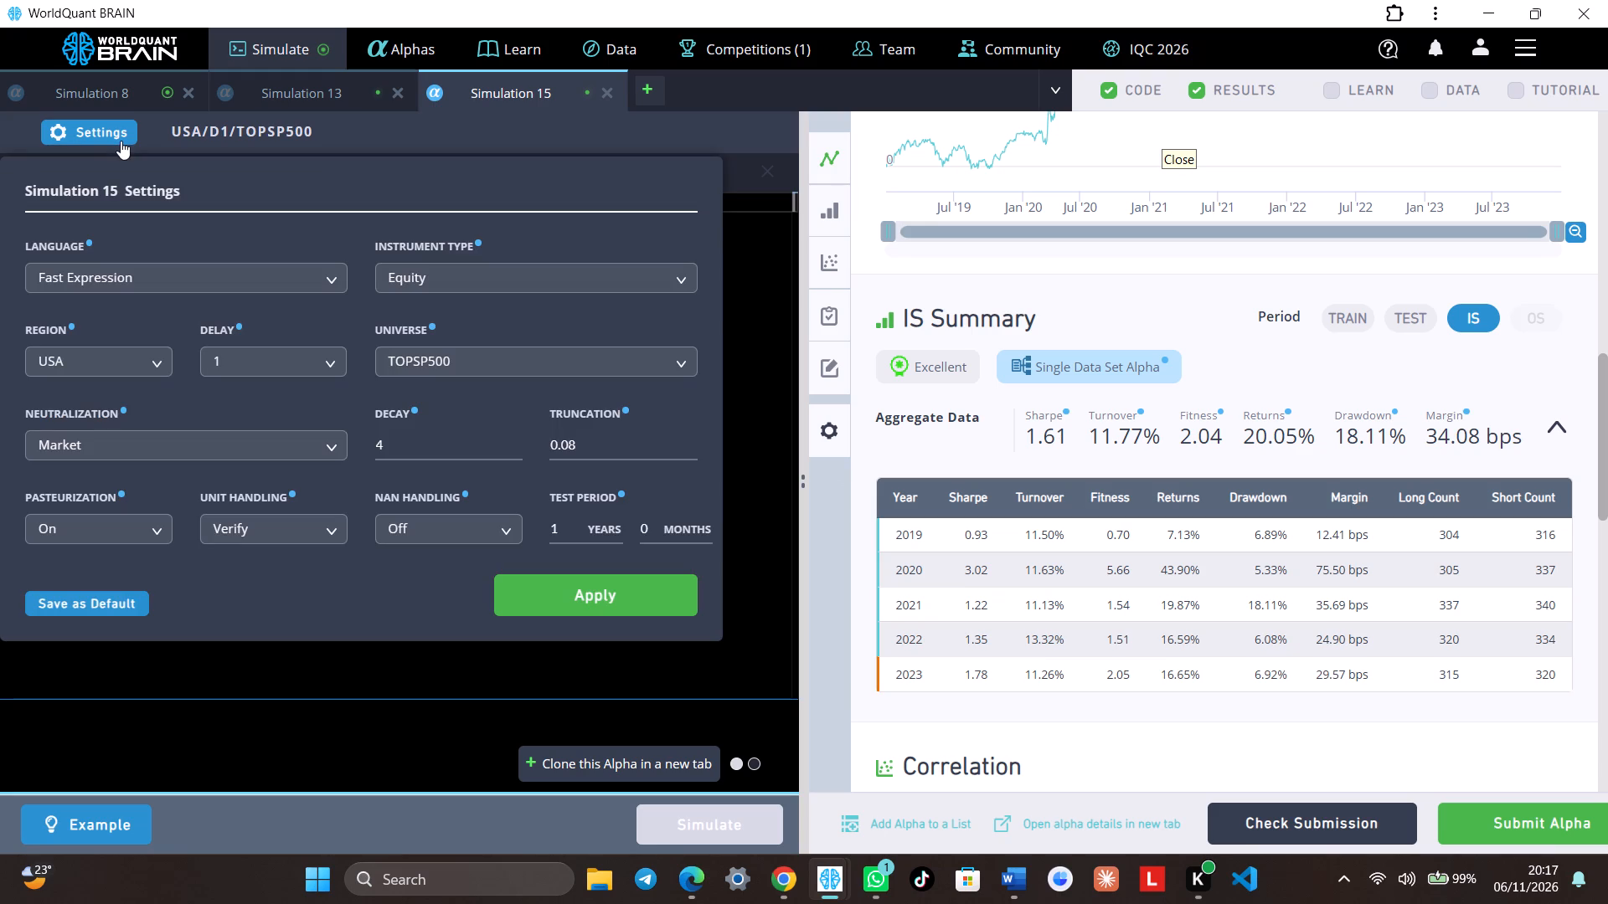
pyautogui.click(323, 681)
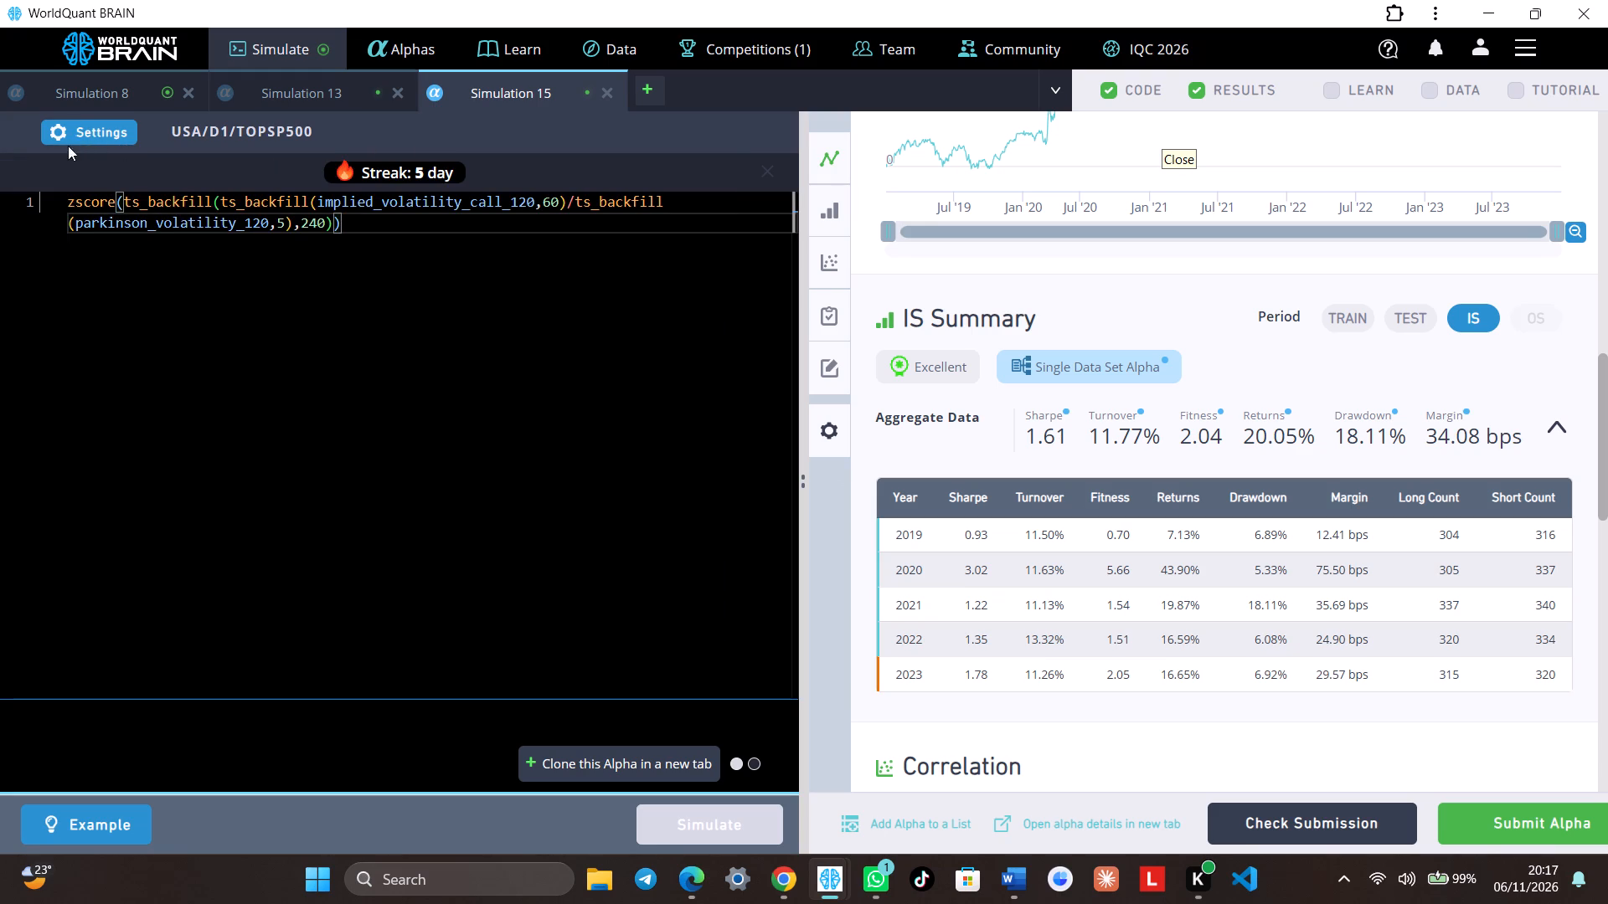
pyautogui.click(279, 95)
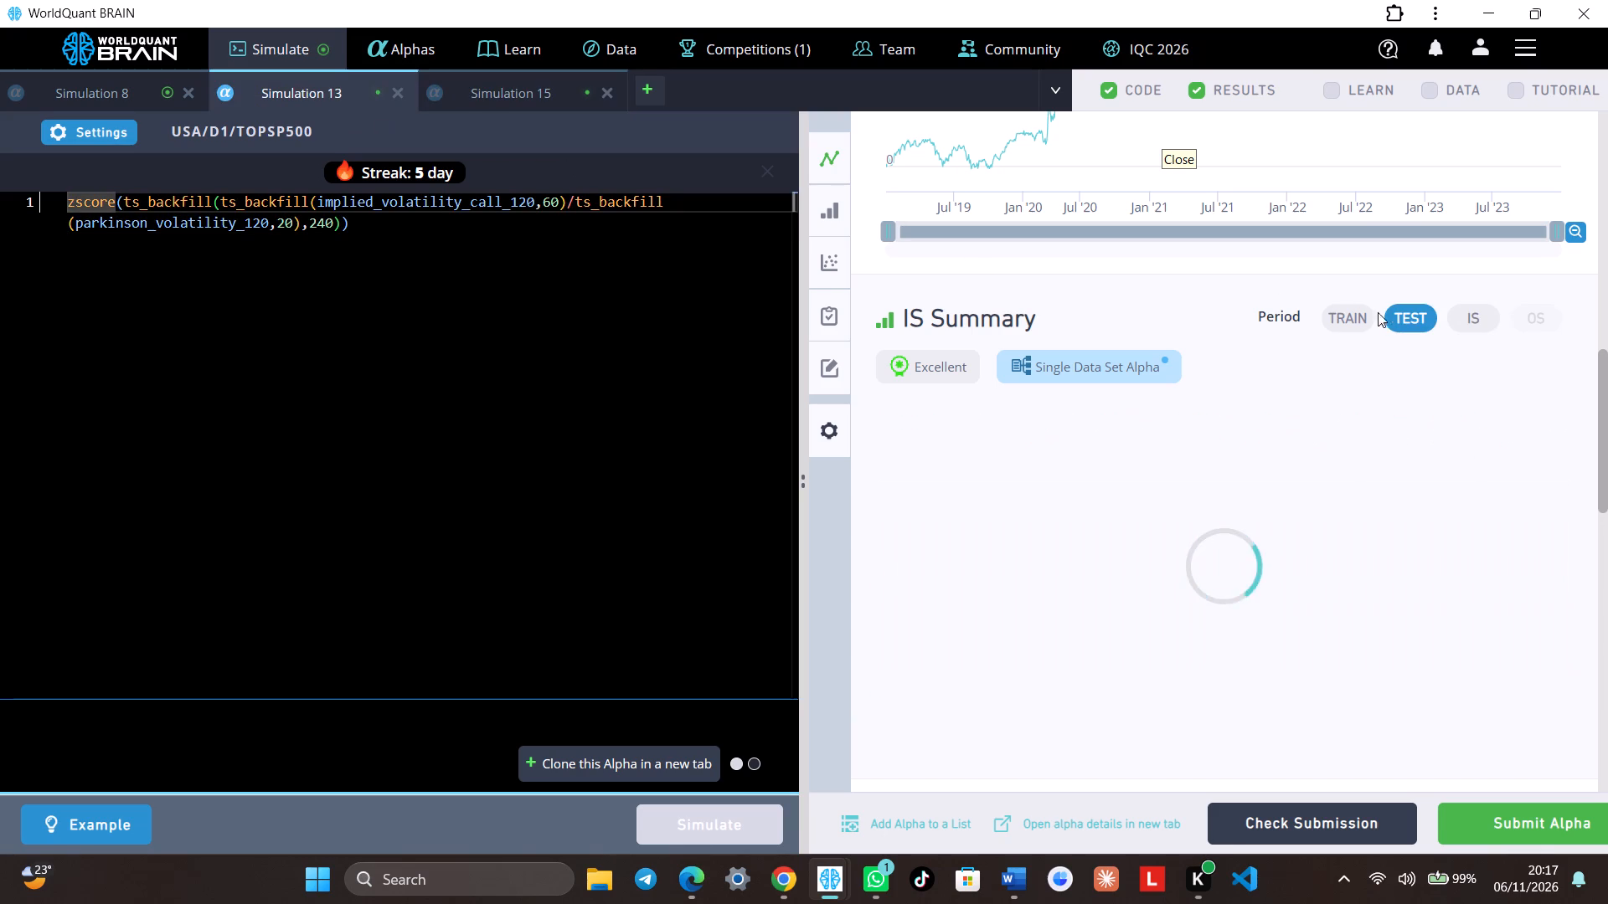
pyautogui.click(1477, 316)
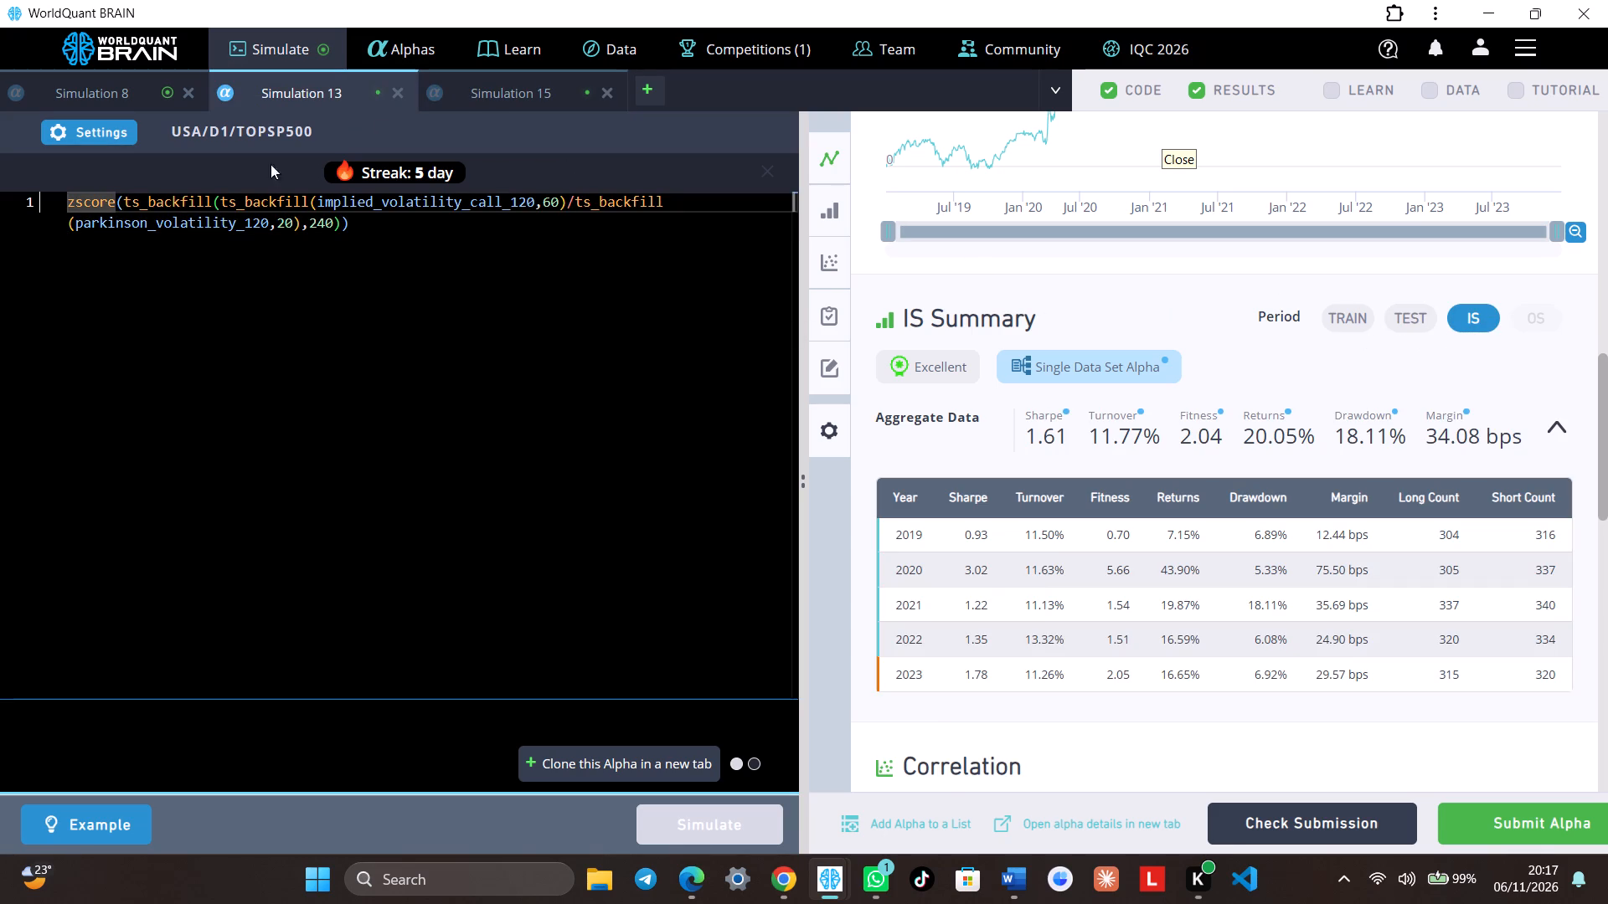
# Show the test period of Simulation 8 and review its IS-period aggregate data and yearly figures.
pyautogui.click(152, 96)
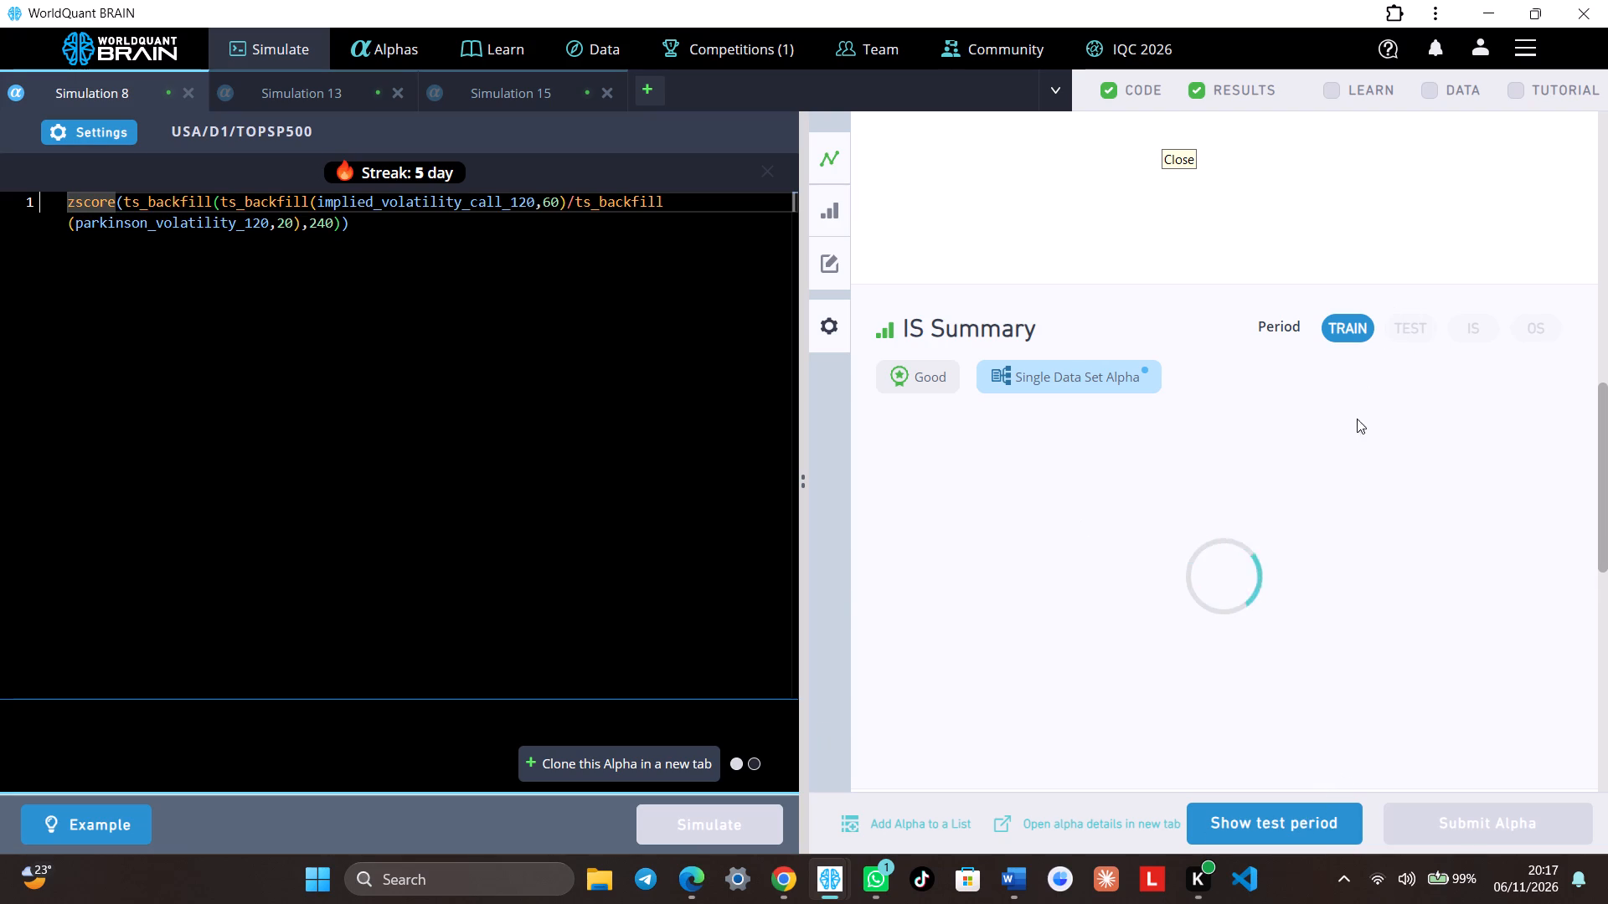
pyautogui.click(1310, 828)
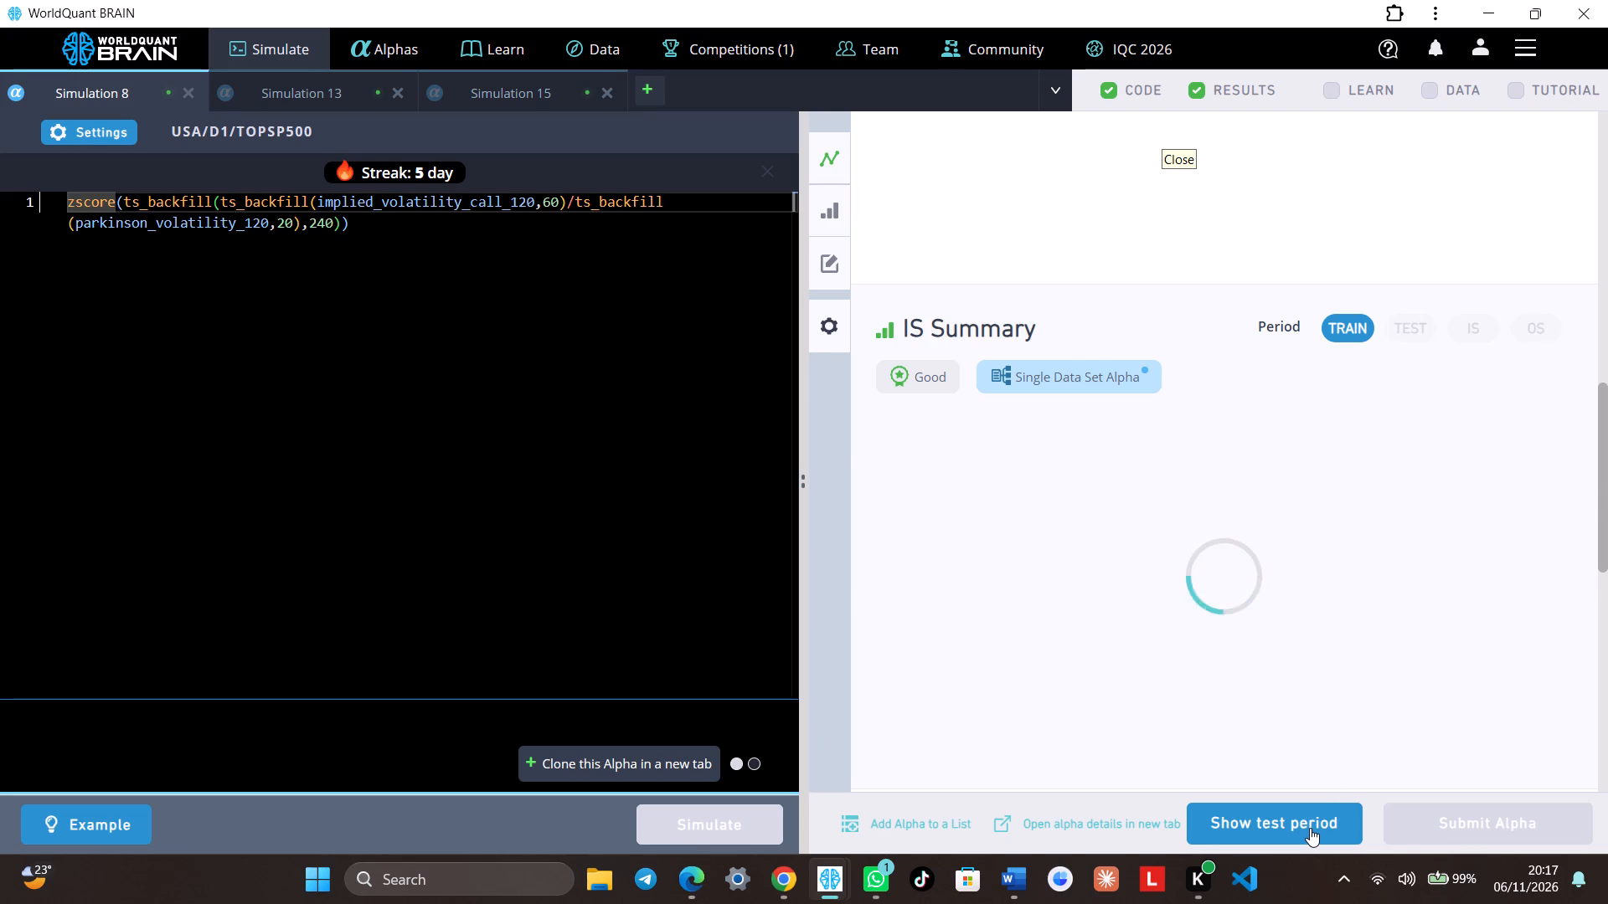
pyautogui.scroll(3, 1381, 604)
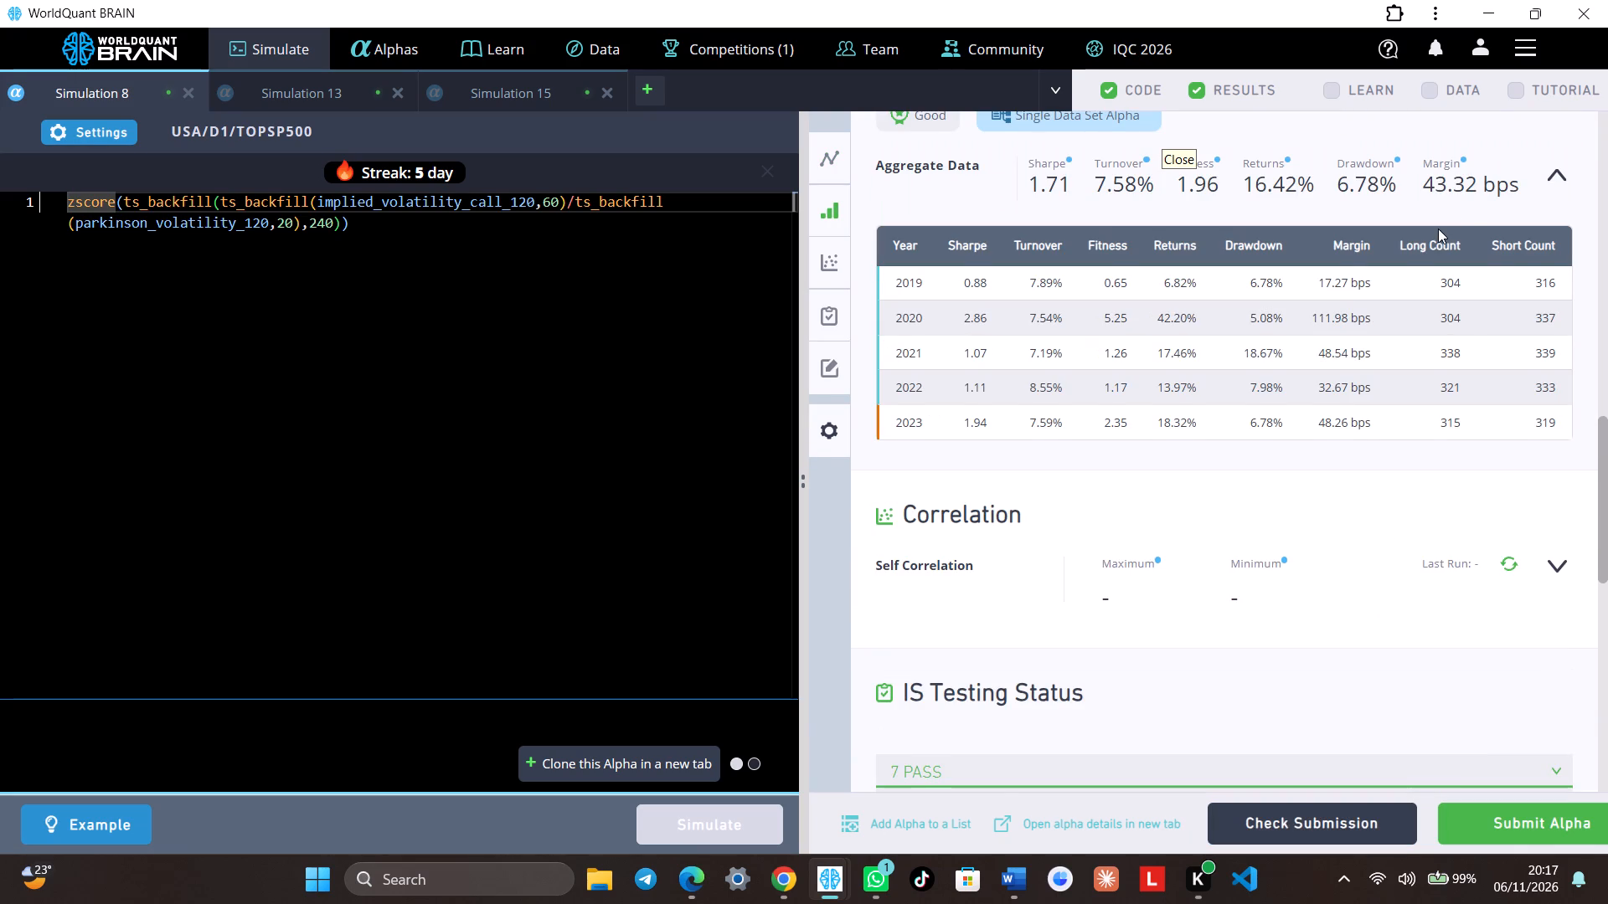
pyautogui.scroll(2, 1438, 229)
pyautogui.click(1467, 268)
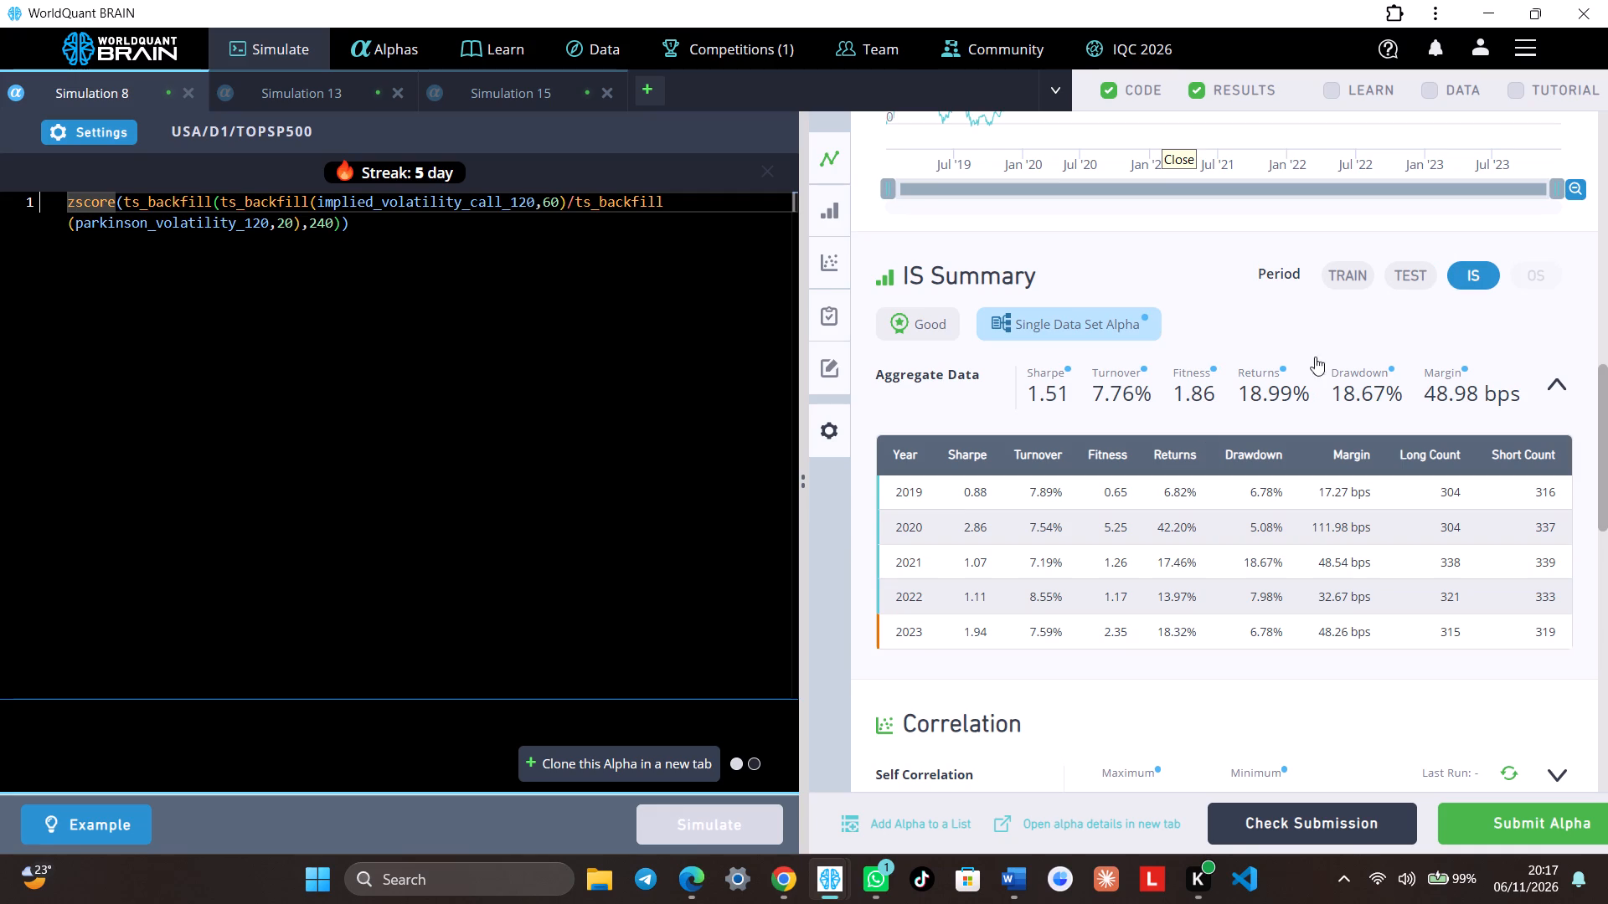
# Set Simulation 8's decay to 1, apply the settings, and simulate it again.
pyautogui.click(119, 136)
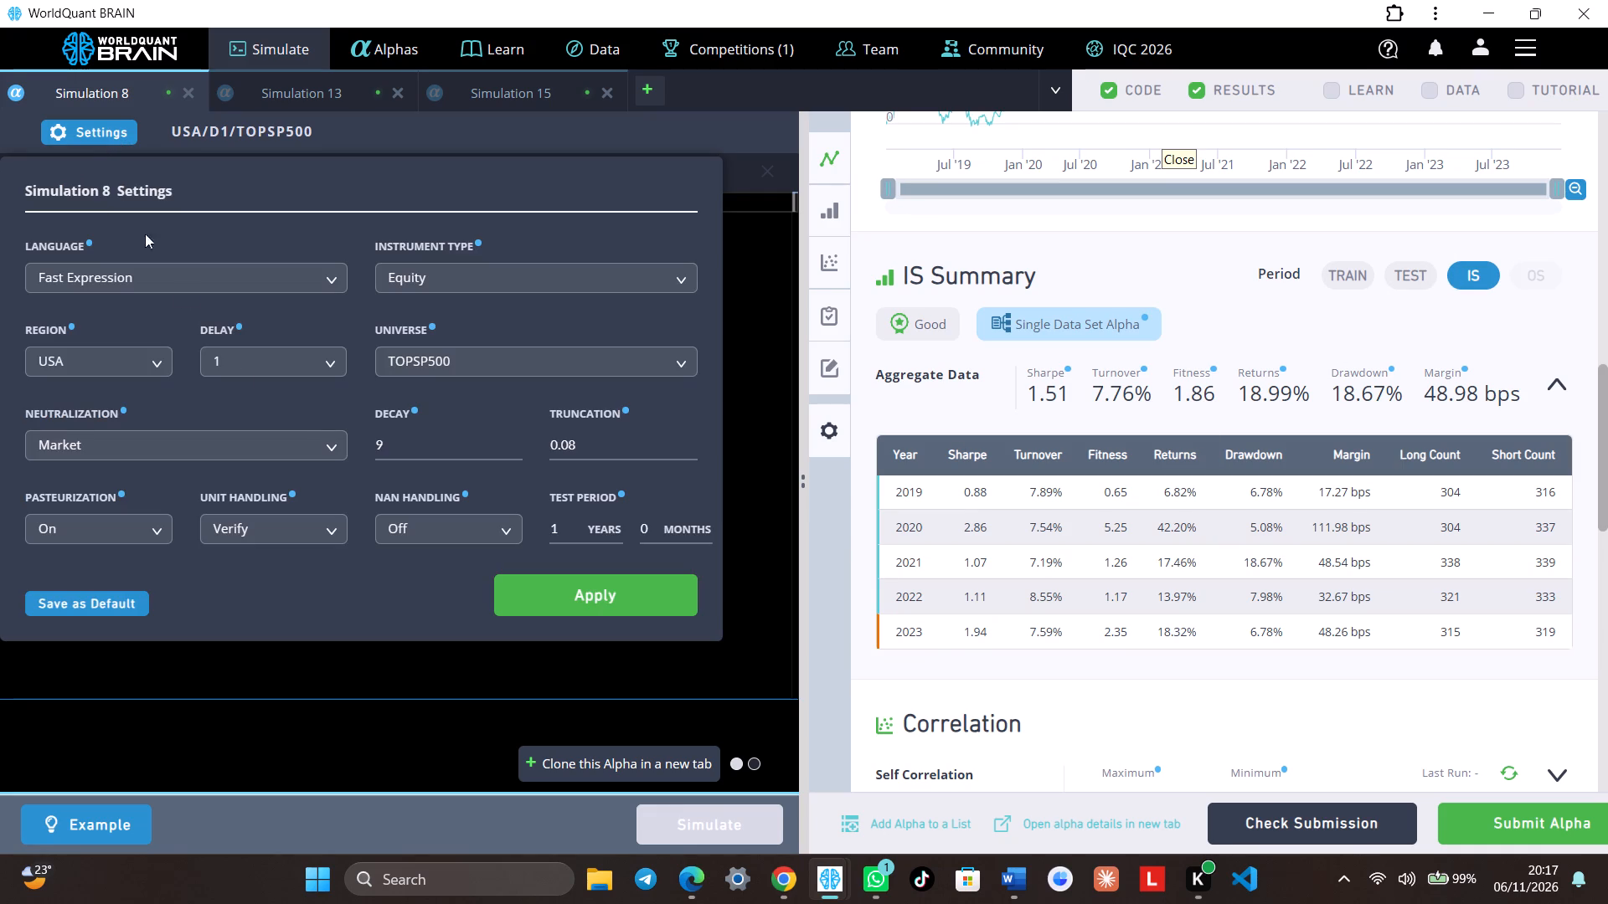
pyautogui.tripleClick(512, 448)
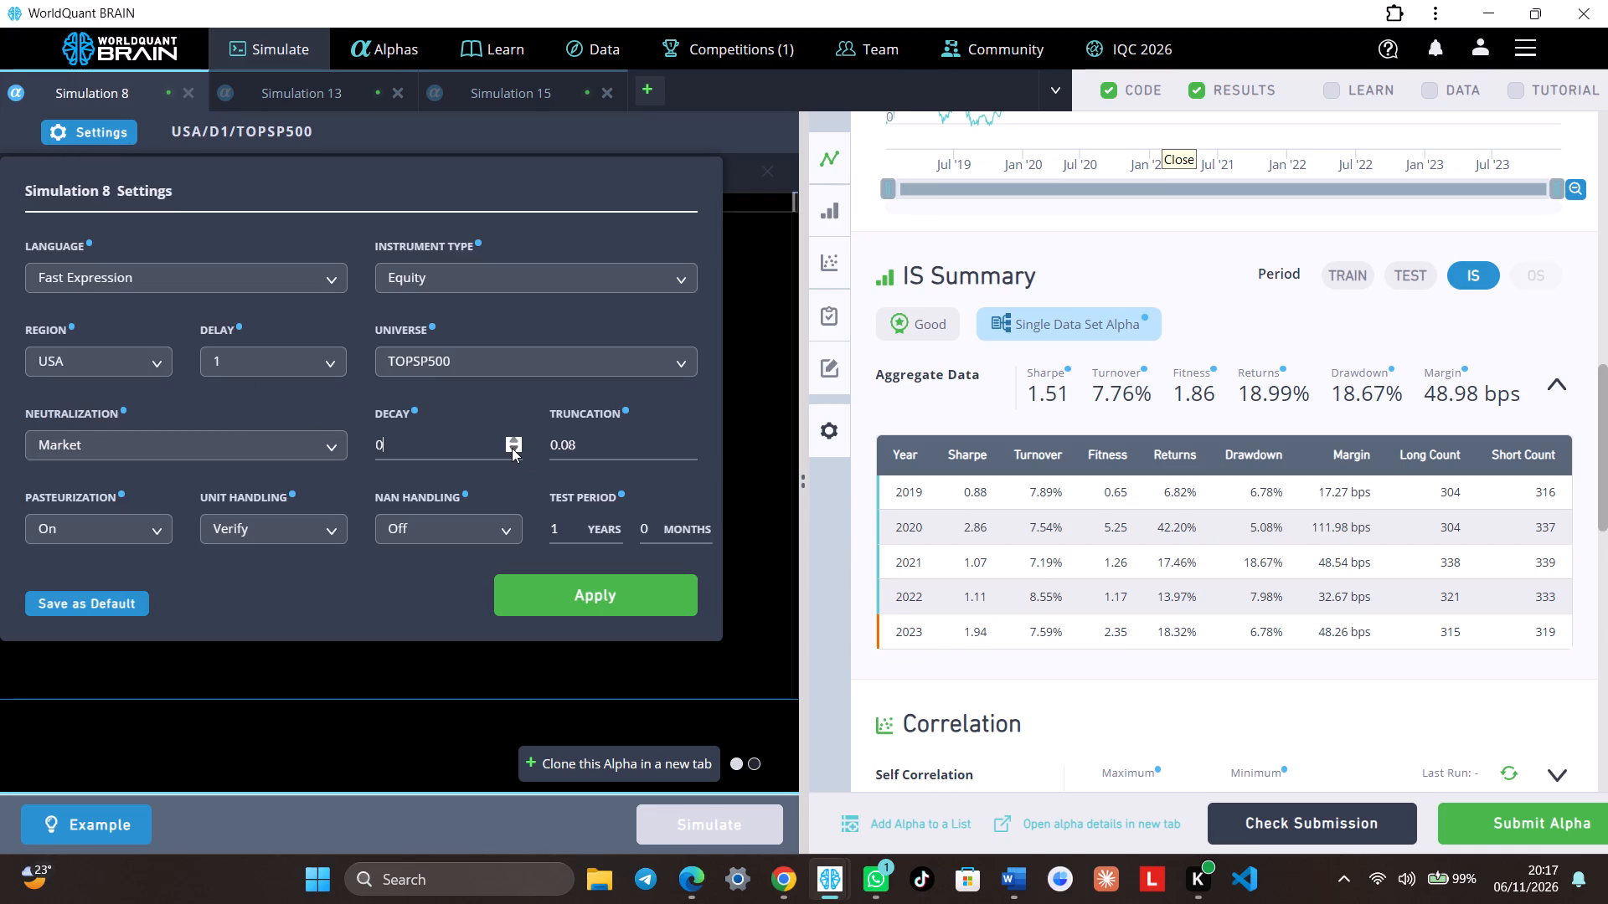
pyautogui.click(512, 439)
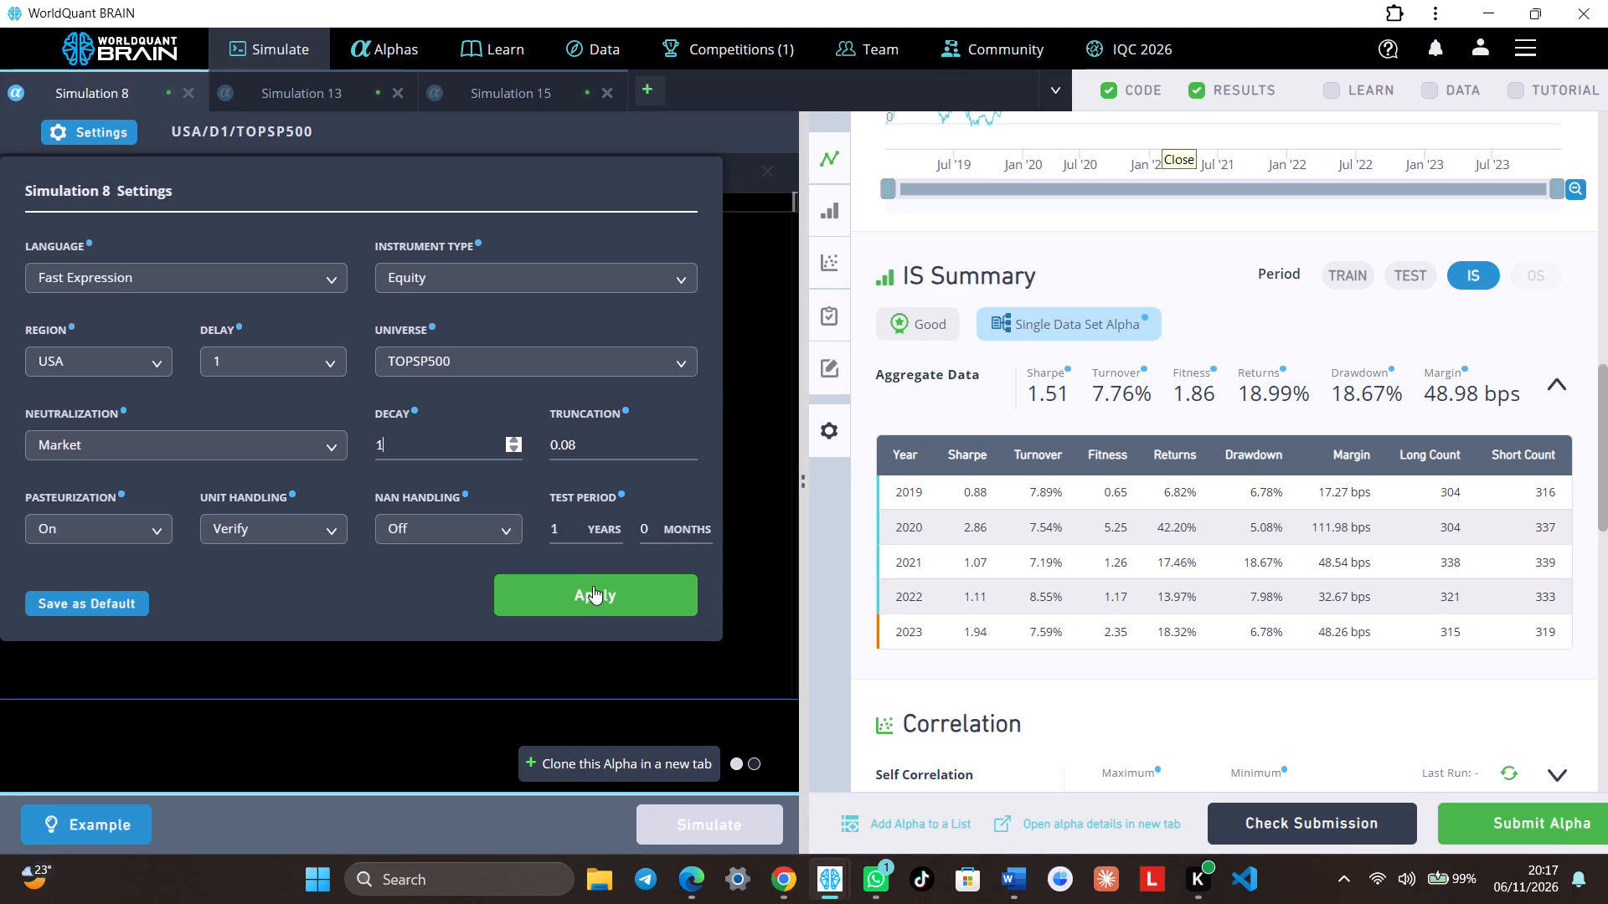
pyautogui.click(593, 586)
pyautogui.click(709, 822)
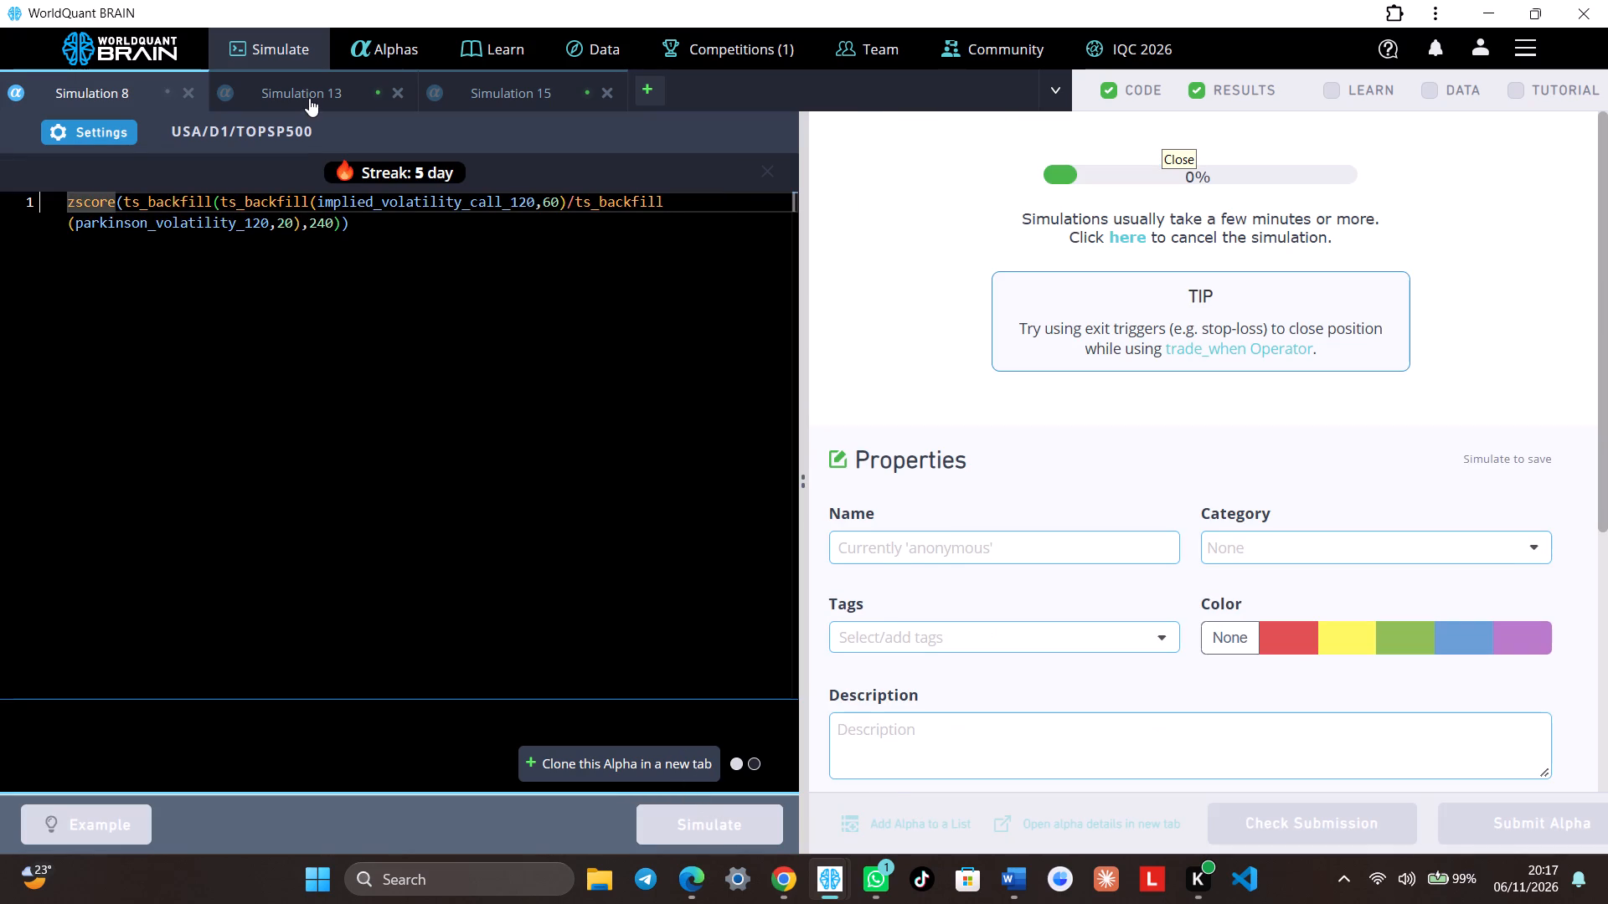
# Clone Simulation 13's alpha, set the clone's neutralization to None, apply the settings, and simulate it.
pyautogui.click(309, 96)
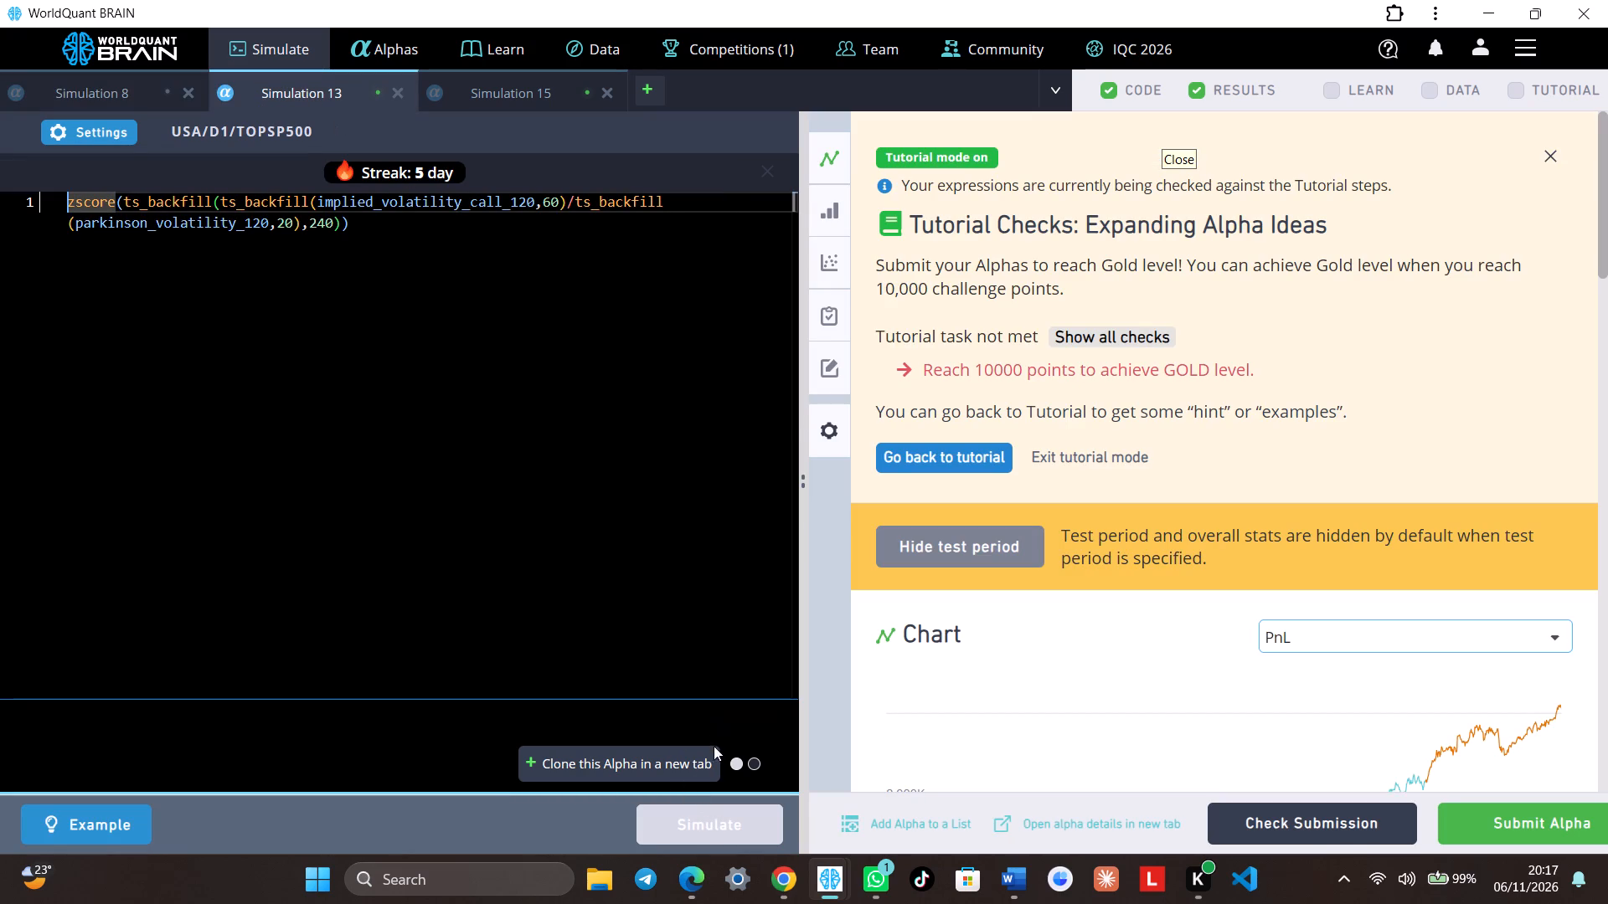
pyautogui.click(700, 760)
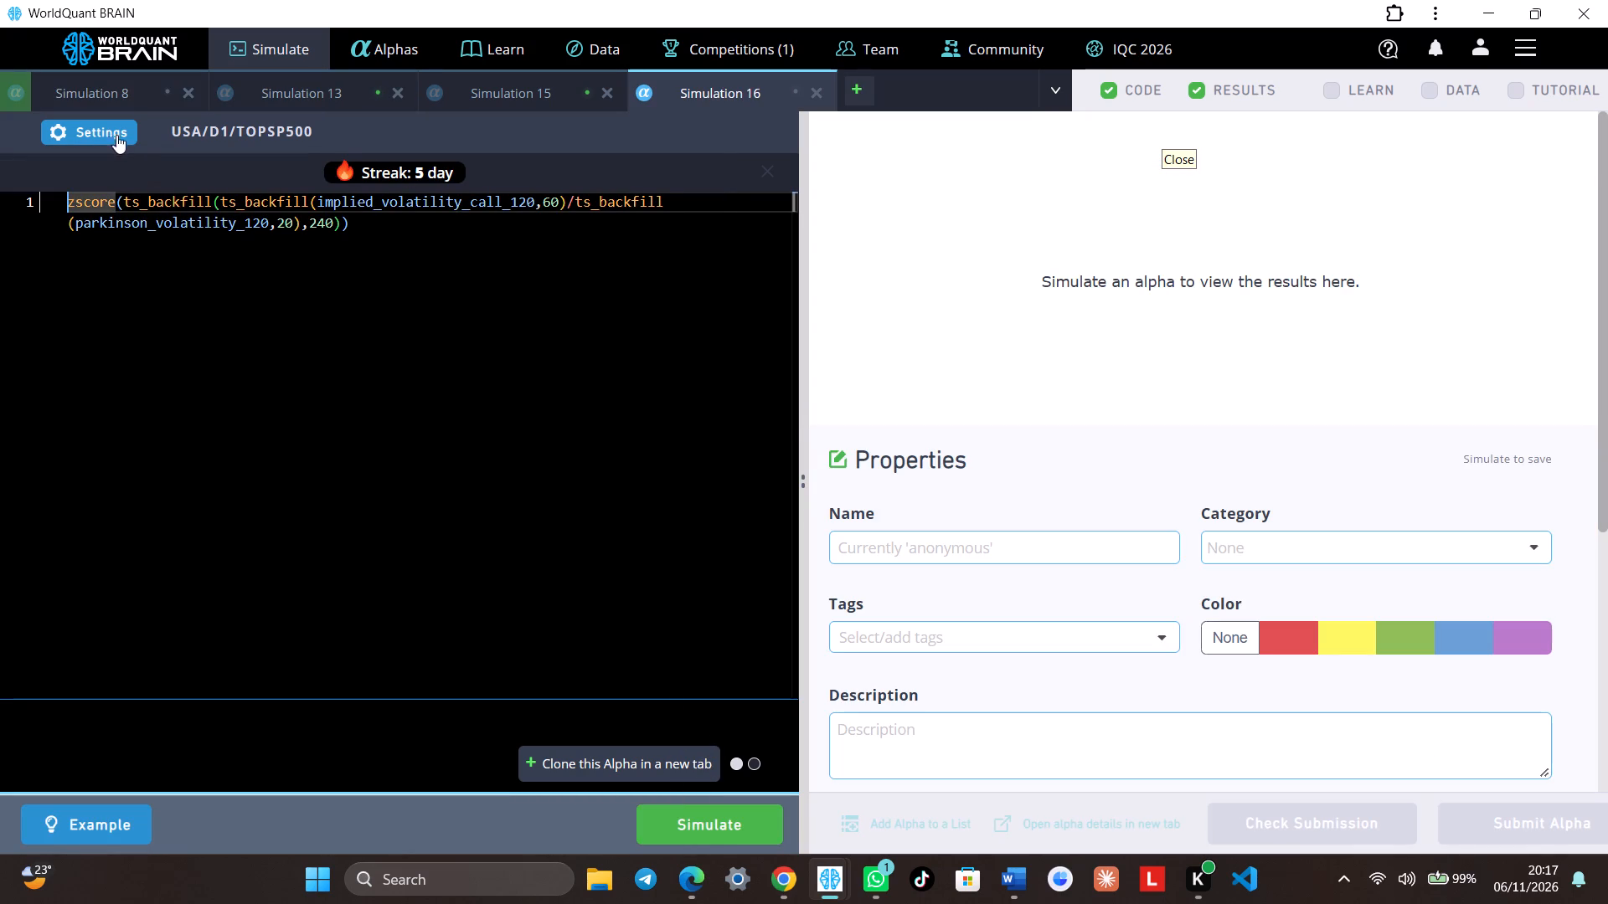
pyautogui.click(115, 132)
pyautogui.click(271, 457)
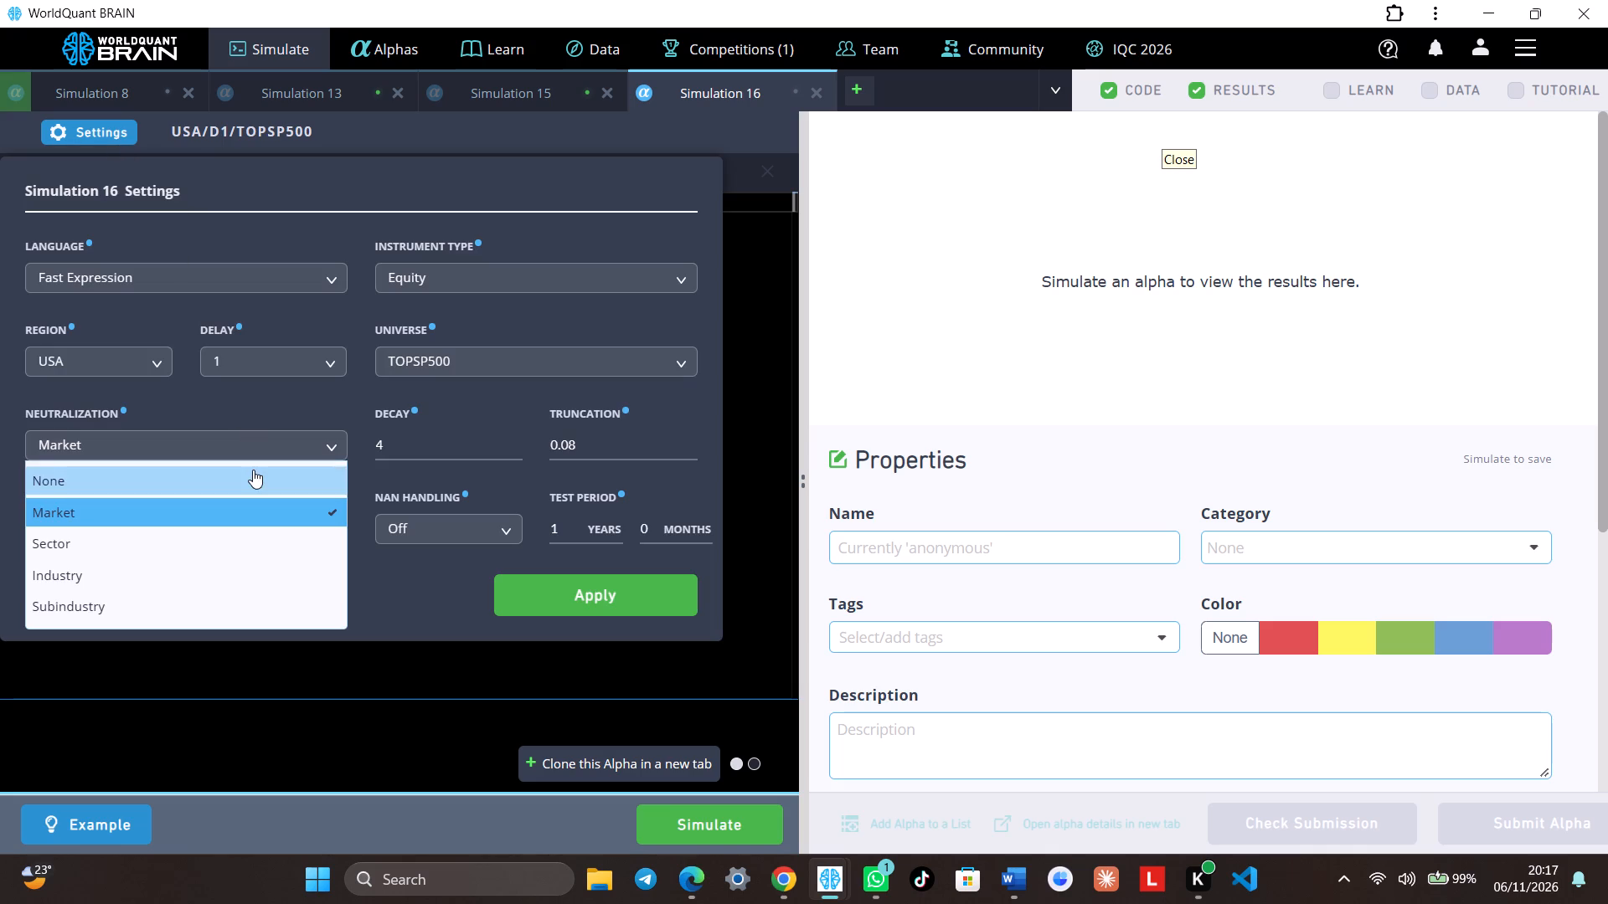
pyautogui.click(253, 470)
pyautogui.click(608, 609)
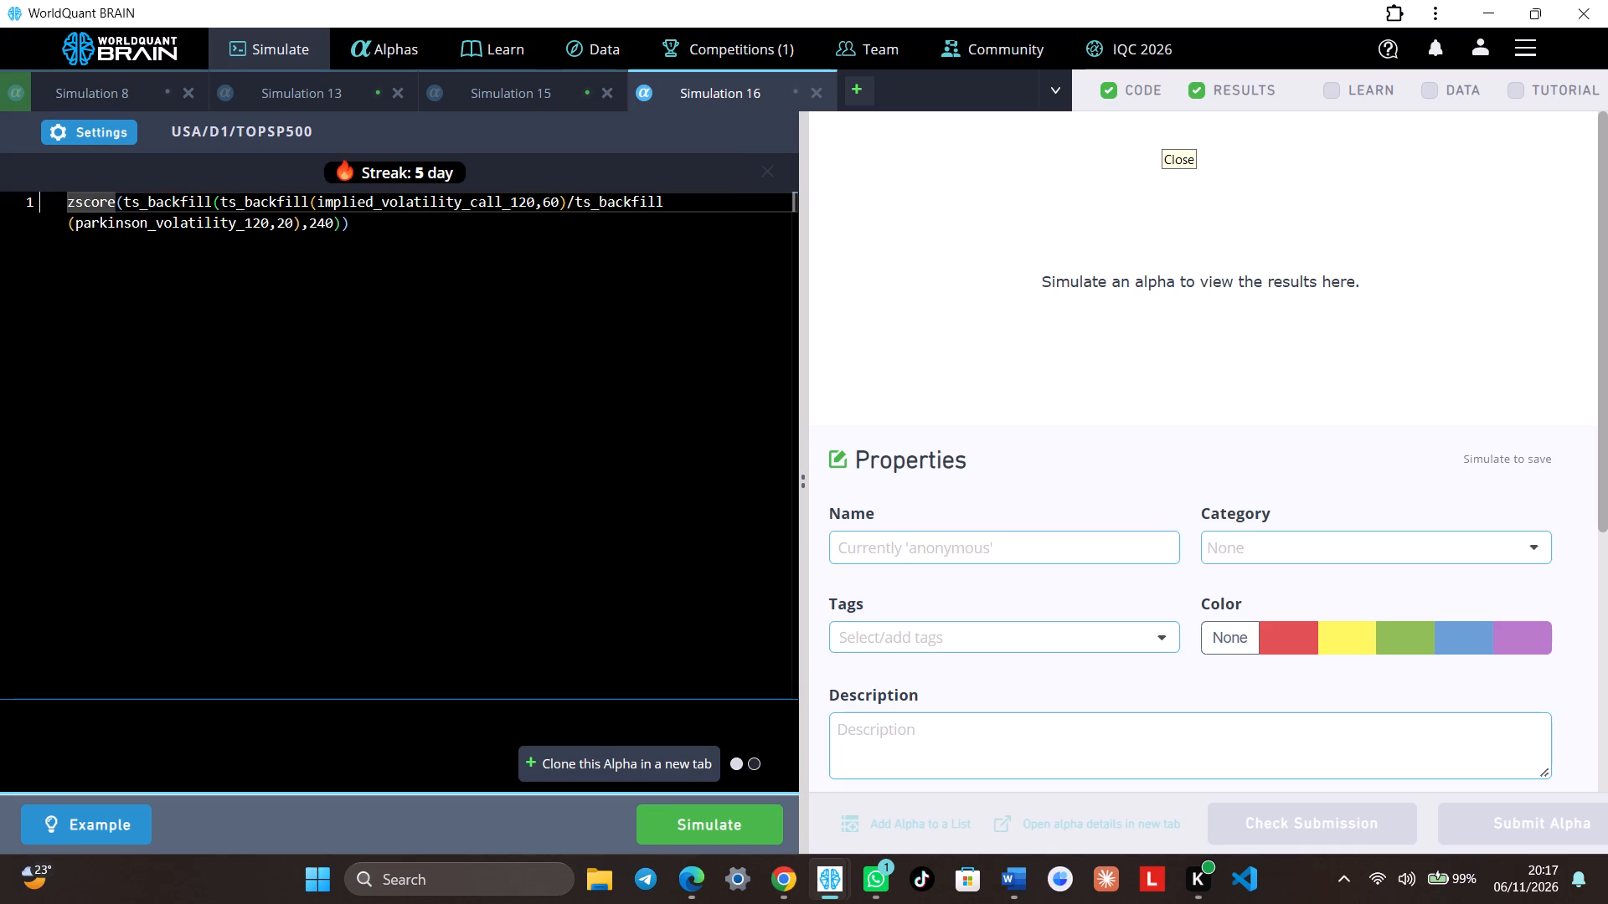
pyautogui.click(122, 143)
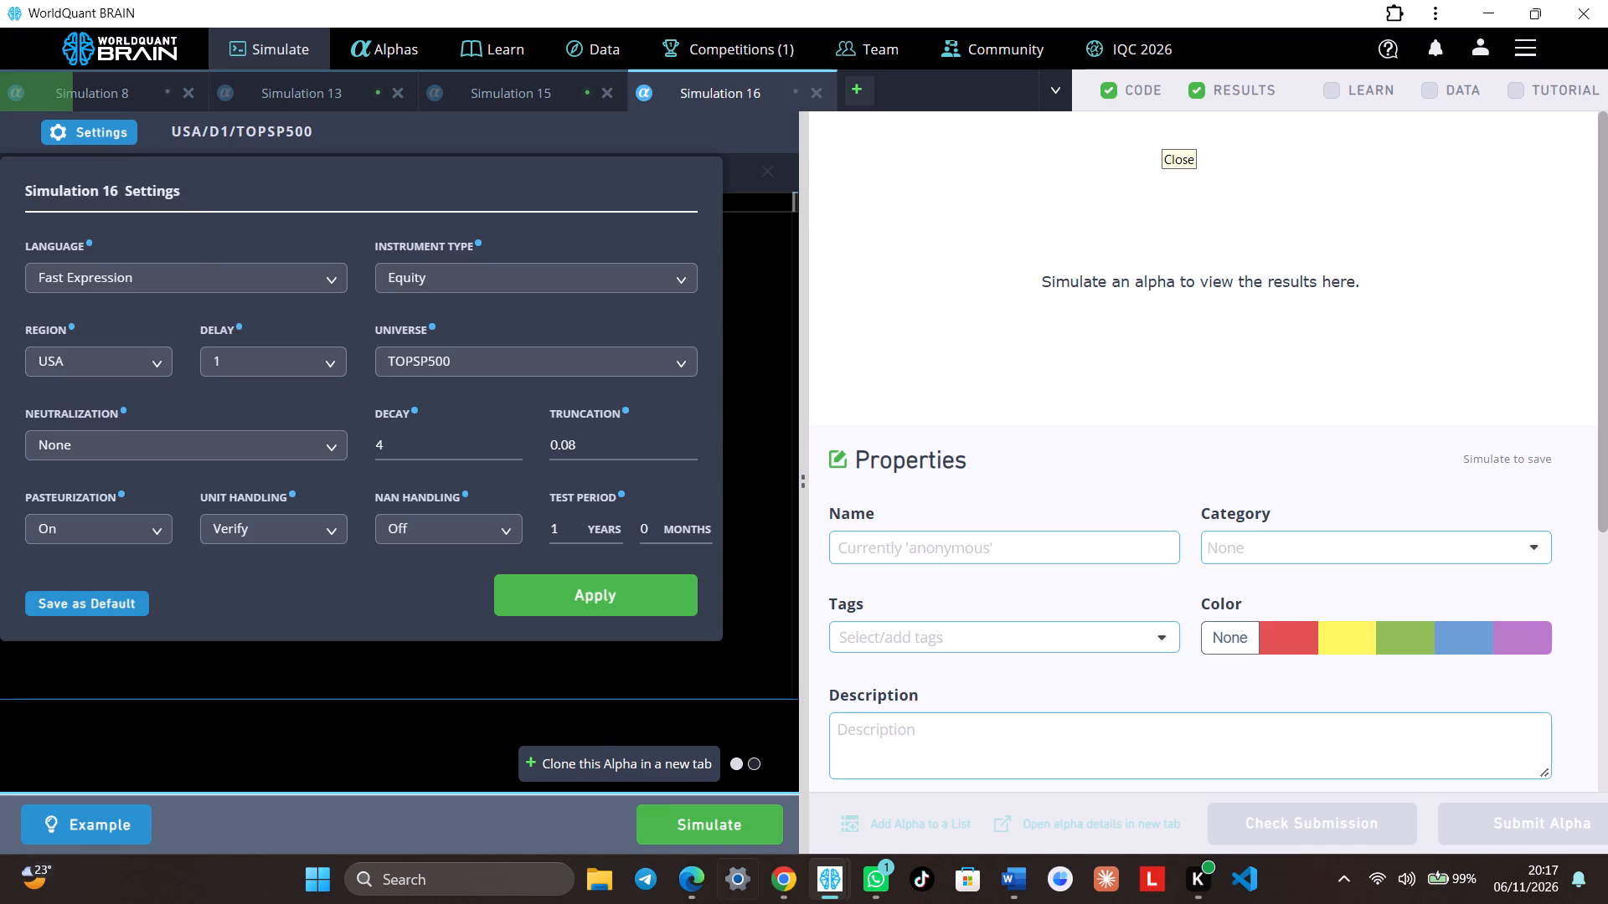
pyautogui.click(709, 836)
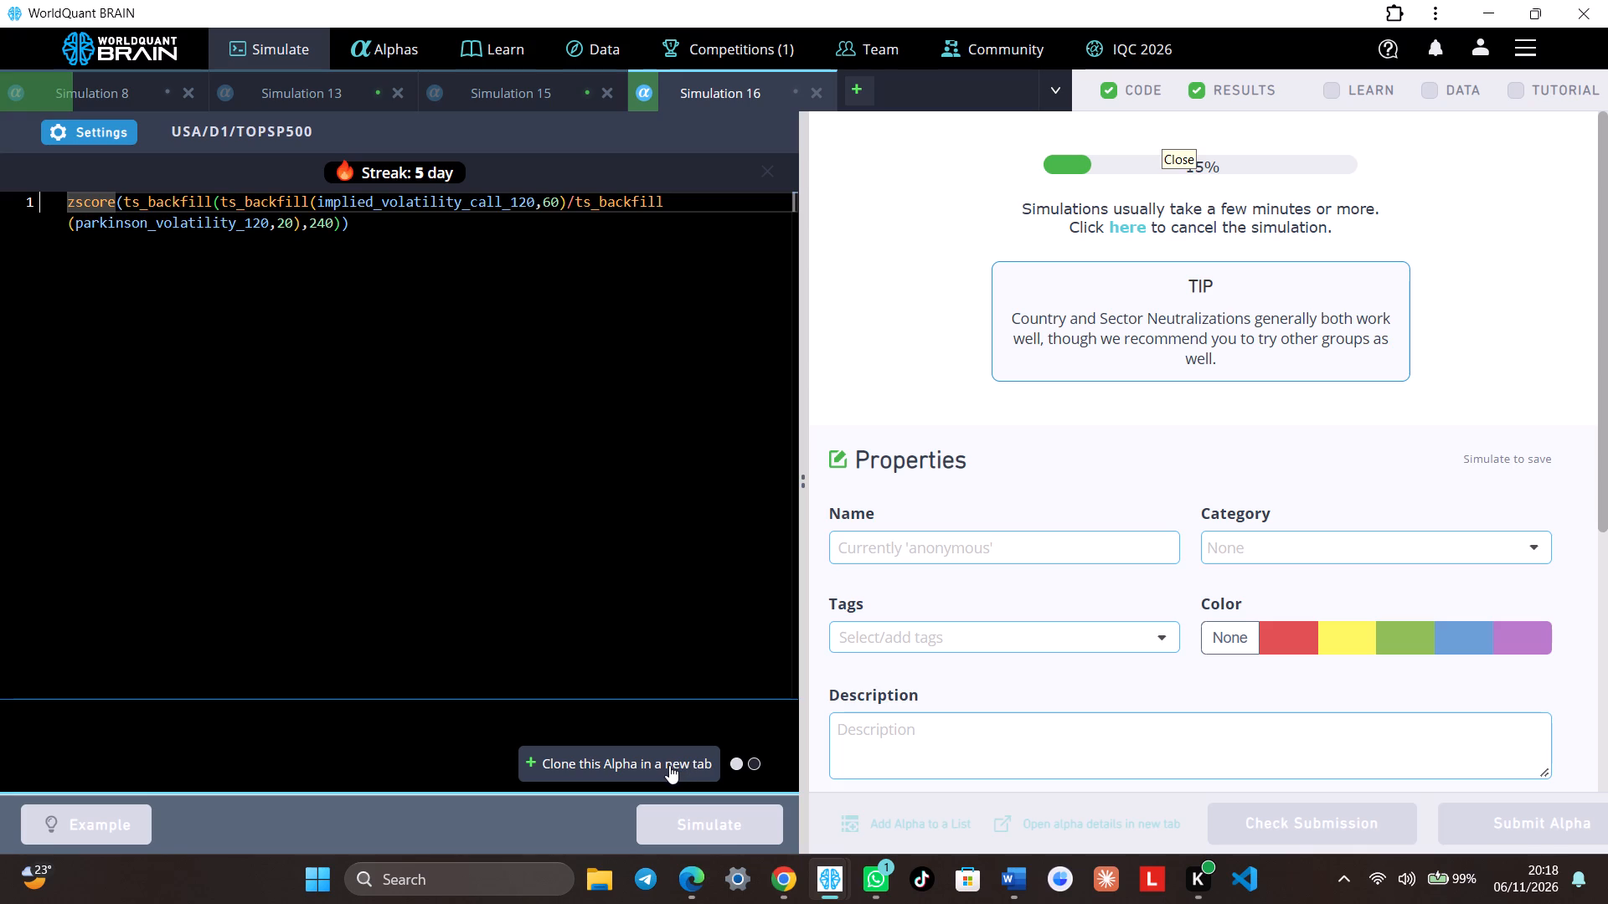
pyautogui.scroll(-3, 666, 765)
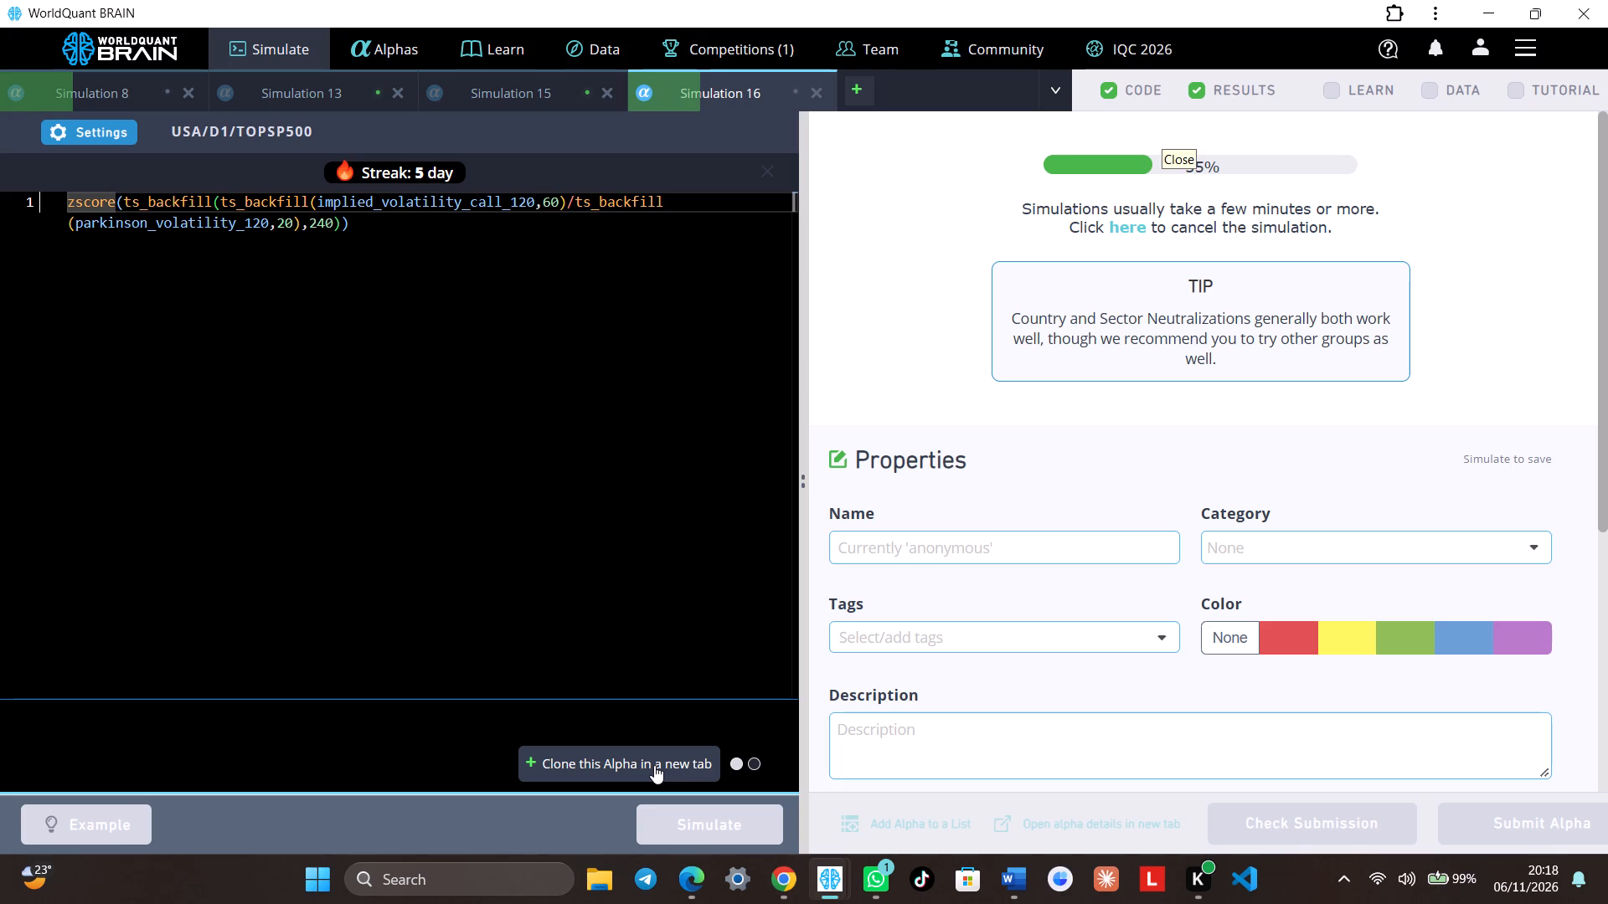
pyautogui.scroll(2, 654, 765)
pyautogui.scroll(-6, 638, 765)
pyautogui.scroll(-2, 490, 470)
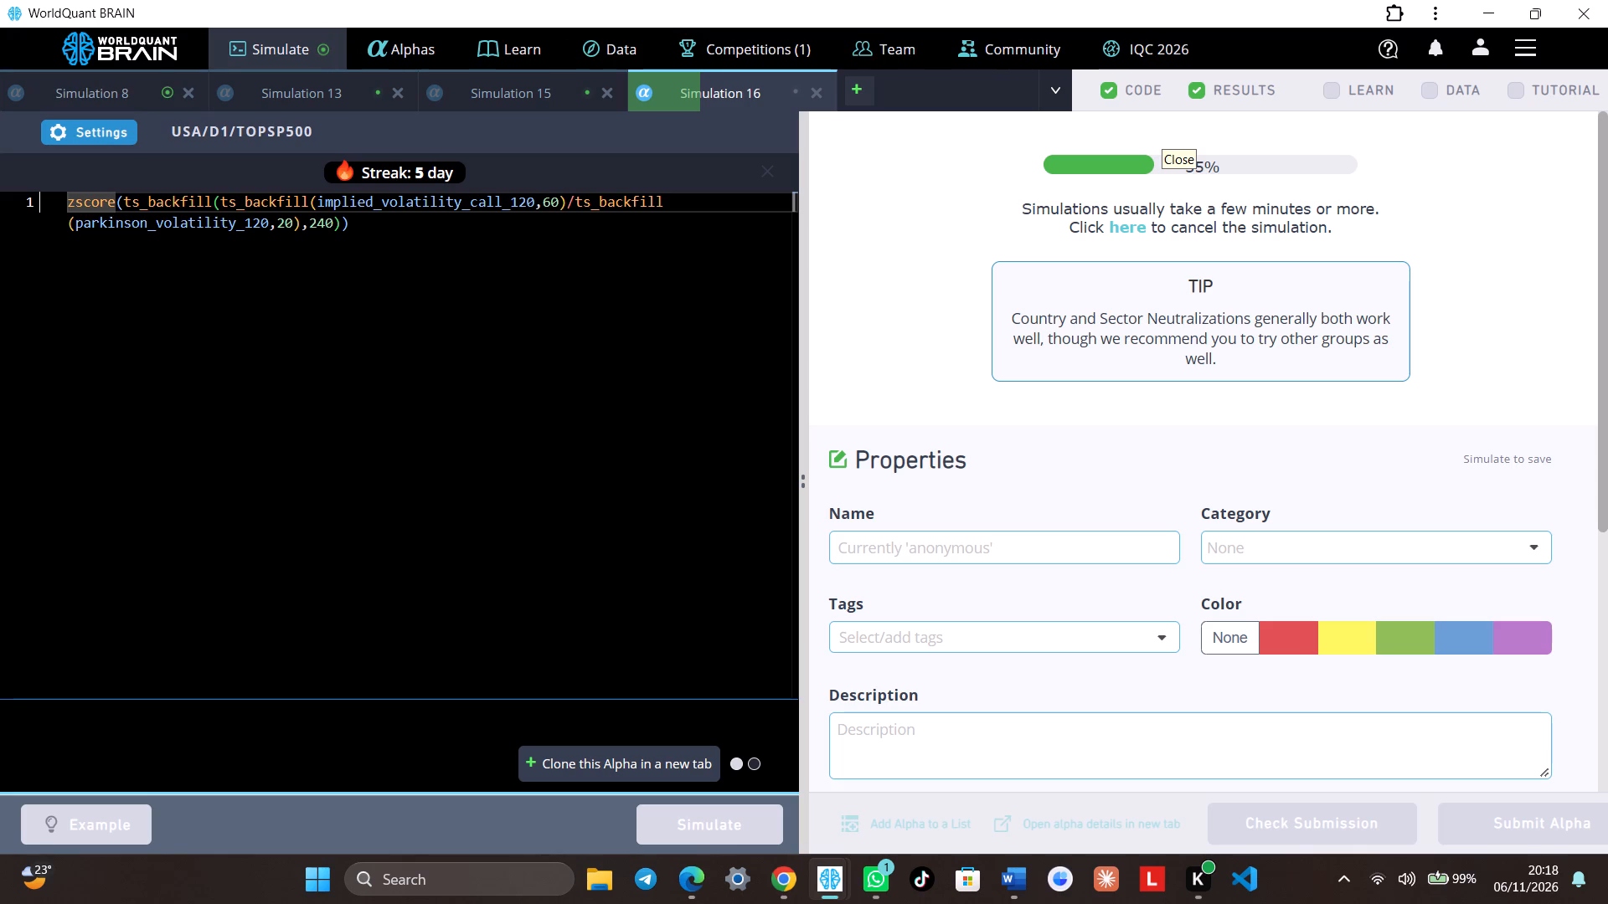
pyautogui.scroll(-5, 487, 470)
# Show Simulation 8's test period, review its IS-period aggregate data, and check its simulation settings.
pyautogui.click(138, 105)
pyautogui.click(1224, 822)
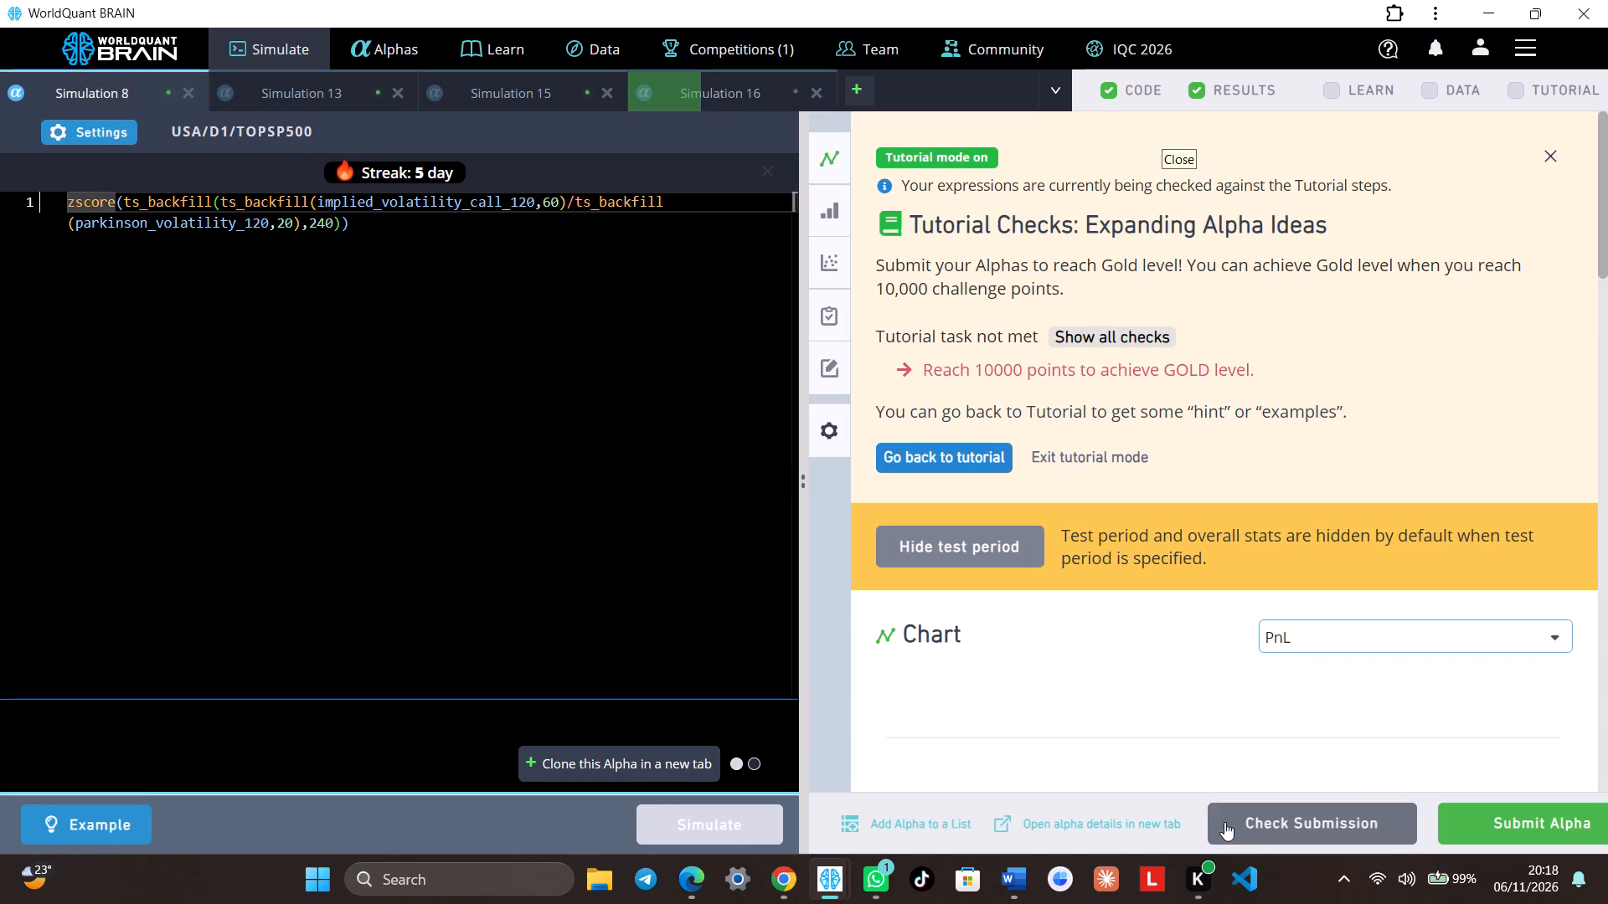
pyautogui.scroll(-4, 1233, 692)
pyautogui.scroll(-4, 1287, 653)
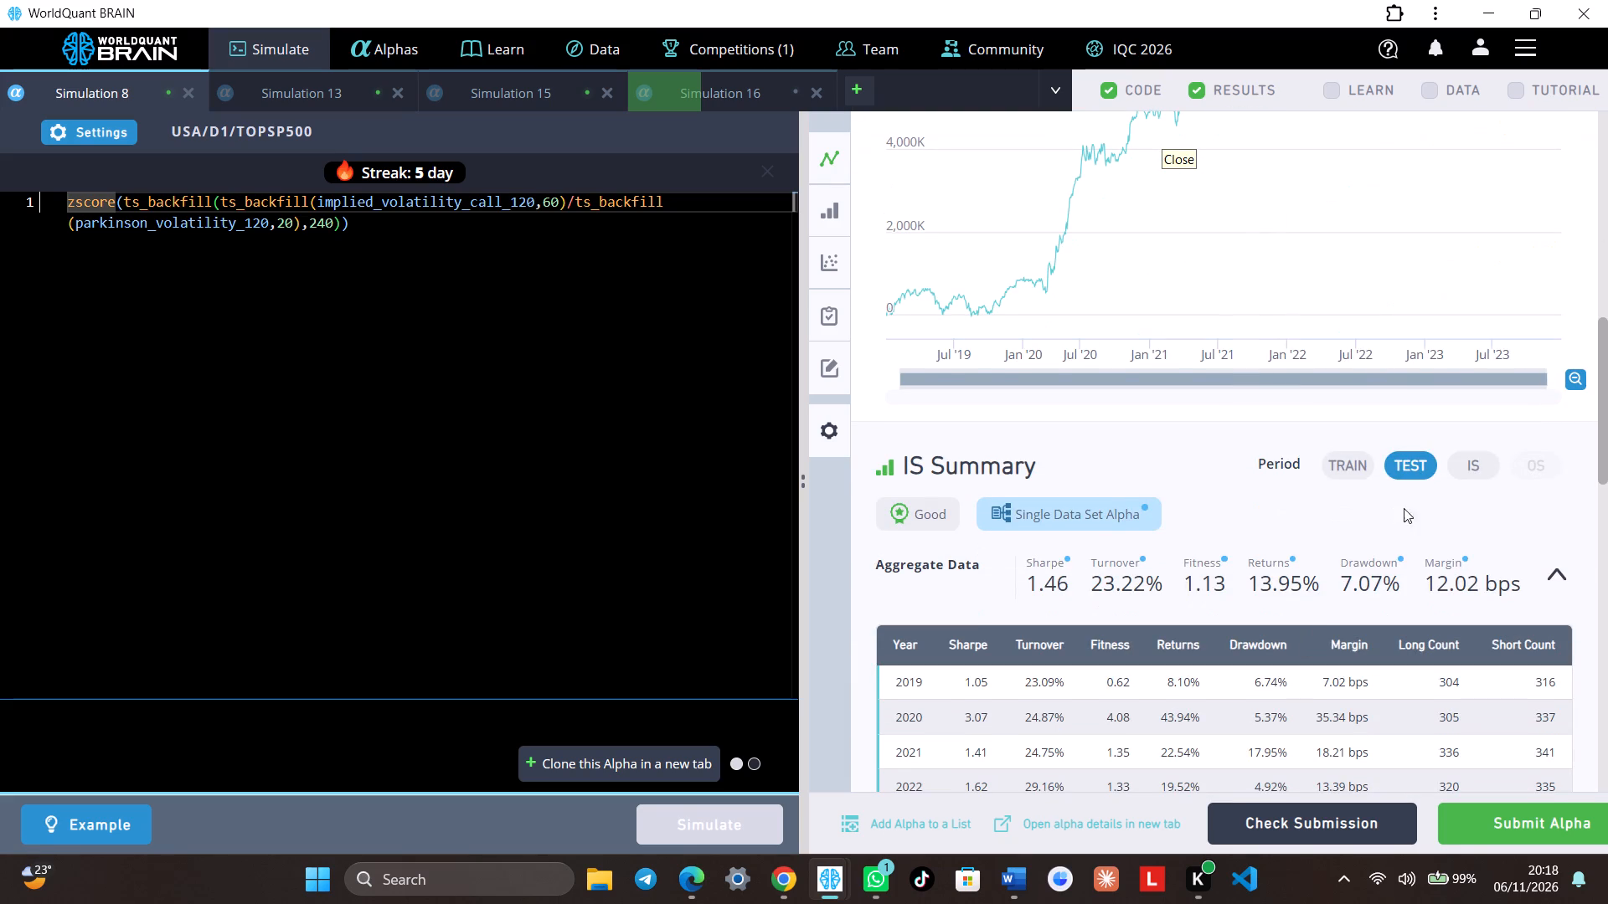
pyautogui.click(1461, 467)
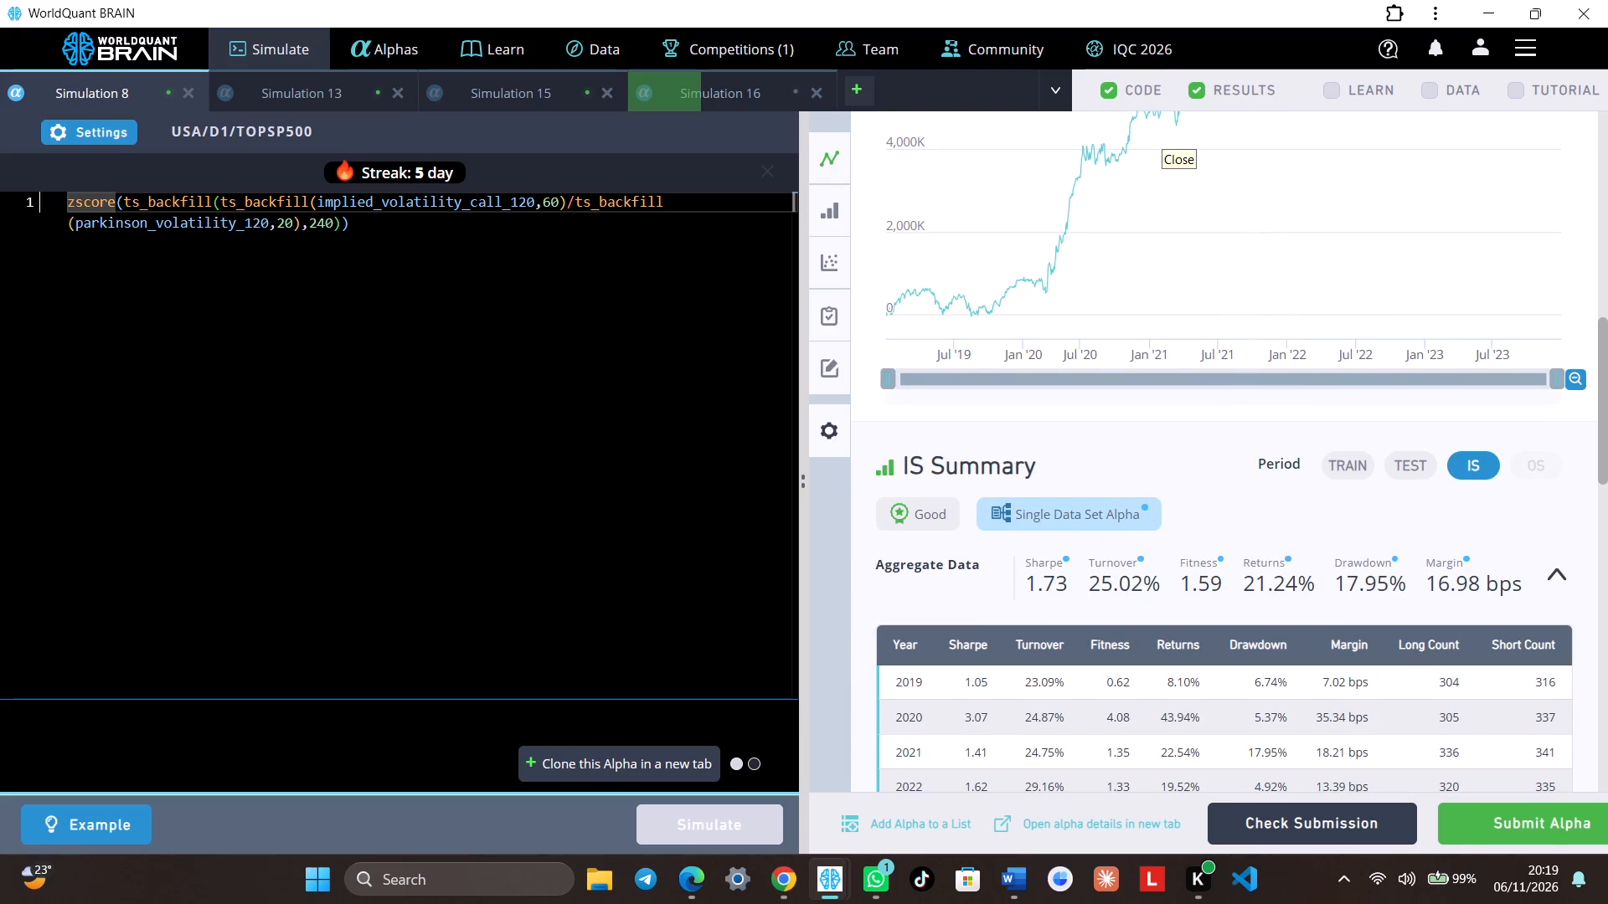
pyautogui.click(93, 126)
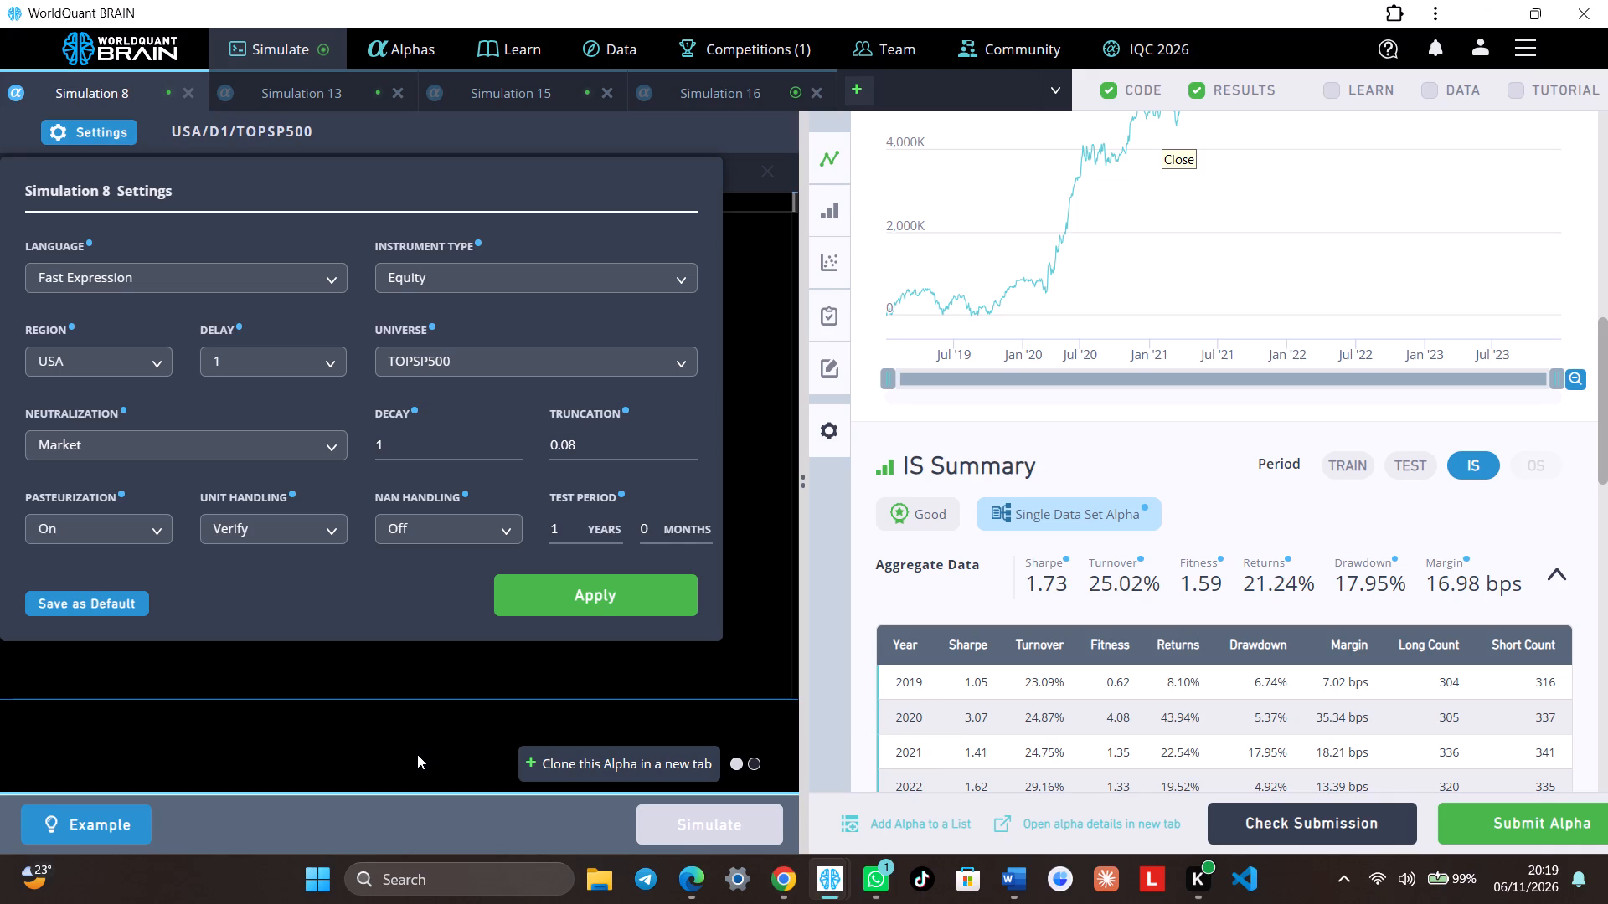
# Look at Simulation 13's summary, show Simulation 16's test period, and review Simulation 16's IS-period aggregate and yearly data.
pyautogui.click(313, 98)
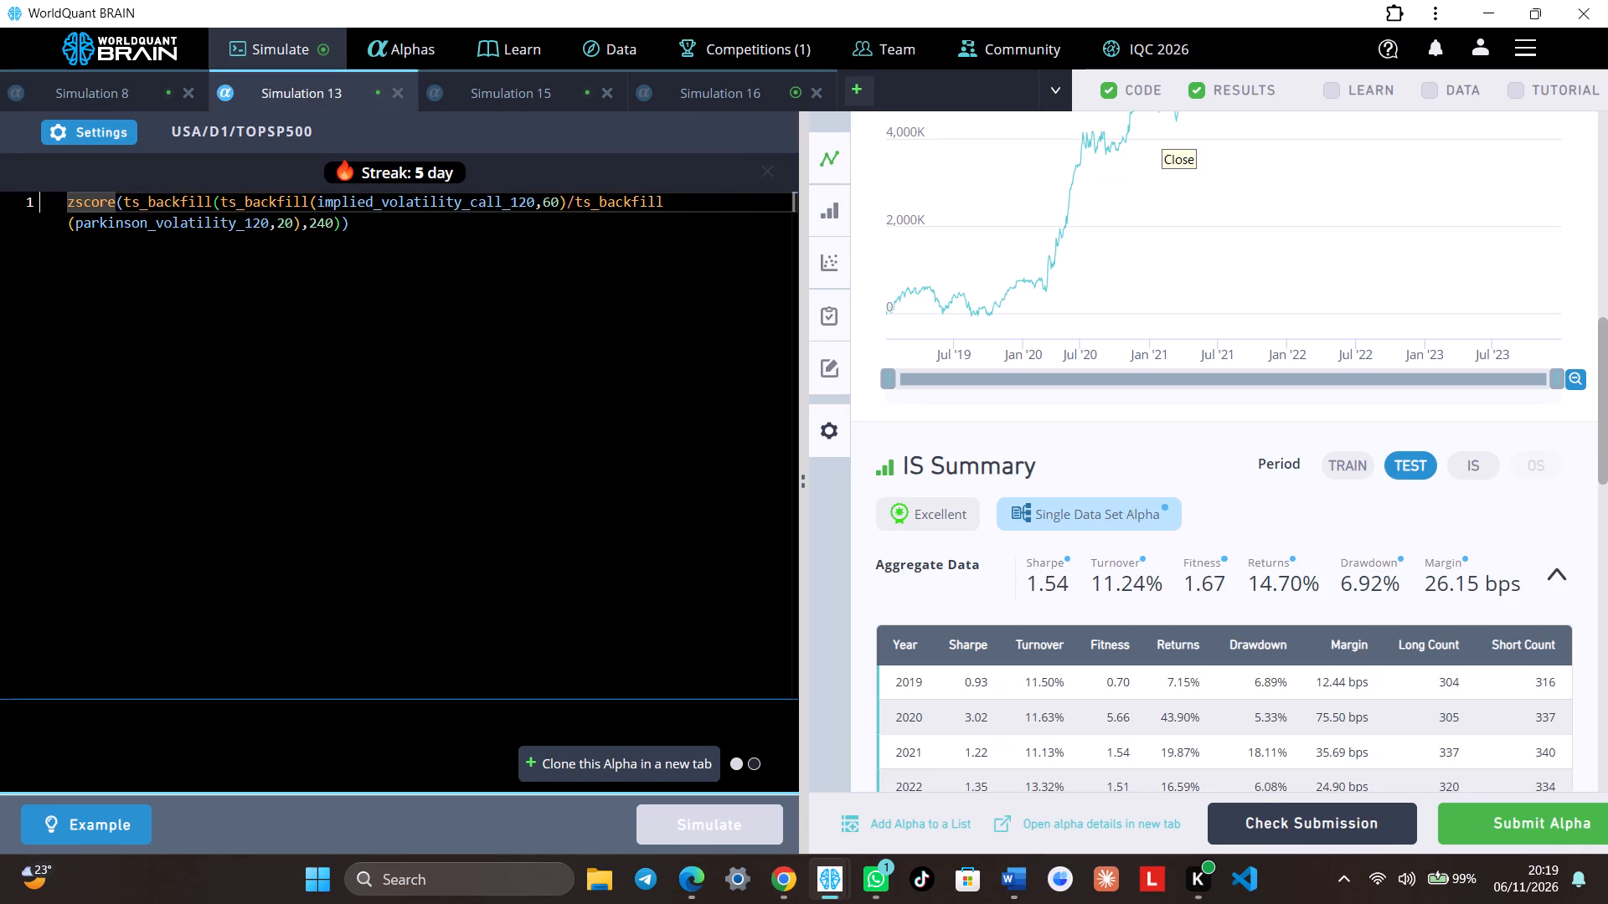
pyautogui.click(754, 94)
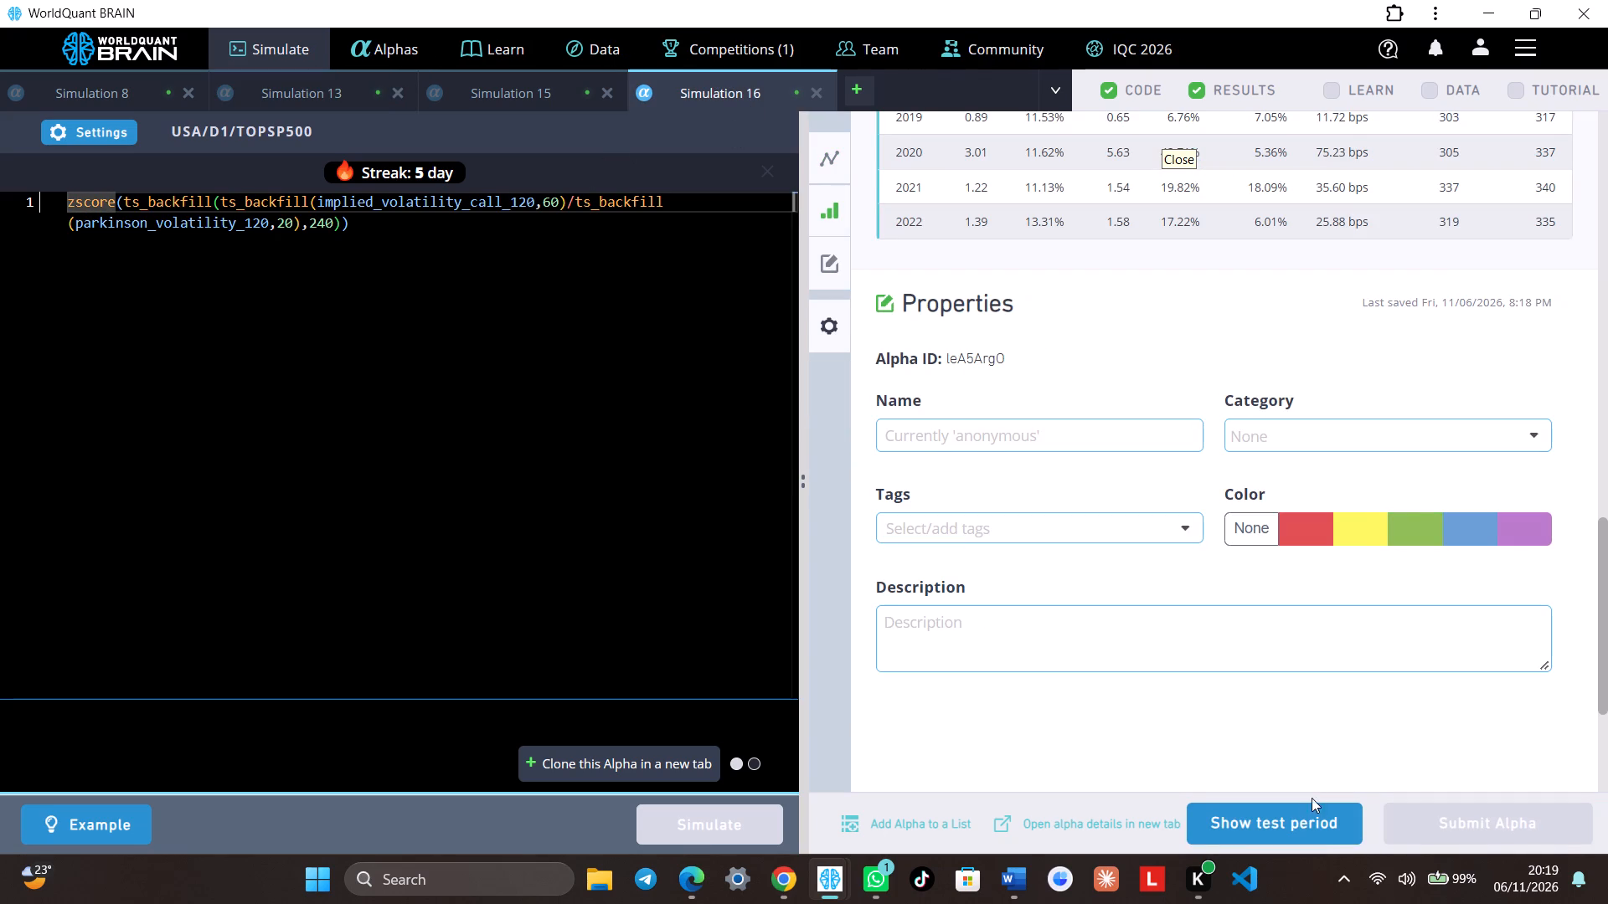
pyautogui.click(1297, 814)
pyautogui.scroll(5, 1292, 671)
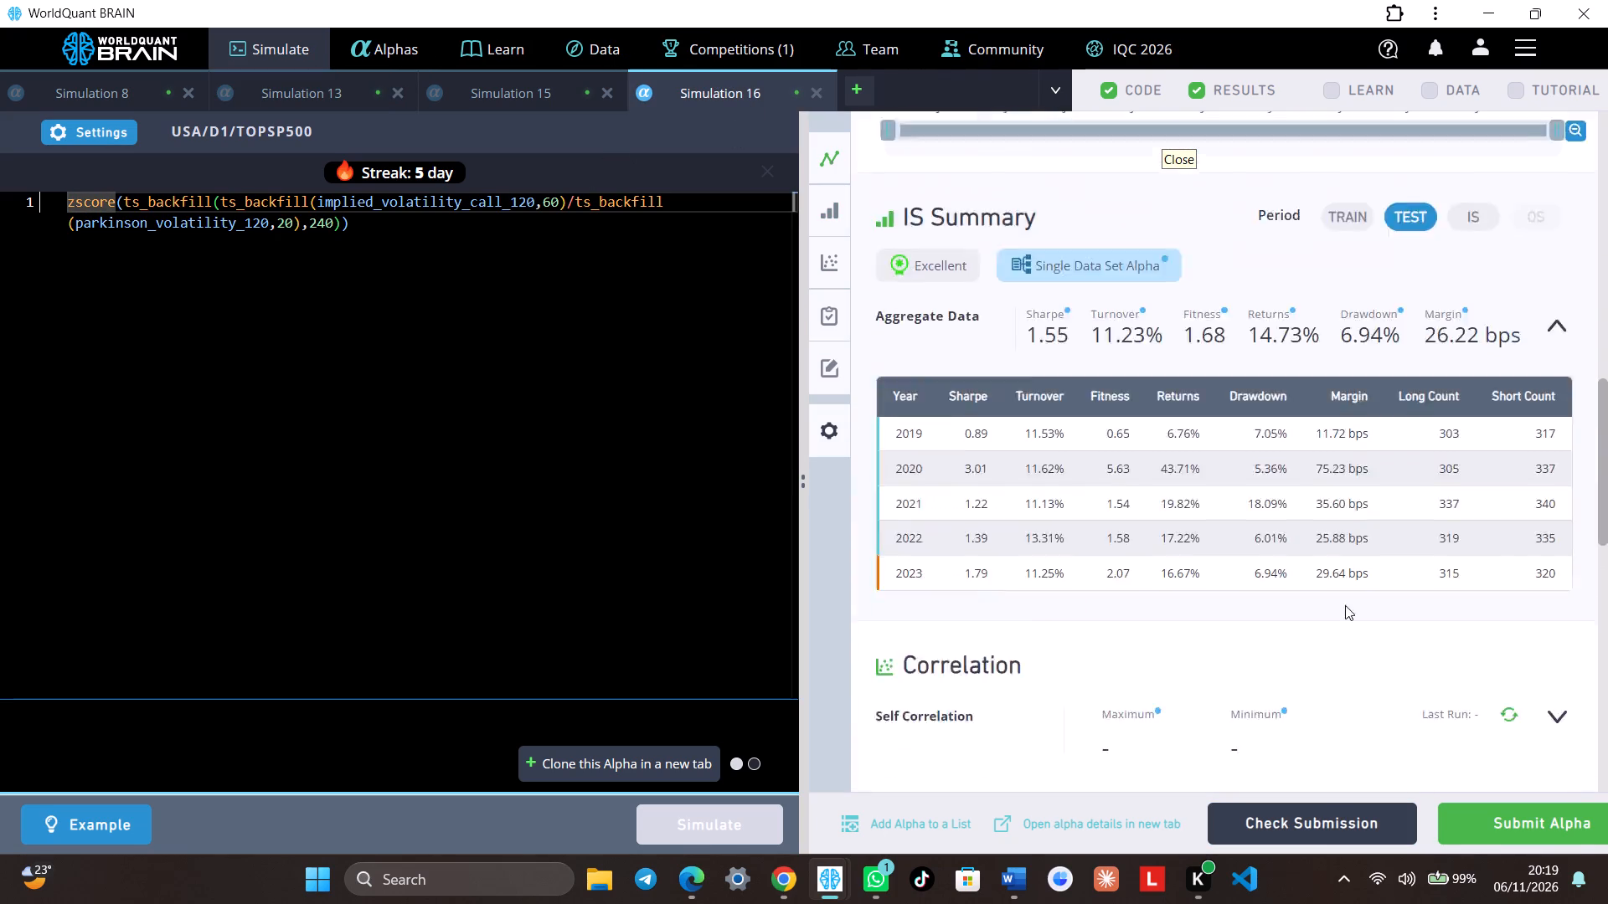
pyautogui.click(1474, 430)
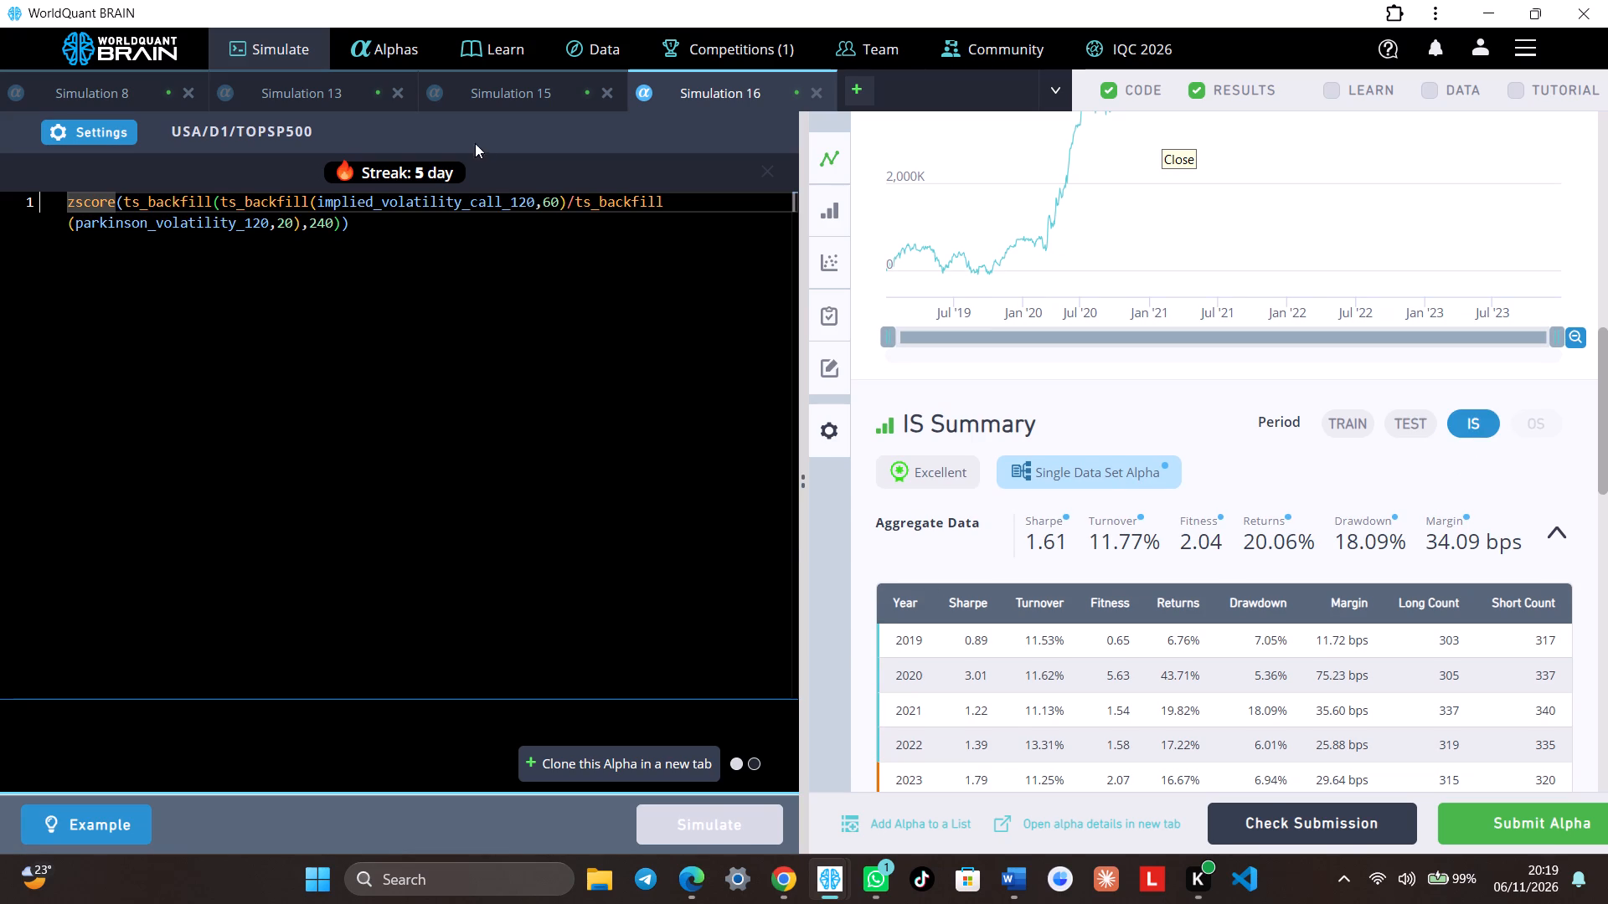
# Compare Simulation 15's IS-period summary with that of Simulation 16.
pyautogui.click(475, 99)
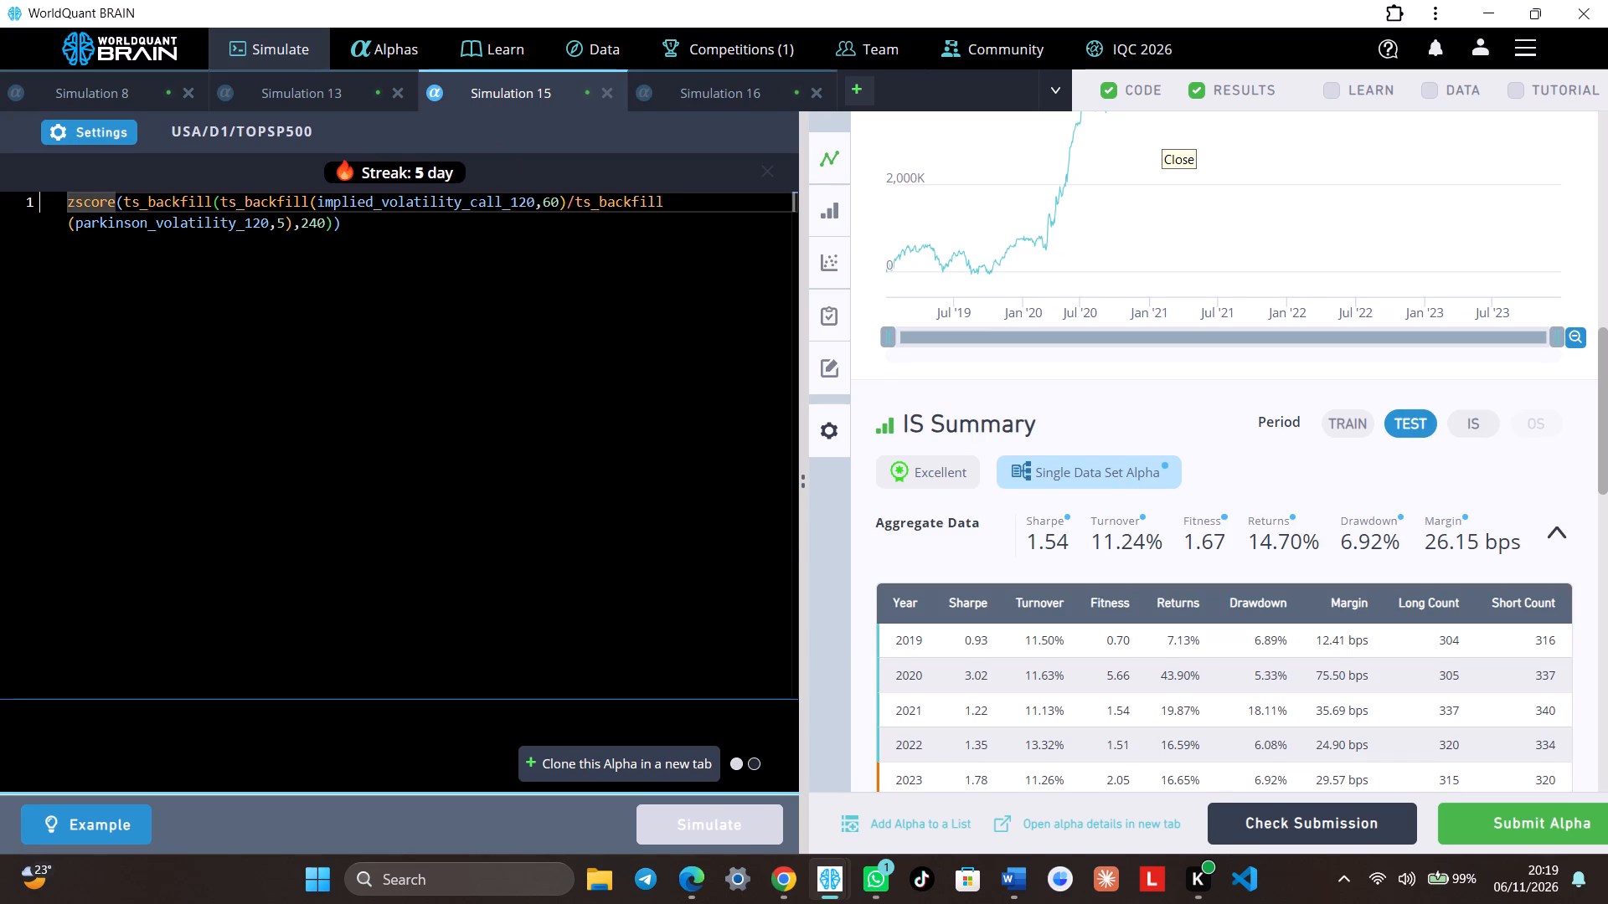
pyautogui.click(1462, 422)
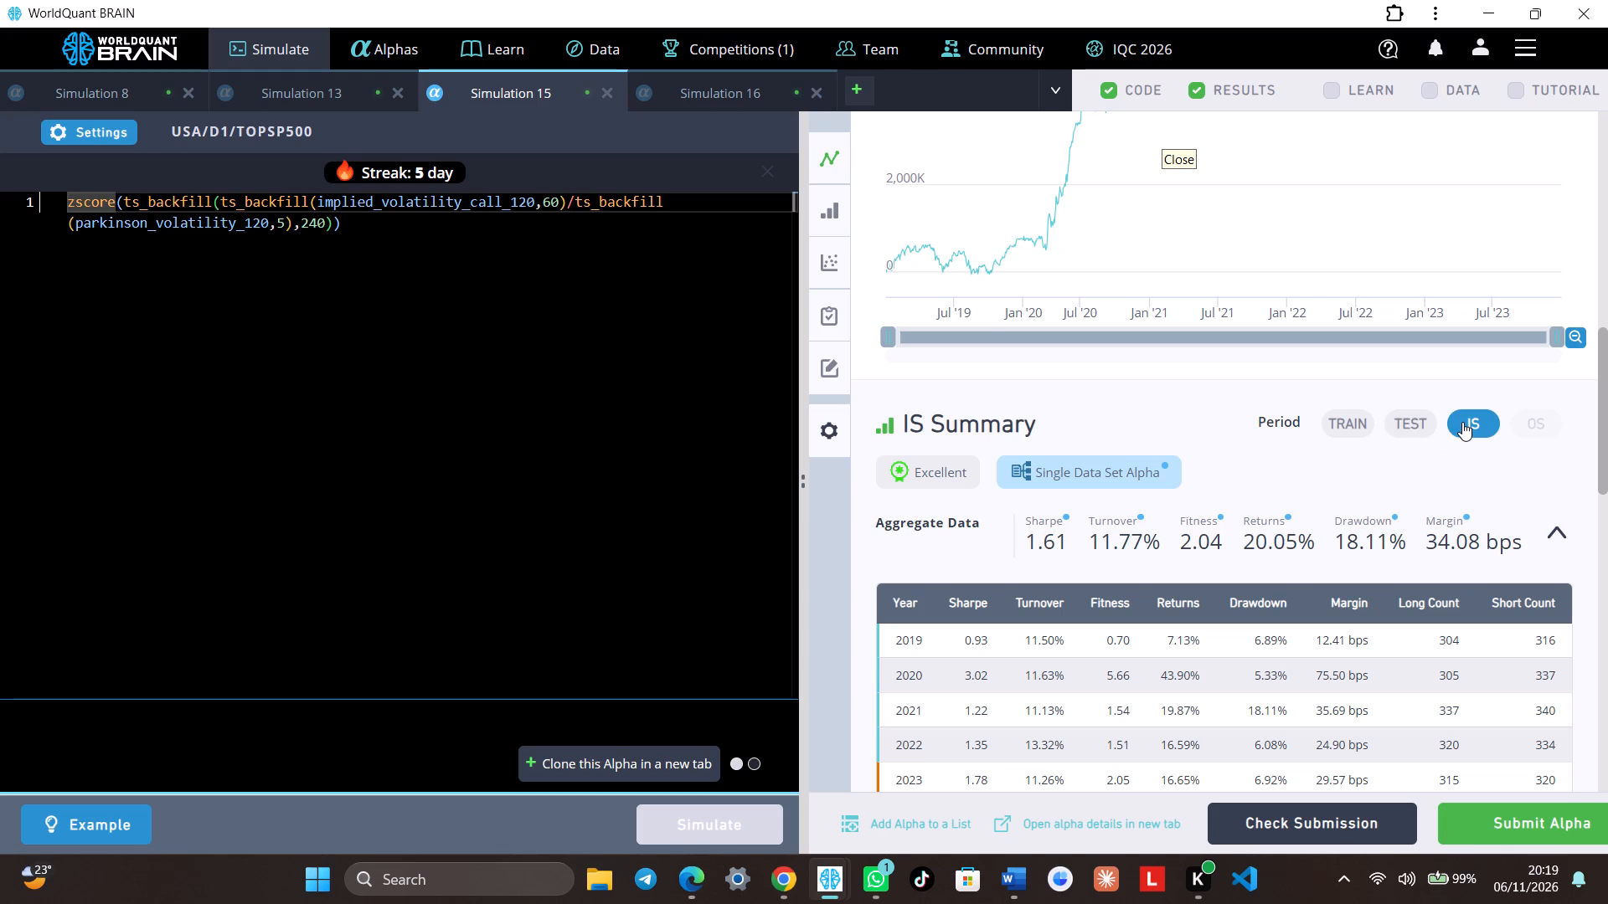
pyautogui.click(741, 83)
pyautogui.click(1462, 411)
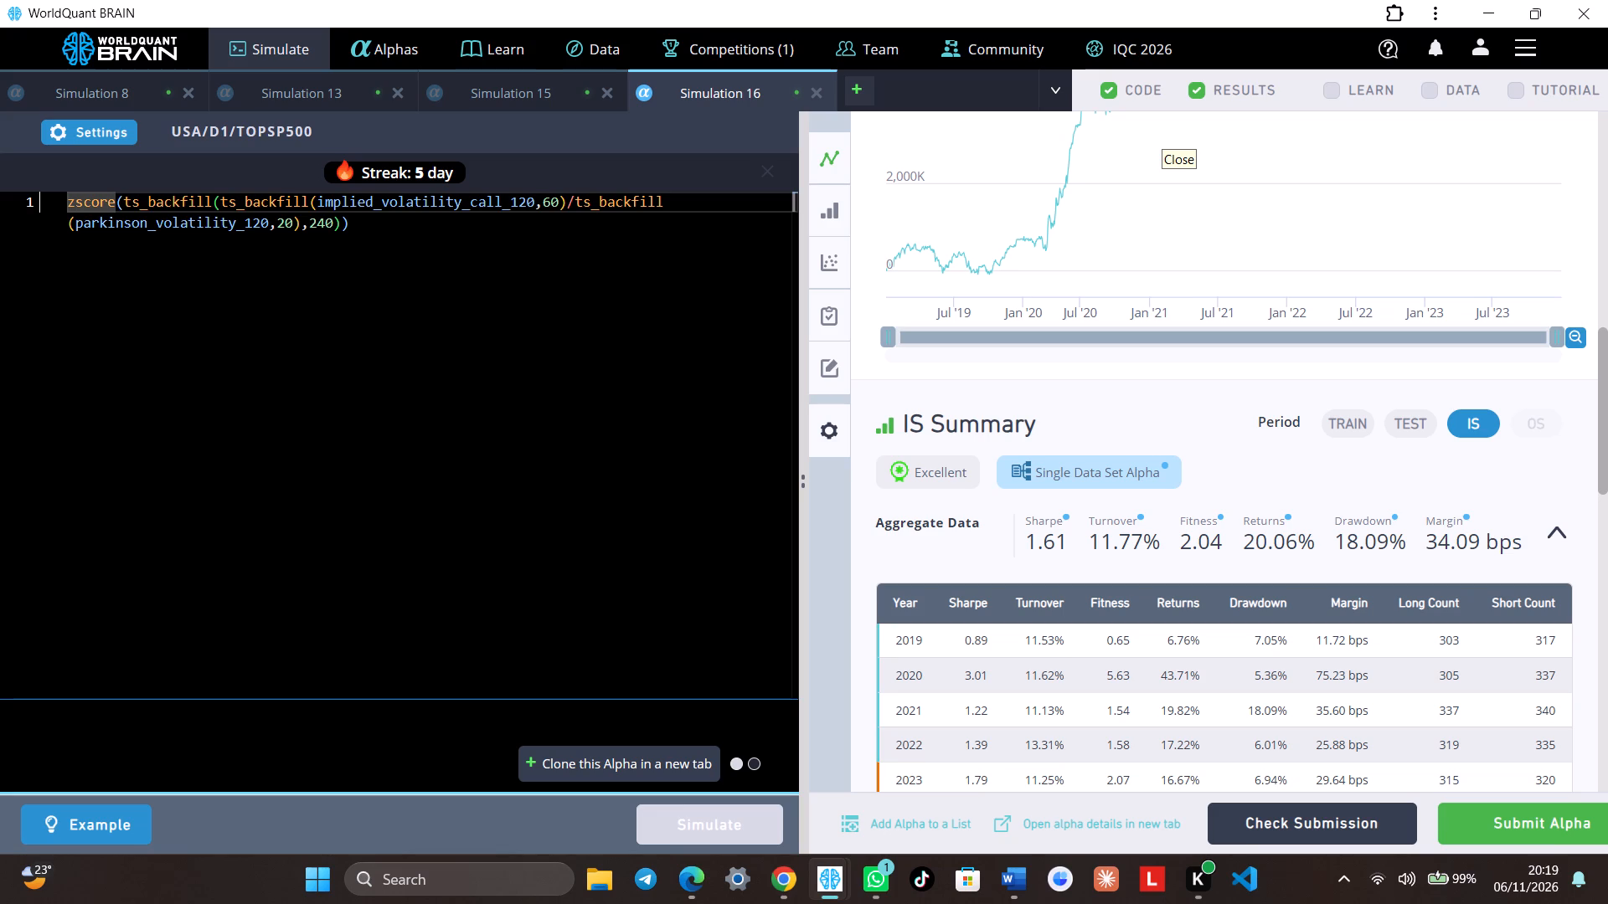
# Set the backfill window of implied_volatility_call_120 to 80 in Simulation 13's expression and simulate it.
pyautogui.click(437, 216)
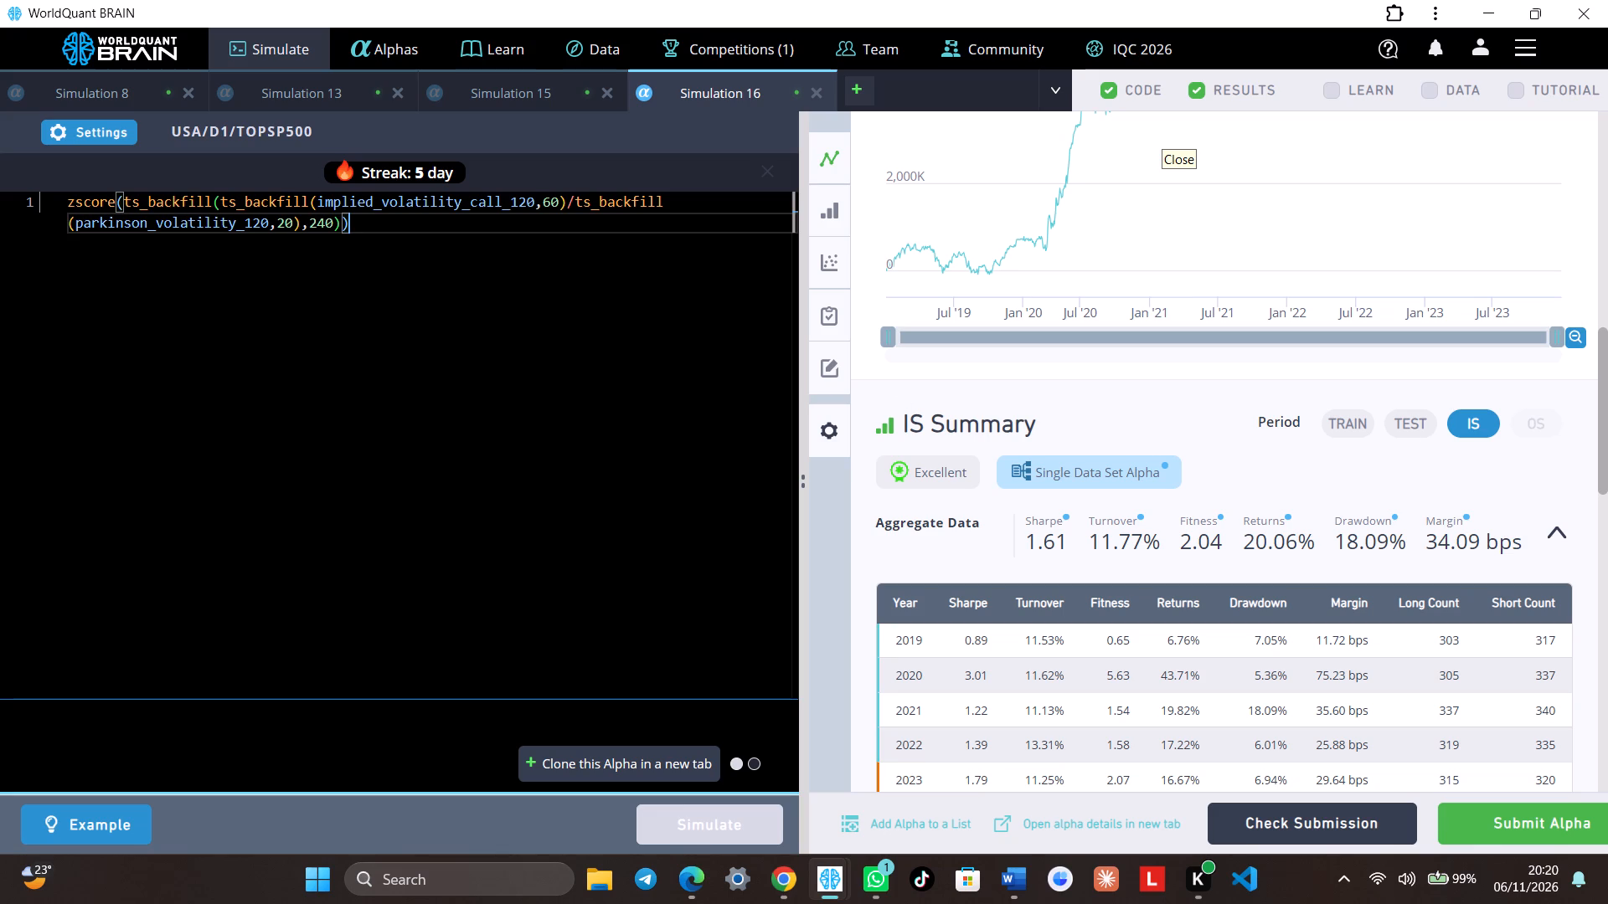
pyautogui.click(545, 209)
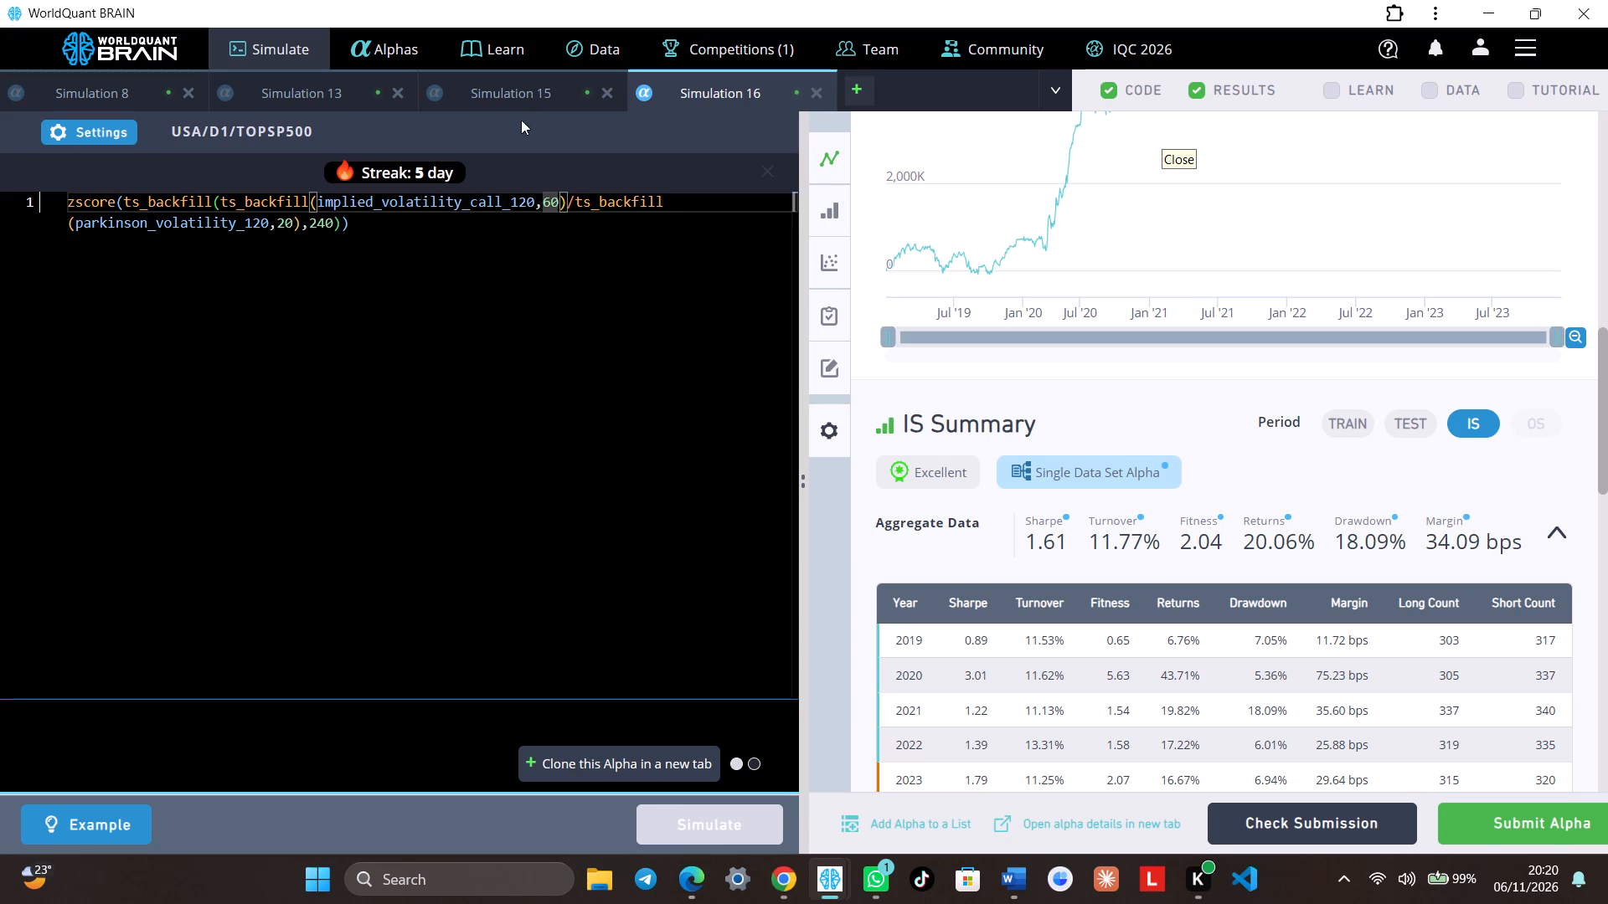
pyautogui.click(506, 91)
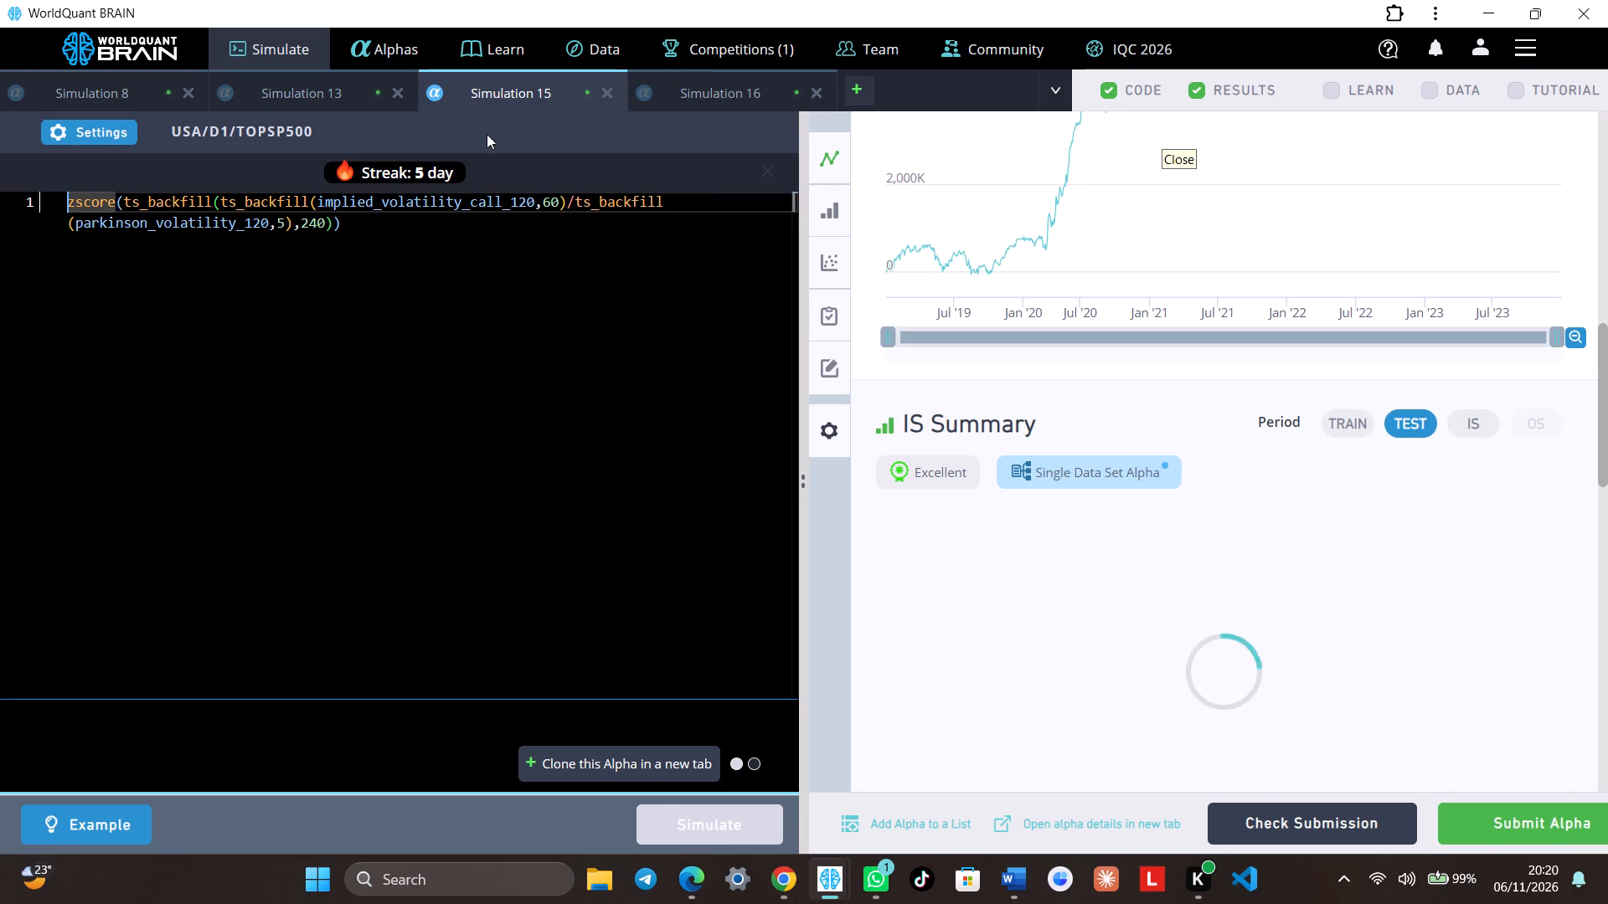
pyautogui.click(381, 86)
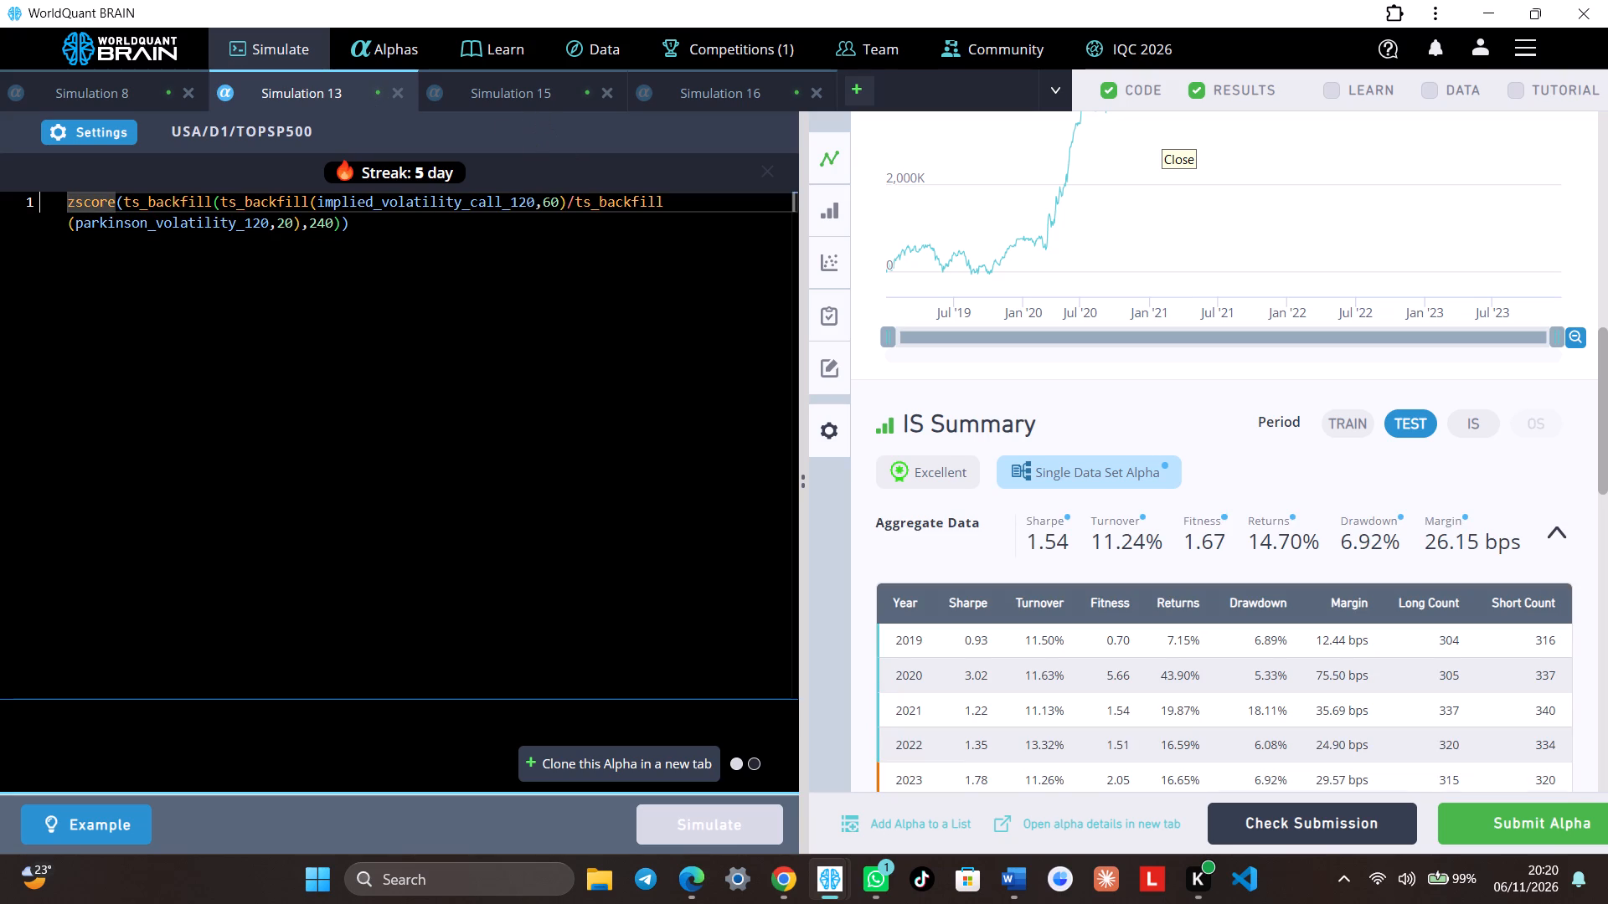
pyautogui.click(551, 206)
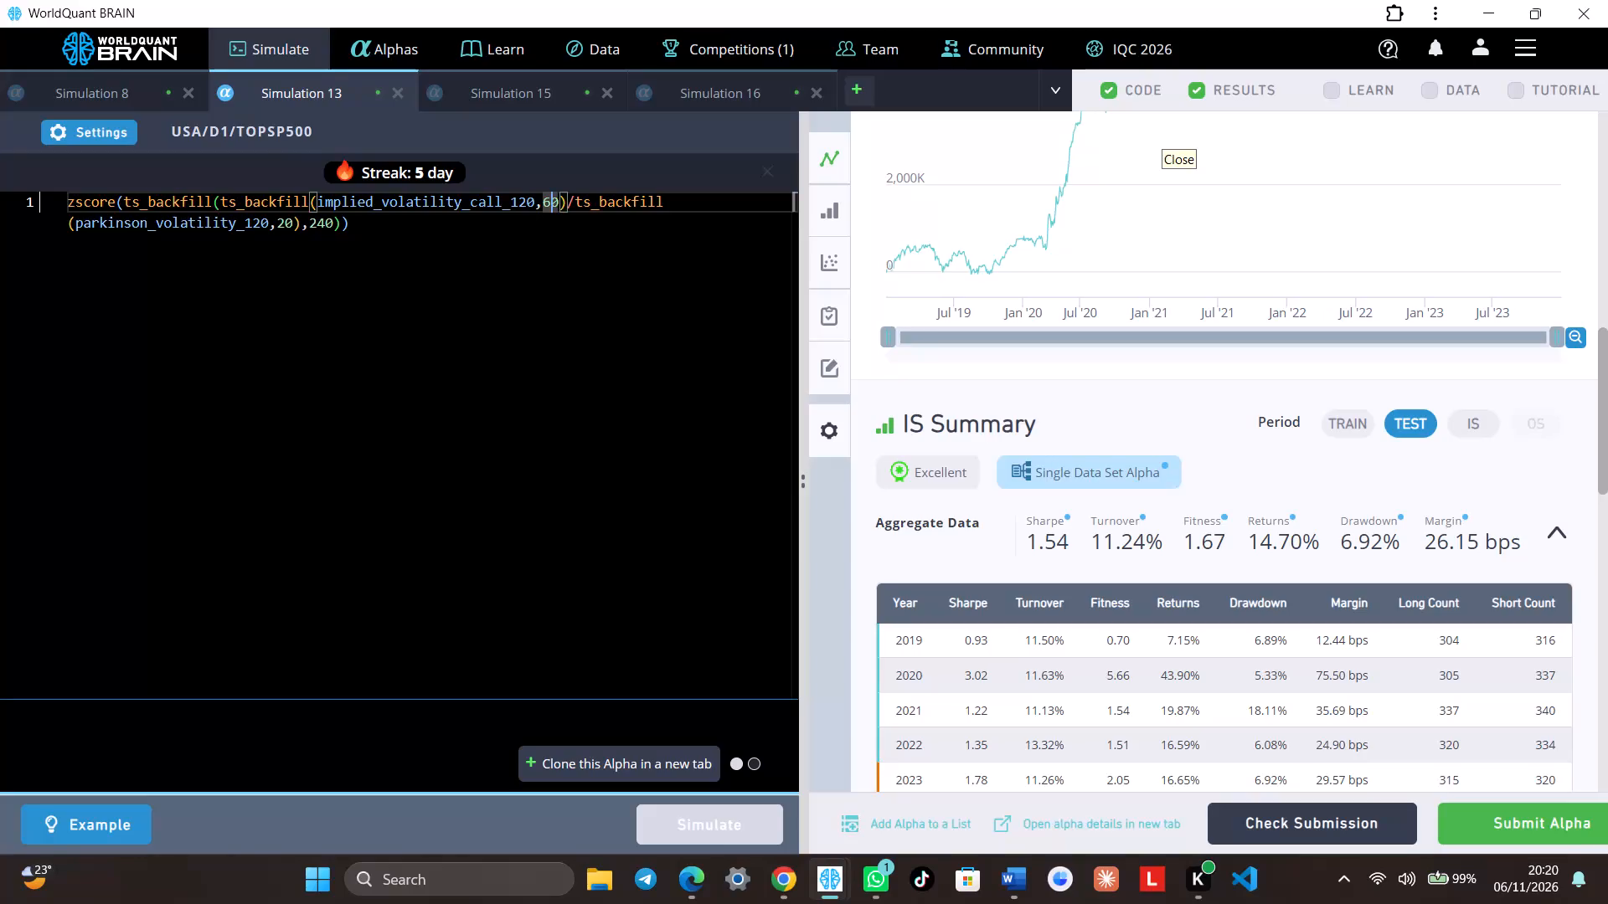
pyautogui.press('BackSpace')
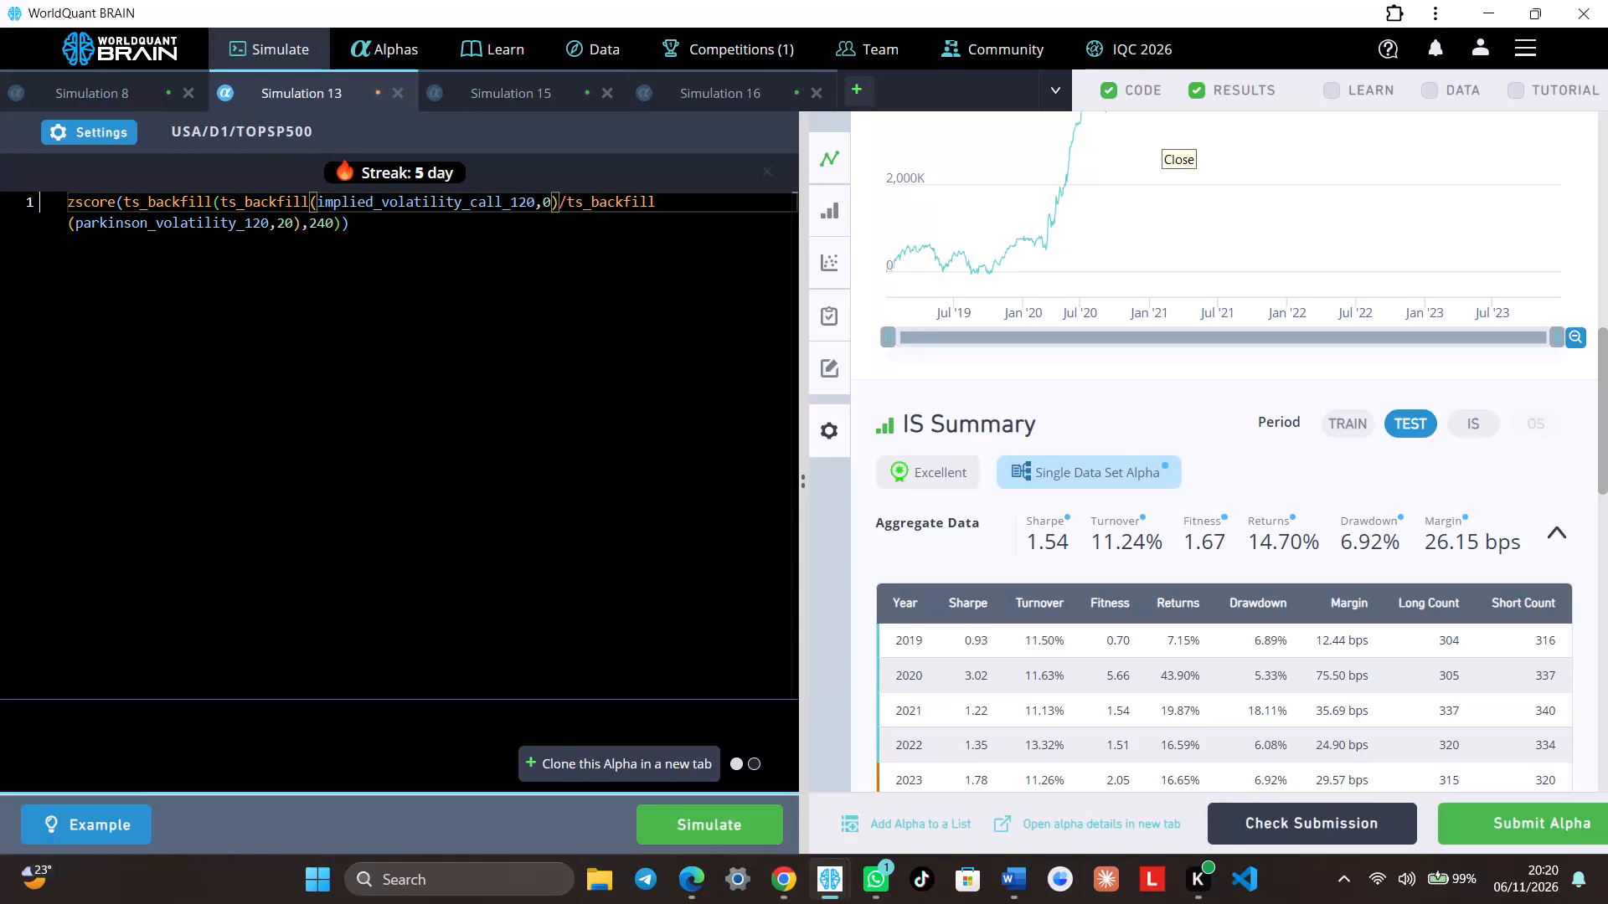
pyautogui.write('70')
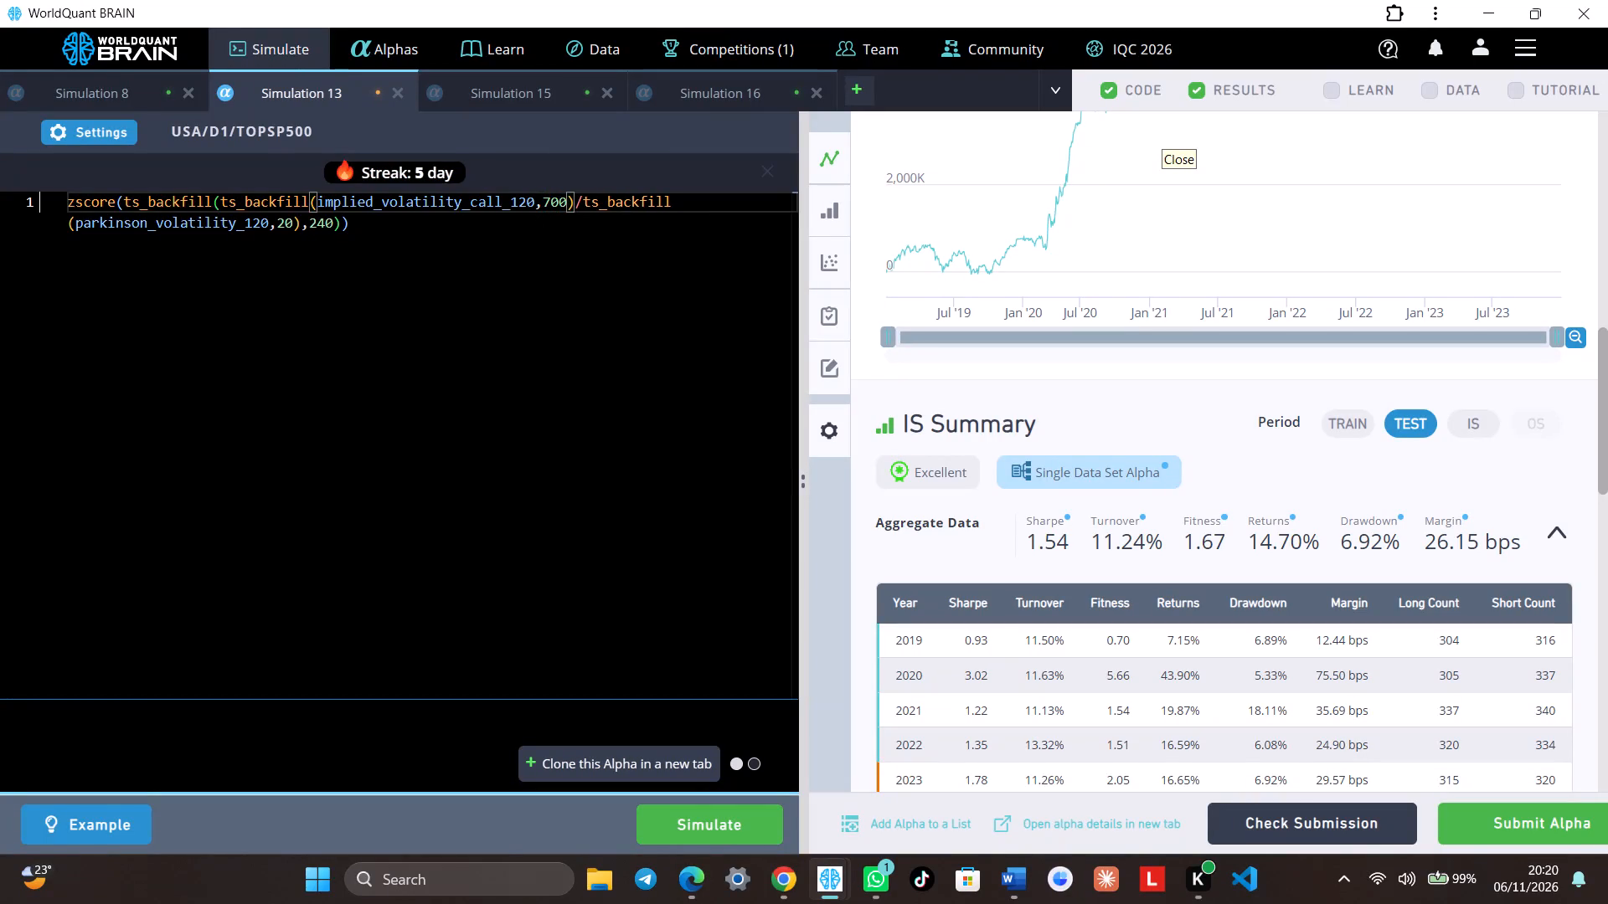
pyautogui.press('Delete')
pyautogui.press('BackSpace')
pyautogui.press('BackSpace')
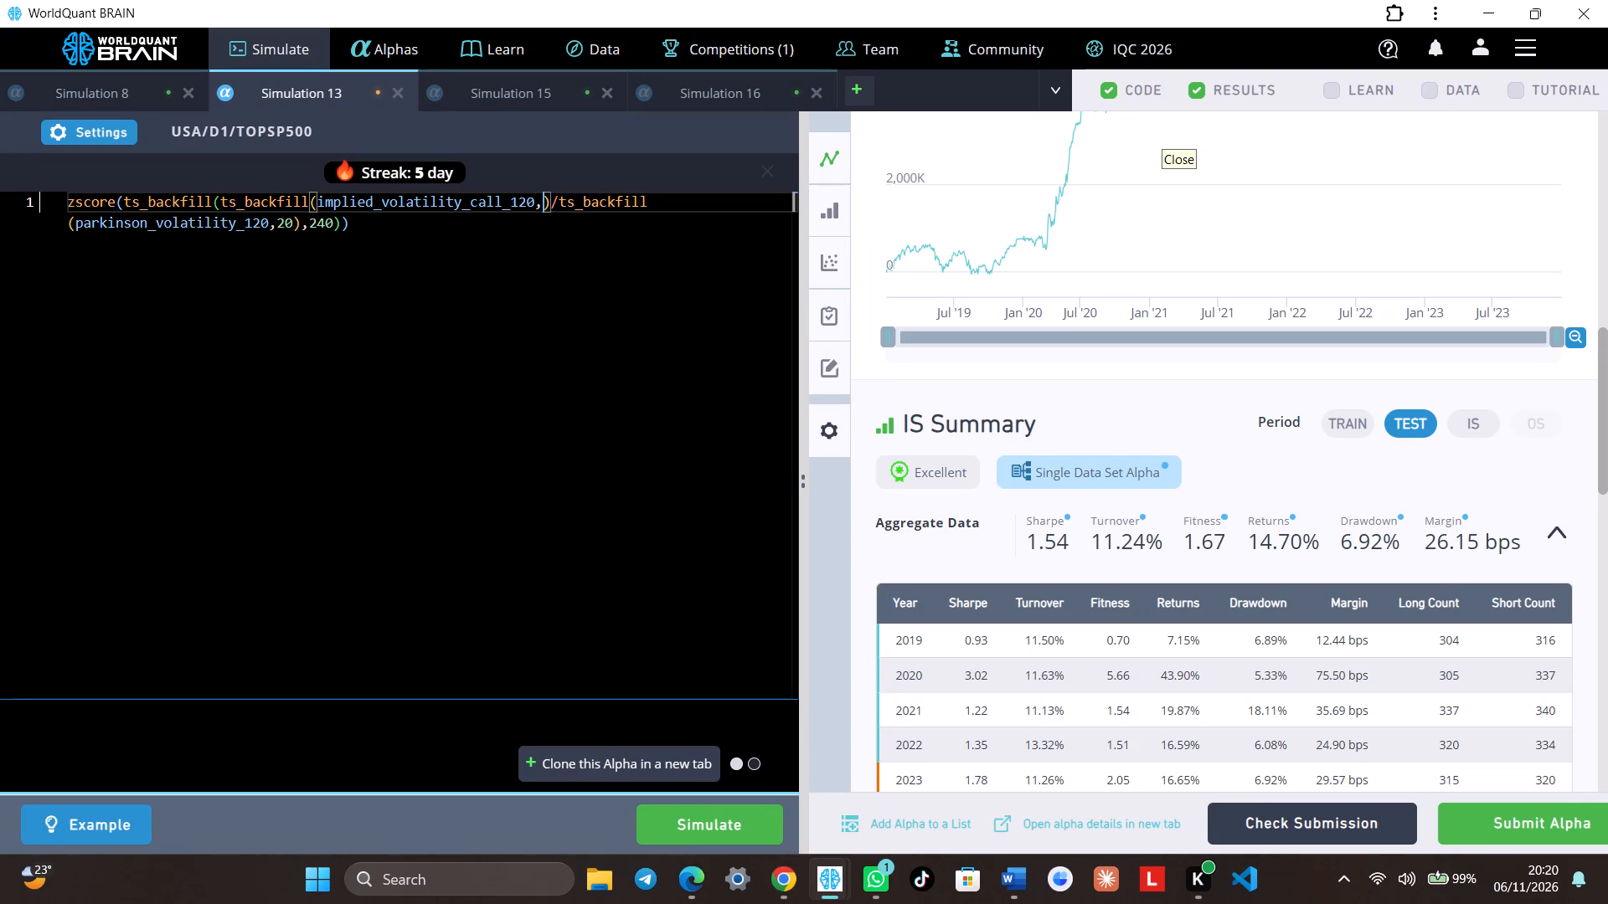
pyautogui.write('80')
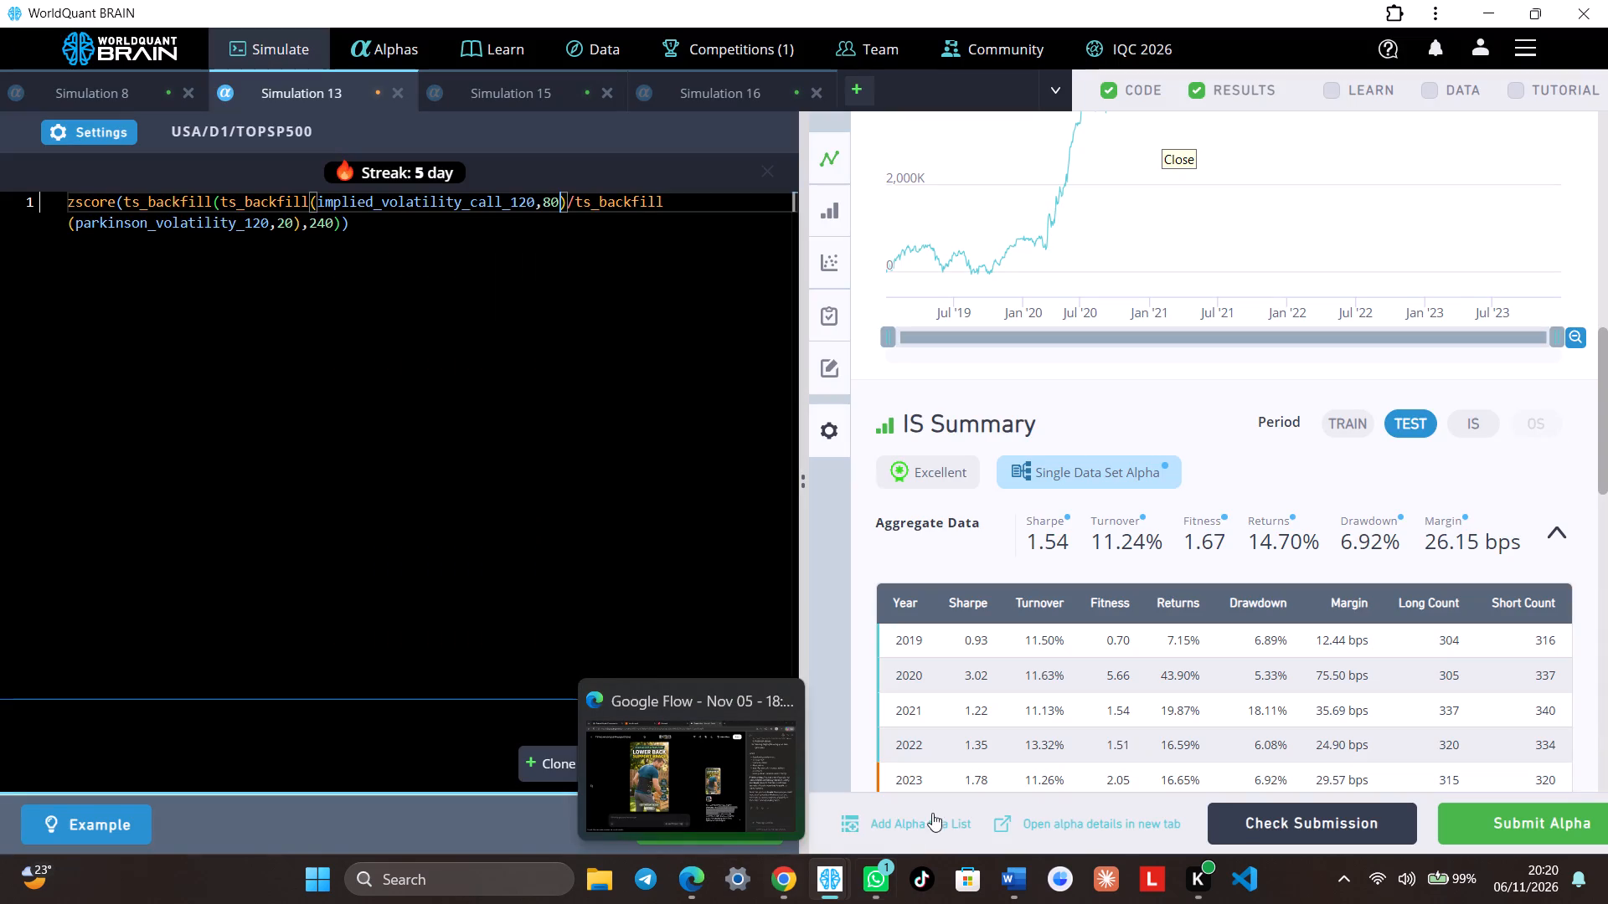
pyautogui.click(755, 834)
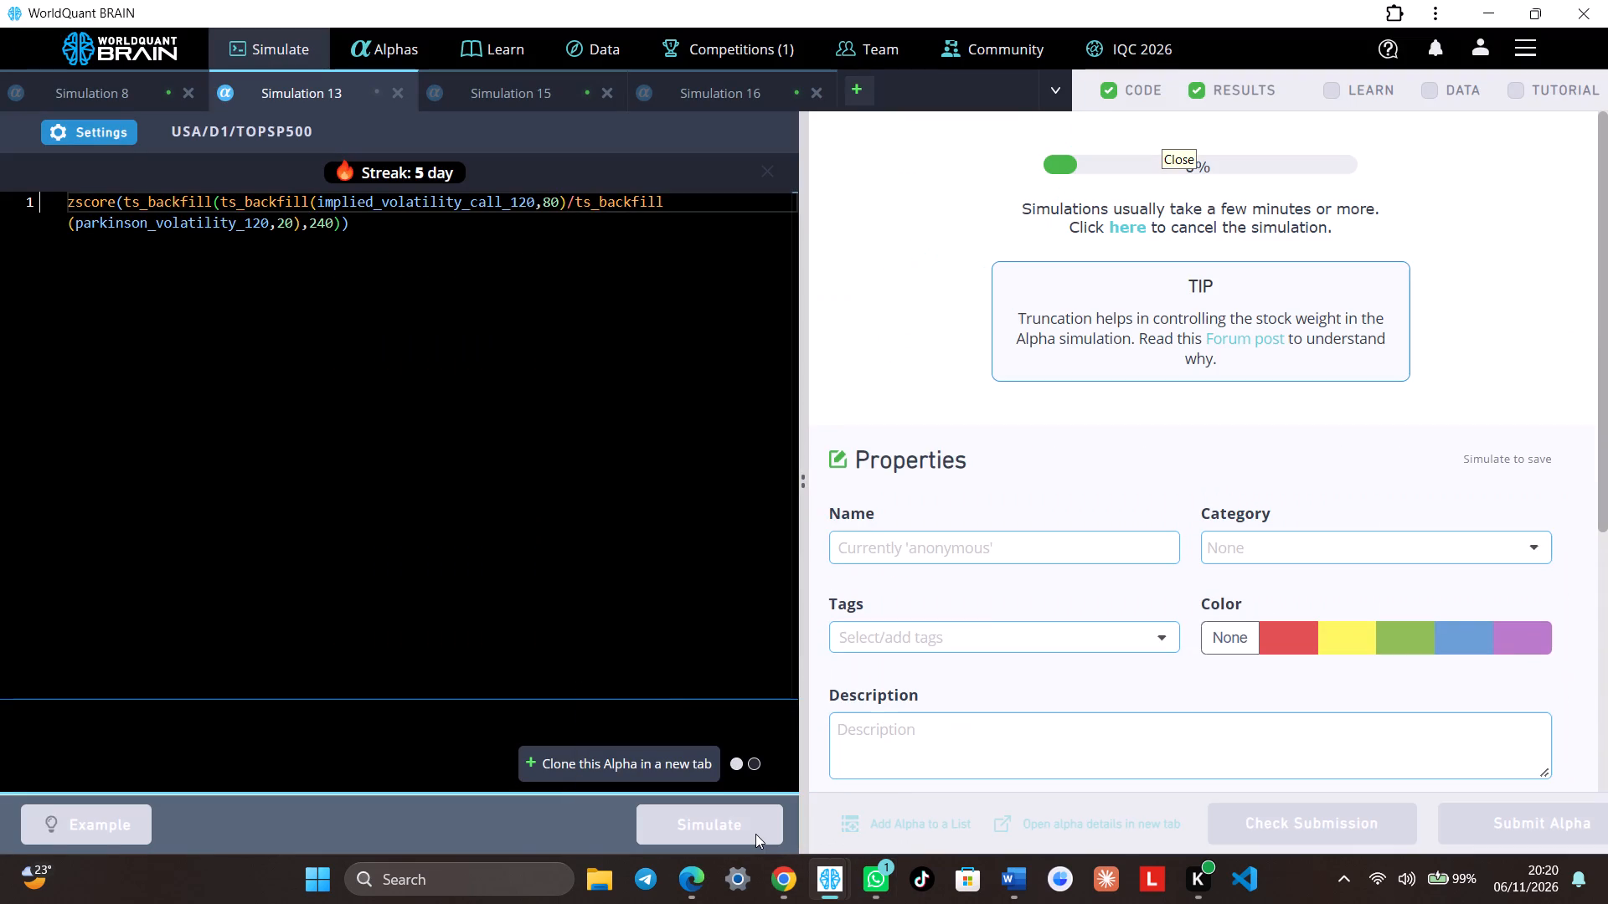
# Review Simulation 8's PnL chart and its test-period aggregate and yearly figures.
pyautogui.click(108, 90)
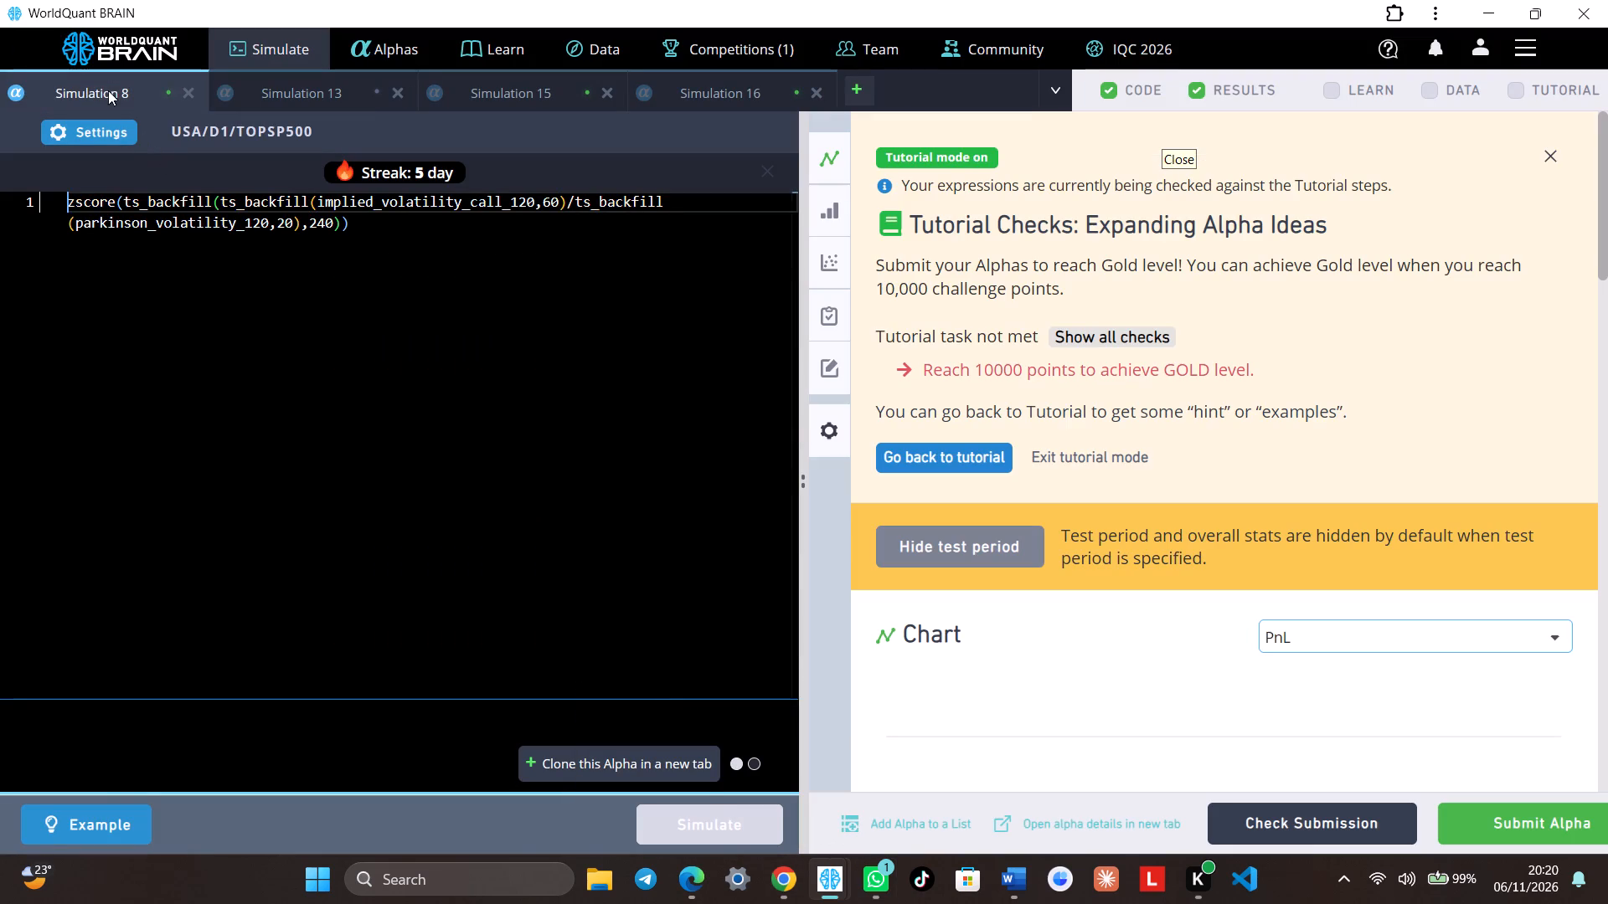
pyautogui.scroll(-3, 1166, 501)
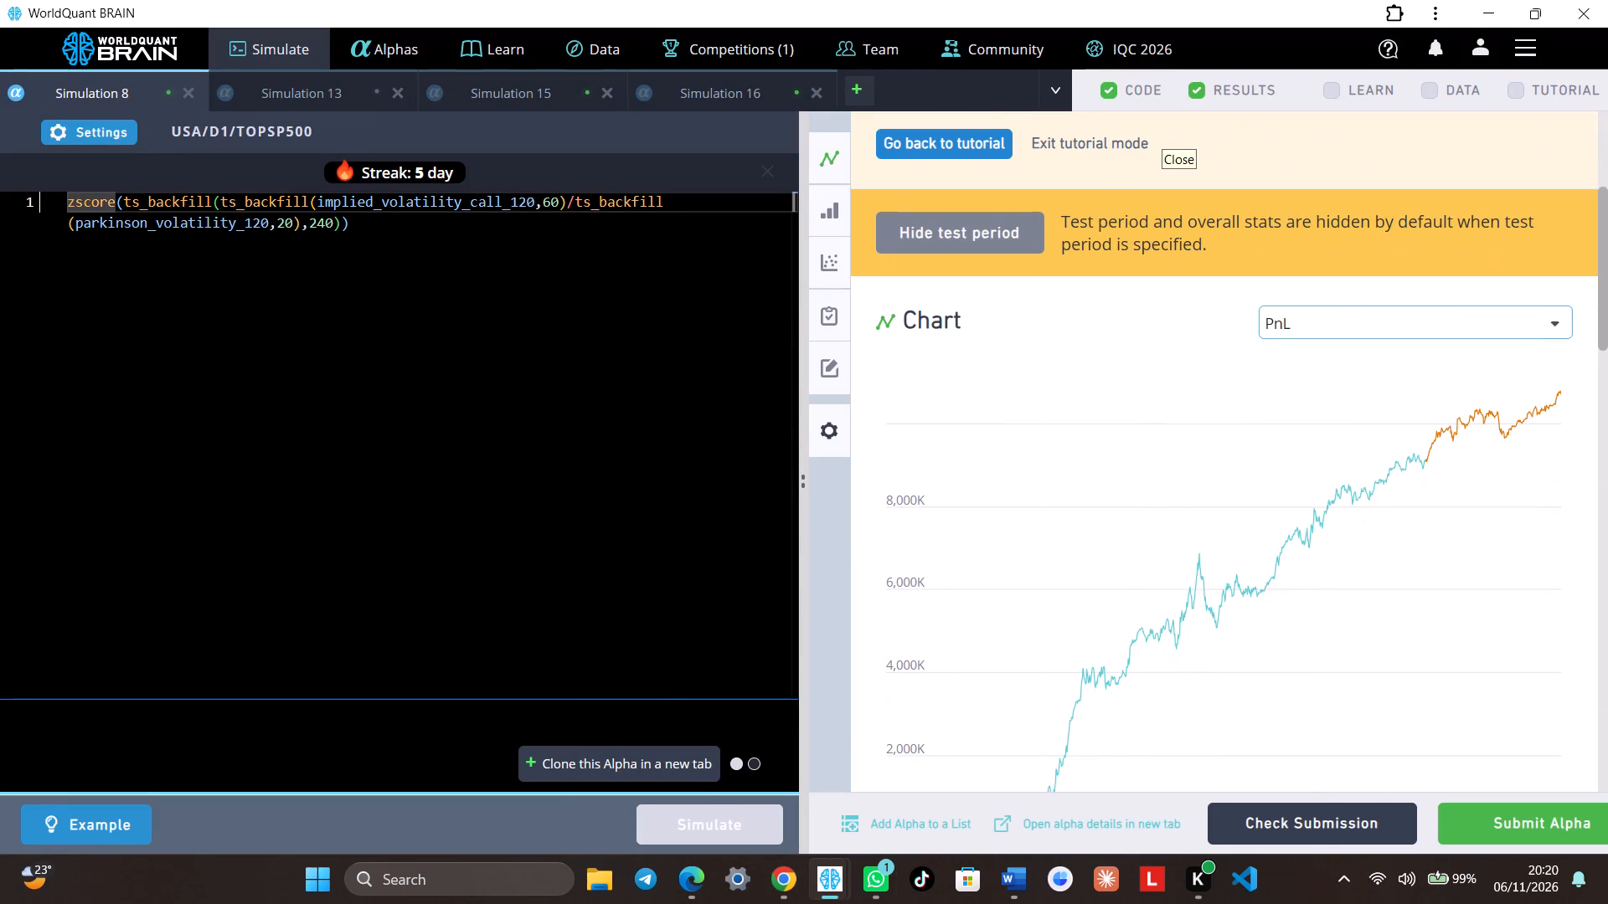
pyautogui.scroll(-6, 1132, 546)
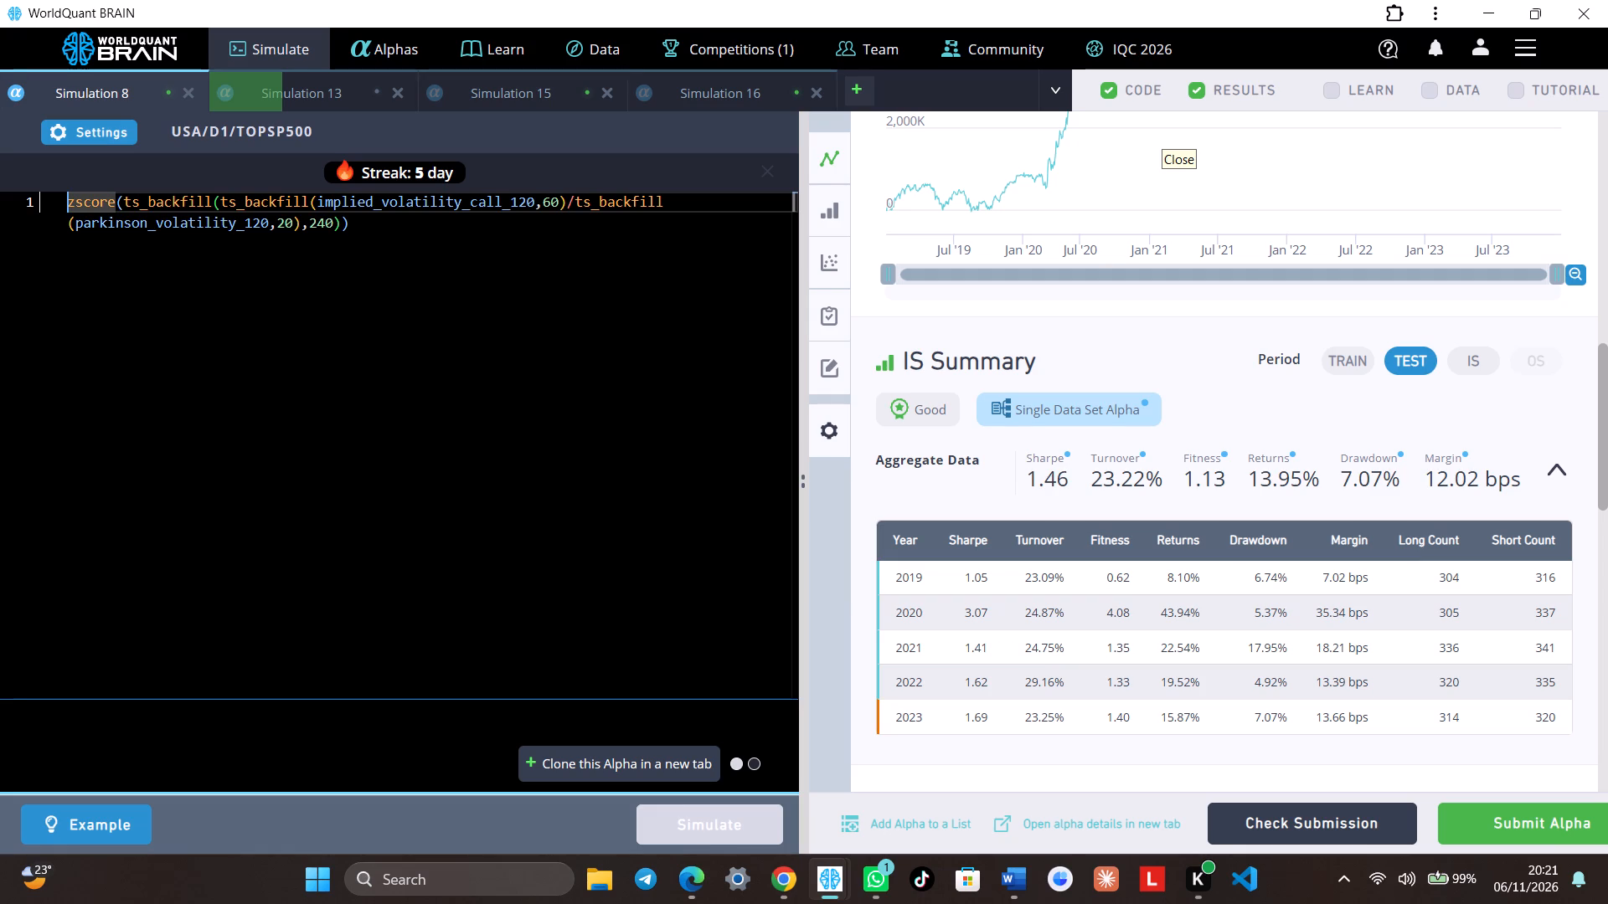
pyautogui.scroll(-3, 453, 483)
# Open the data explorer beside the code and look through its dataset categories.
pyautogui.click(1435, 98)
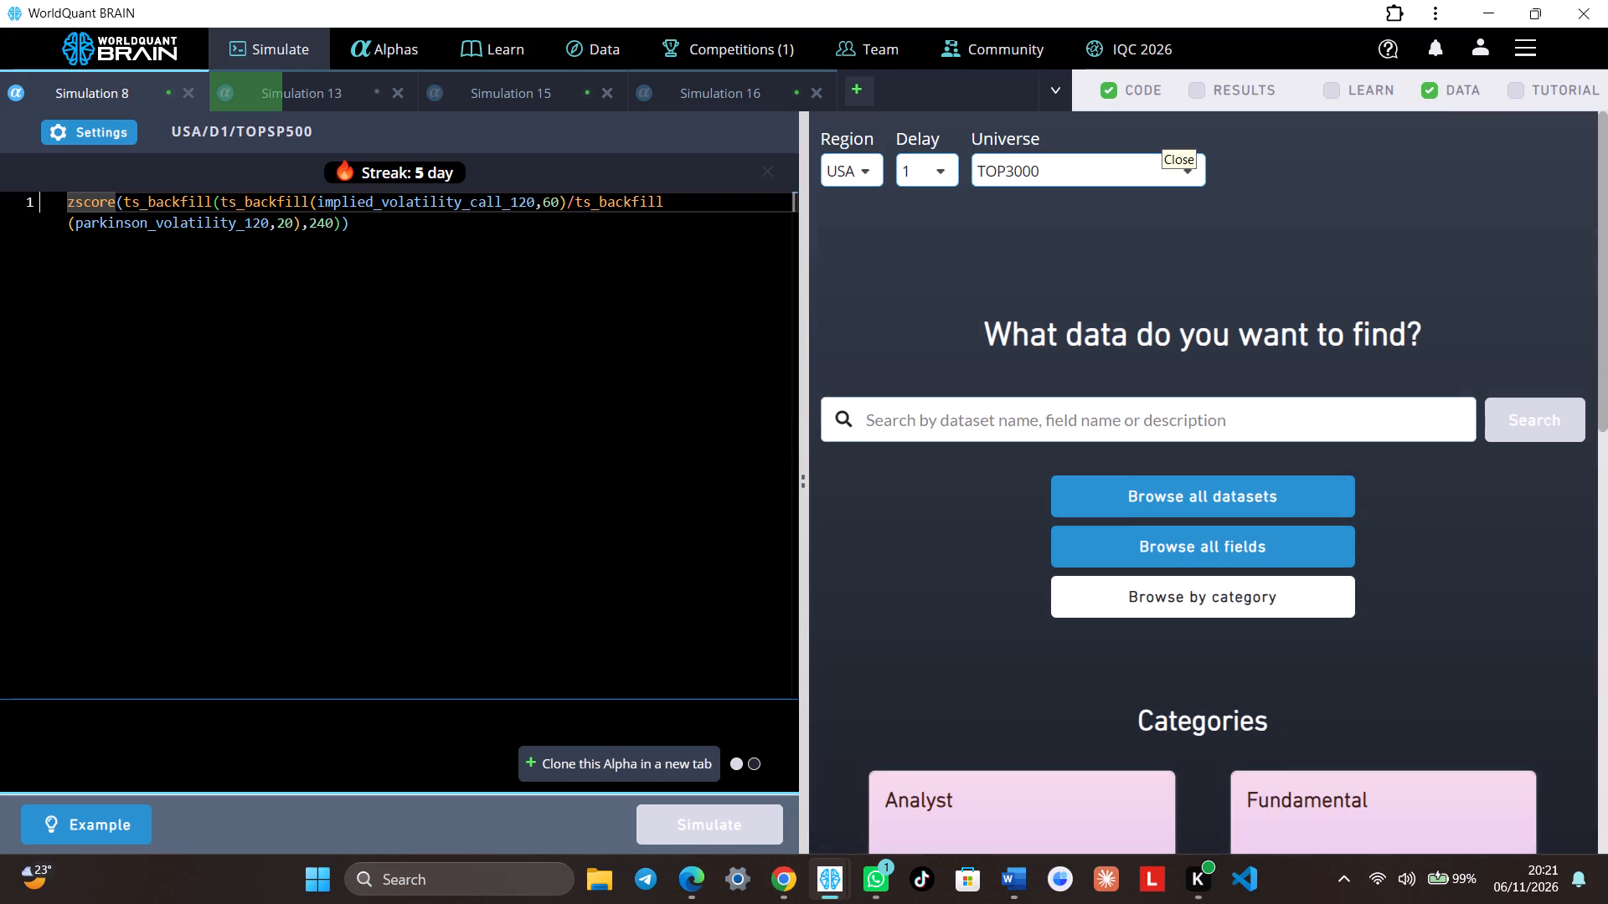
pyautogui.scroll(-13, 1361, 433)
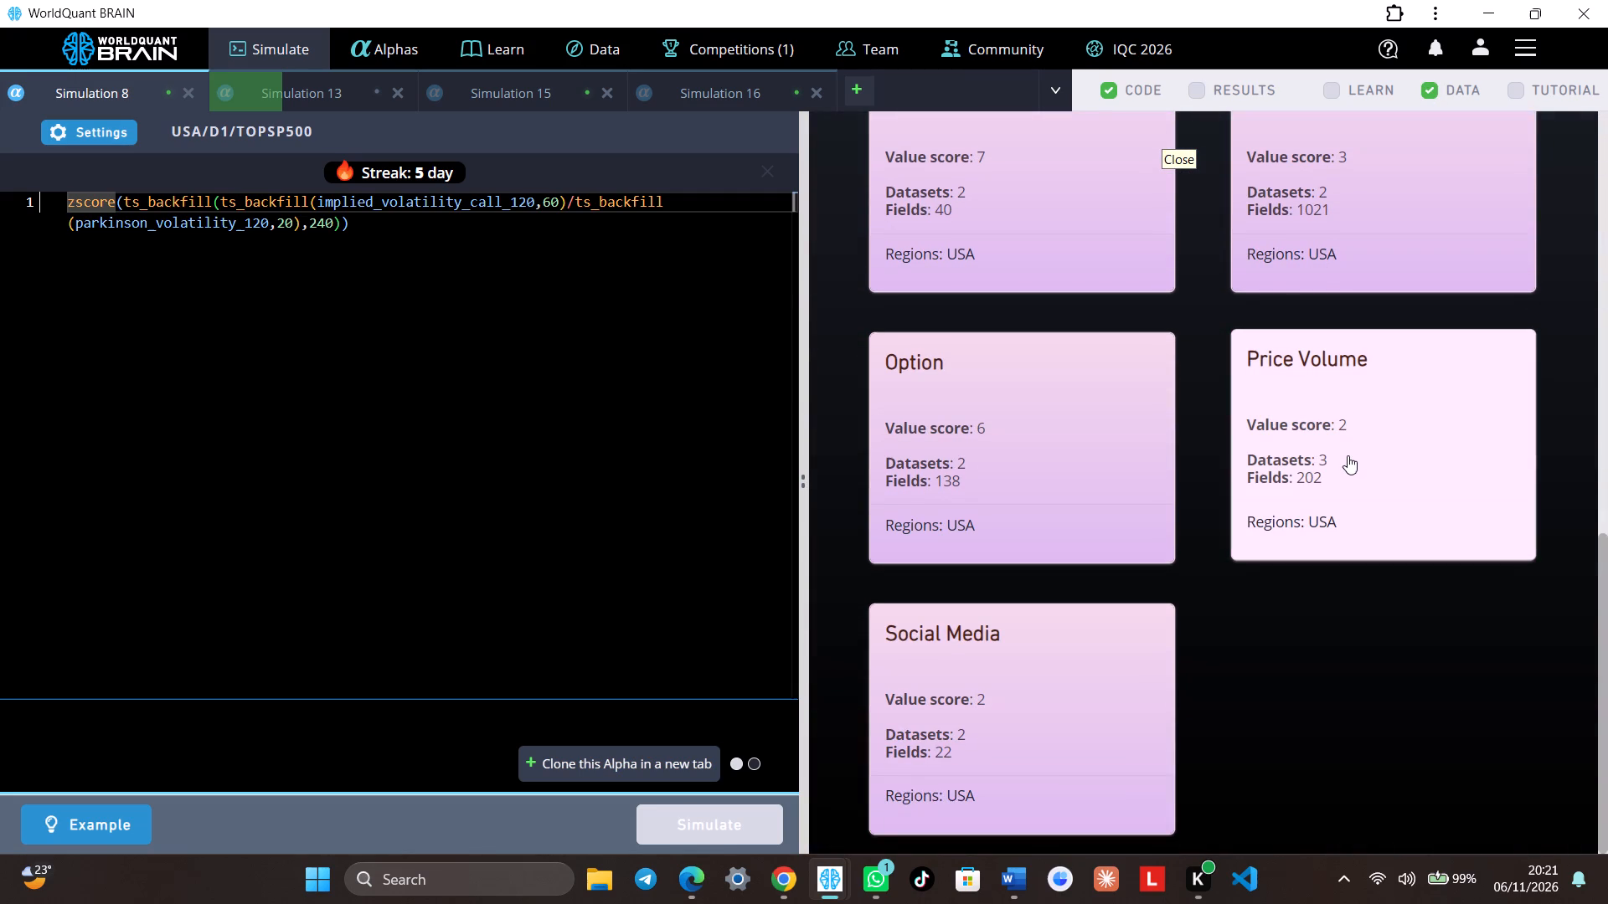
pyautogui.scroll(-5, 1348, 455)
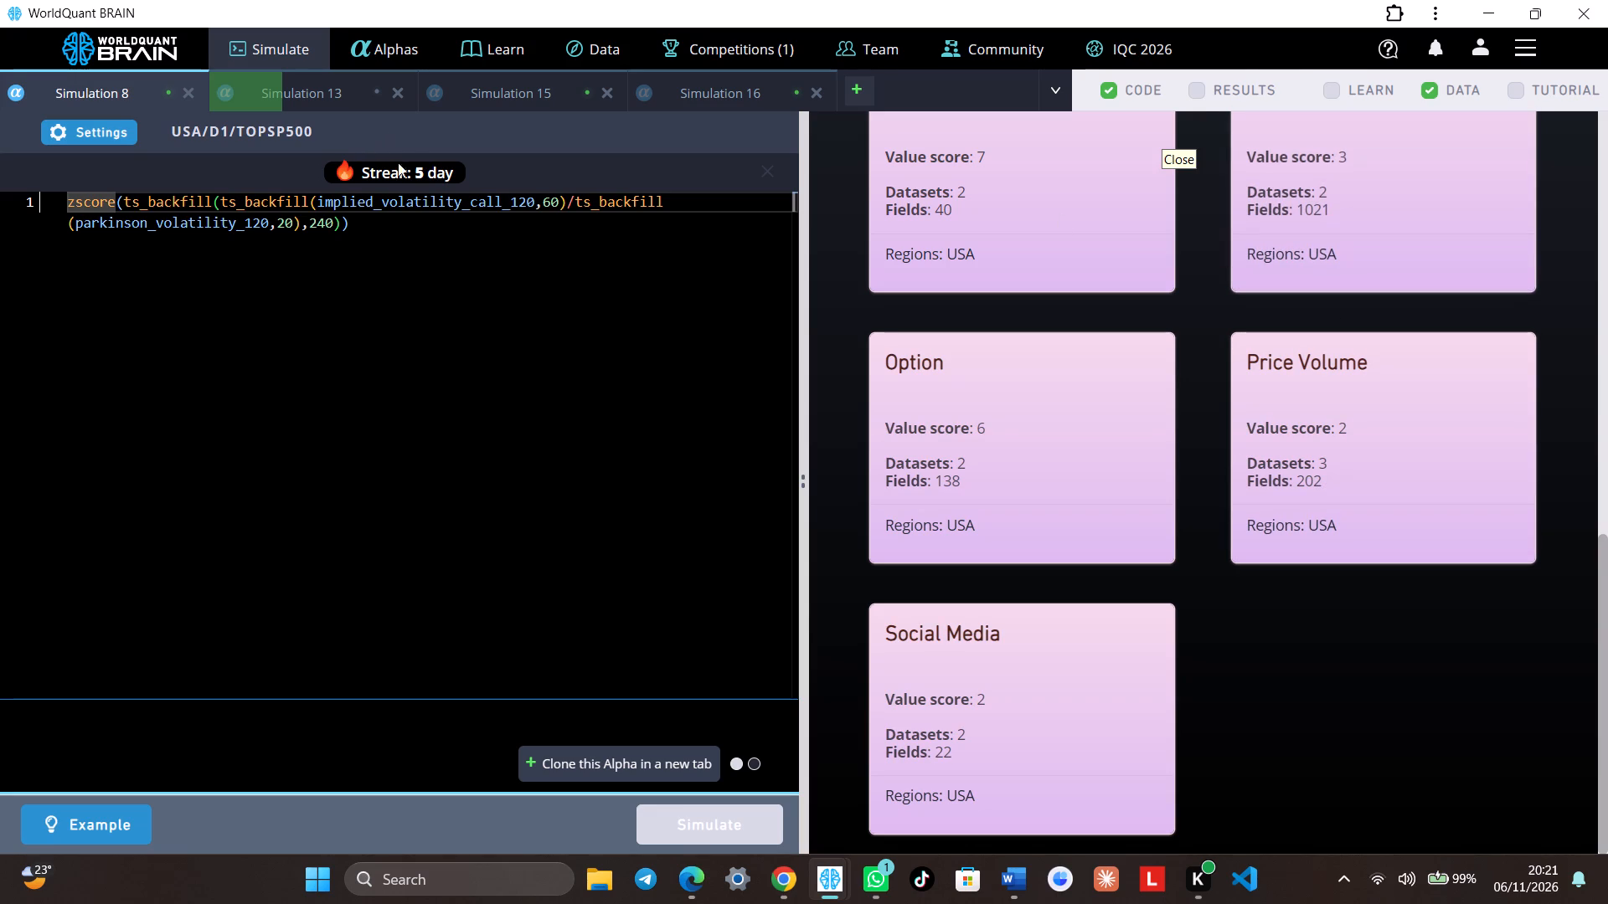
# Open the list of unsubmitted alphas and look through the alphas on its first page.
pyautogui.click(380, 42)
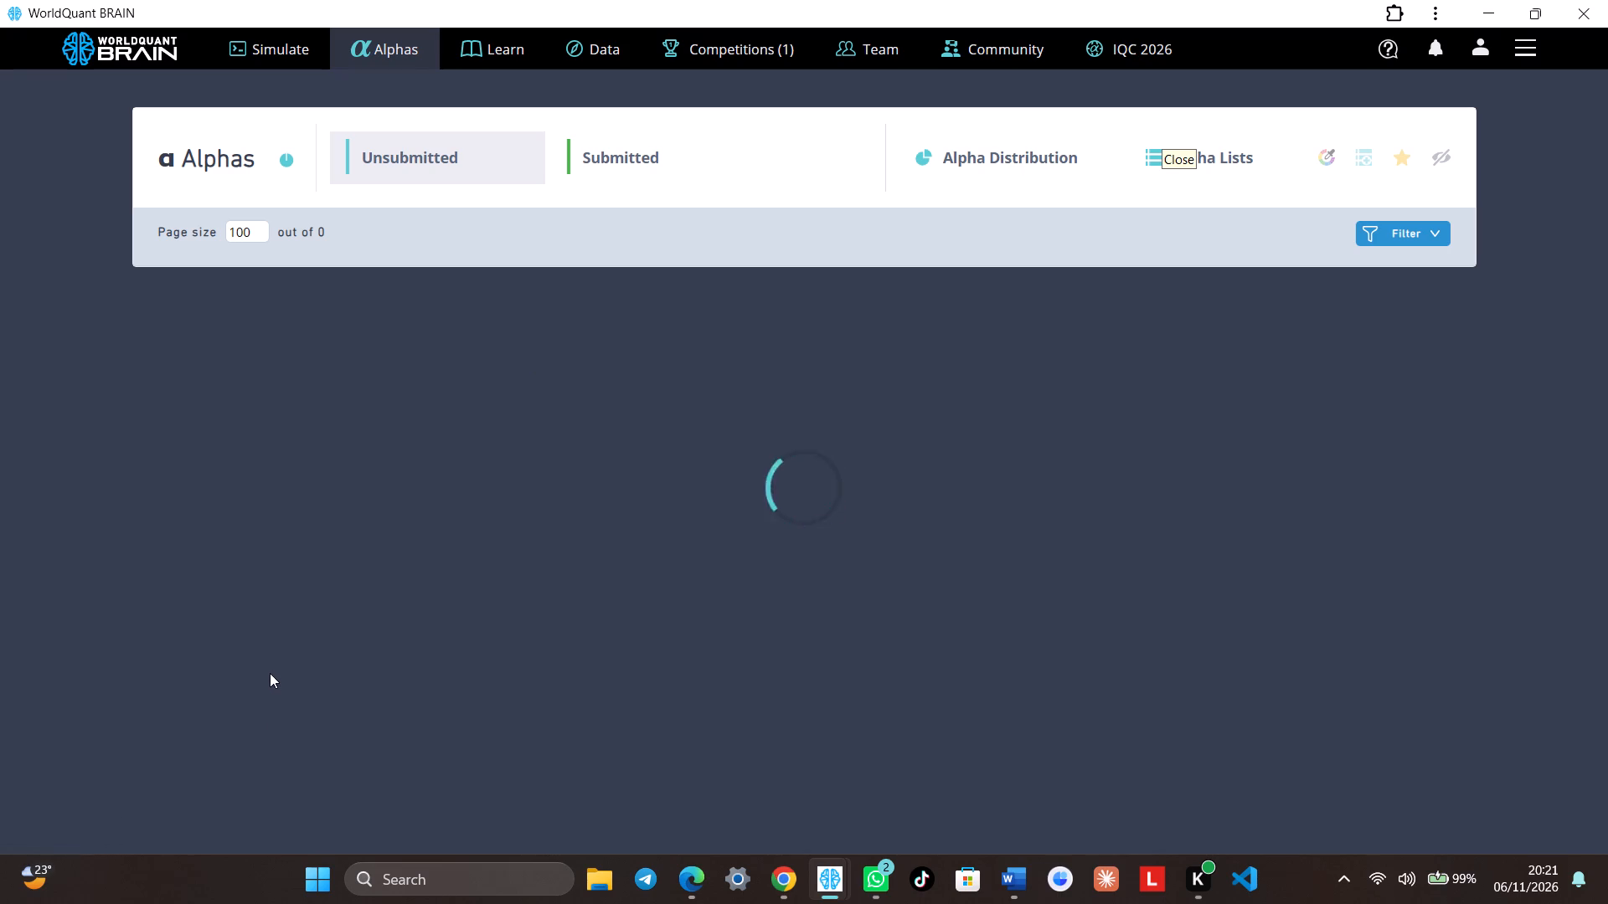
pyautogui.scroll(-18, 270, 673)
pyautogui.scroll(-3, 268, 679)
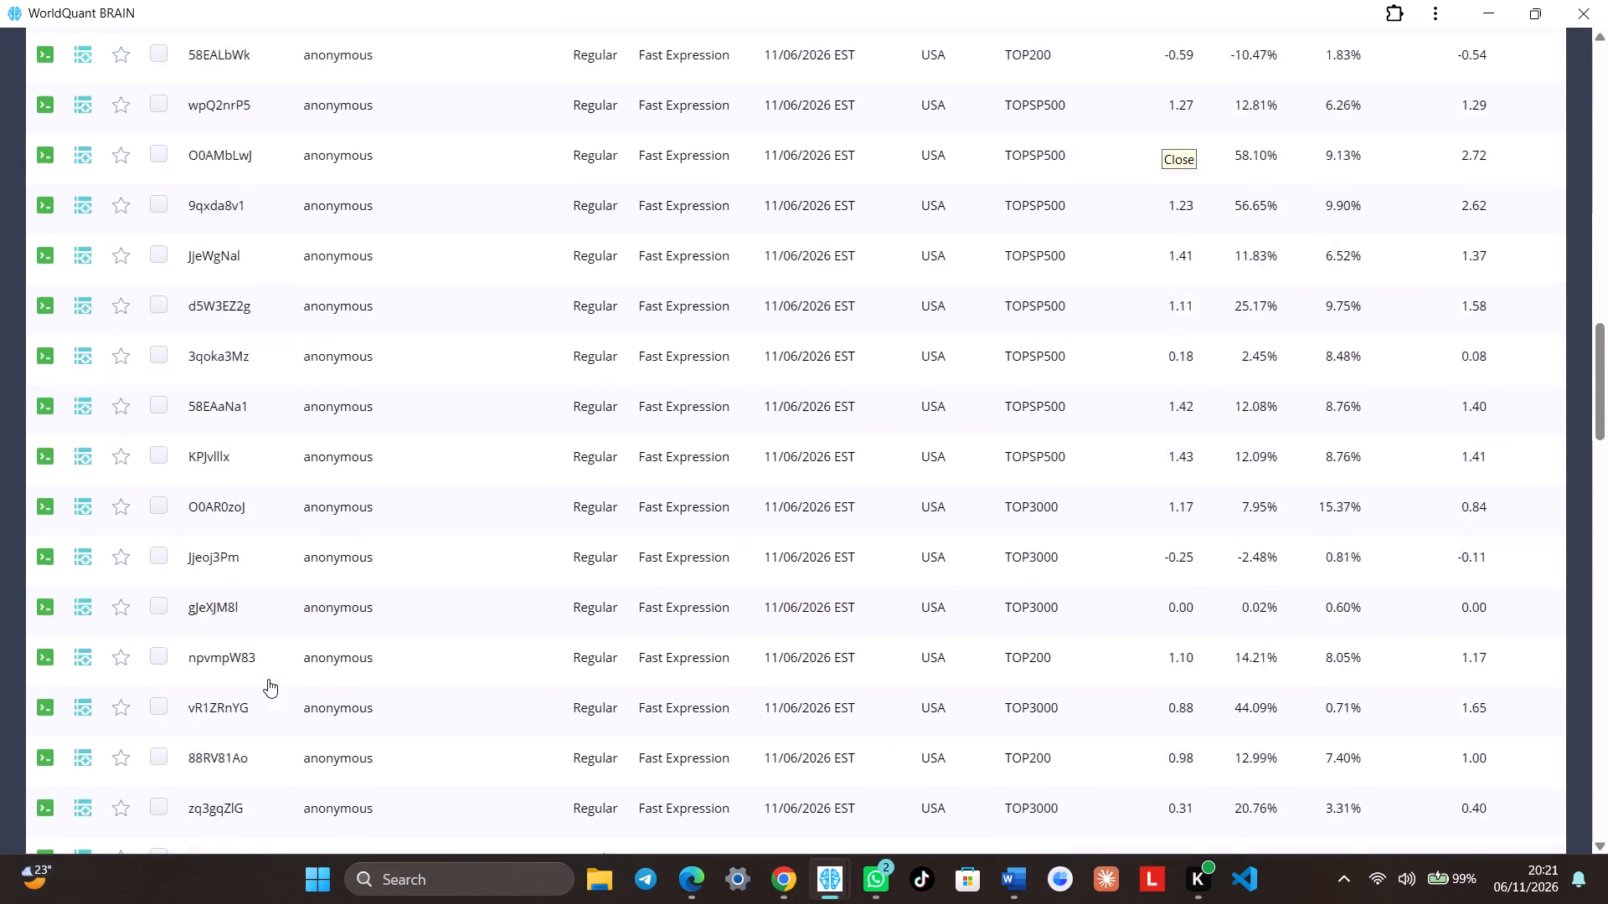
pyautogui.scroll(-13, 268, 679)
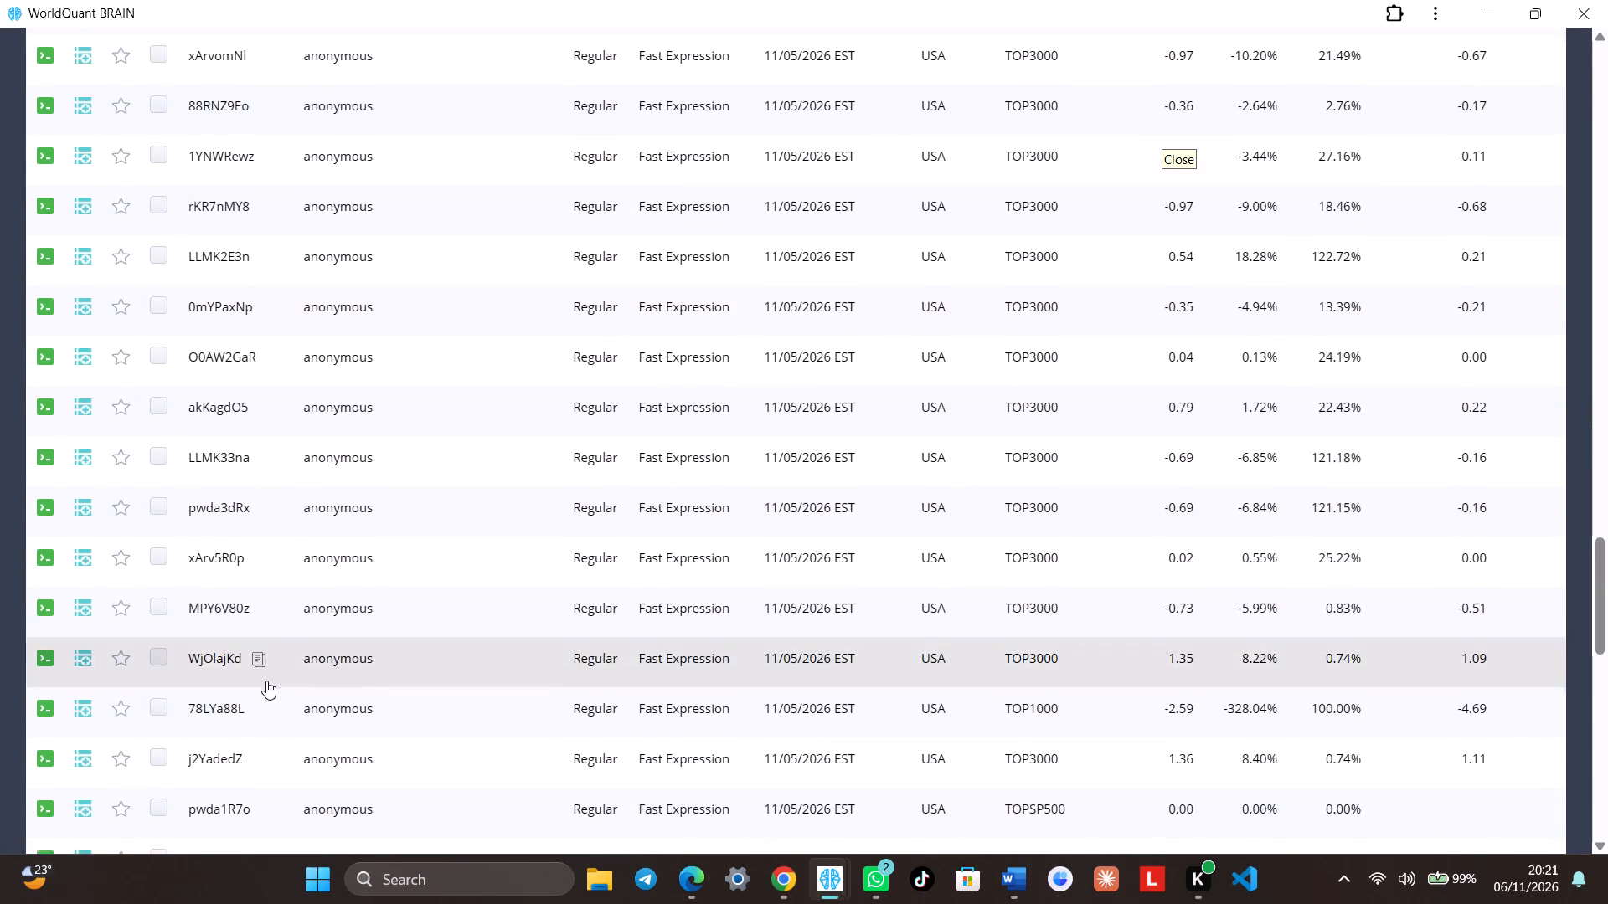
pyautogui.scroll(-9, 266, 681)
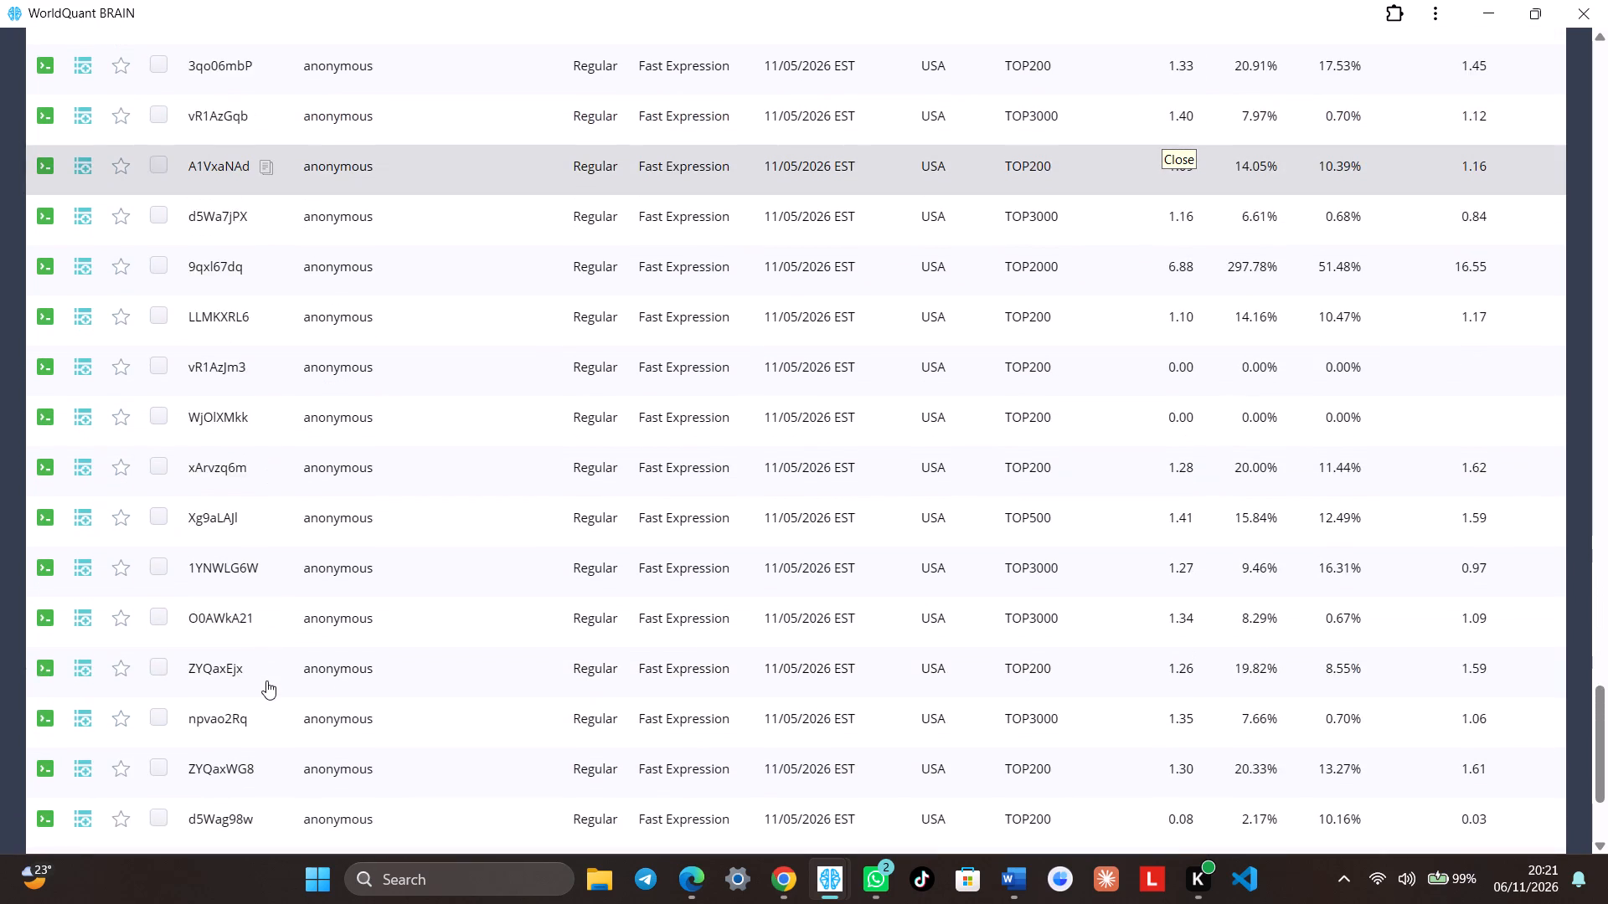
pyautogui.scroll(-6, 266, 681)
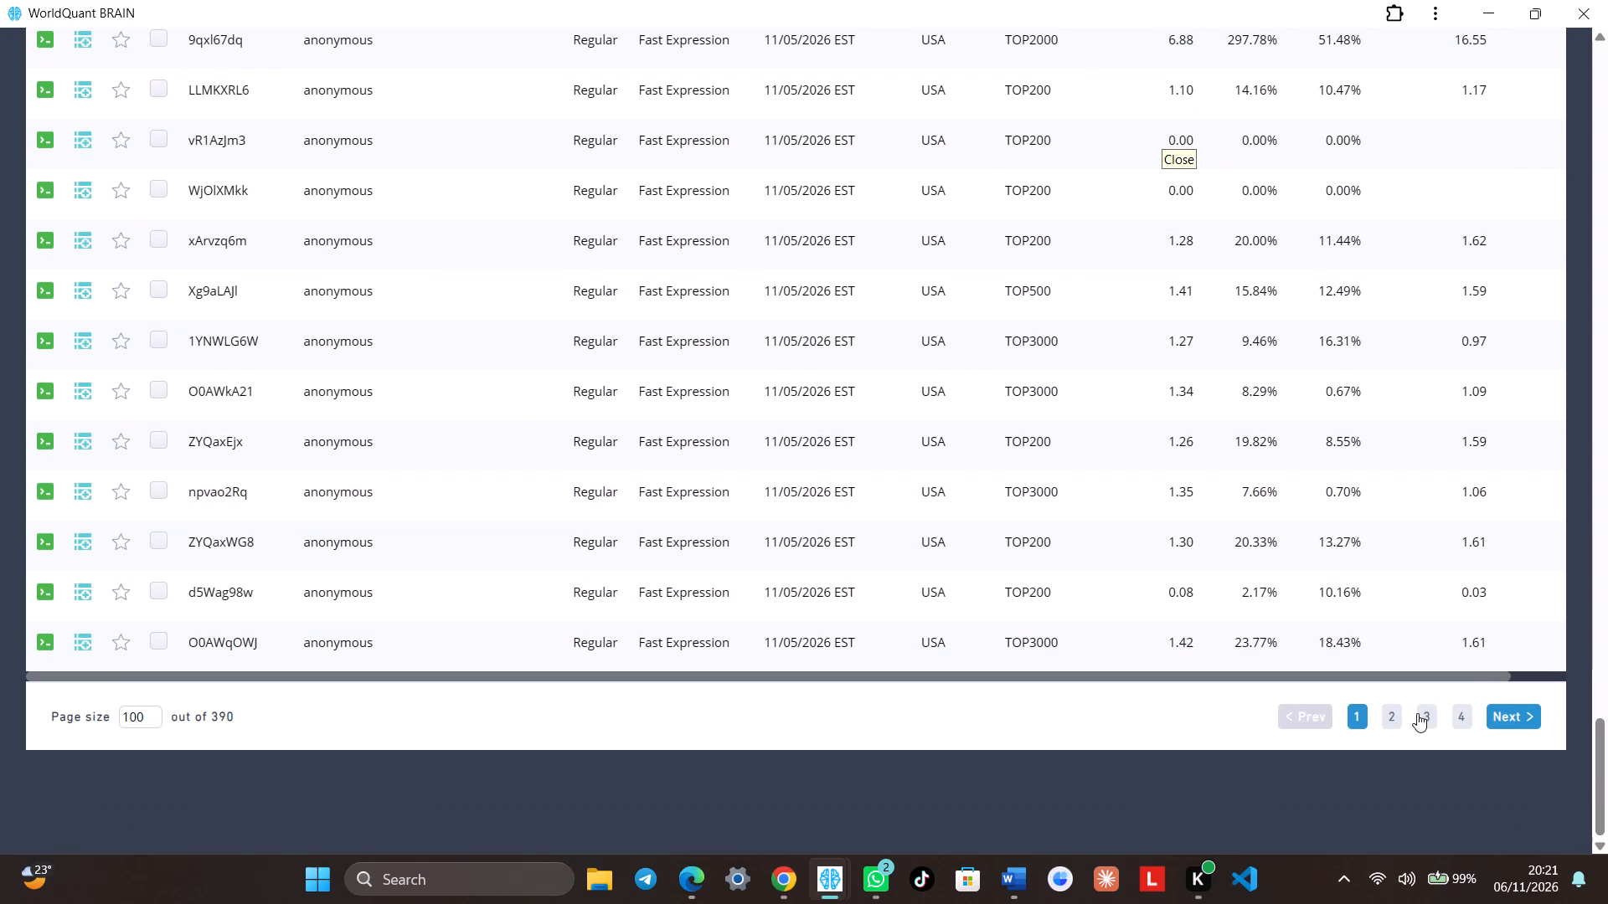
# Go to page 2 of the unsubmitted alphas and examine their performance figures, previewing the code of the yellow-highlighted alpha vR11WZqz.
pyautogui.click(1391, 713)
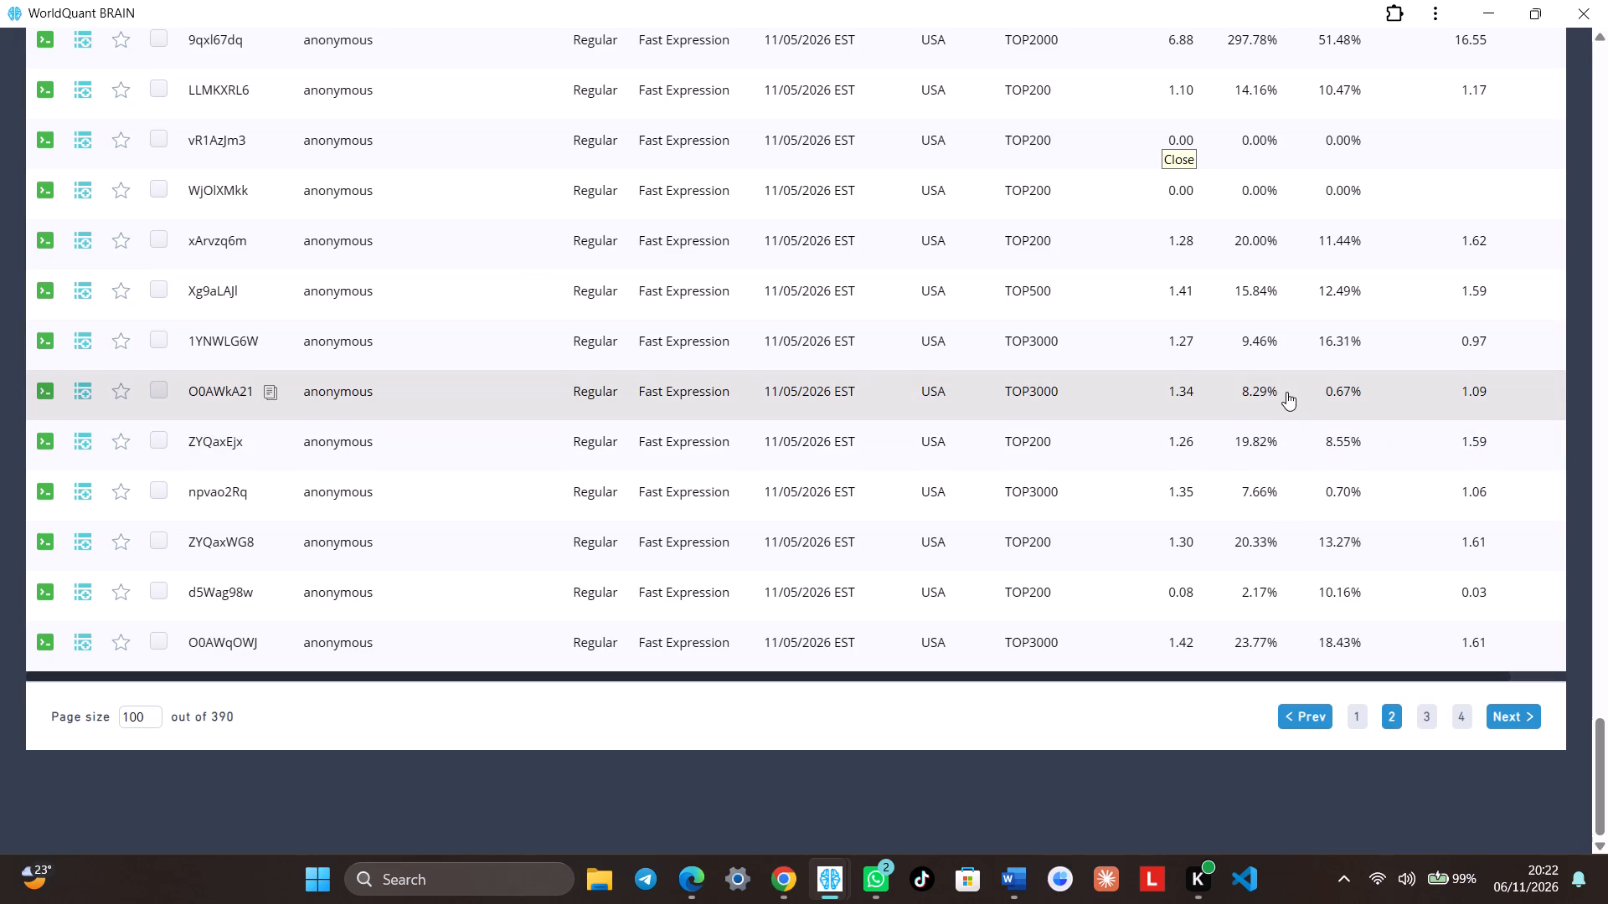
pyautogui.scroll(-5, 1291, 406)
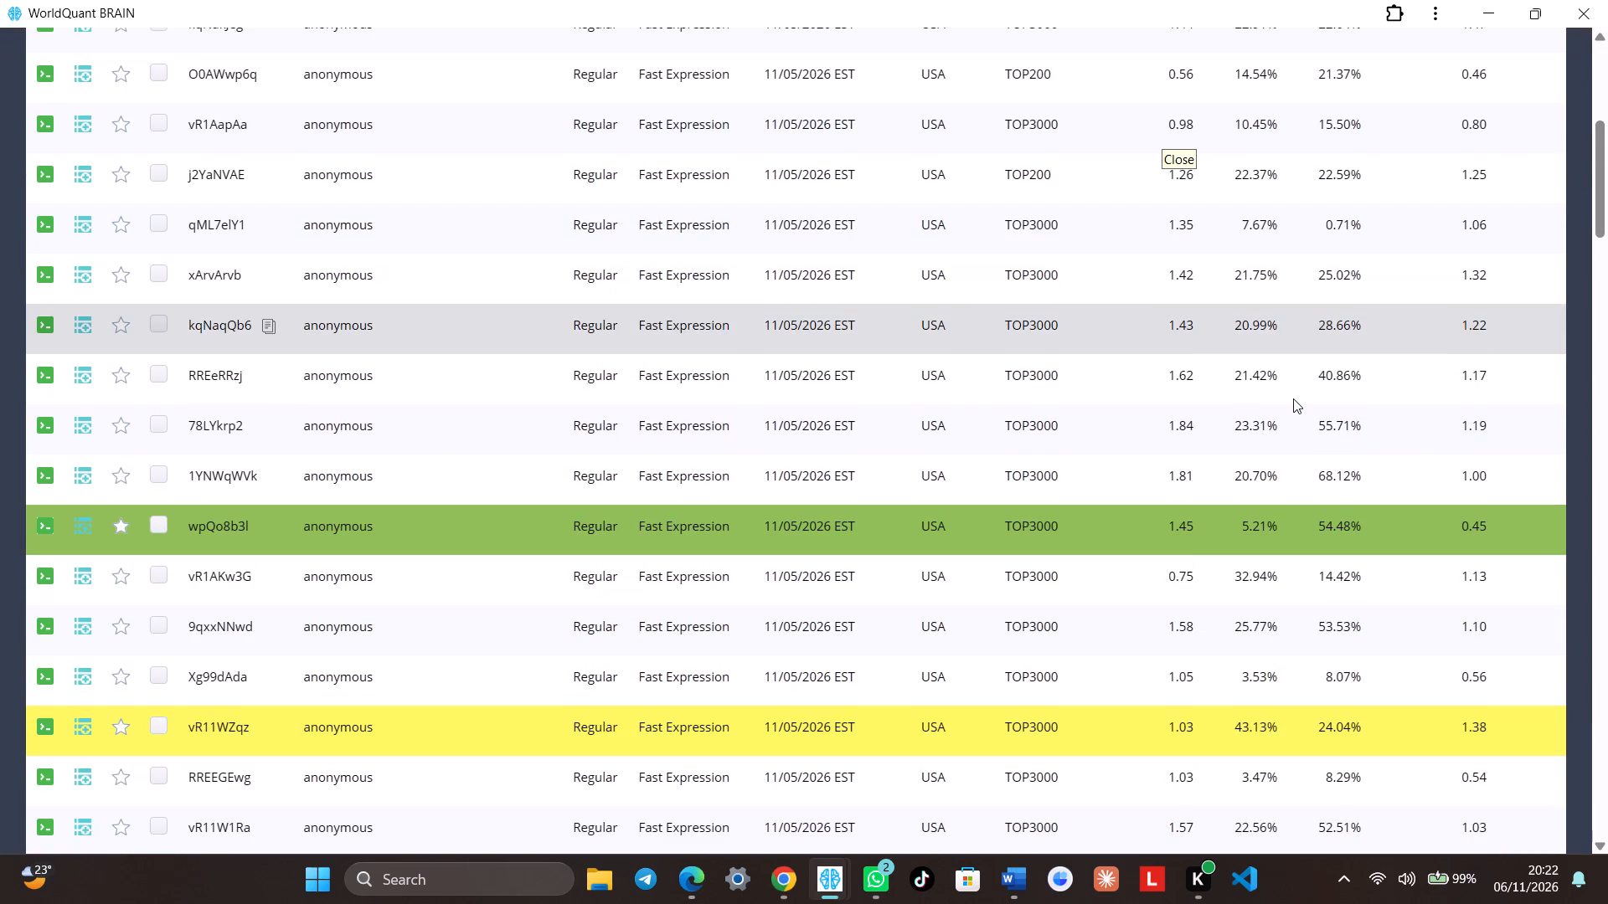
pyautogui.scroll(-3, 1293, 398)
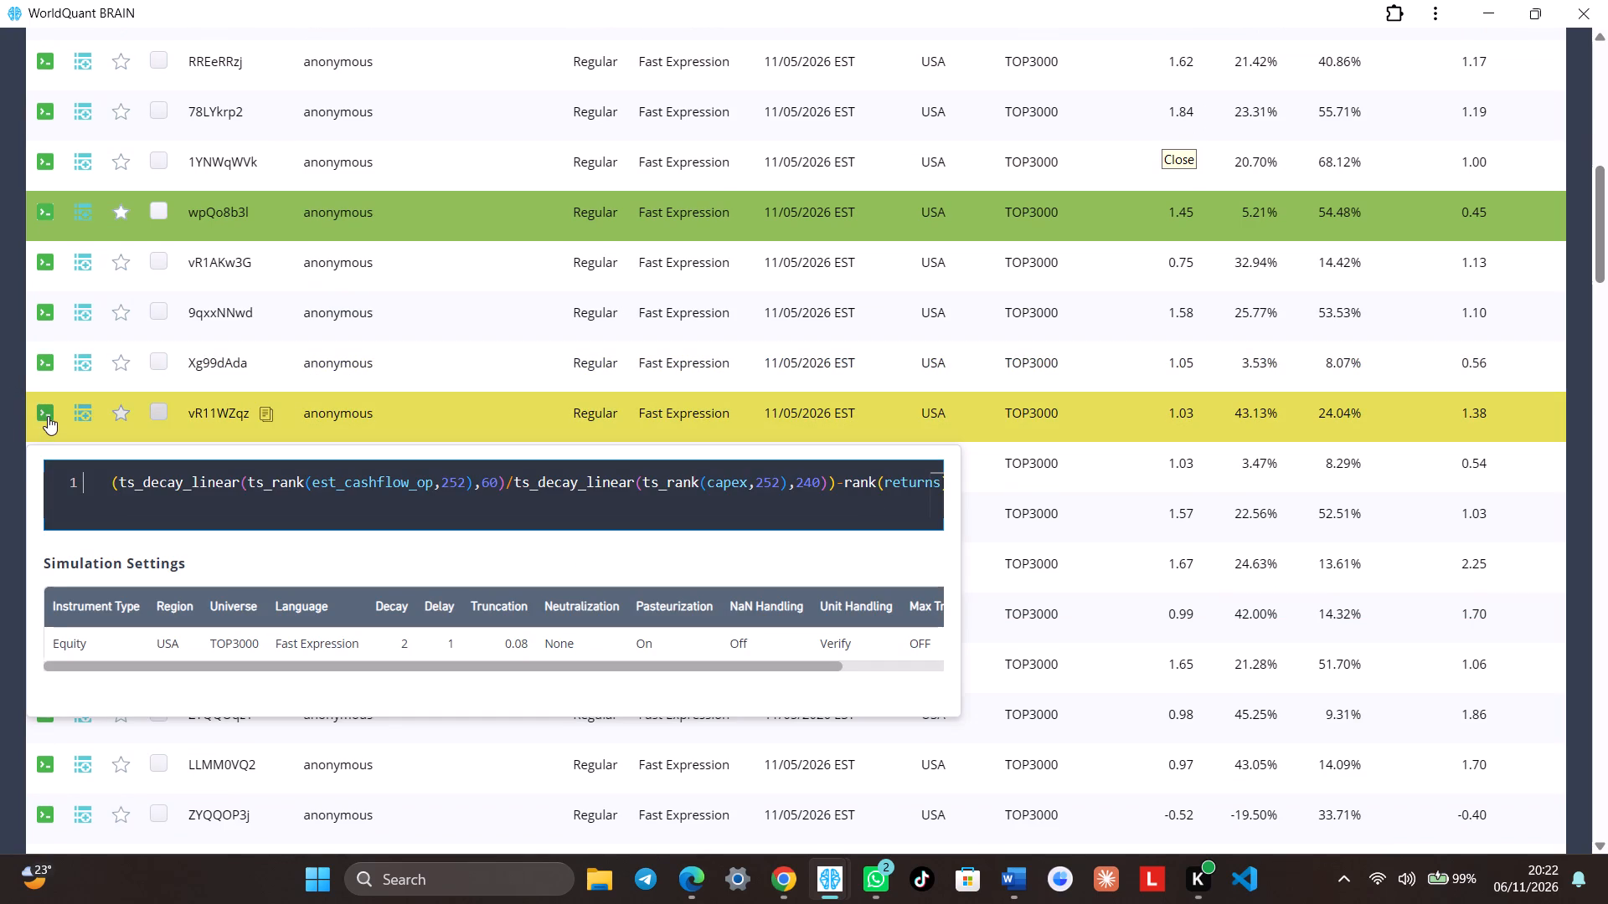
pyautogui.scroll(-5, 770, 402)
pyautogui.scroll(-2, 940, 426)
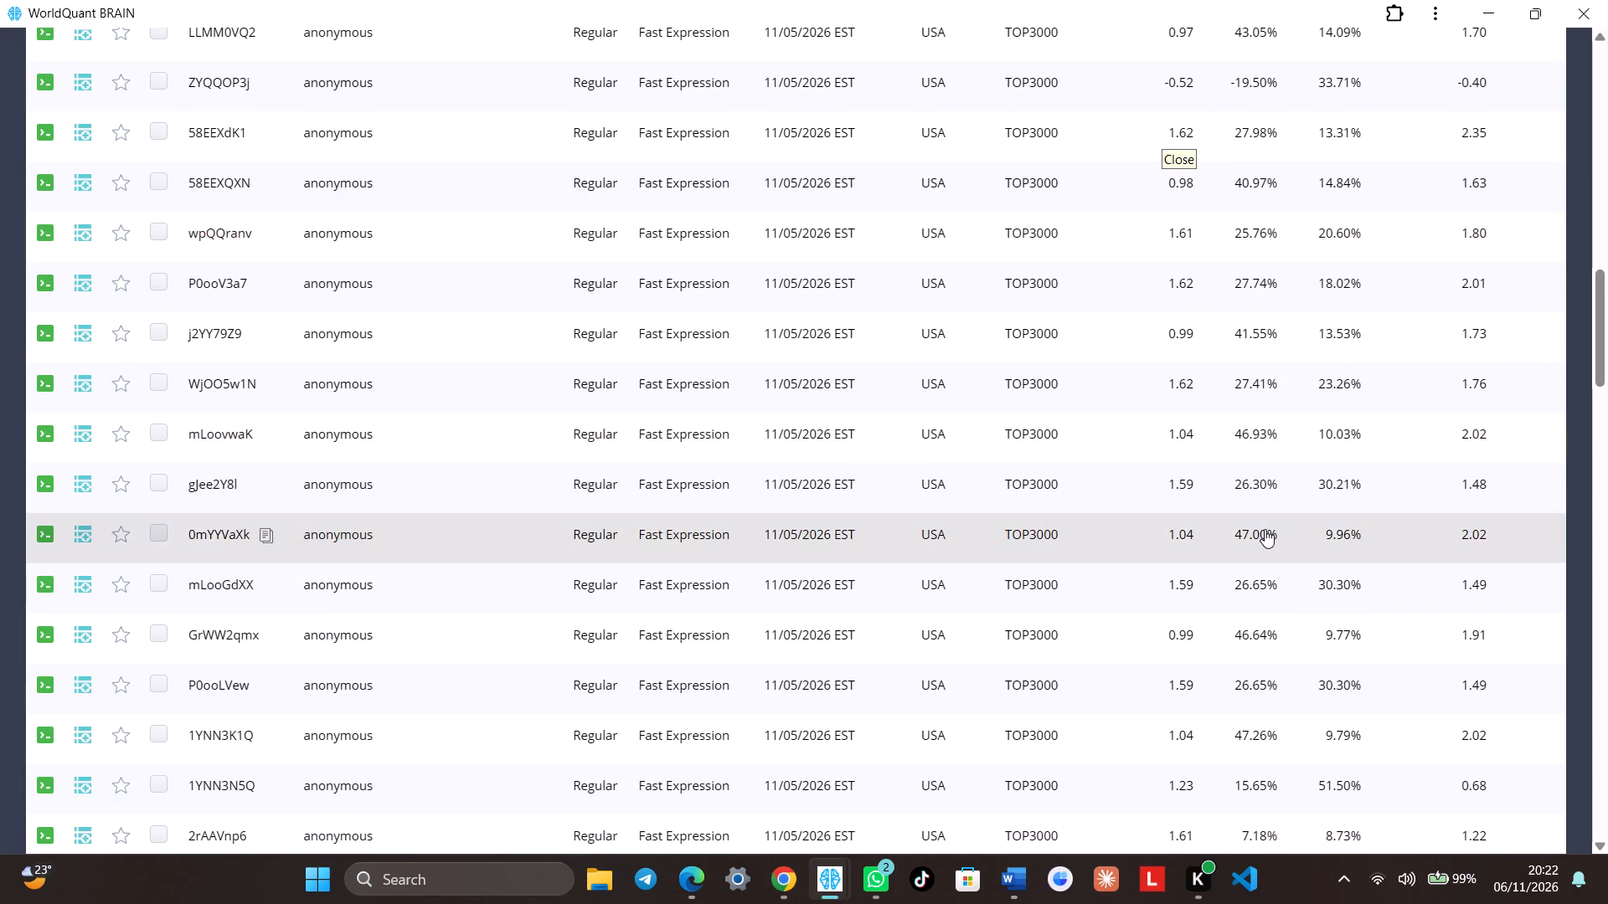
pyautogui.scroll(-7, 1265, 529)
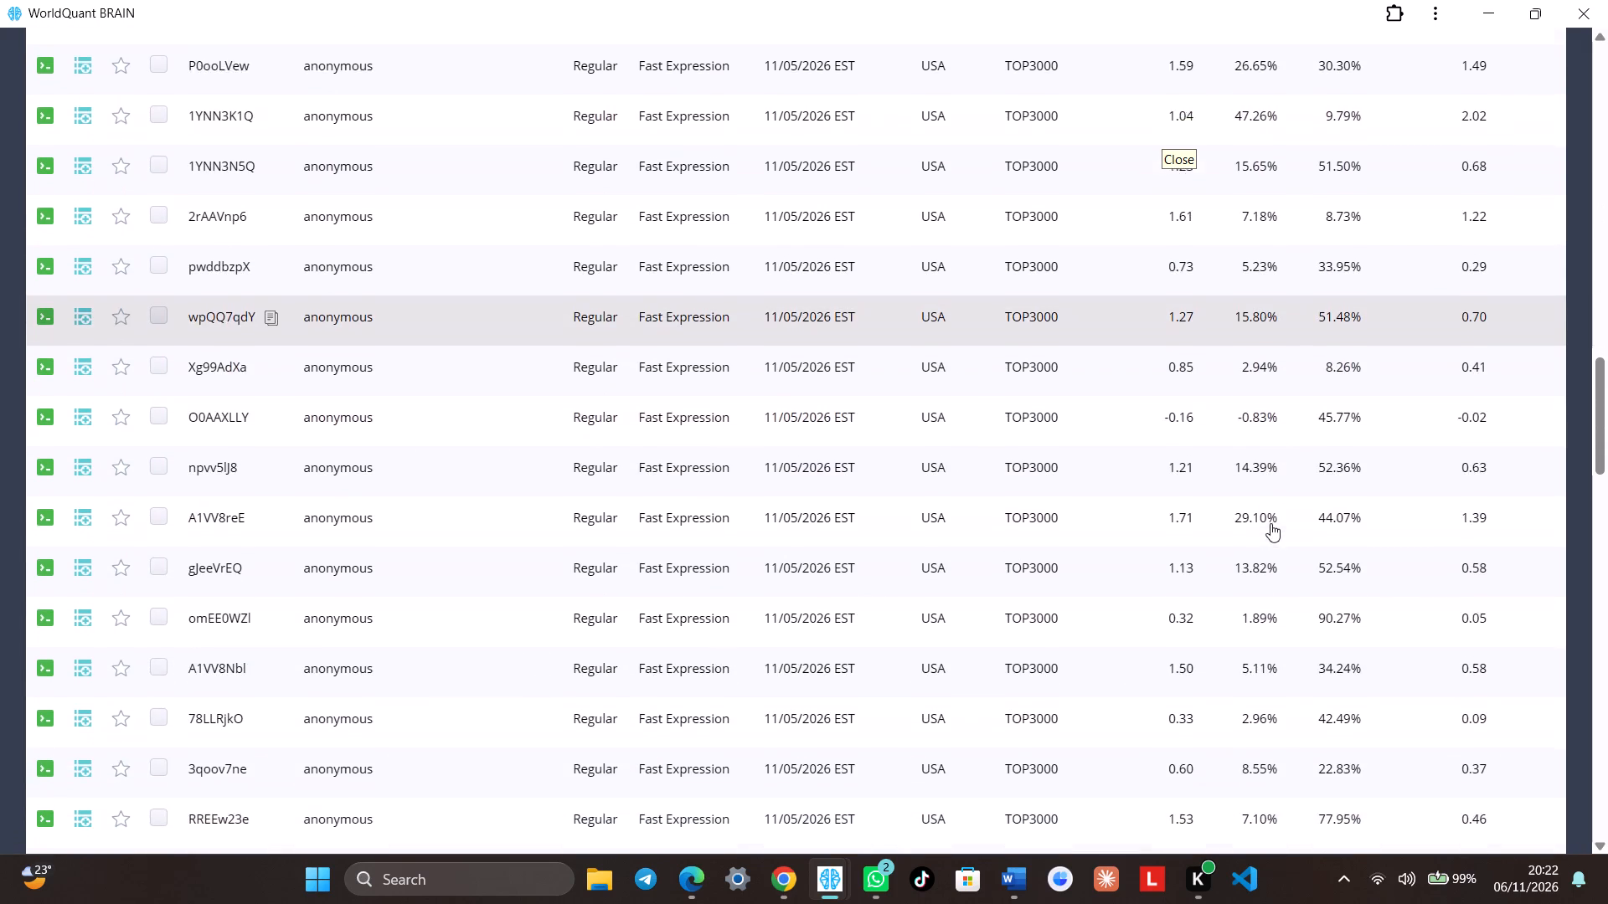
pyautogui.scroll(-4, 1270, 523)
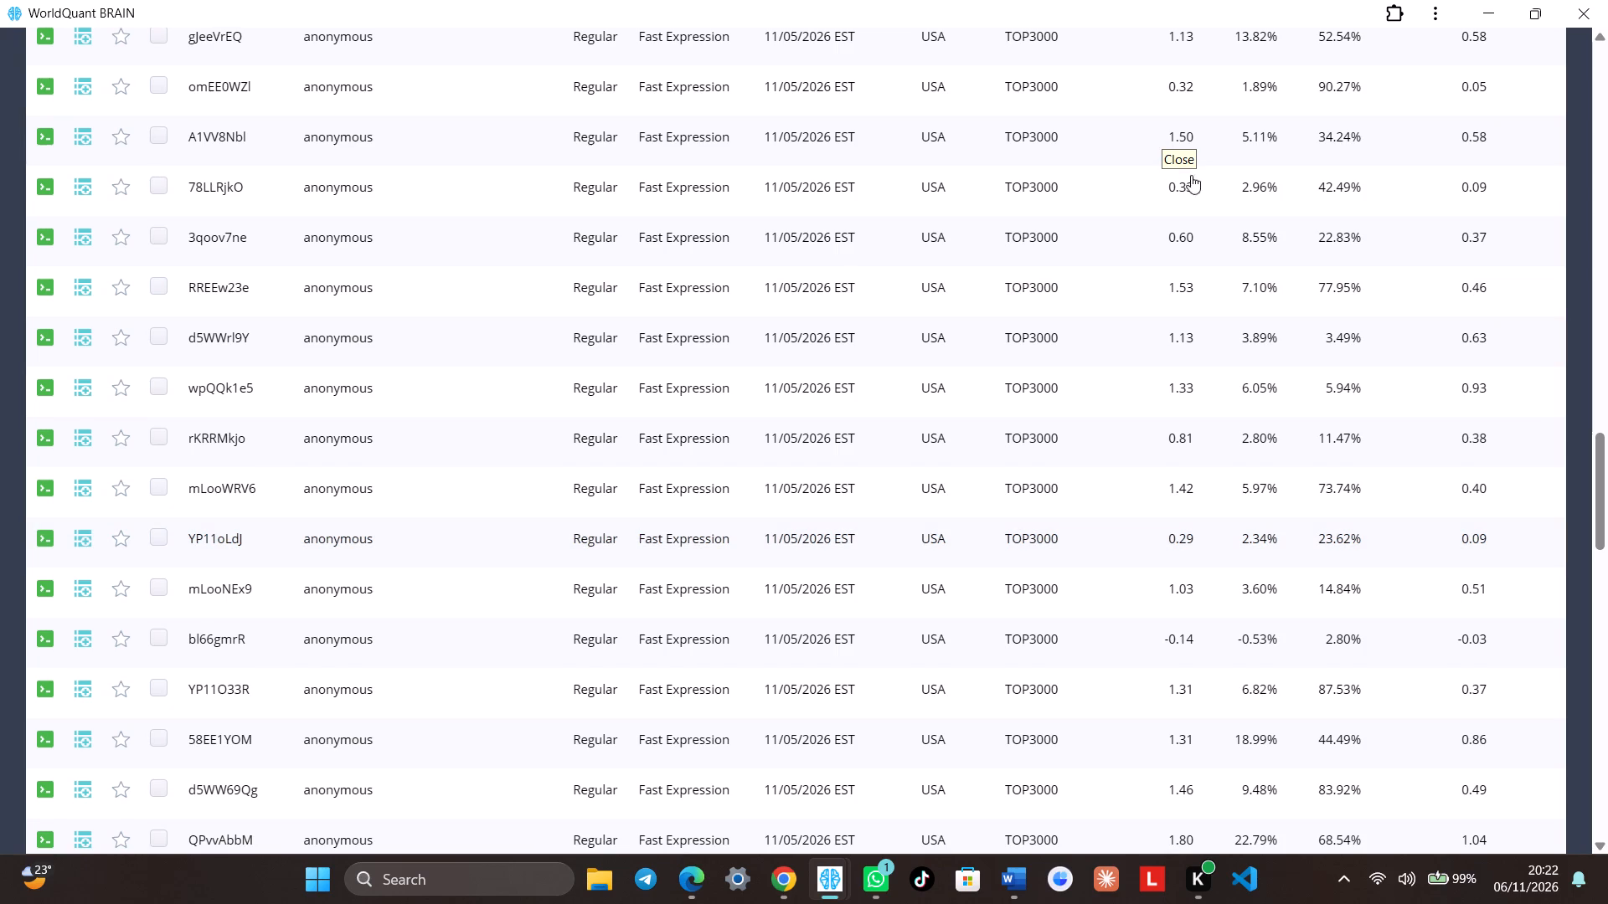
pyautogui.scroll(-2, 1200, 253)
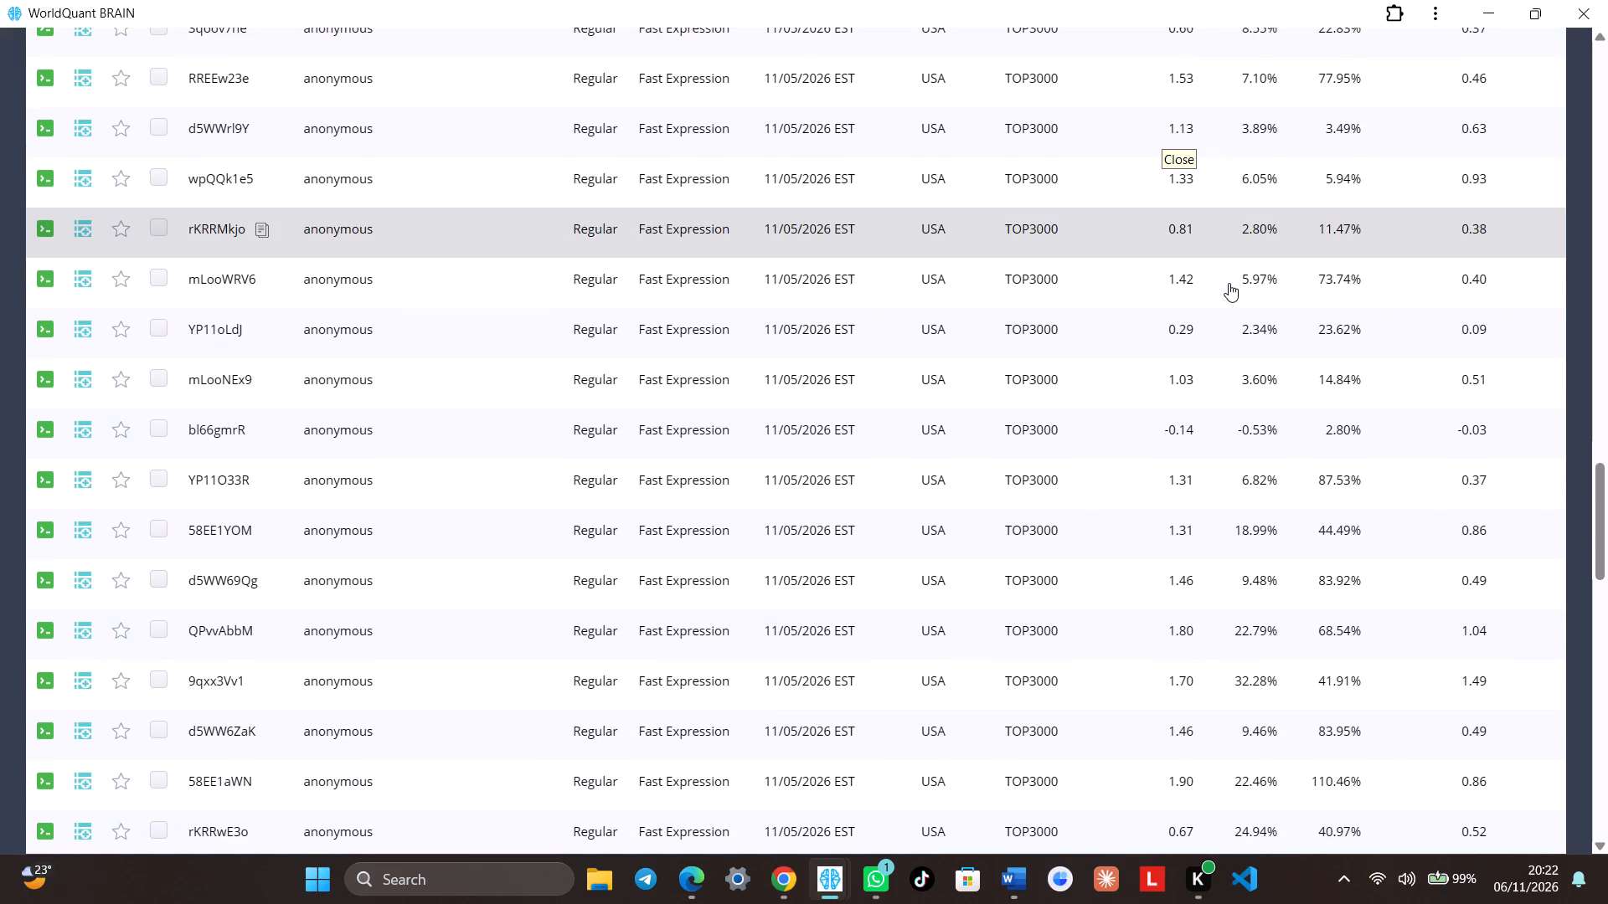
pyautogui.scroll(-3, 1236, 305)
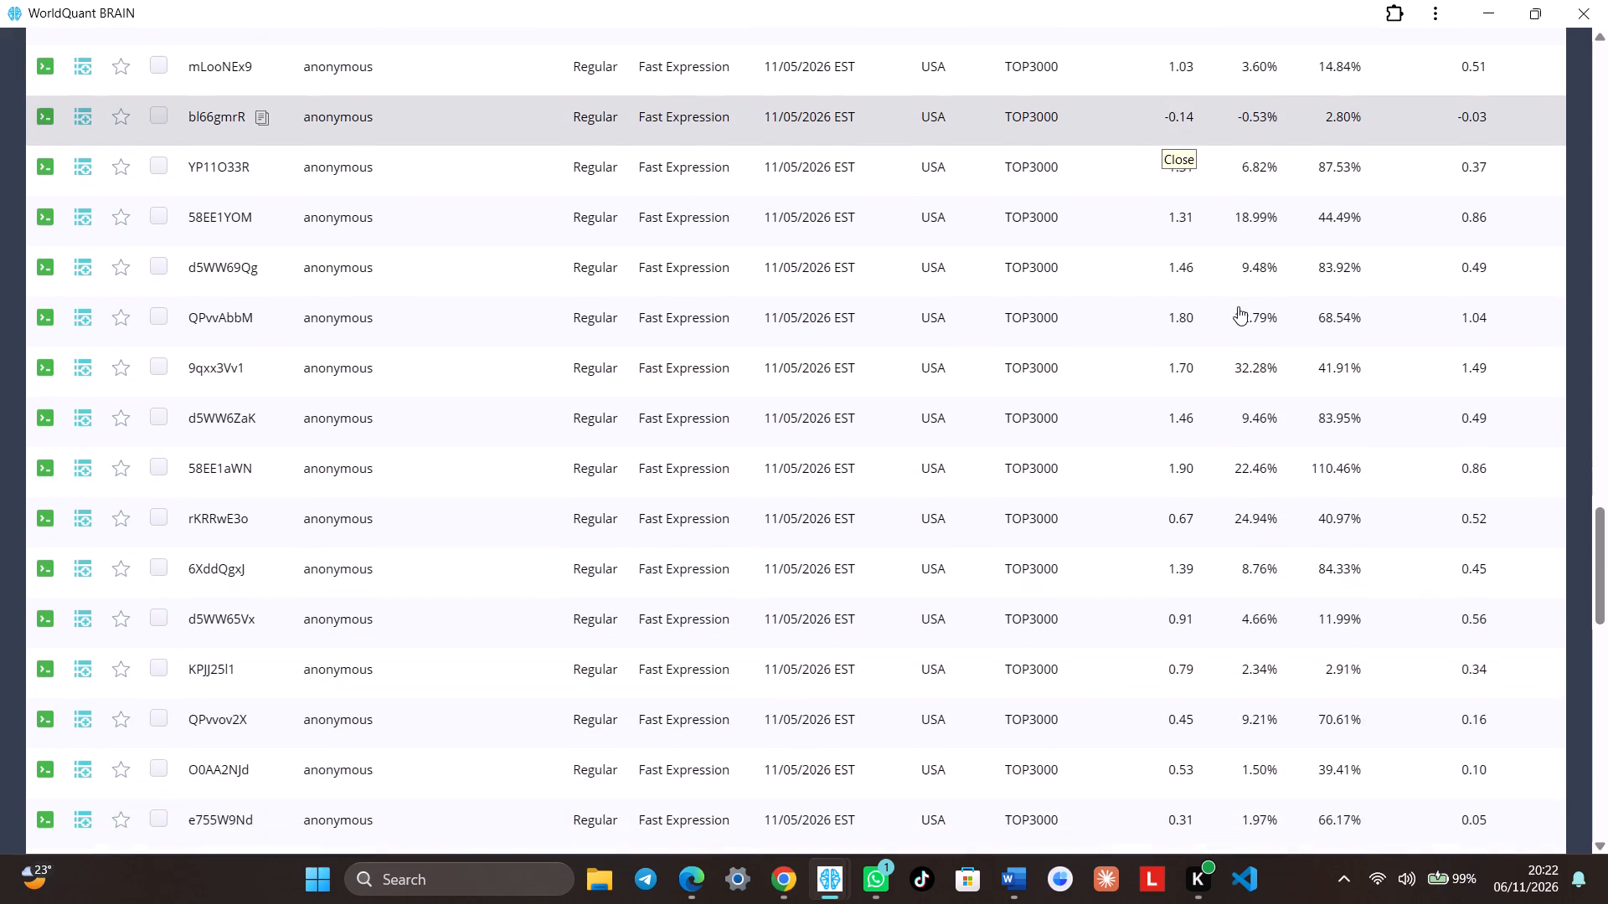
pyautogui.scroll(-5, 1239, 306)
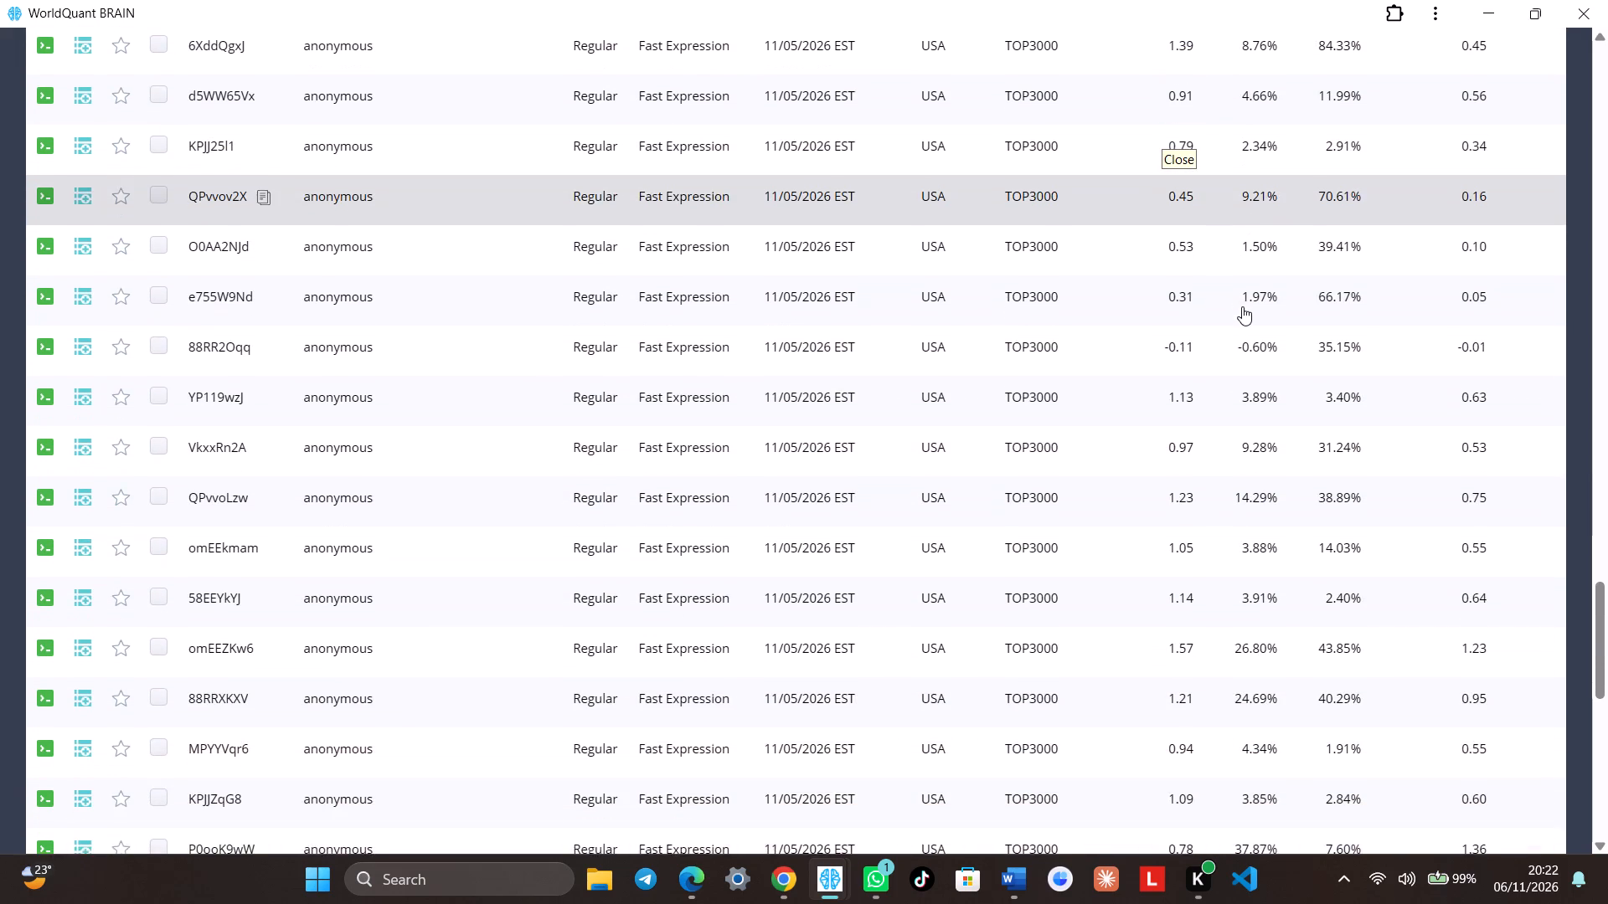
pyautogui.scroll(-6, 1242, 306)
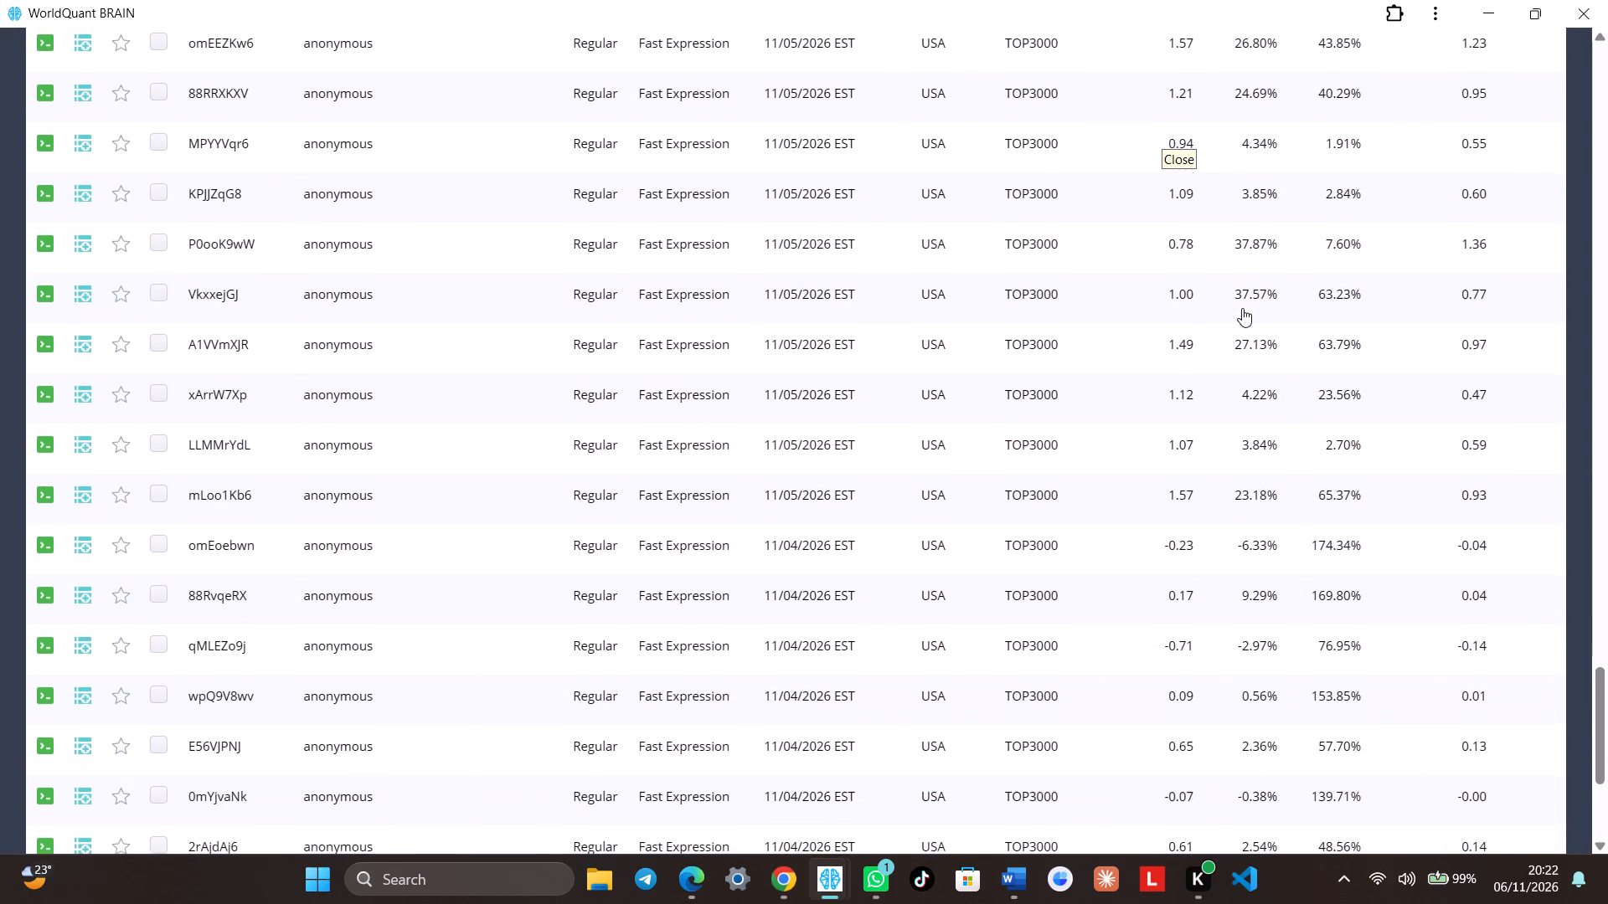
pyautogui.scroll(-4, 1242, 308)
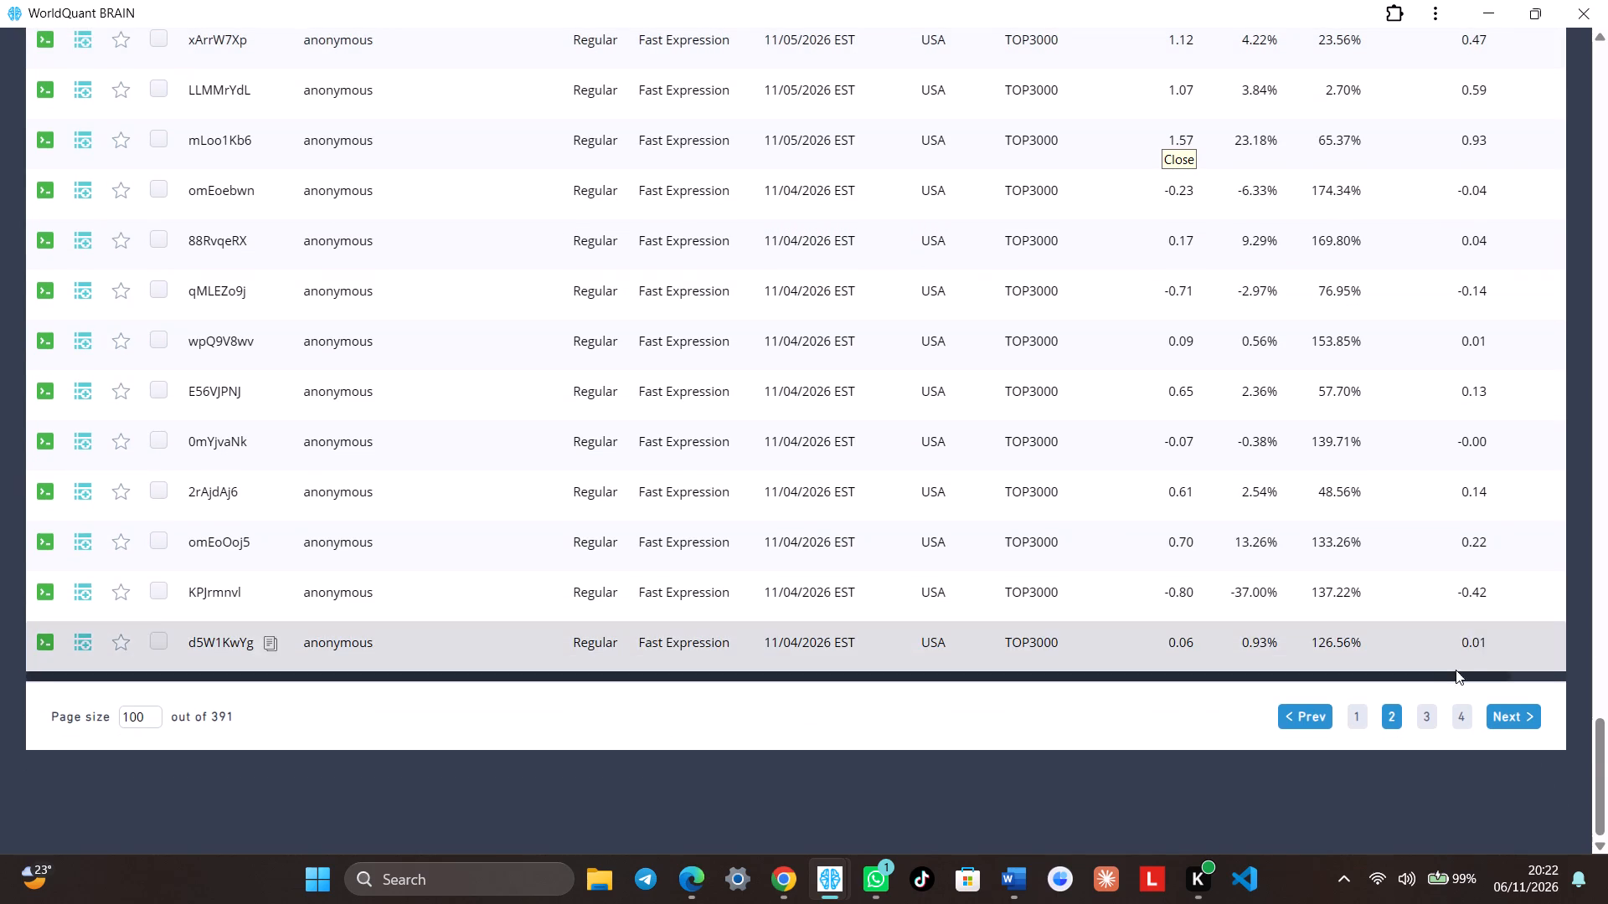
# Go to page 3 of the unsubmitted alphas and examine their performance figures, previewing the code and settings of alpha mLogG0q2.
pyautogui.click(1433, 713)
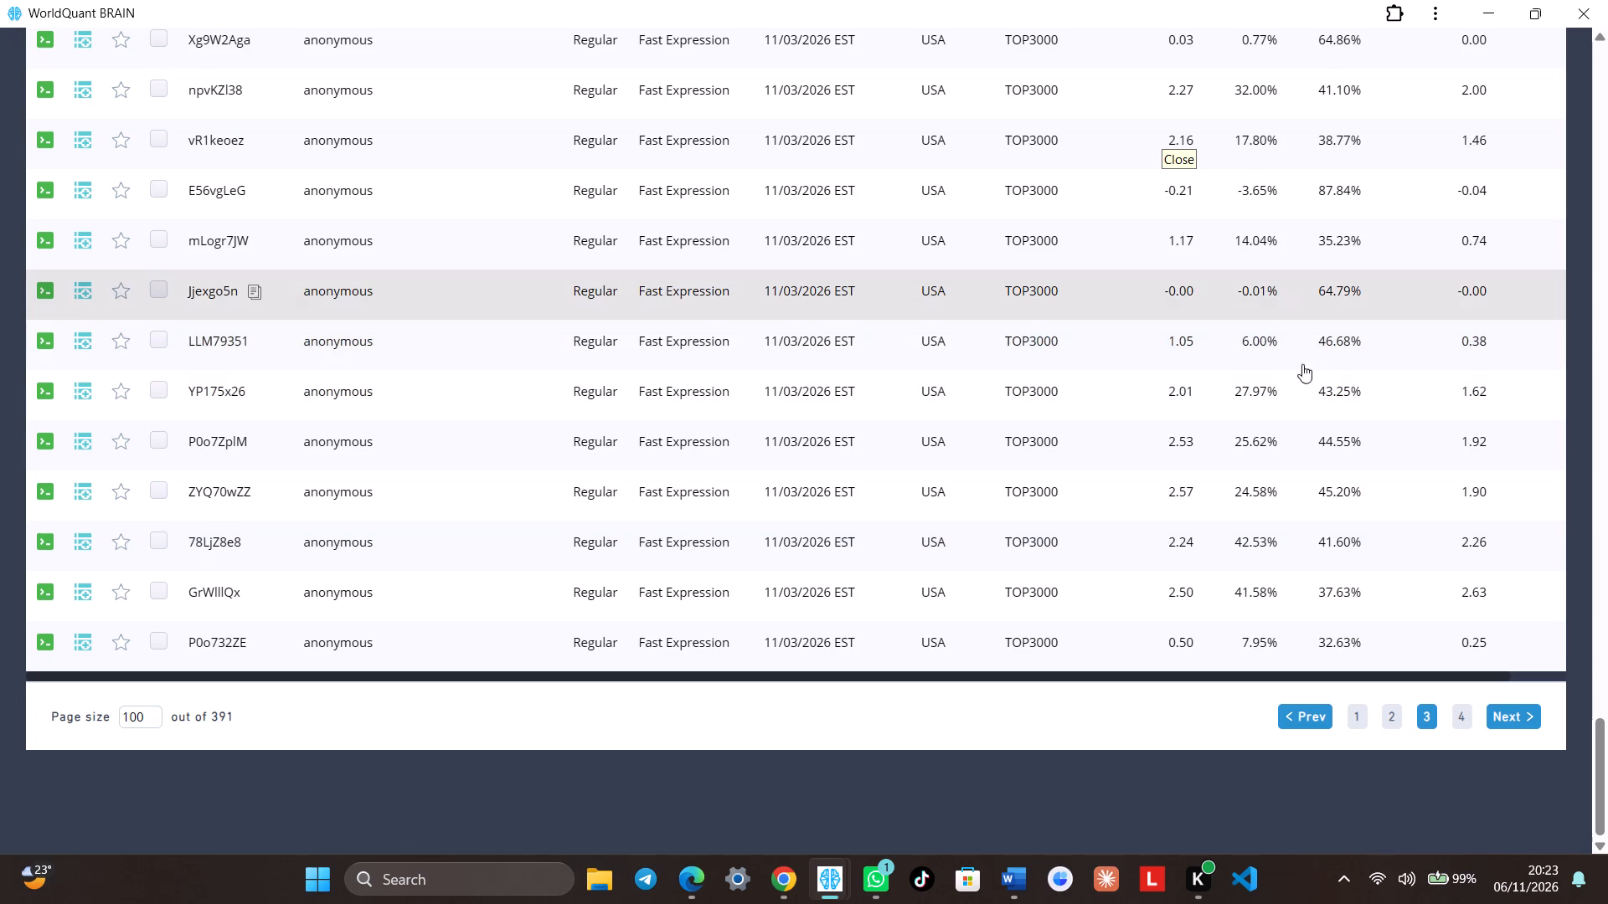
pyautogui.scroll(5, 1339, 465)
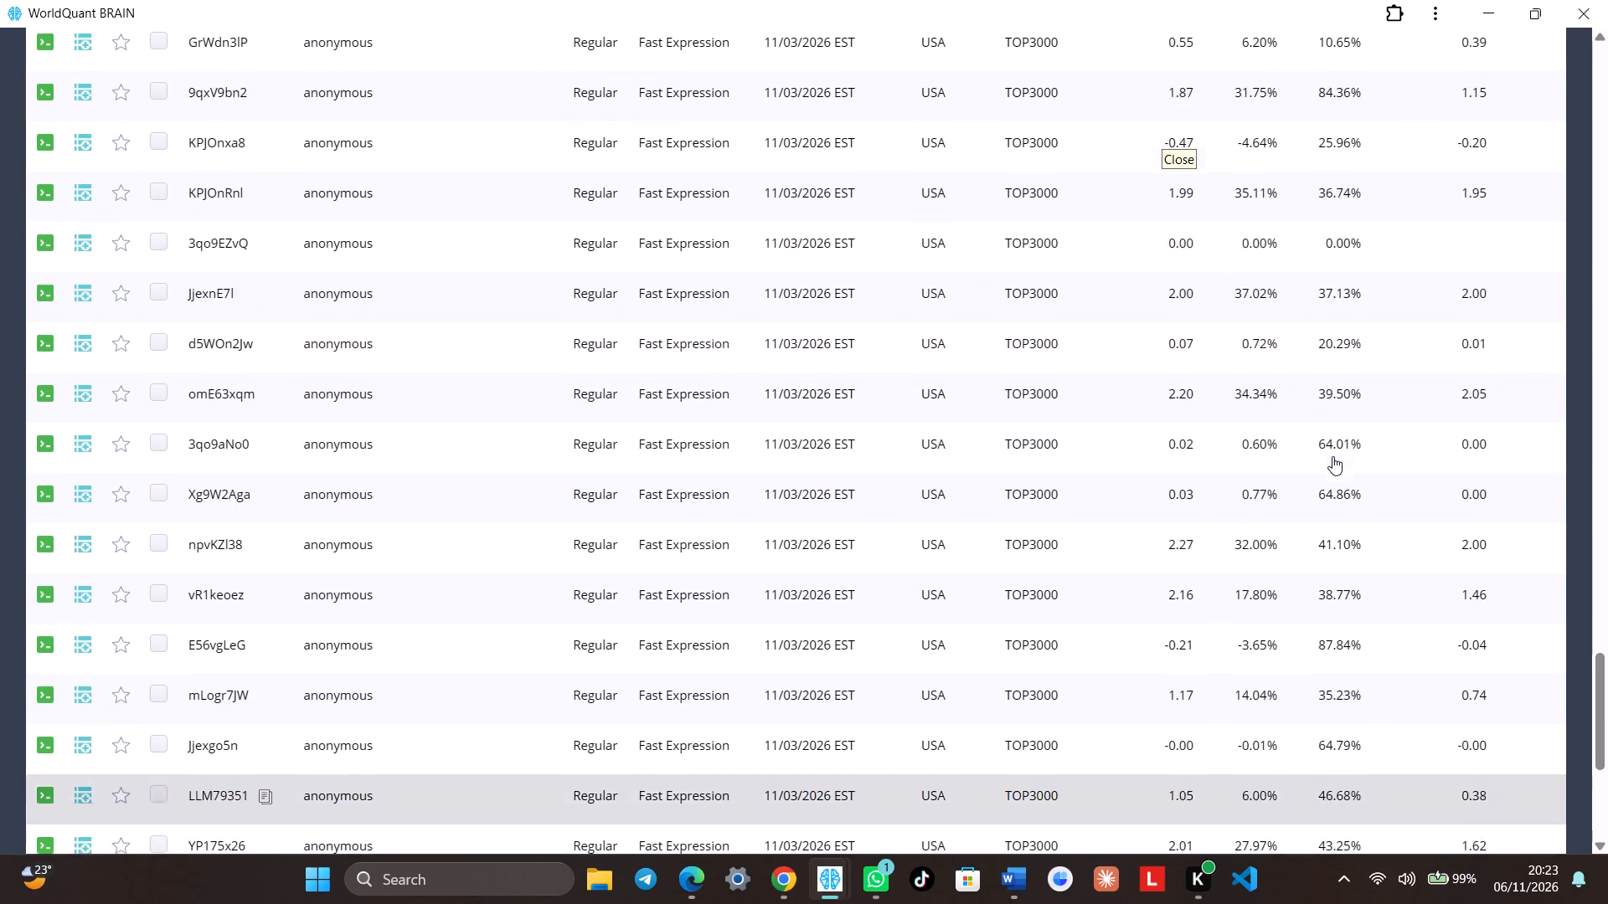
pyautogui.scroll(11, 1332, 455)
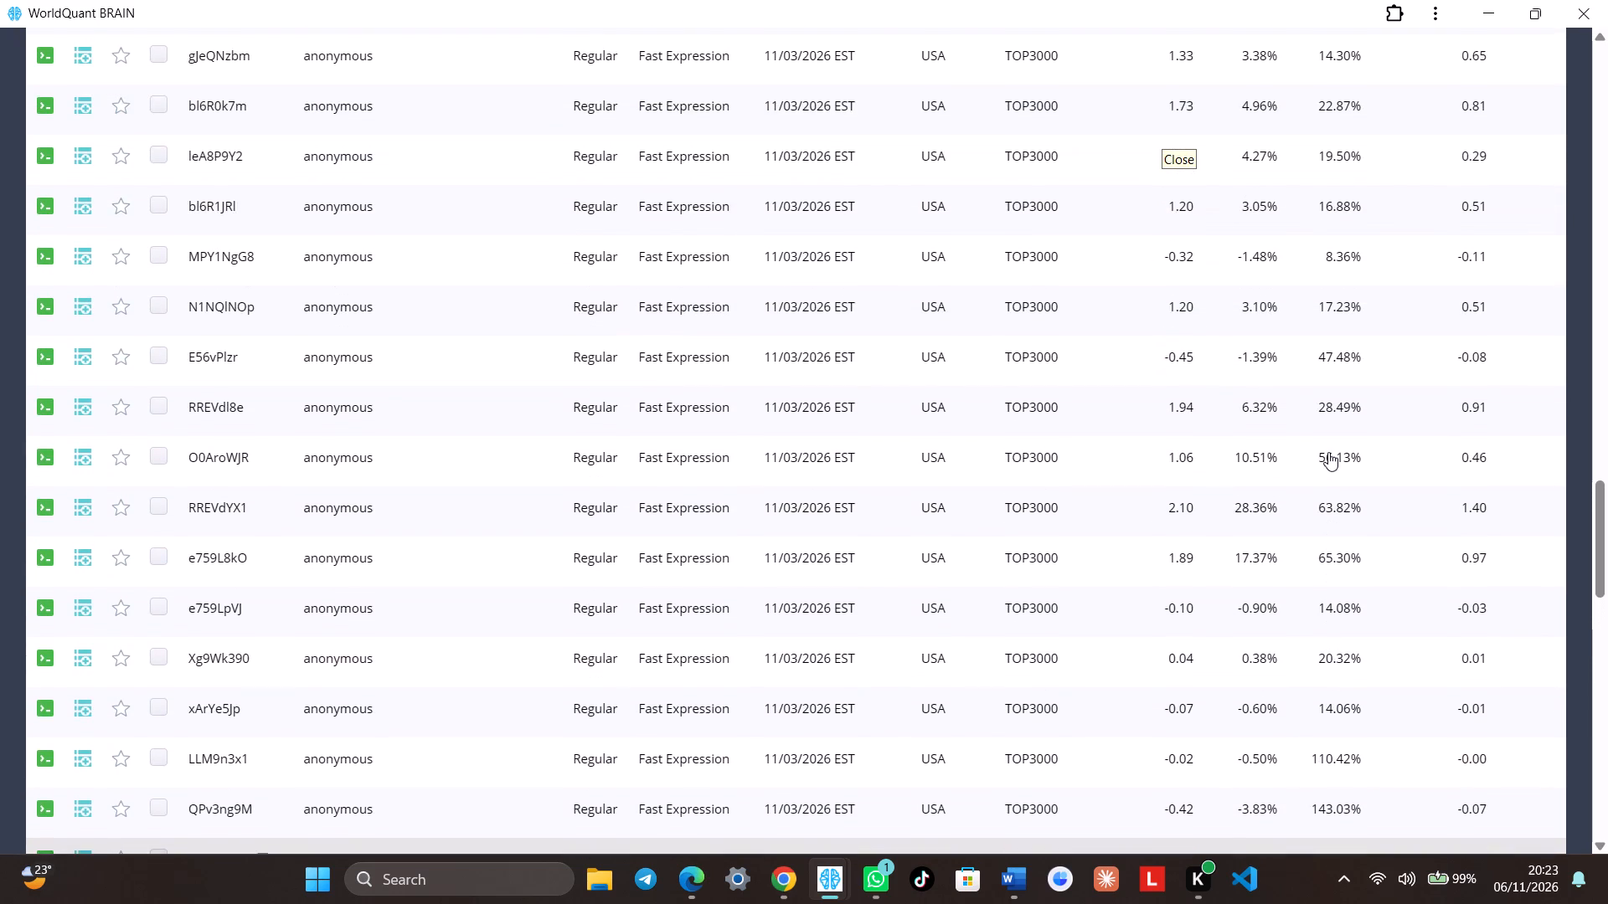
pyautogui.scroll(10, 1328, 452)
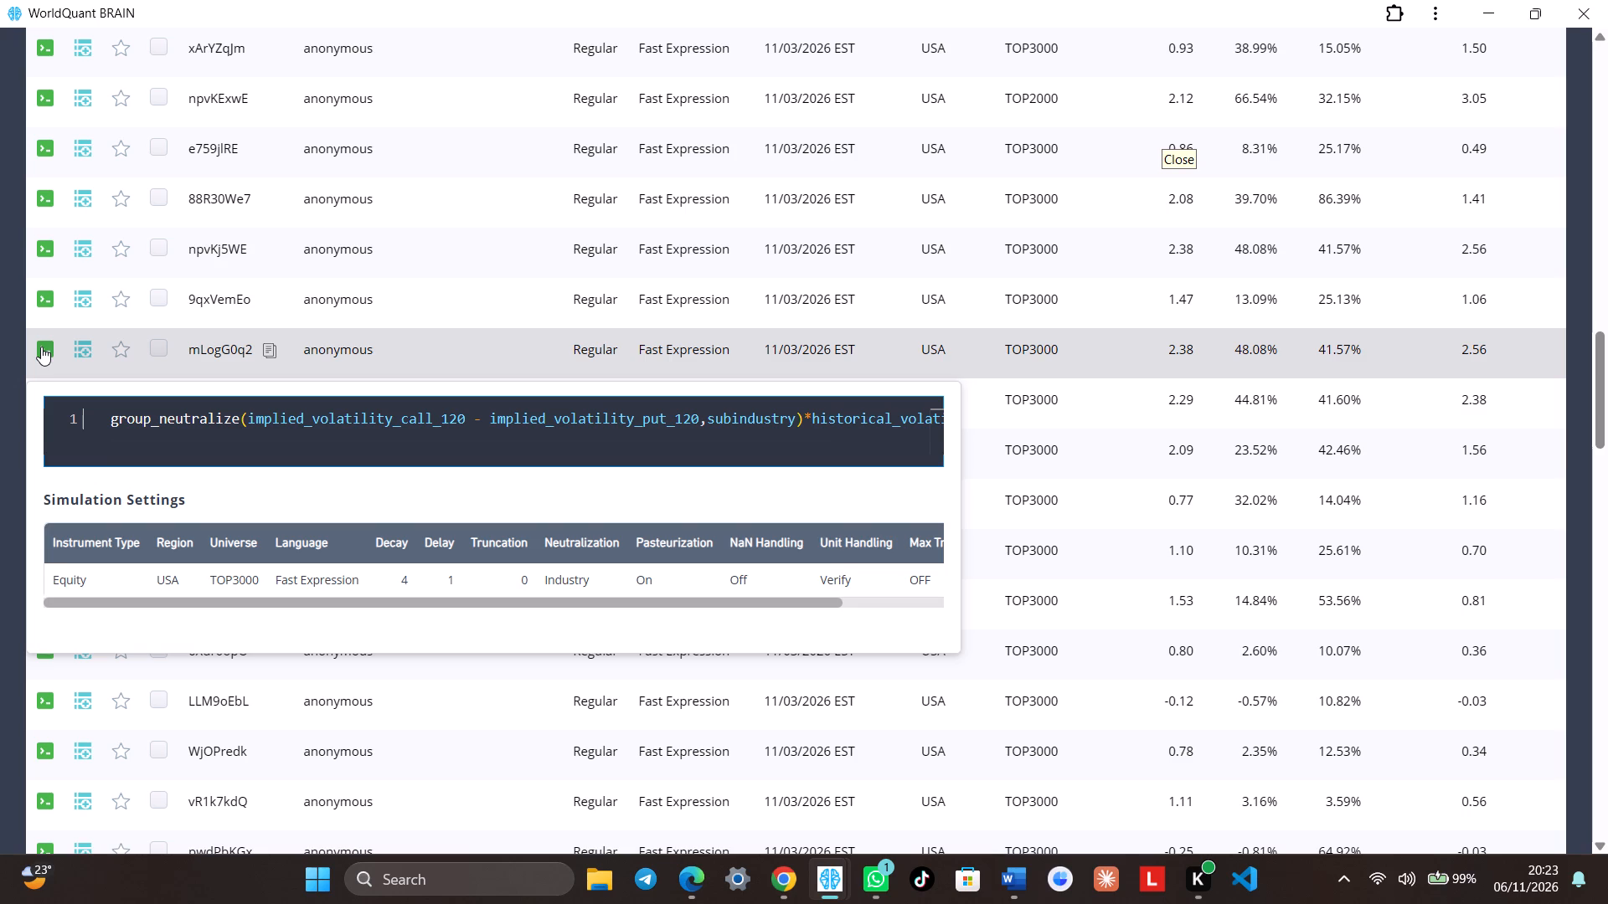
pyautogui.scroll(1, 618, 337)
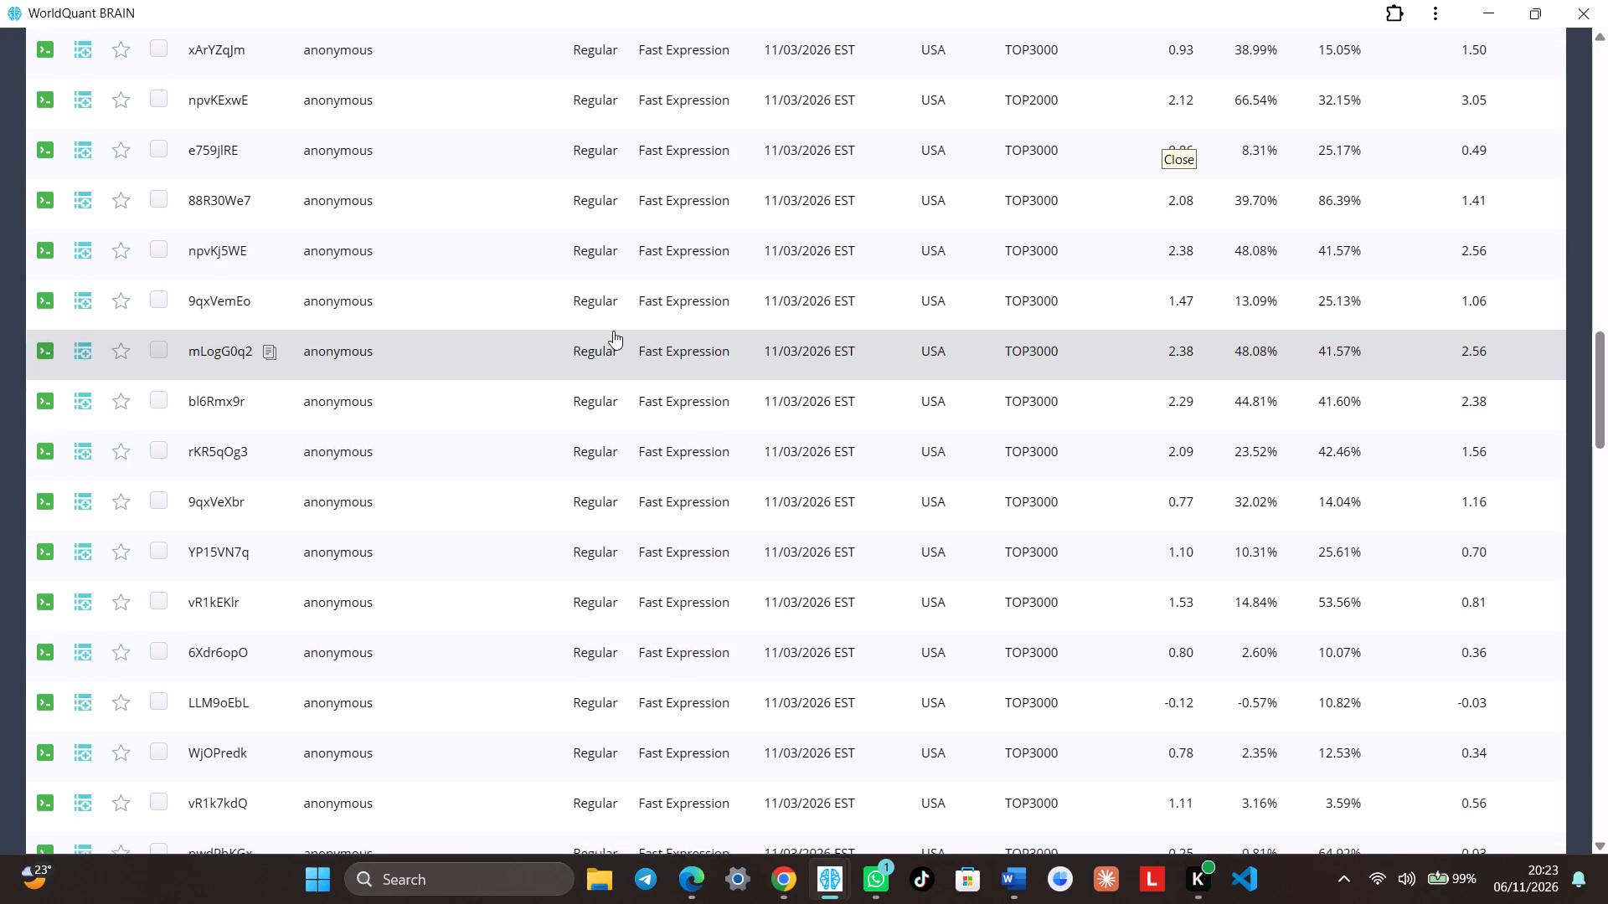
pyautogui.scroll(2, 613, 331)
pyautogui.scroll(-4, 608, 330)
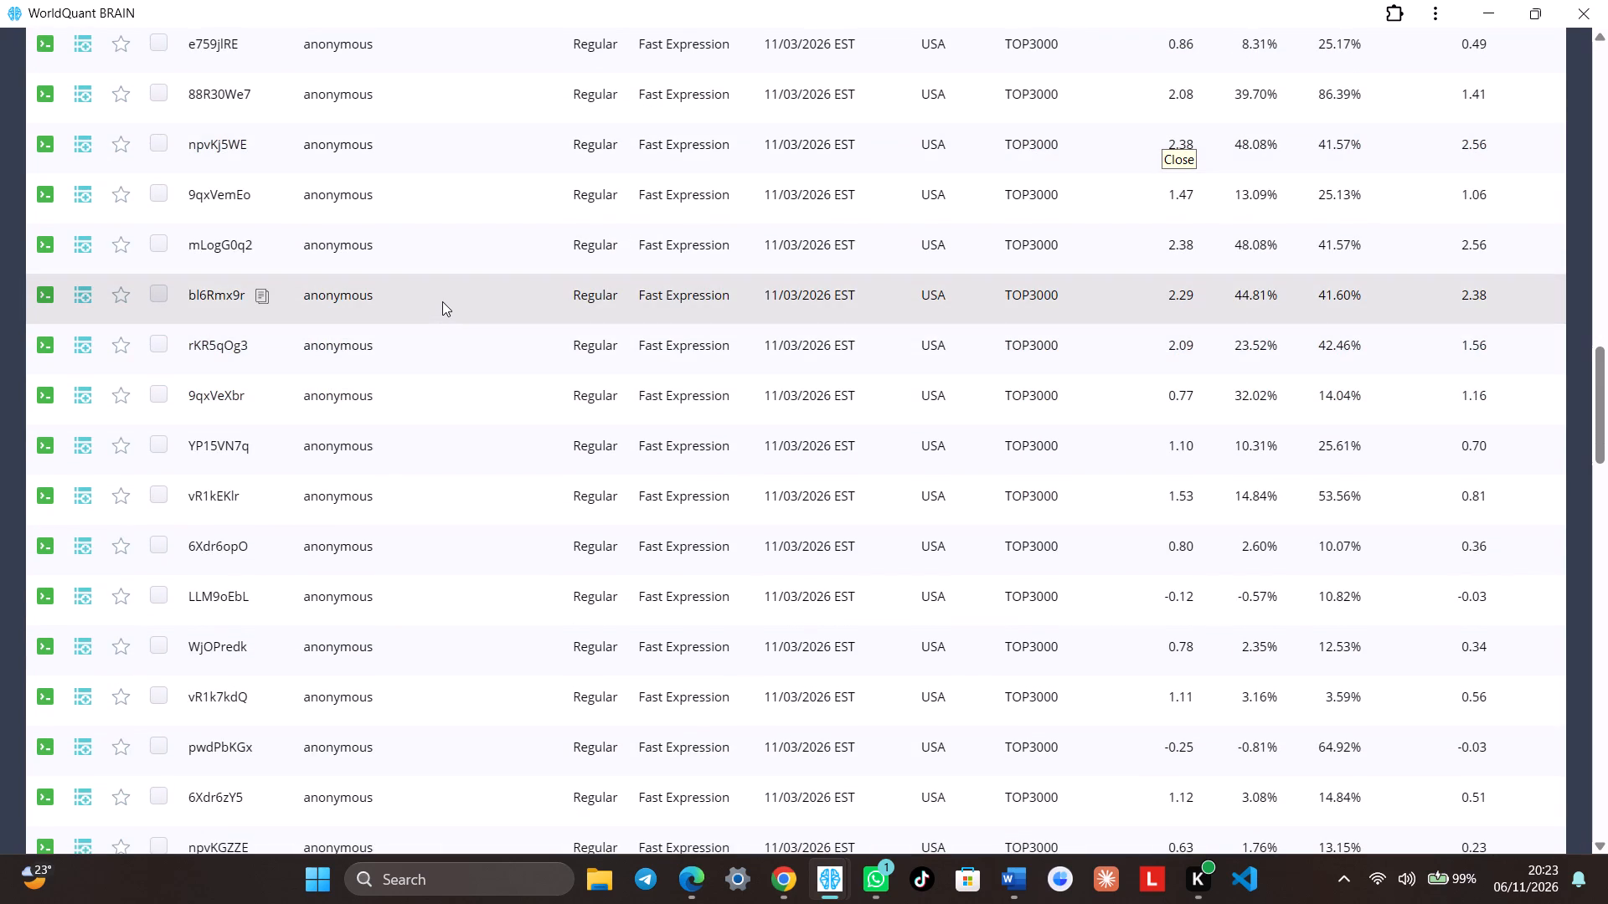
# Open the details of alpha rKR5qOg3, check its code, simulation settings and IS summary, and close them.
pyautogui.click(442, 300)
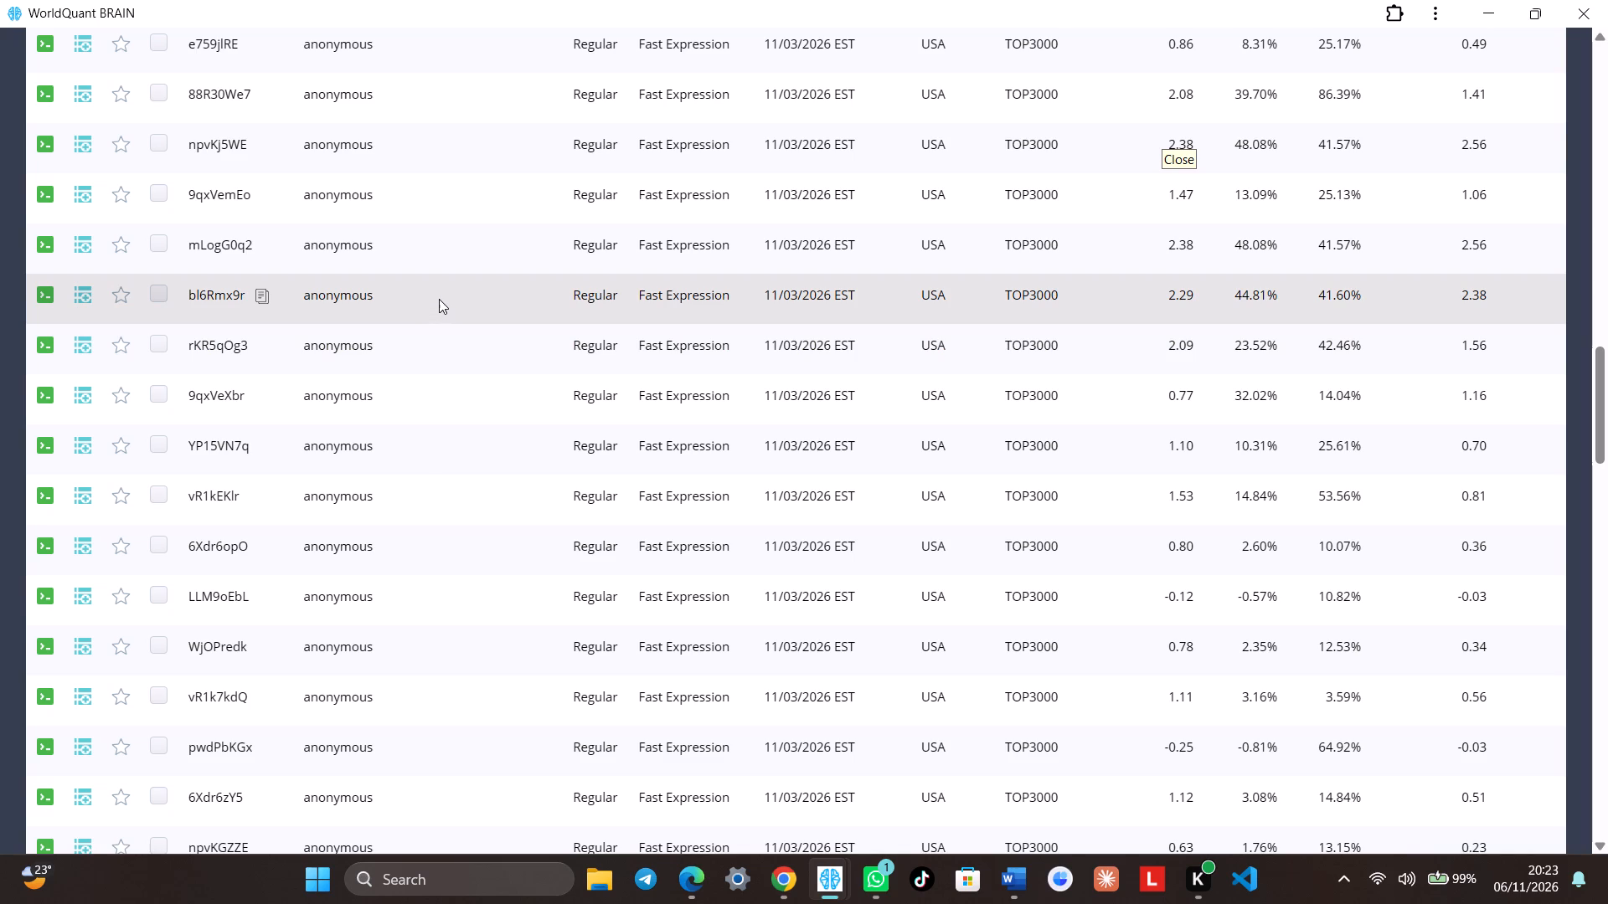
pyautogui.click(439, 299)
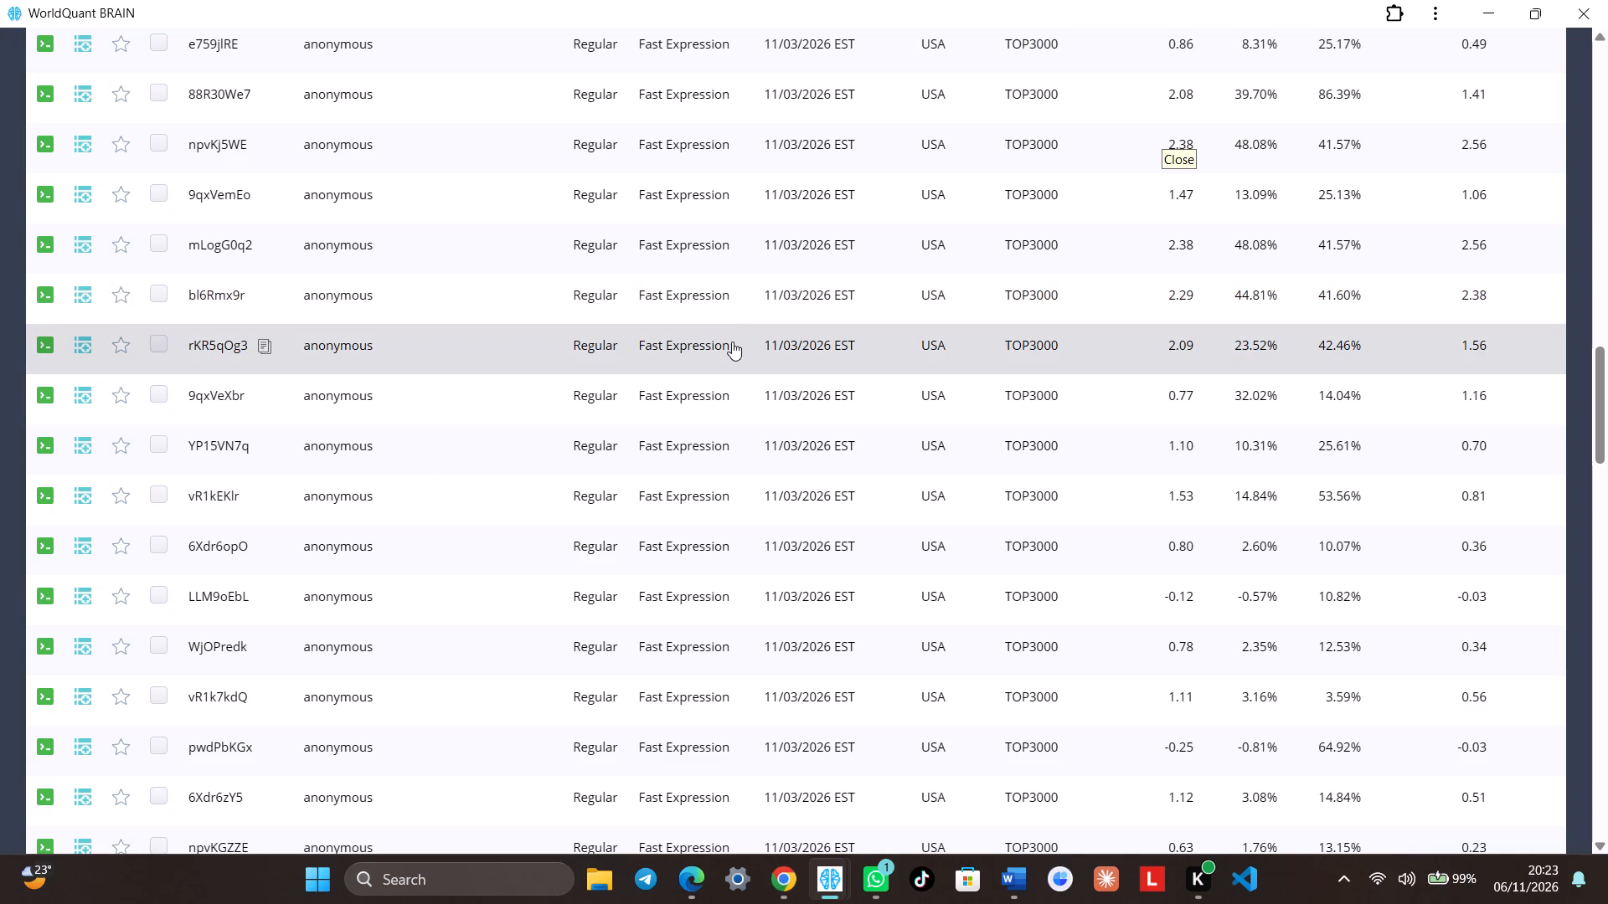
pyautogui.click(552, 345)
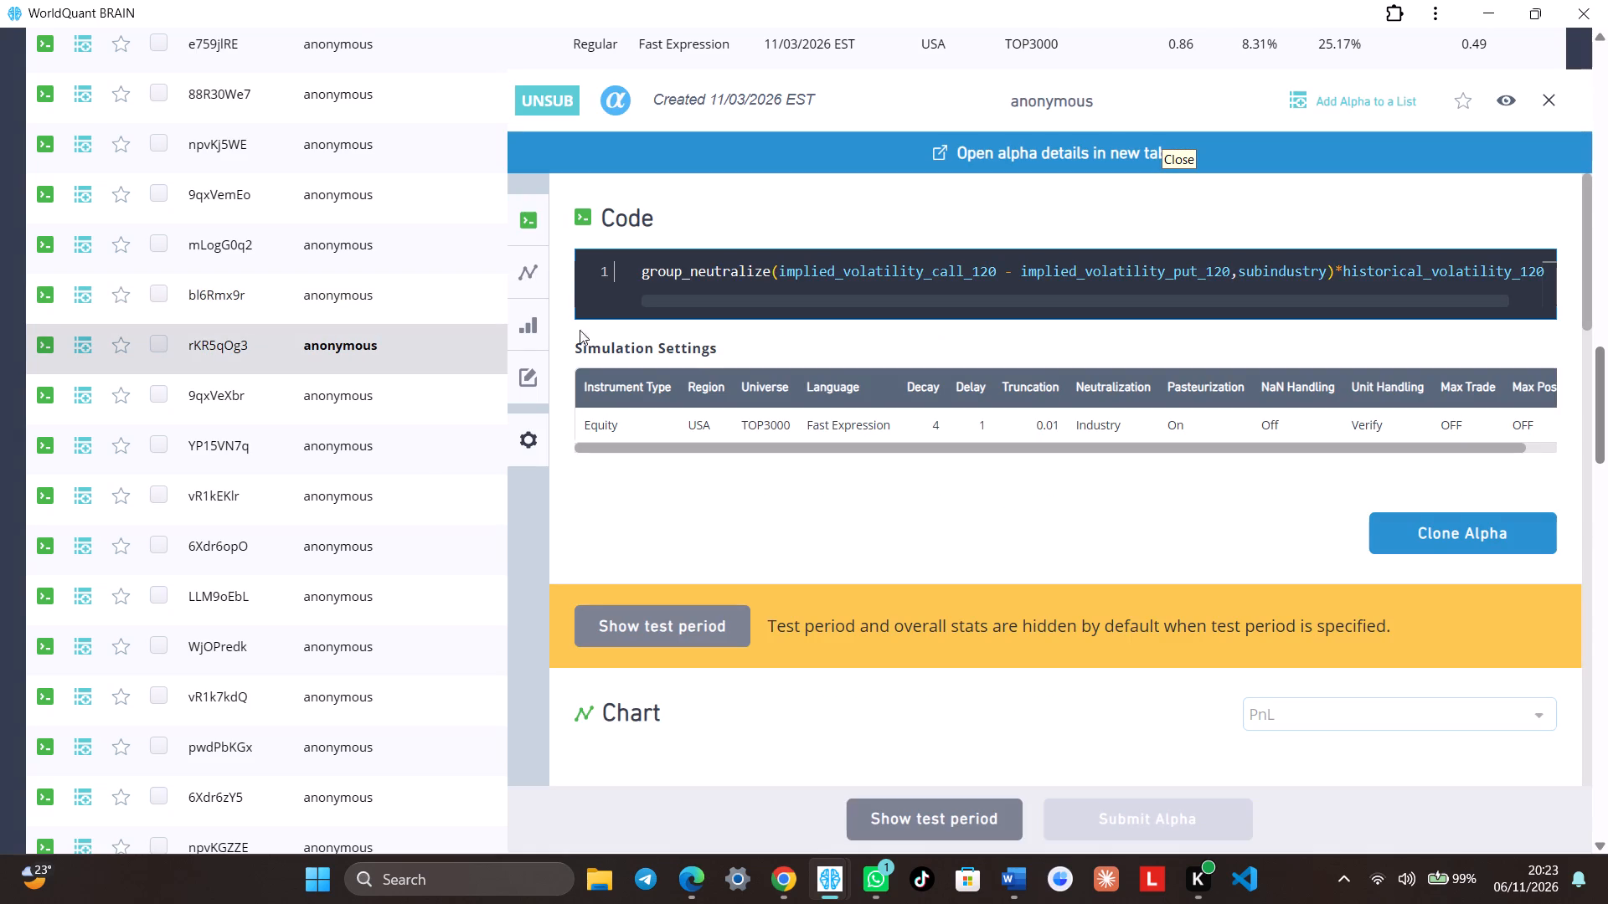
pyautogui.scroll(-9, 1411, 516)
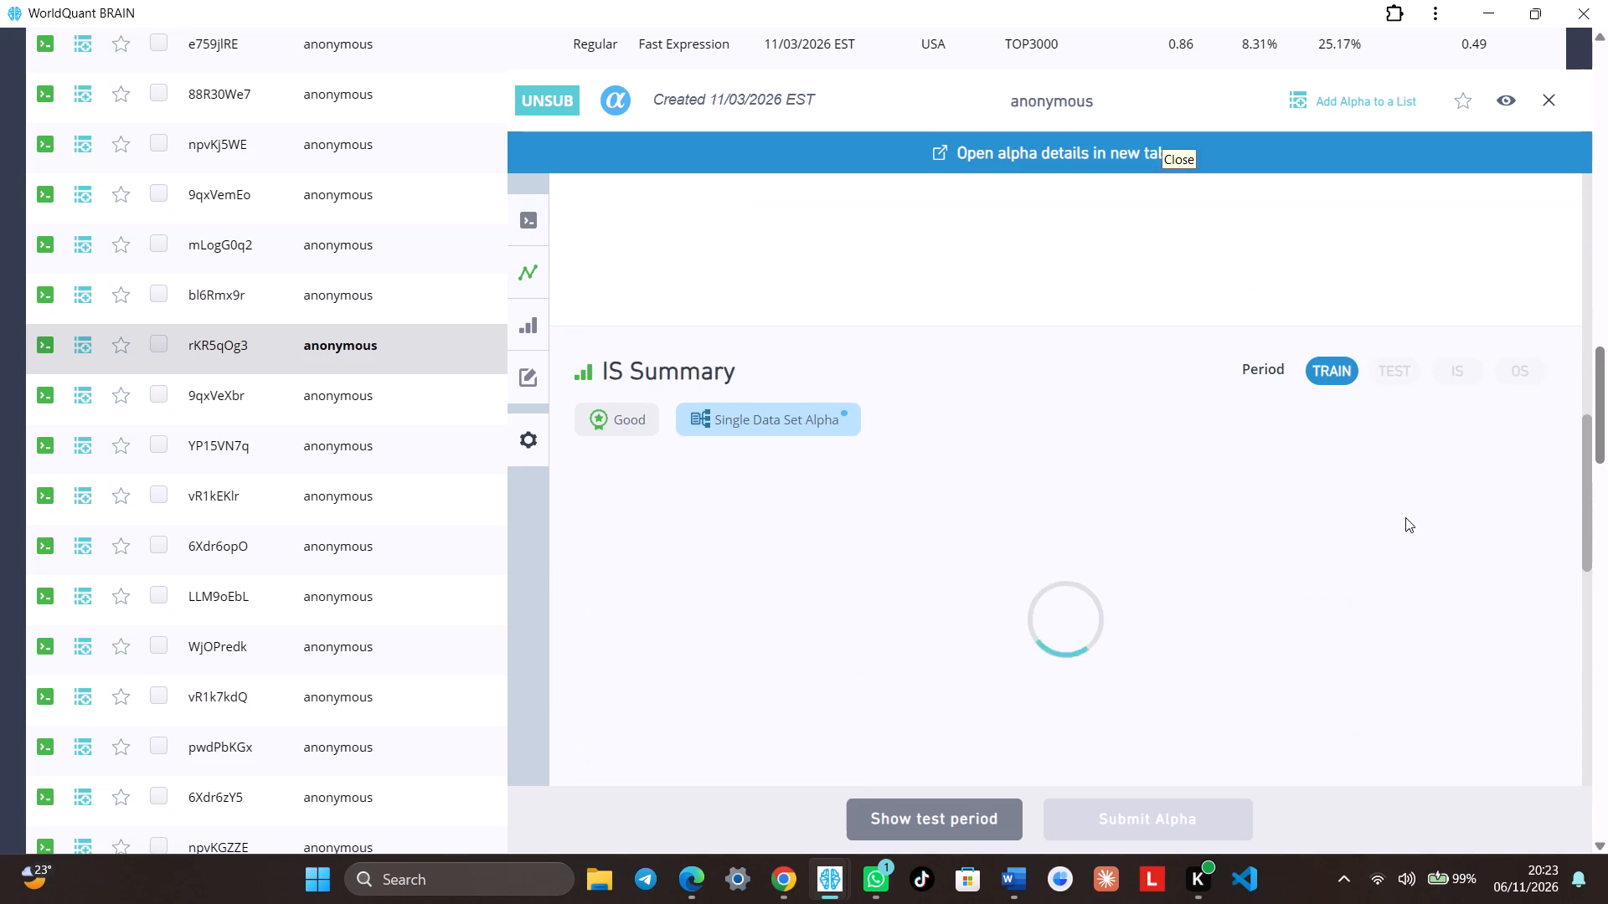
pyautogui.click(1547, 93)
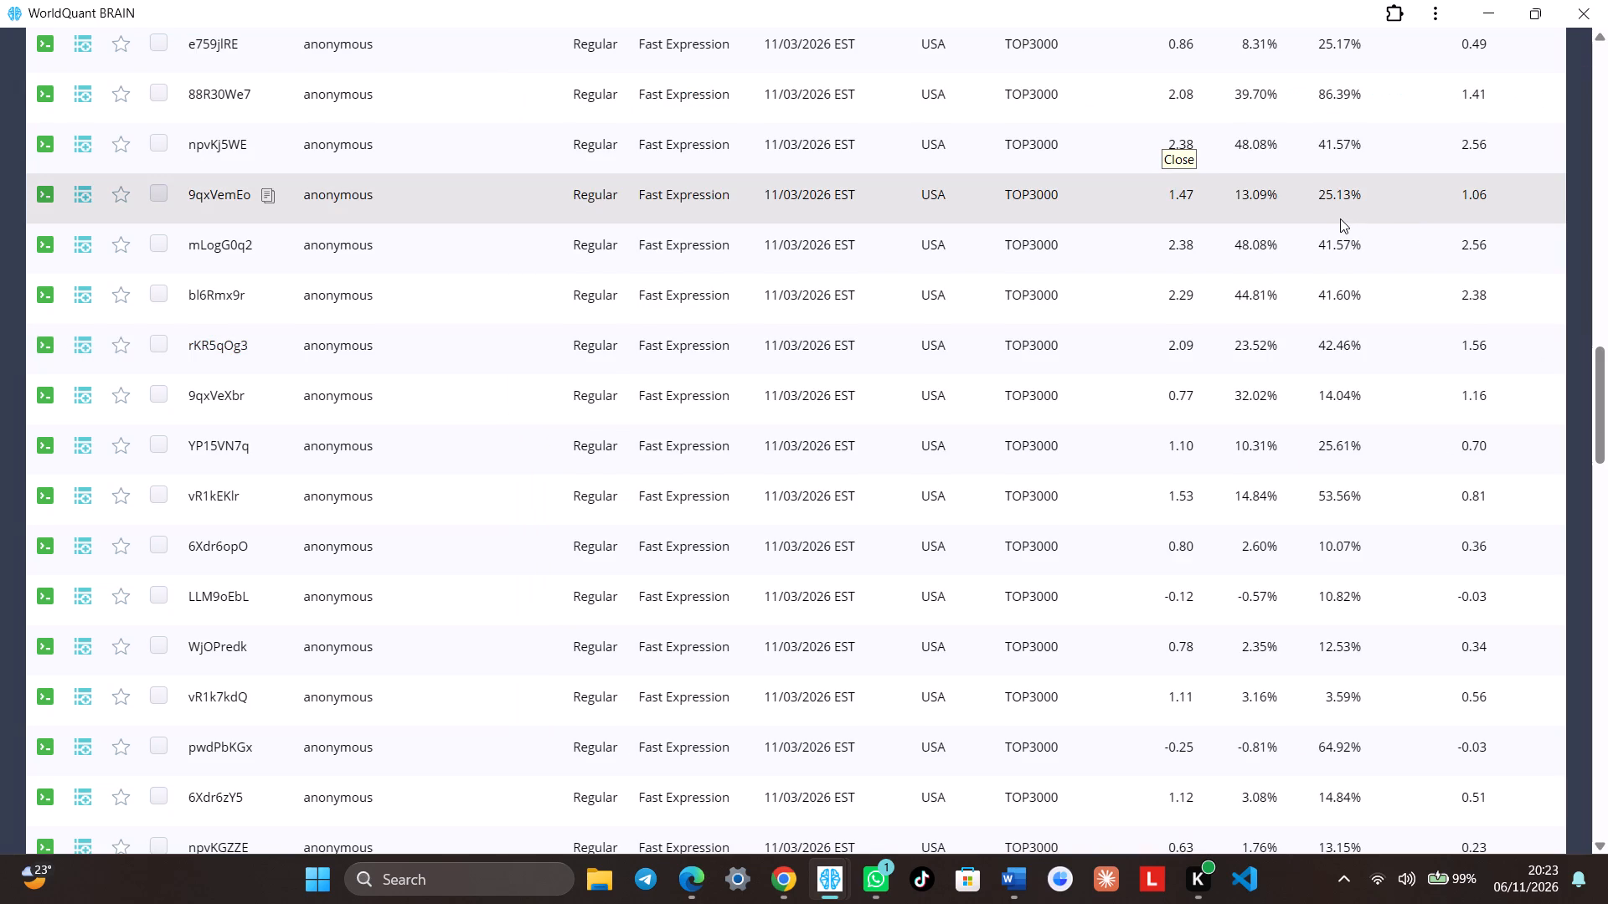
# Examine the performance figures of the remaining alphas on page 3, previewing the code and simulation settings of alpha npvKj5WE.
pyautogui.scroll(6, 1340, 218)
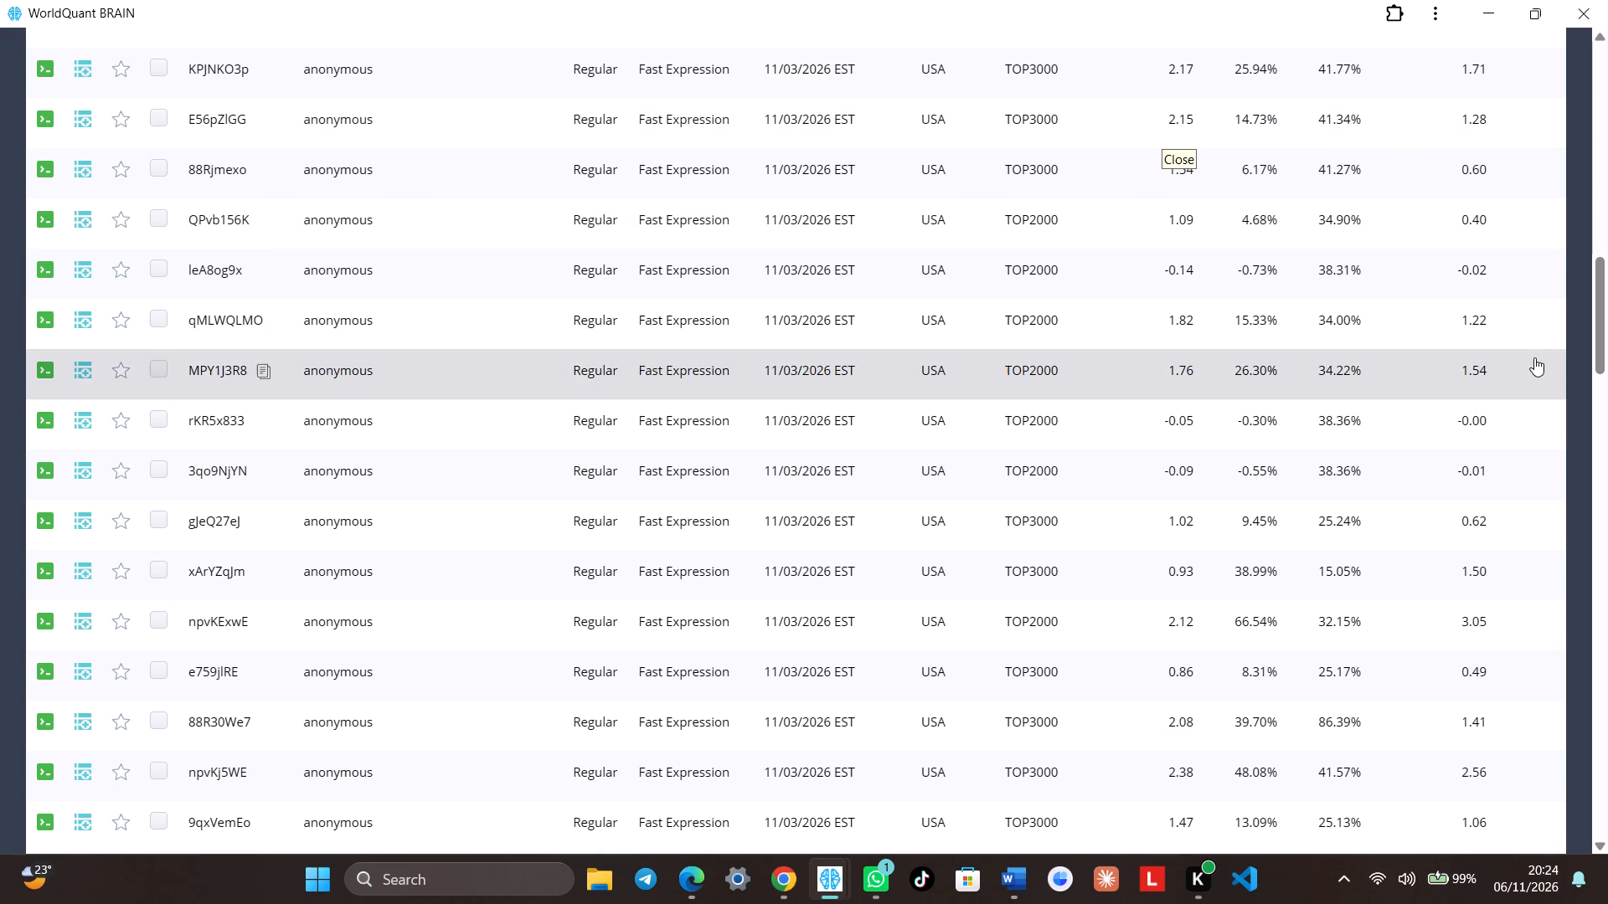
pyautogui.scroll(-2, 1368, 578)
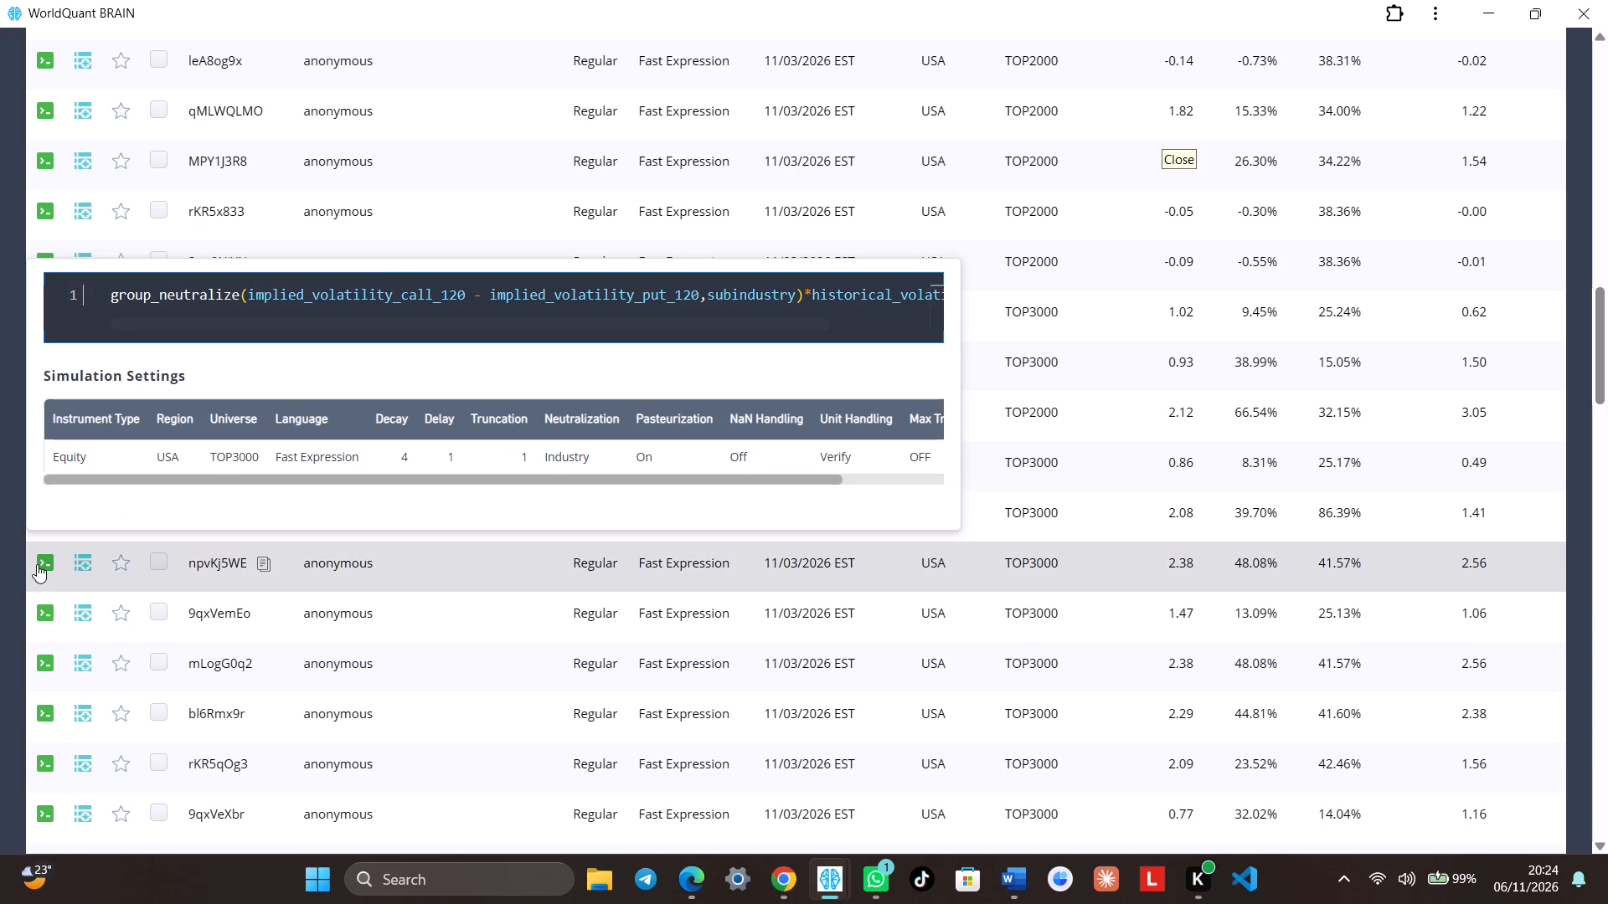
pyautogui.scroll(-1, 980, 532)
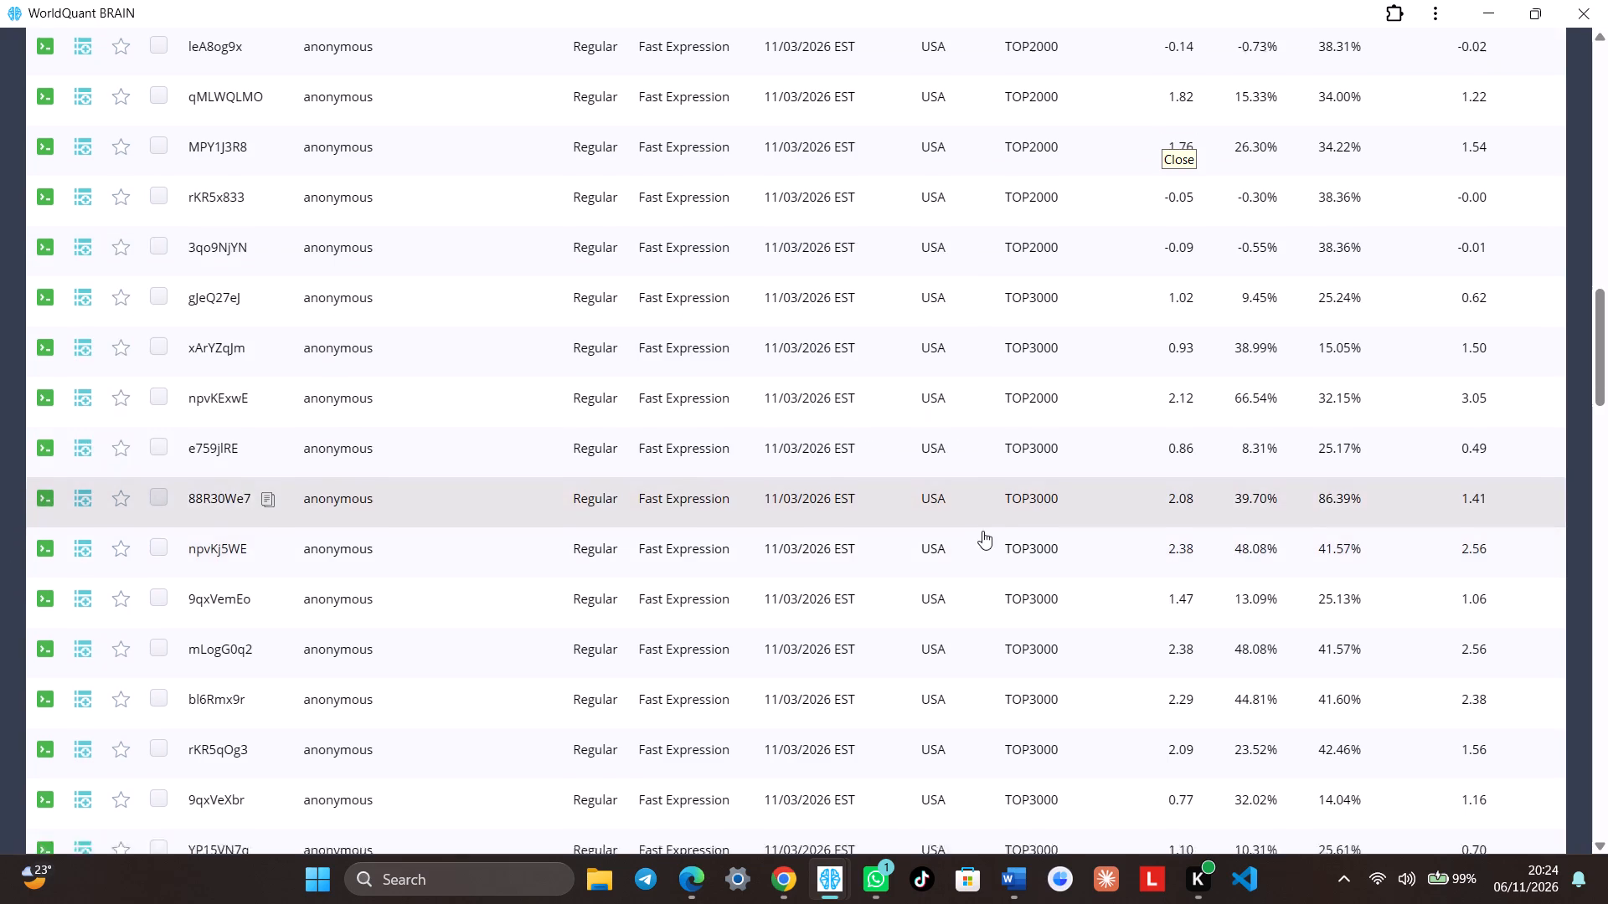
pyautogui.scroll(-4, 982, 531)
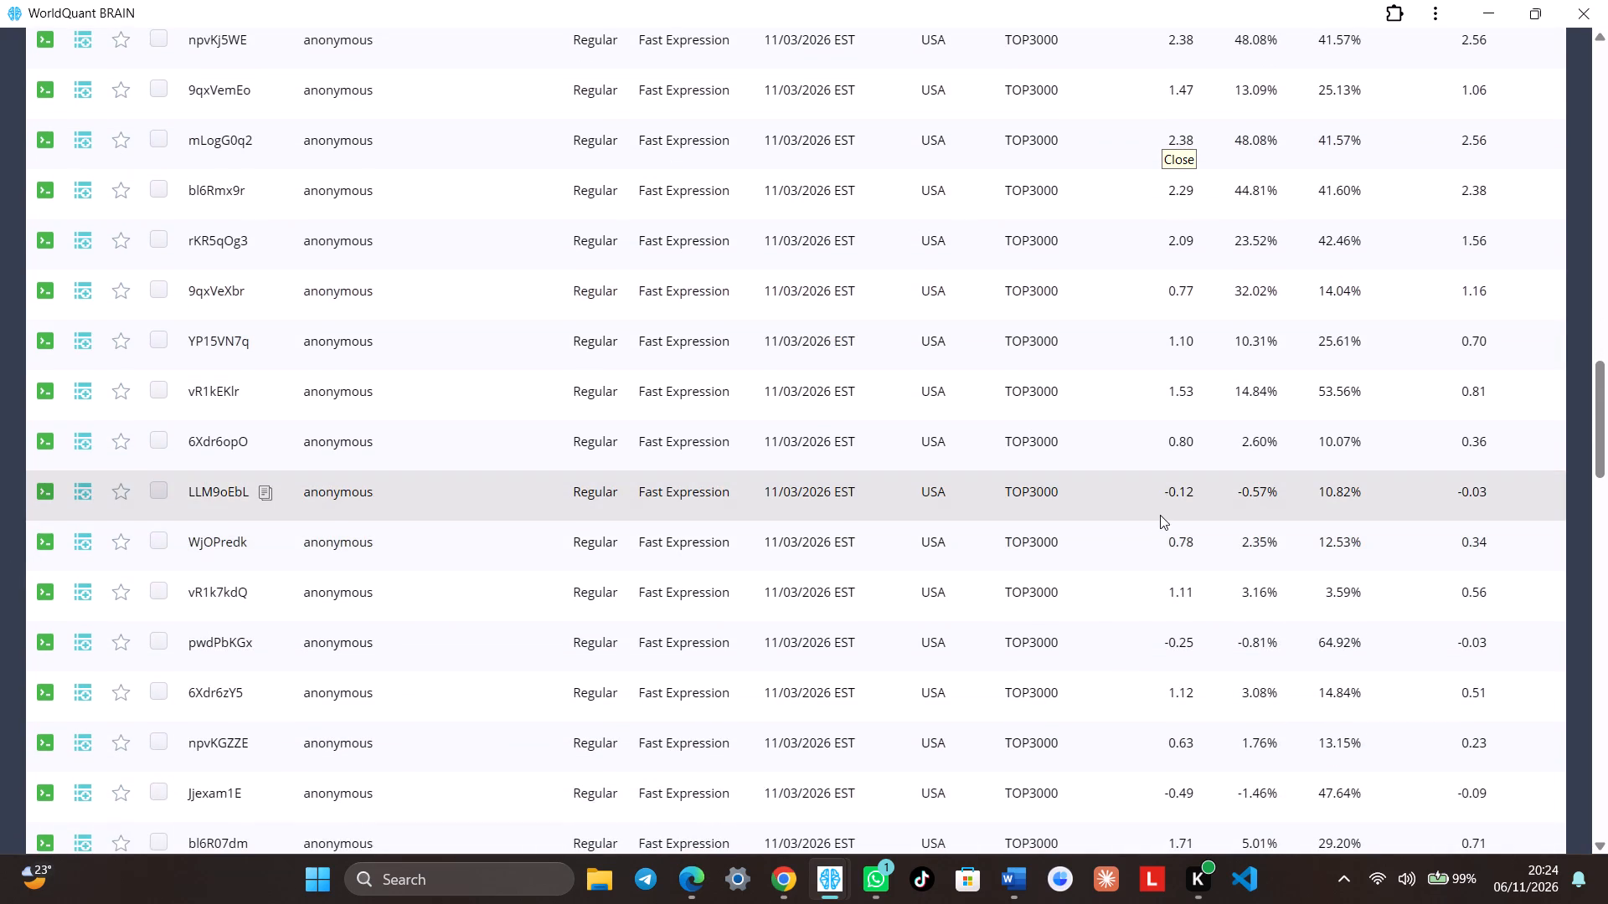
pyautogui.scroll(-5, 1160, 515)
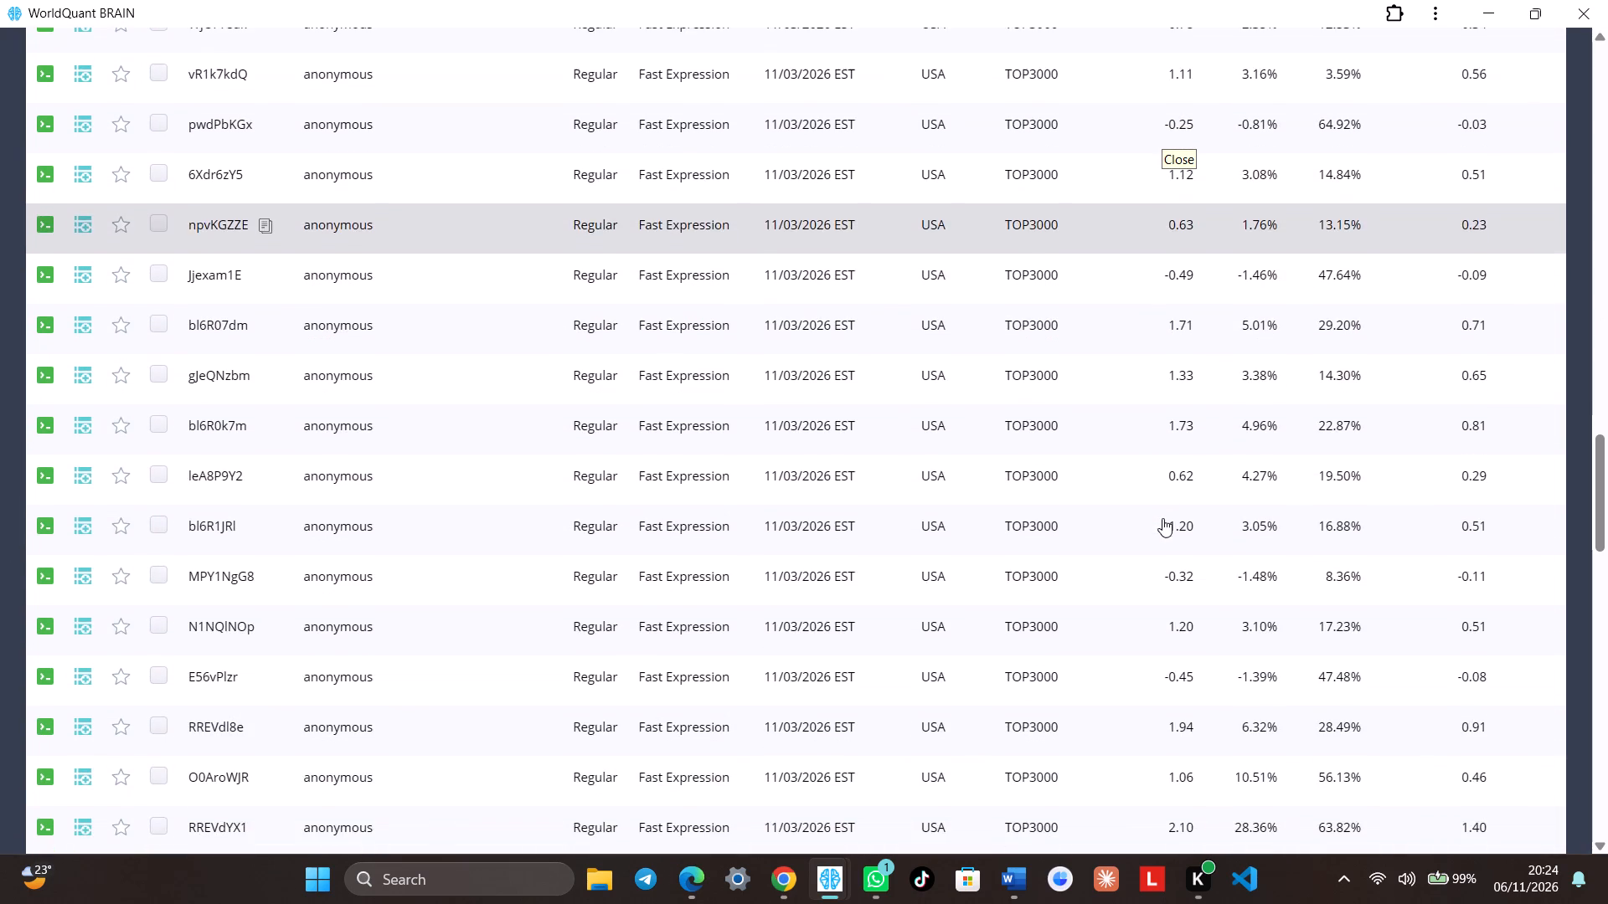
pyautogui.scroll(-4, 1162, 518)
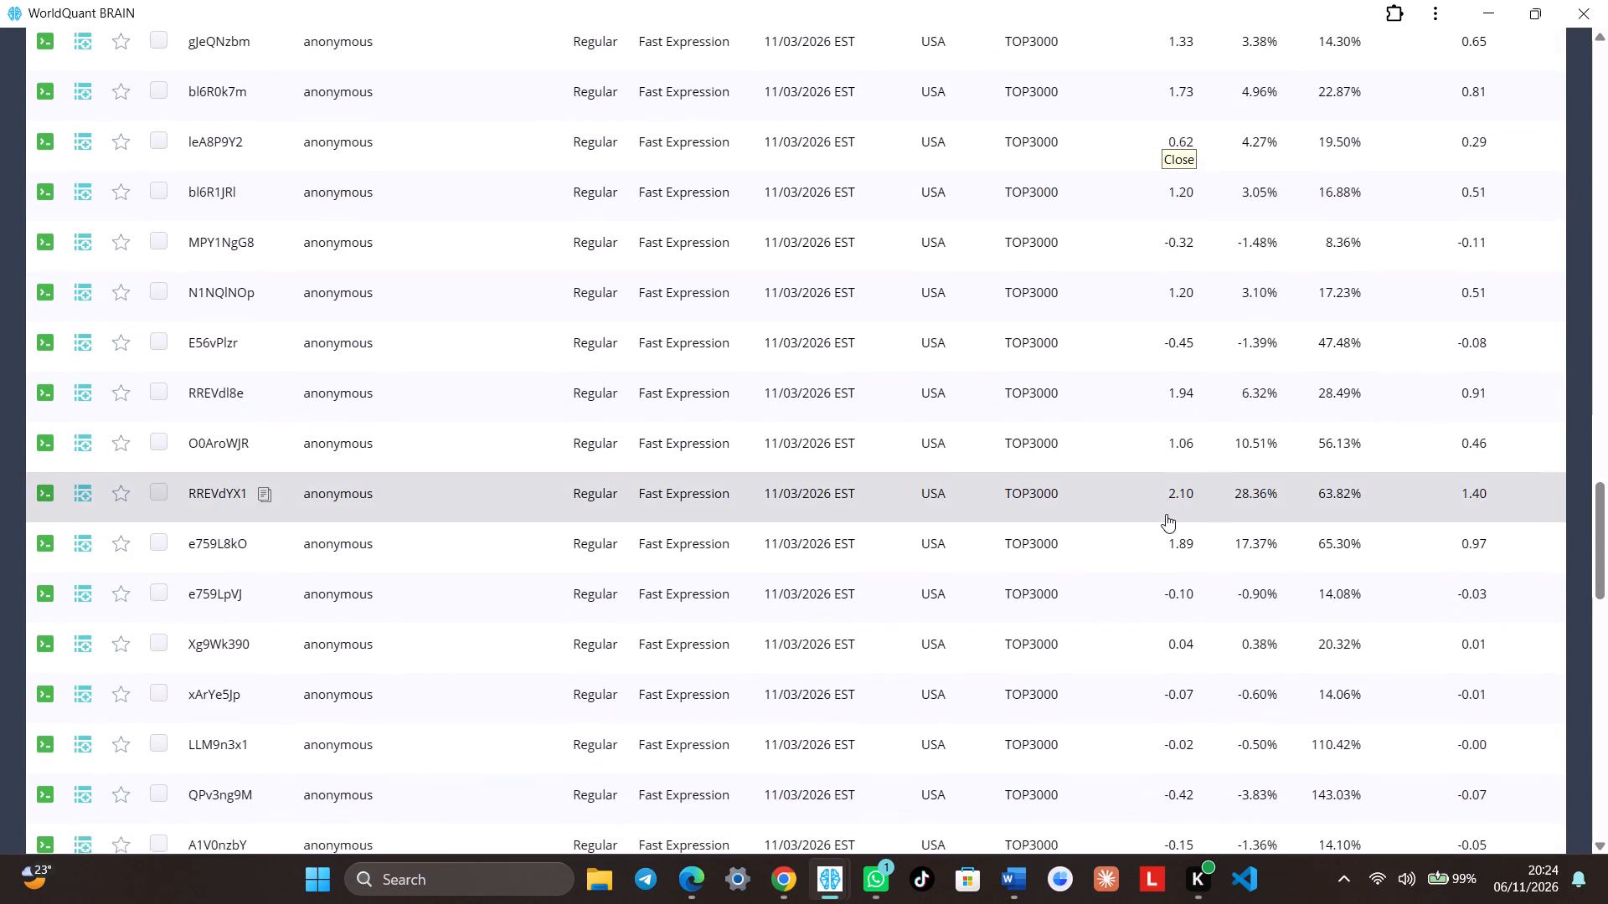
pyautogui.scroll(-7, 1166, 514)
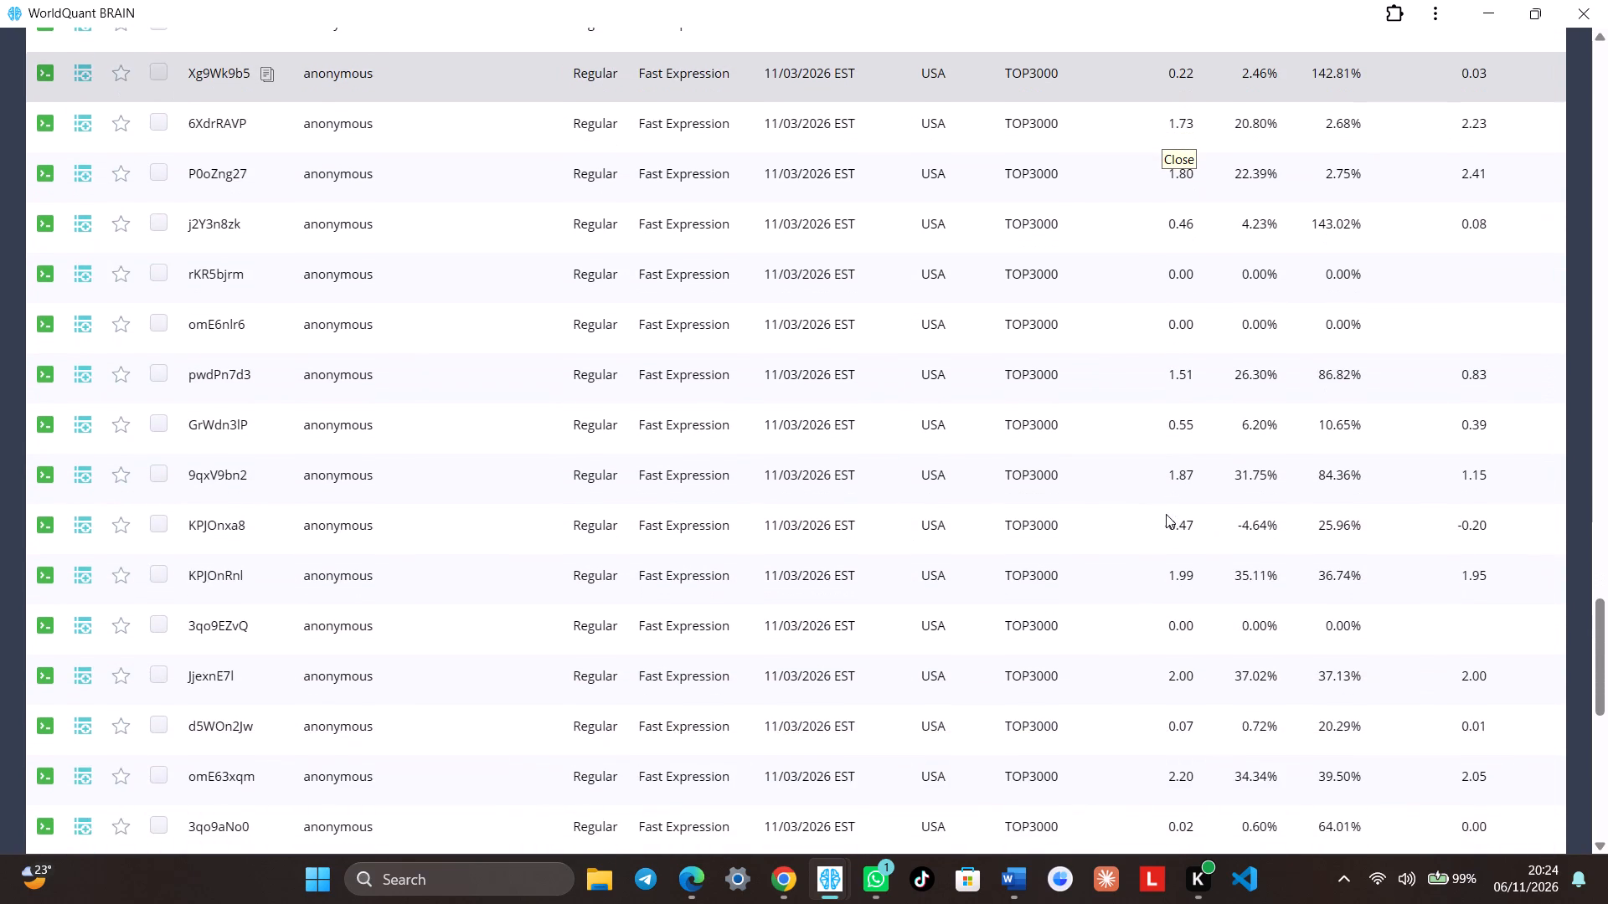
pyautogui.scroll(-2, 1166, 514)
pyautogui.scroll(-2, 1214, 582)
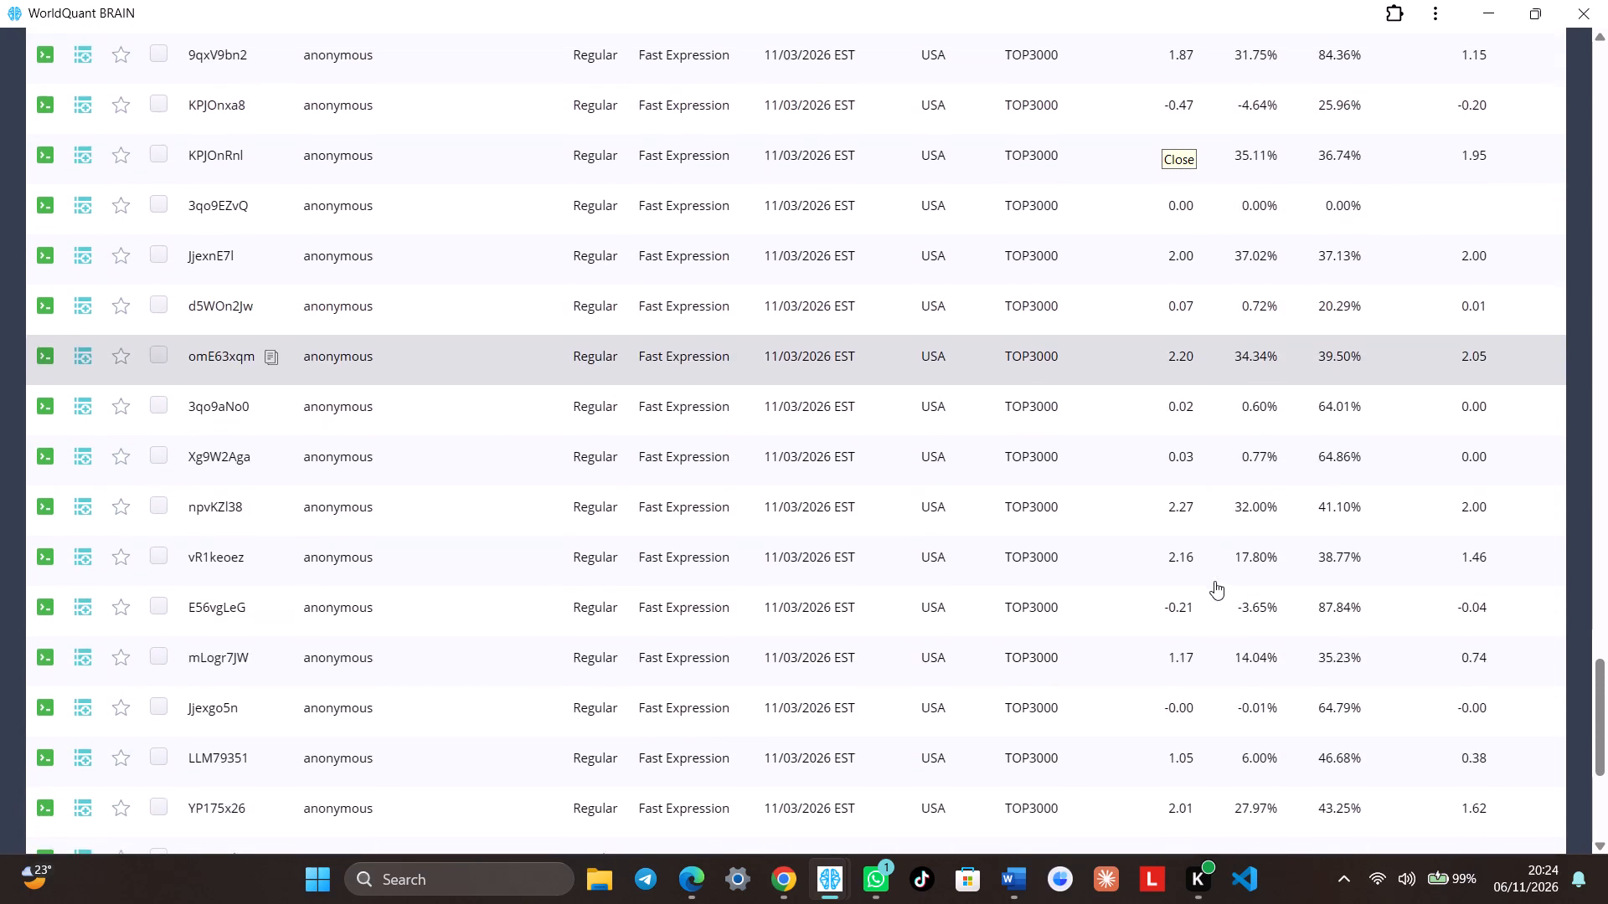
pyautogui.scroll(-4, 1214, 581)
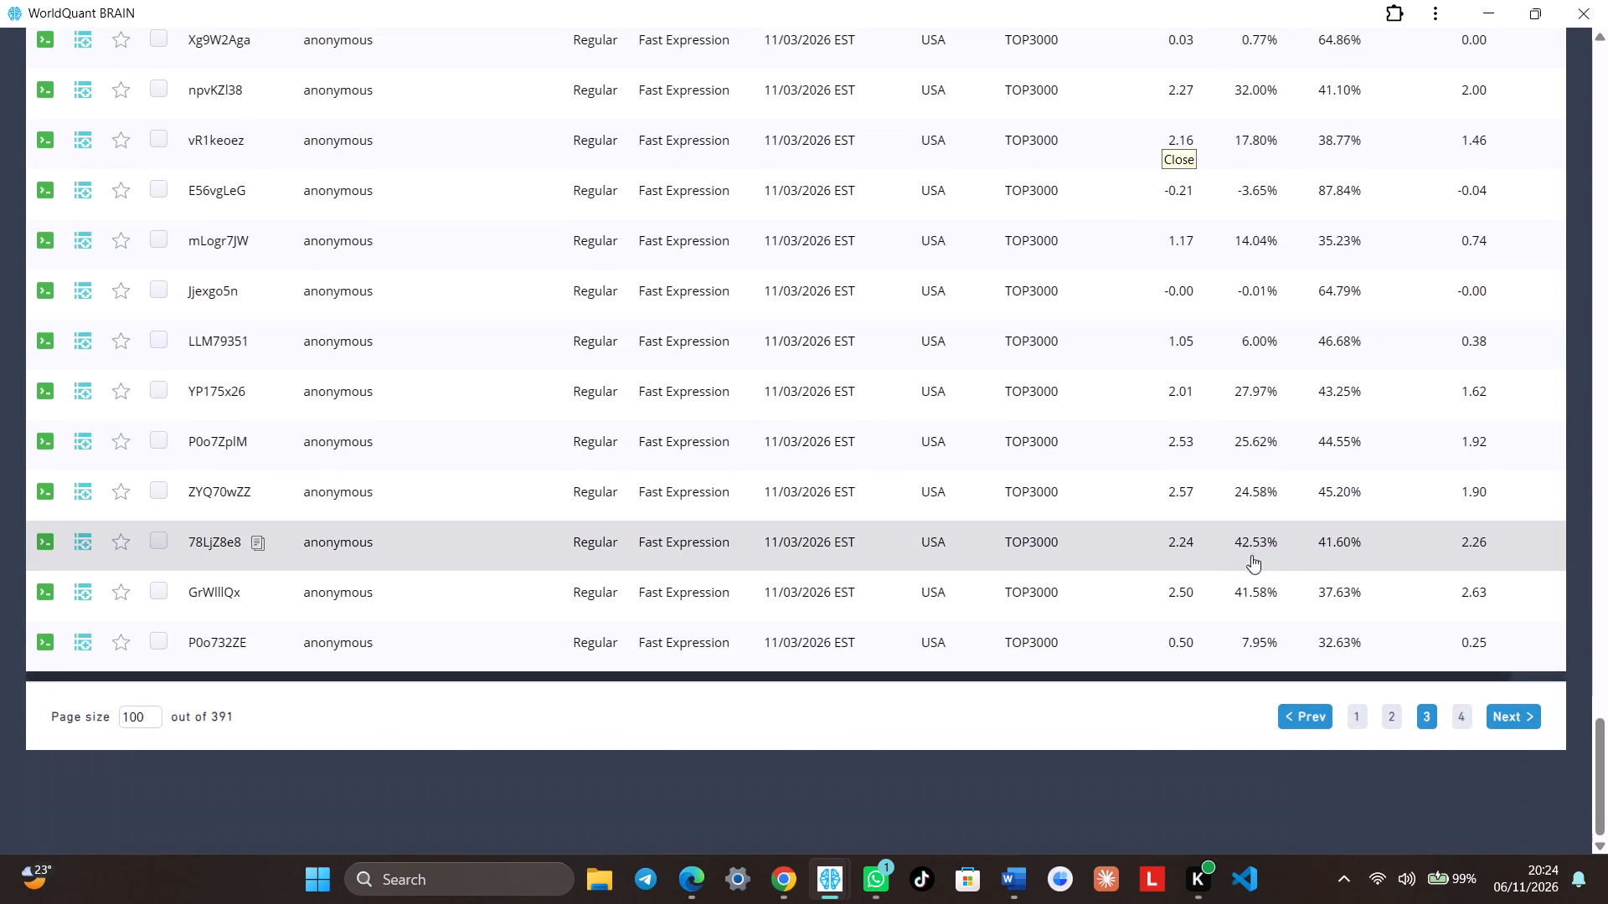
# Go to page 4 of the unsubmitted alphas and open the red-highlighted alpha j2Y0EXQW to check its code, simulation settings and IS summary.
pyautogui.click(1457, 714)
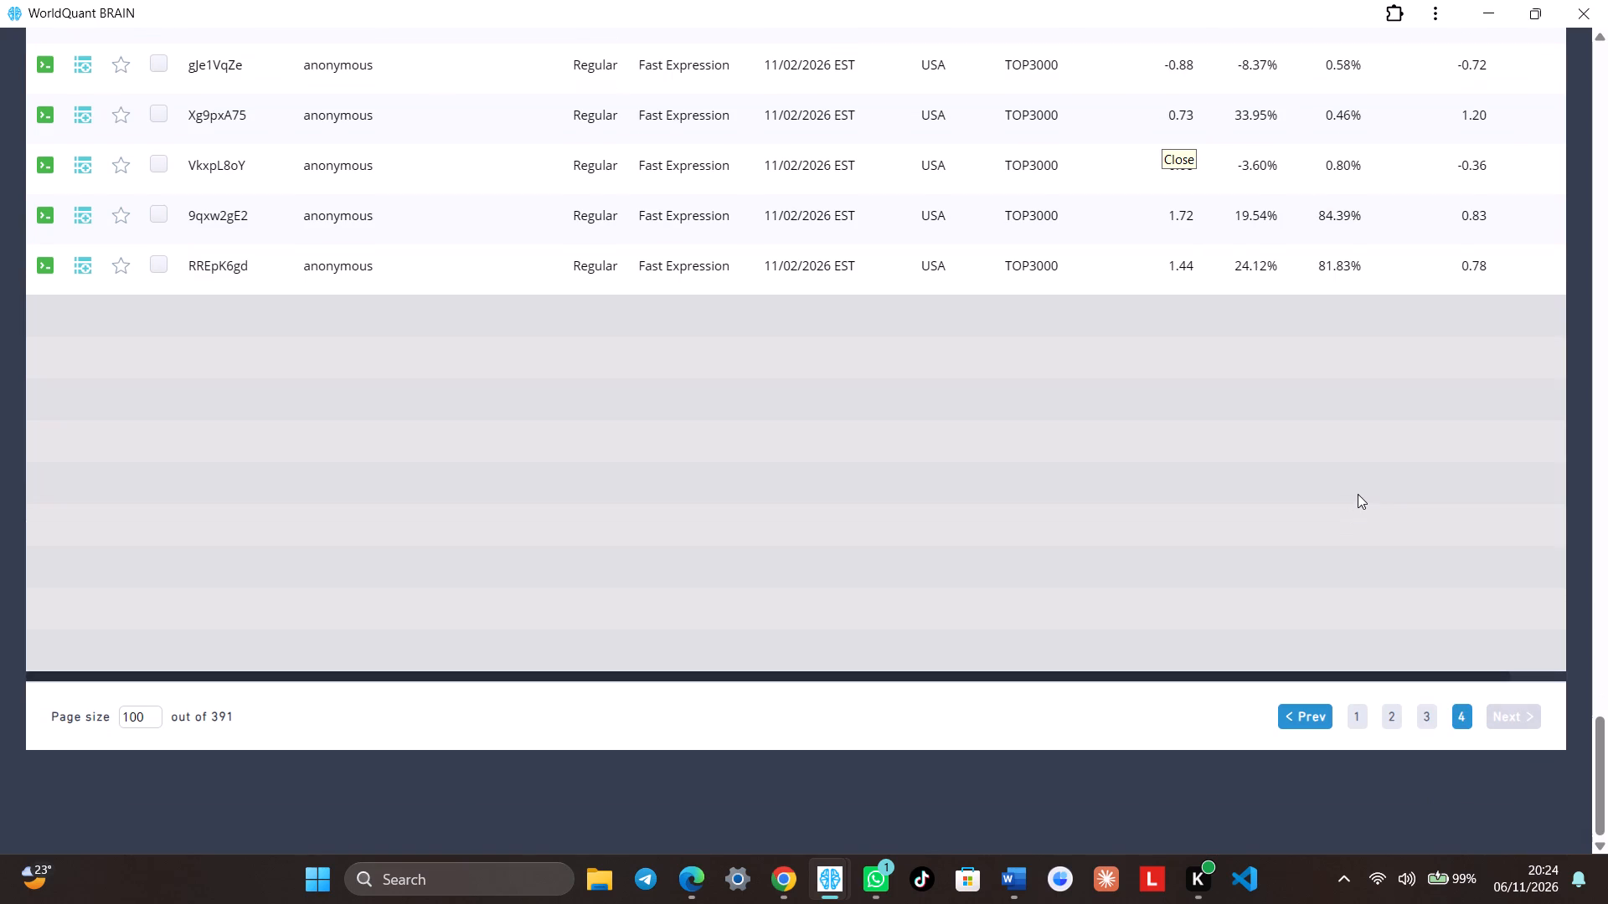
pyautogui.scroll(4, 1343, 491)
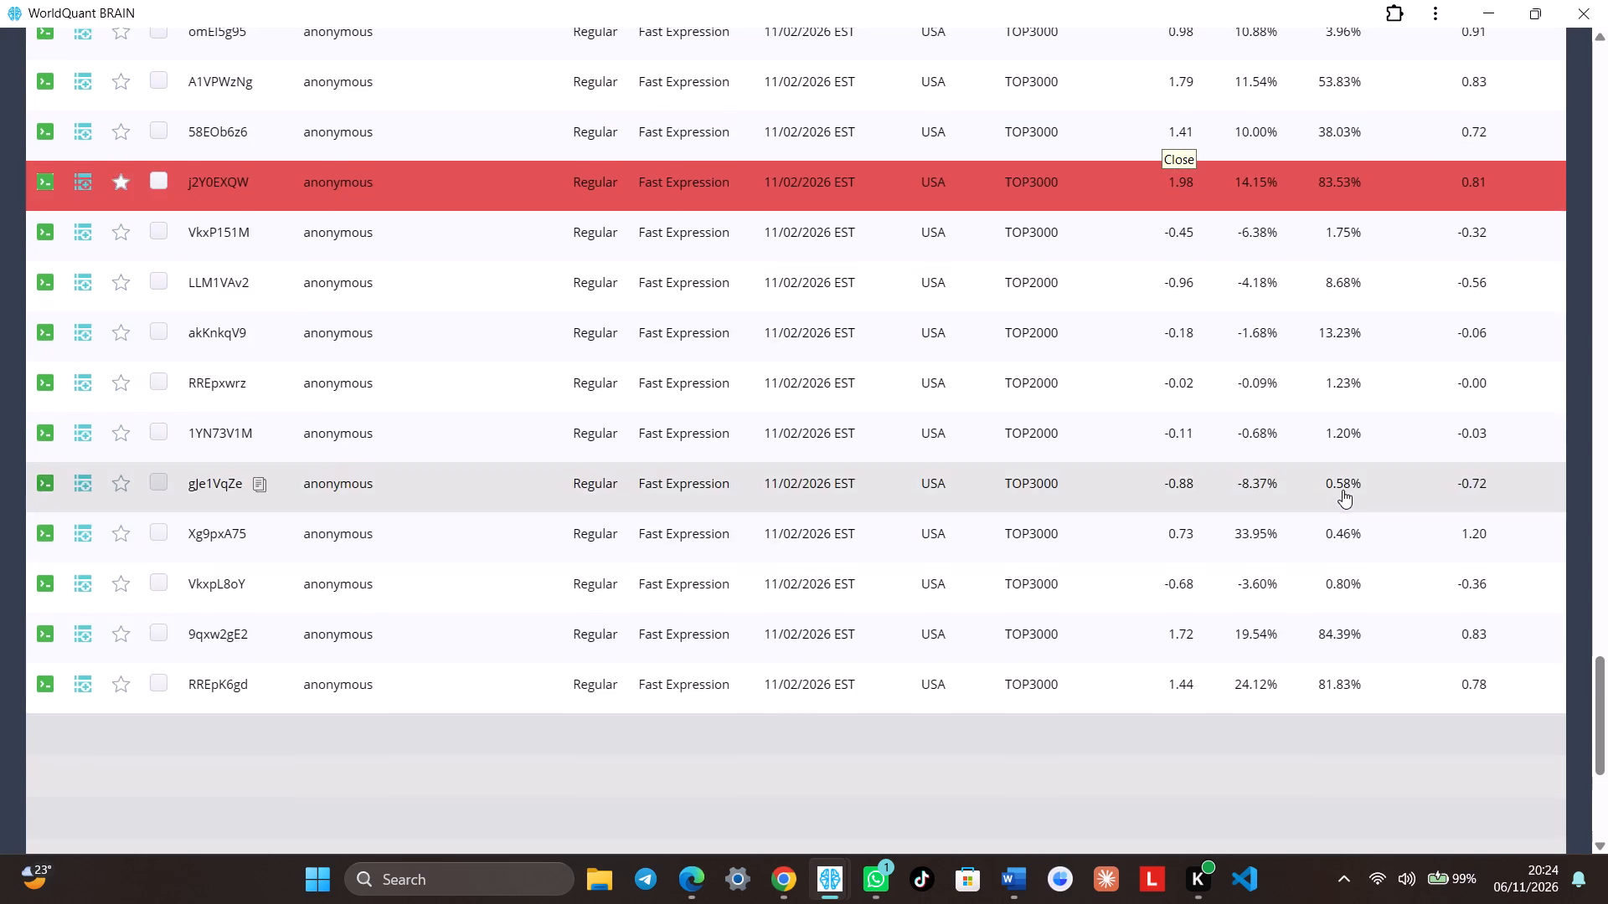
pyautogui.scroll(6, 1343, 490)
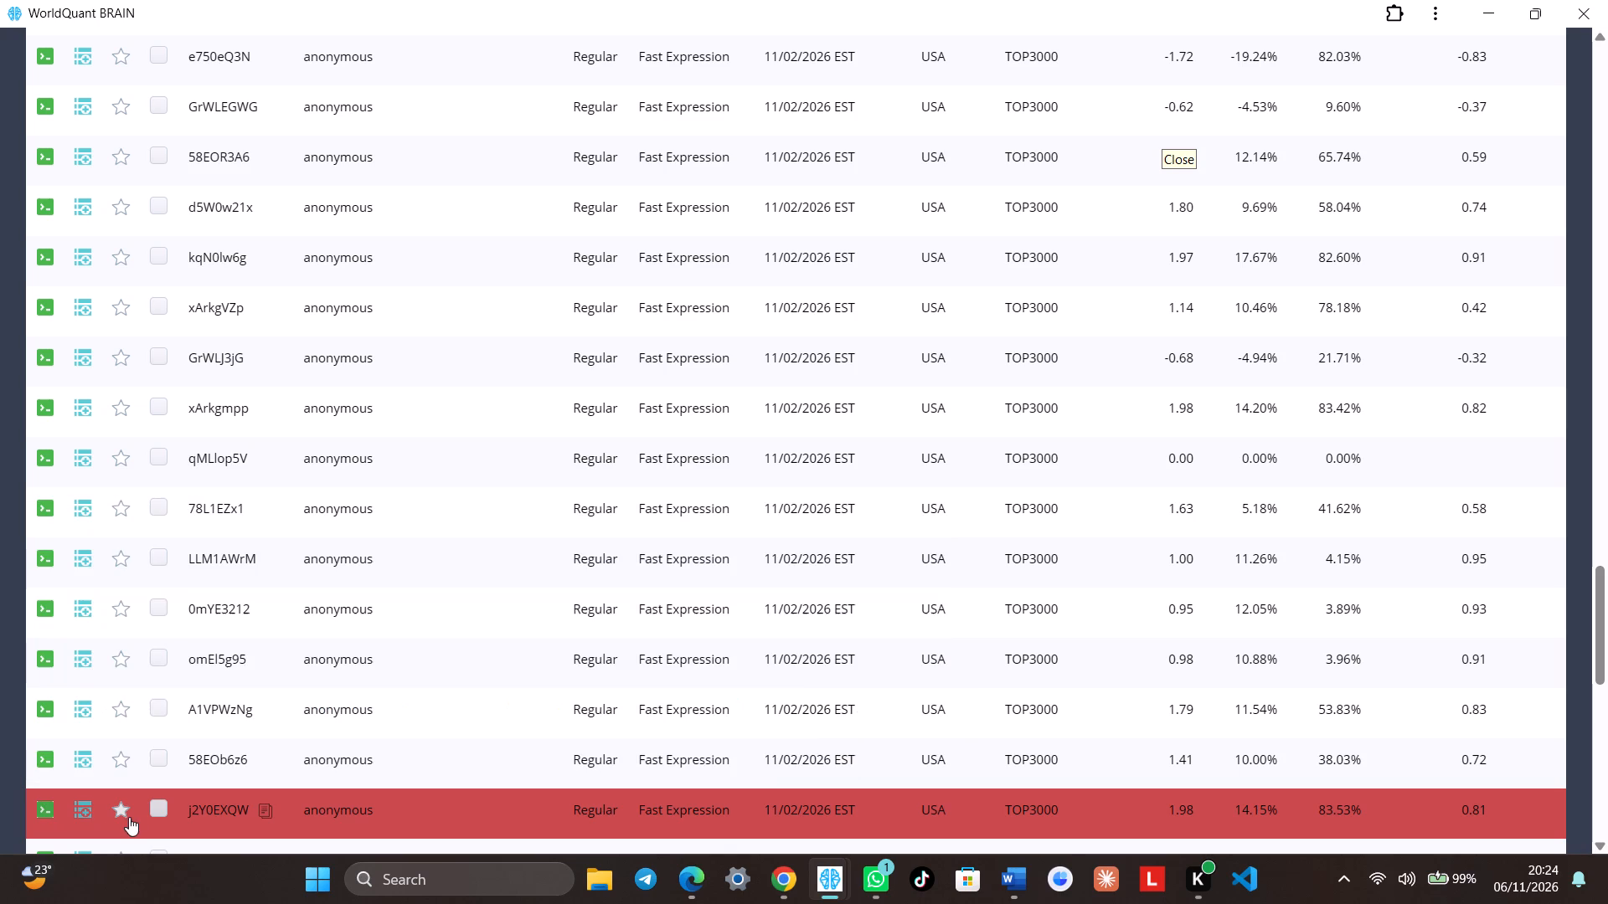
pyautogui.click(363, 810)
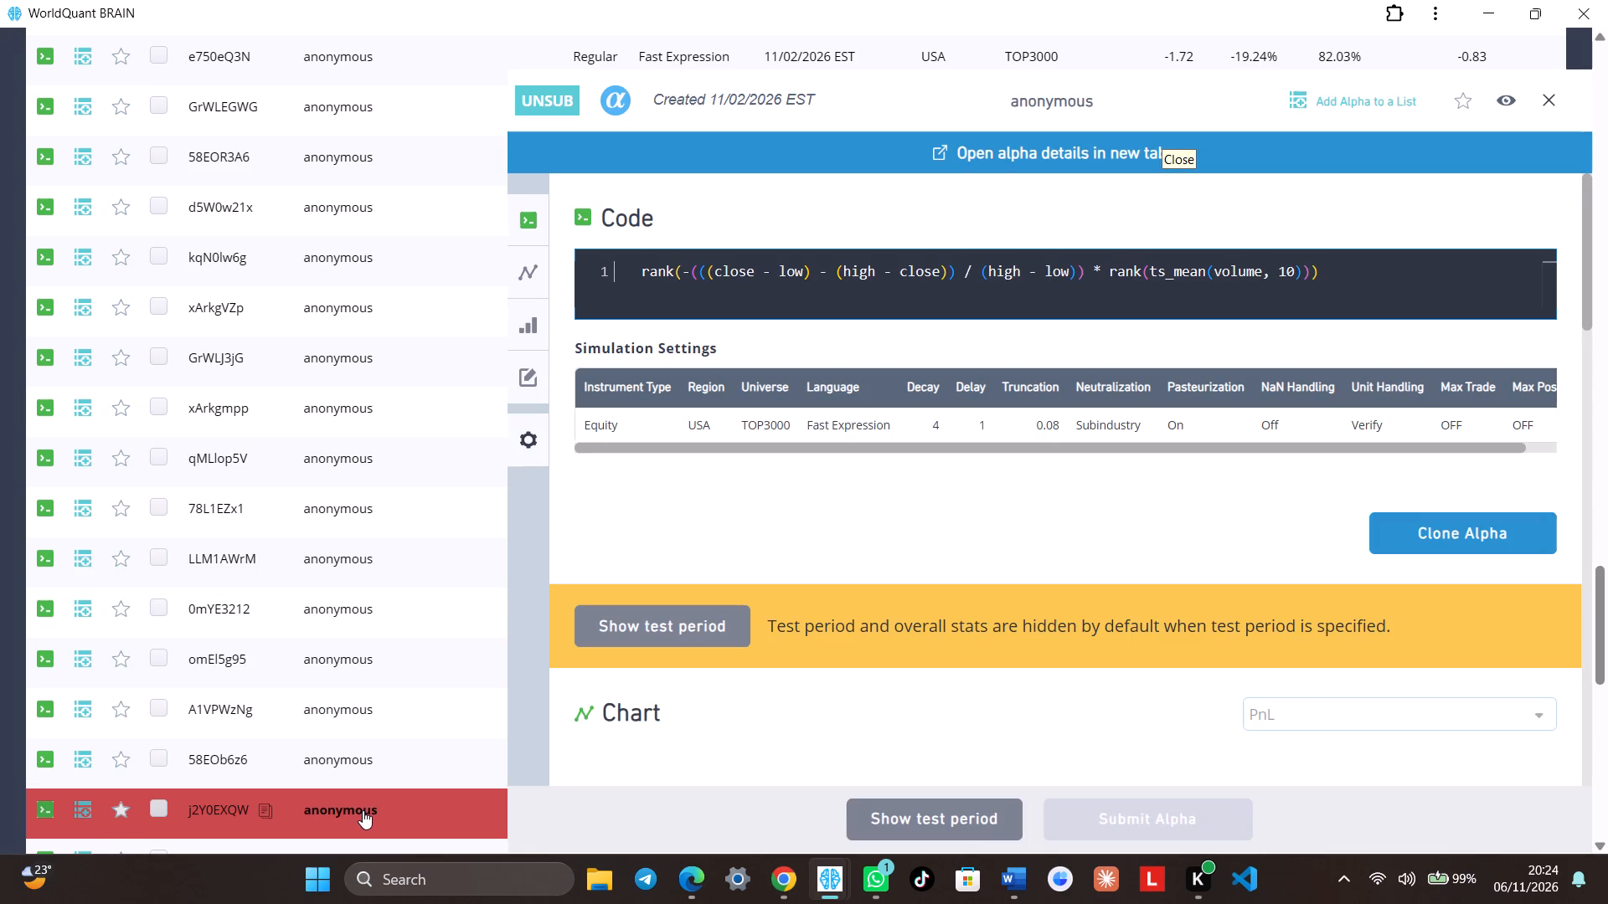
pyautogui.scroll(-9, 1196, 531)
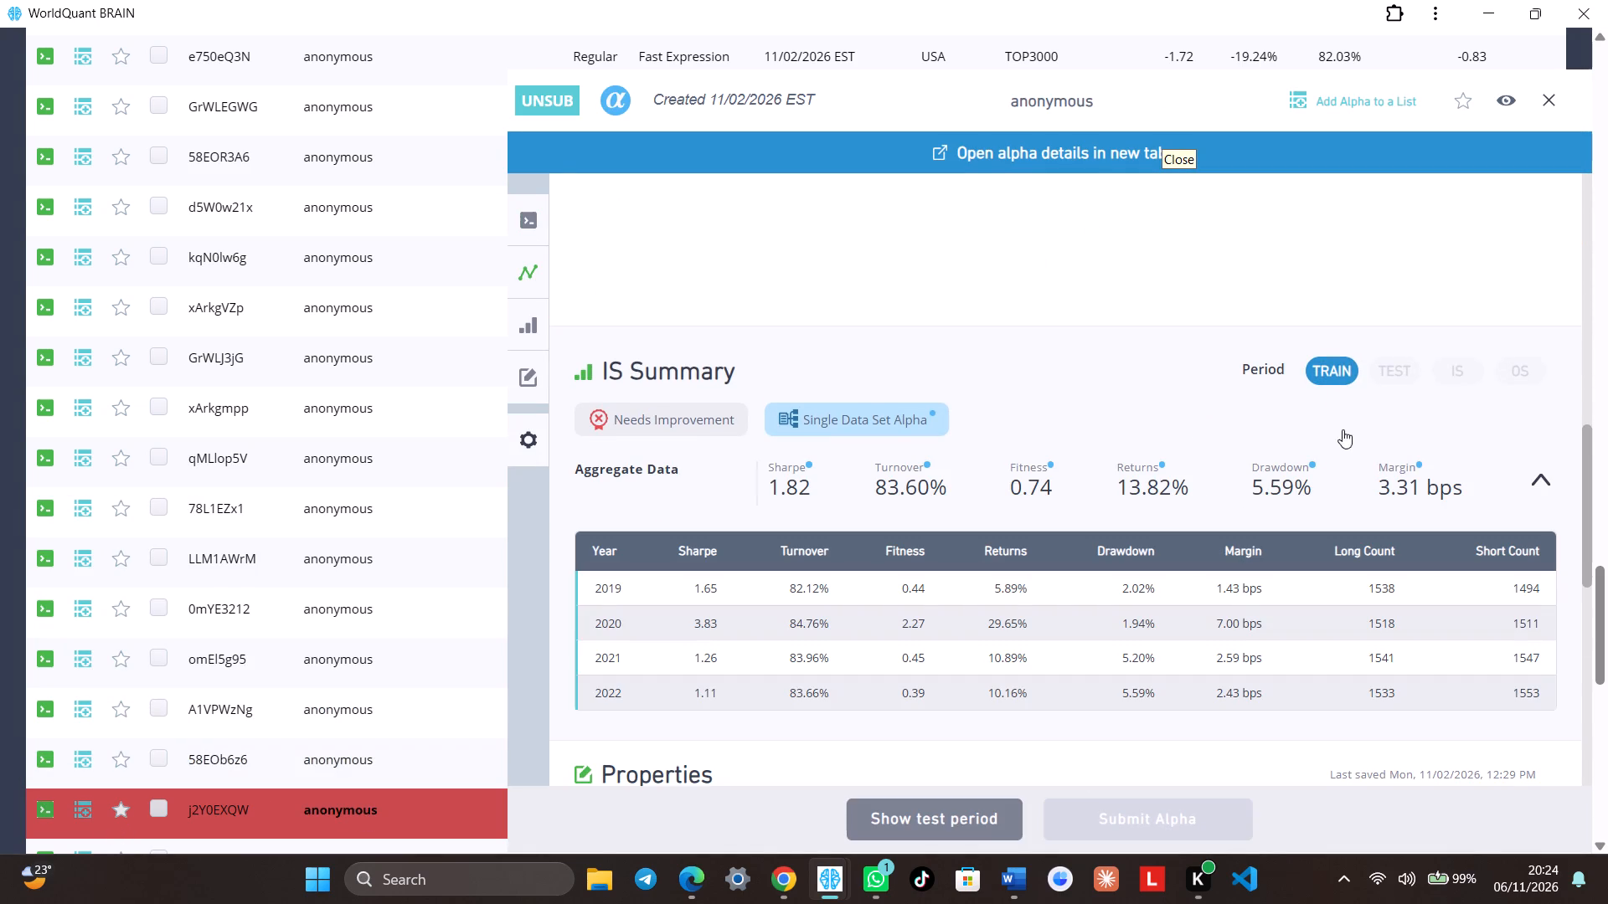
pyautogui.scroll(4, 1281, 472)
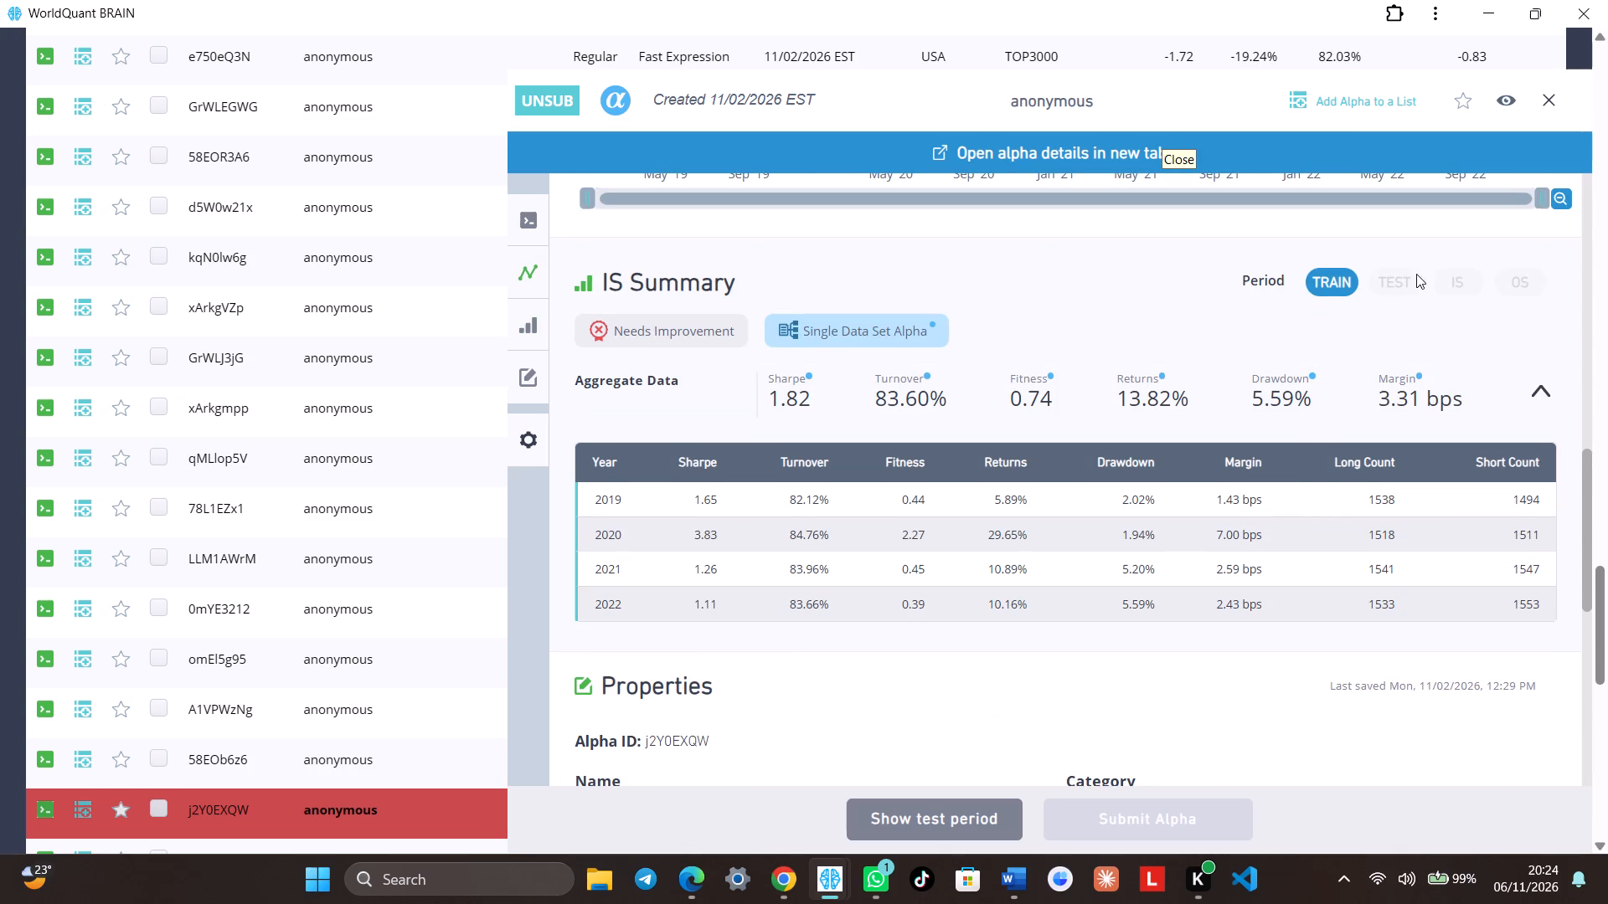
# Show the test period of alpha j2Y0EXQW, review the summary for the IS period and the code, and close the details.
pyautogui.click(962, 822)
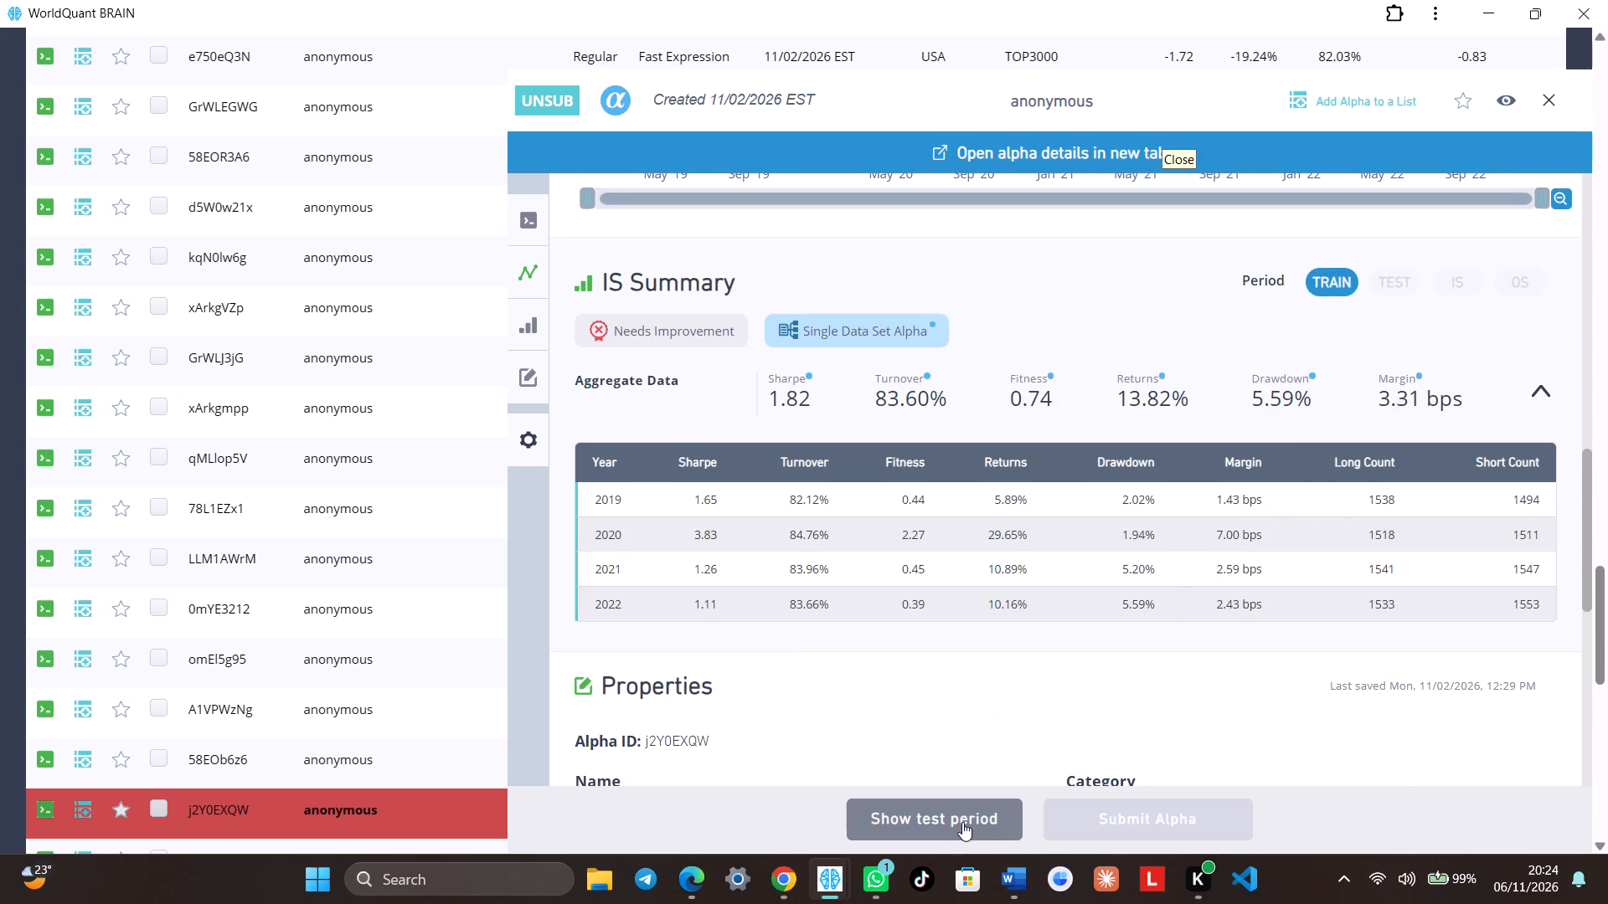
pyautogui.click(962, 822)
pyautogui.scroll(2, 1314, 422)
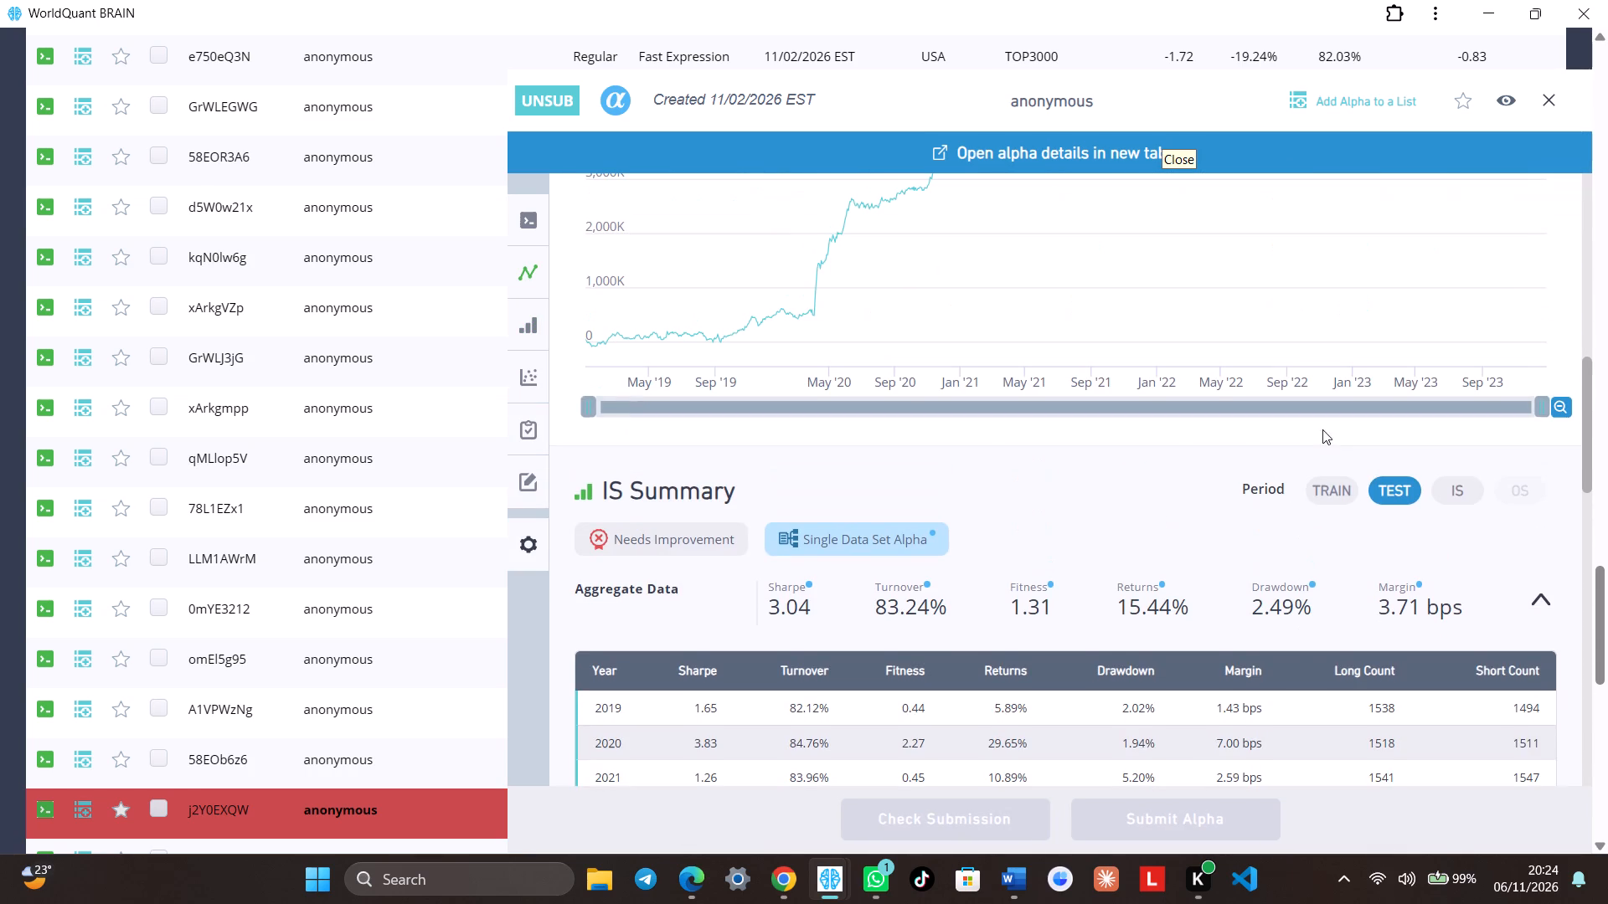
pyautogui.click(1467, 489)
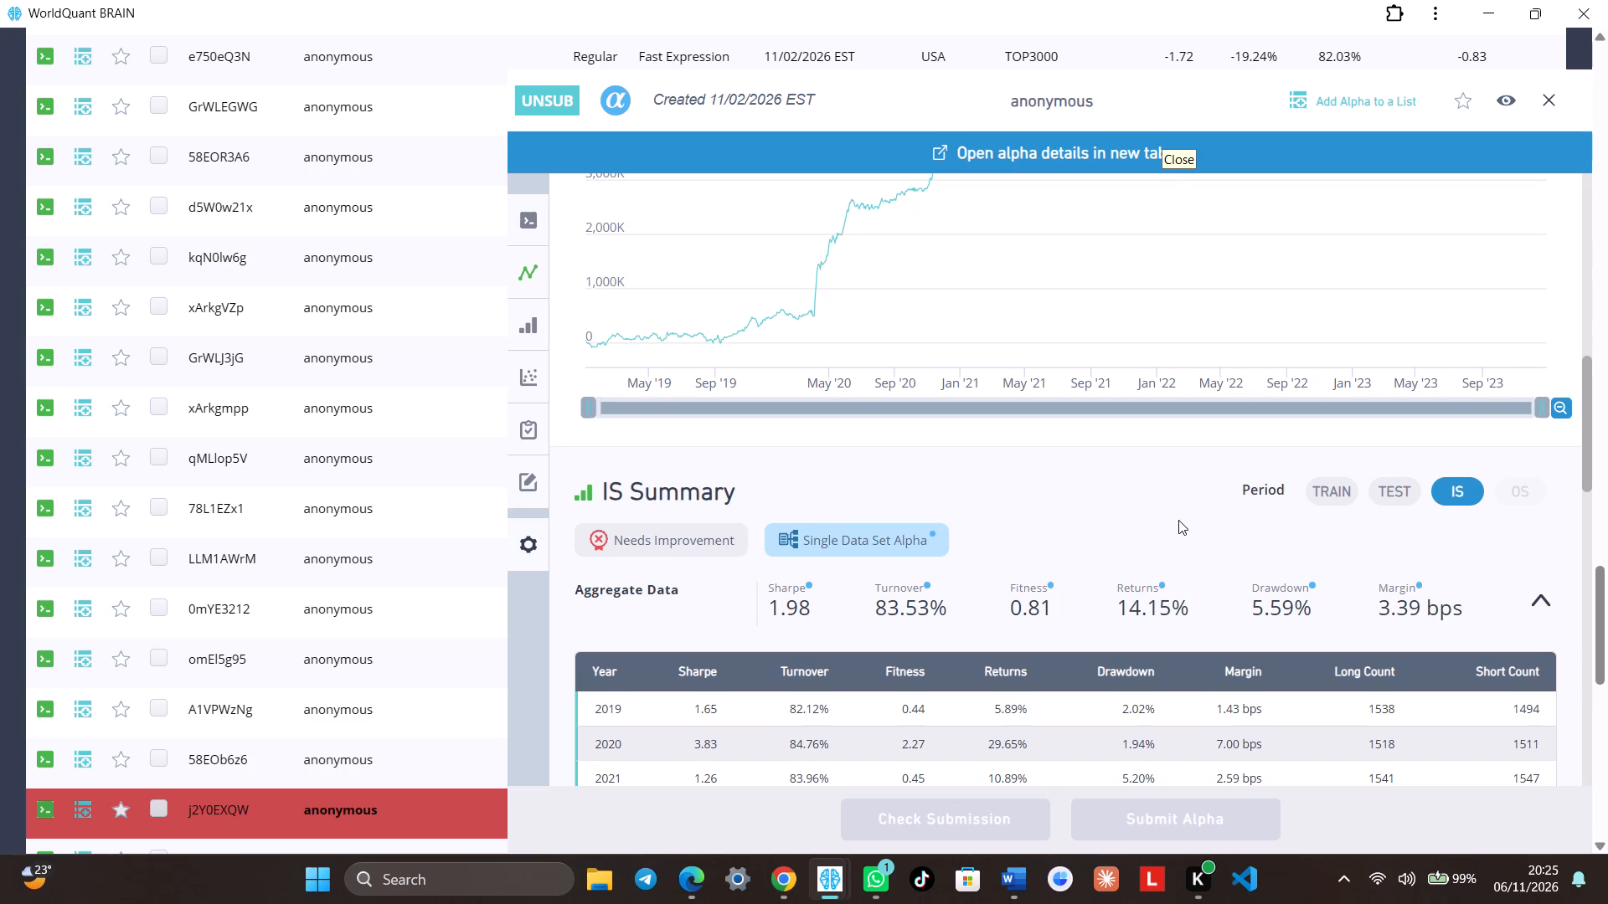
pyautogui.scroll(8, 1167, 516)
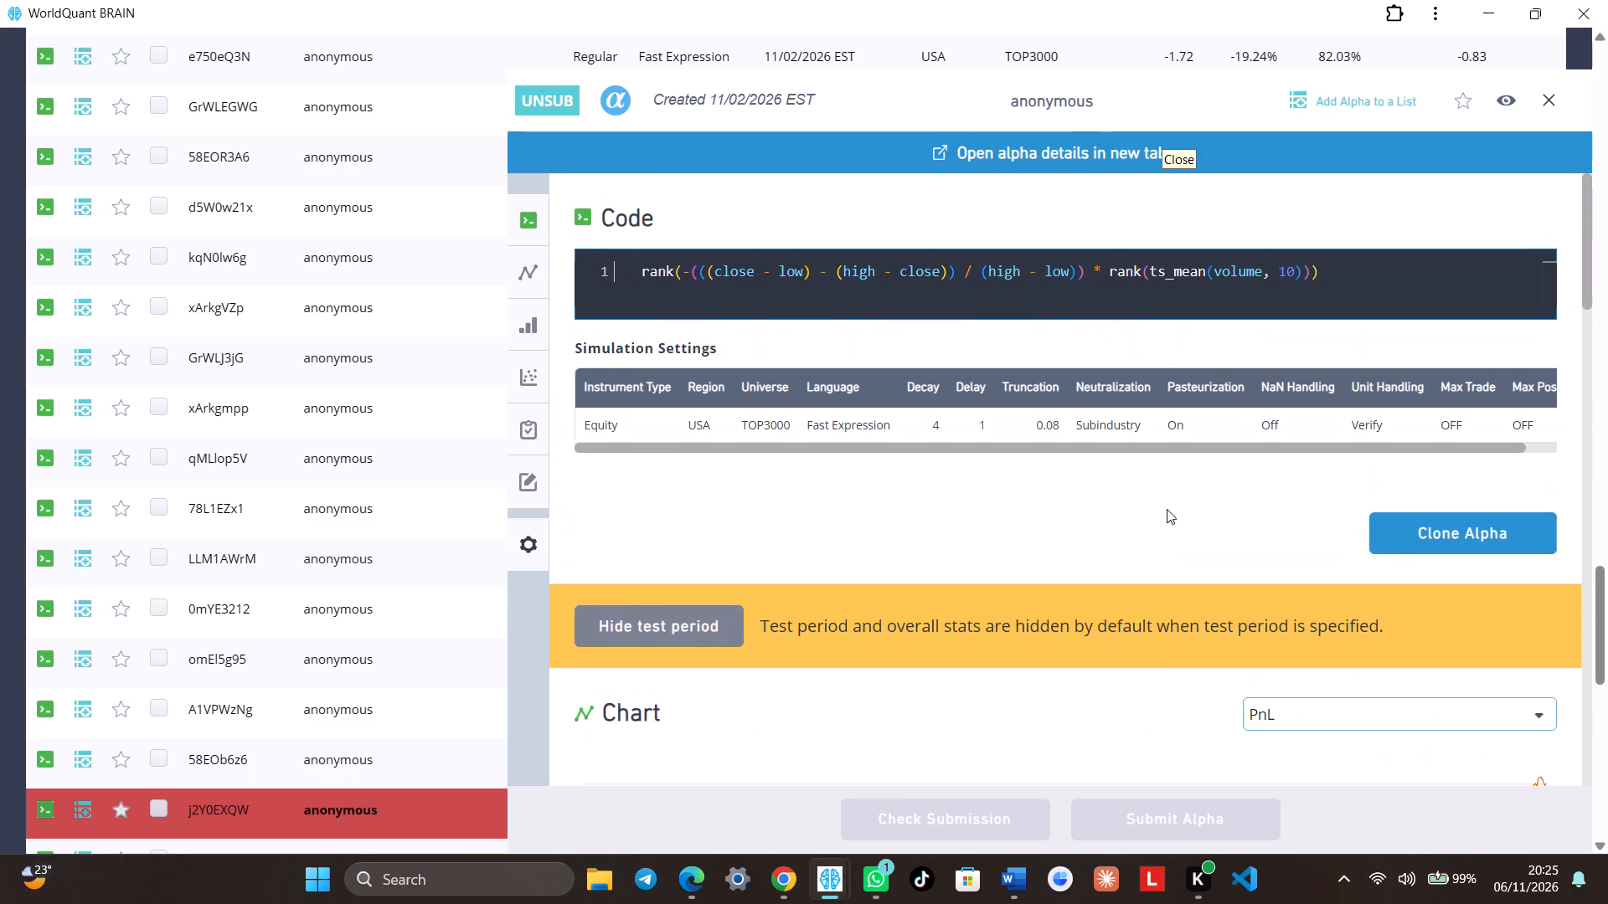
pyautogui.scroll(4, 1167, 509)
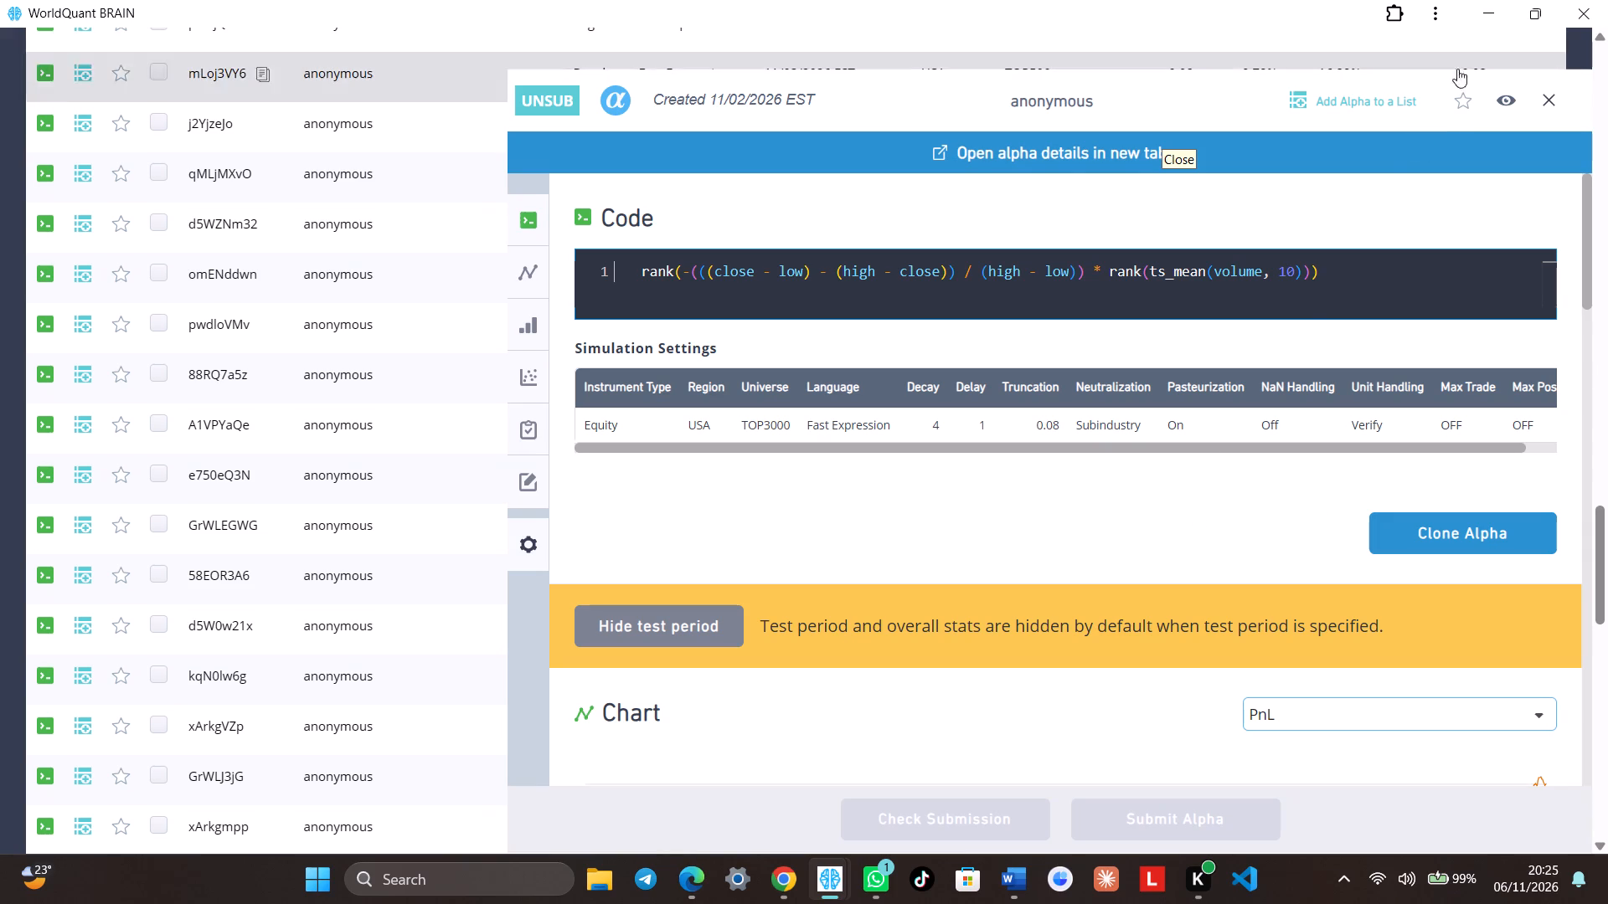
pyautogui.click(1176, 9)
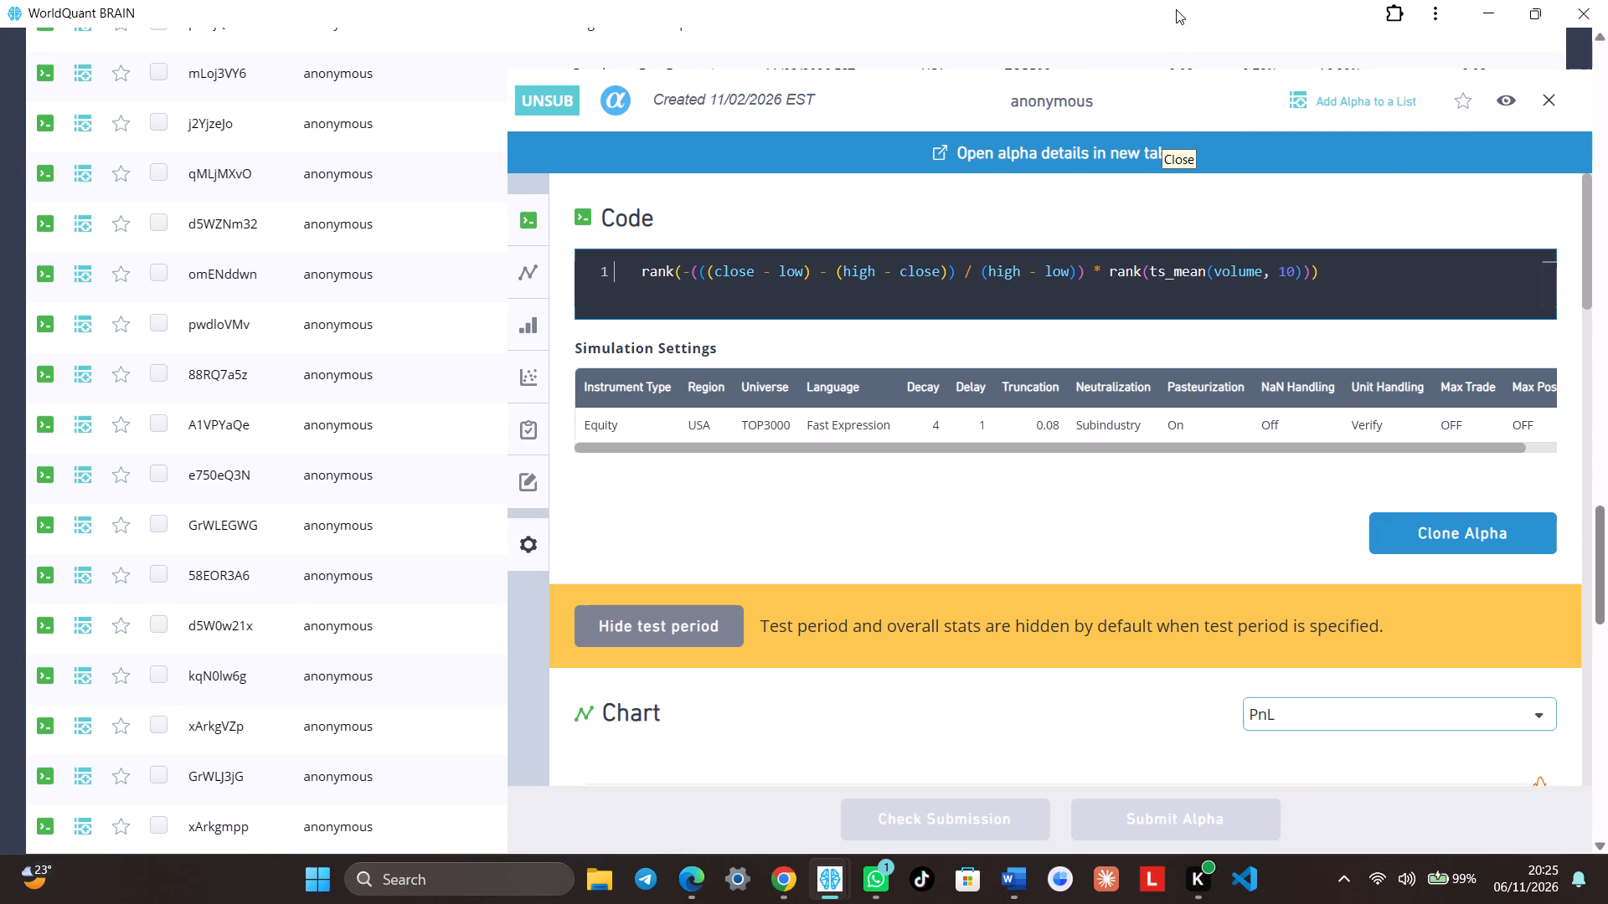
pyautogui.click(1549, 102)
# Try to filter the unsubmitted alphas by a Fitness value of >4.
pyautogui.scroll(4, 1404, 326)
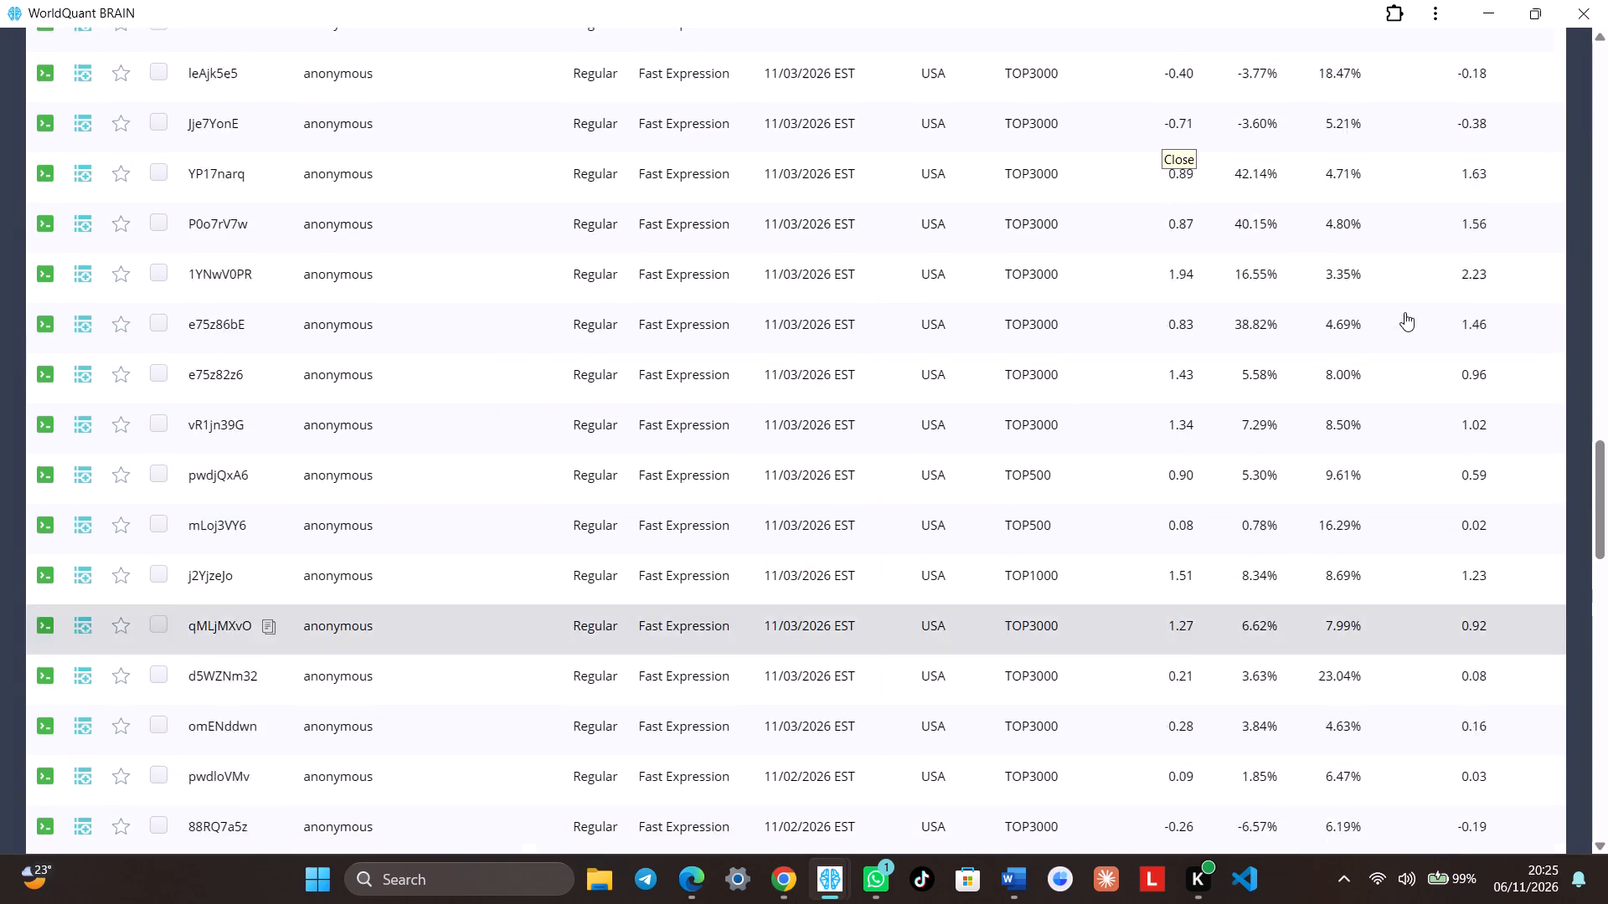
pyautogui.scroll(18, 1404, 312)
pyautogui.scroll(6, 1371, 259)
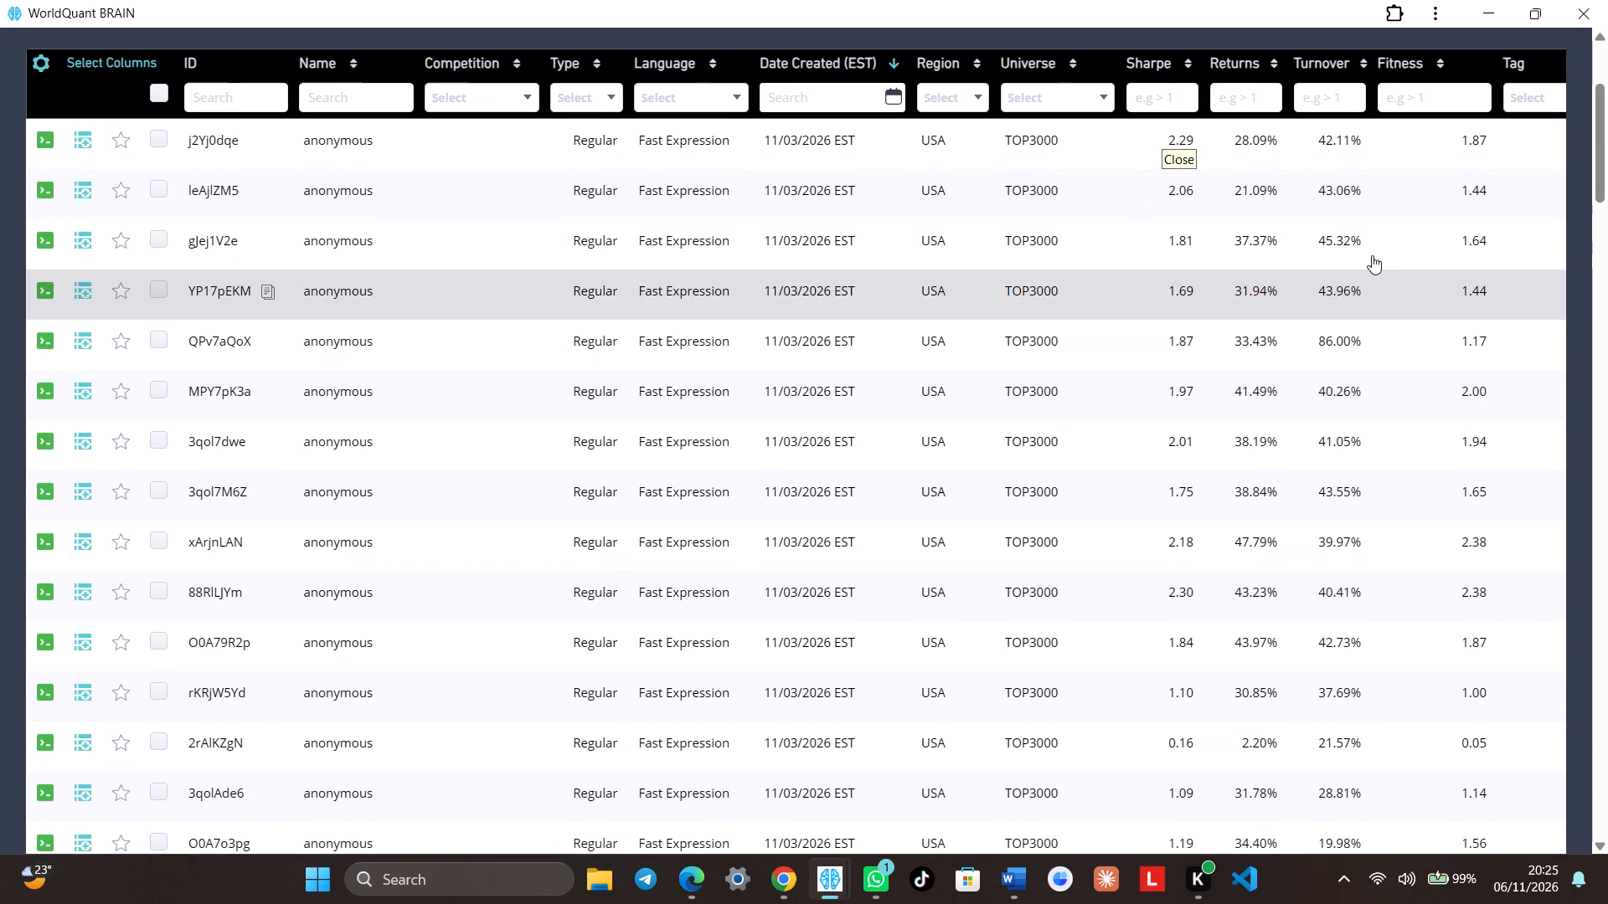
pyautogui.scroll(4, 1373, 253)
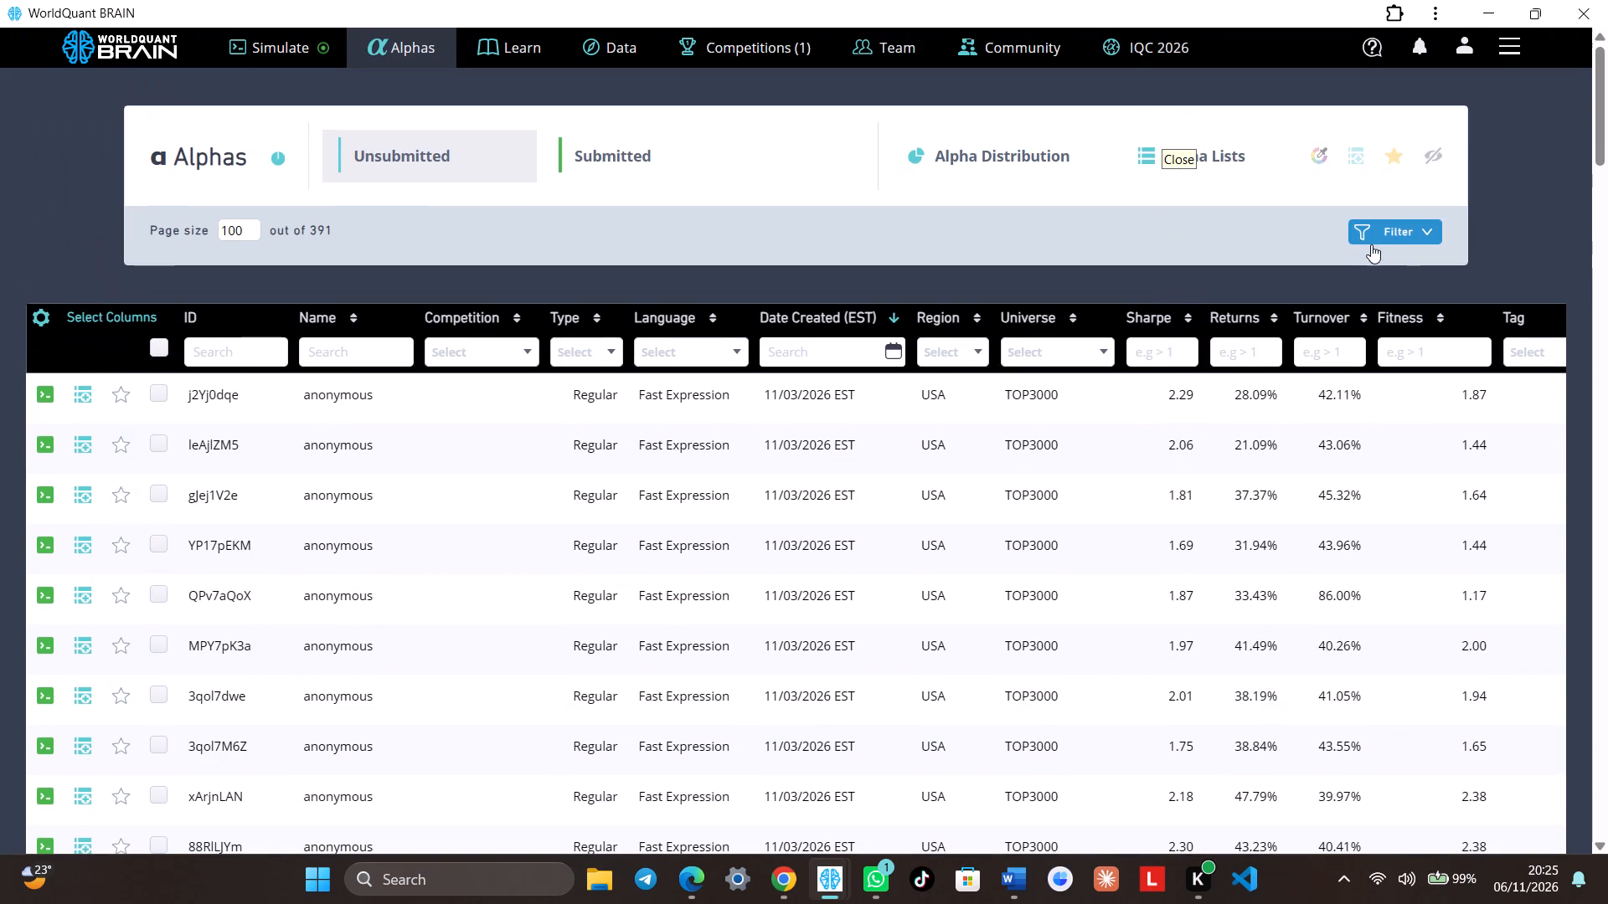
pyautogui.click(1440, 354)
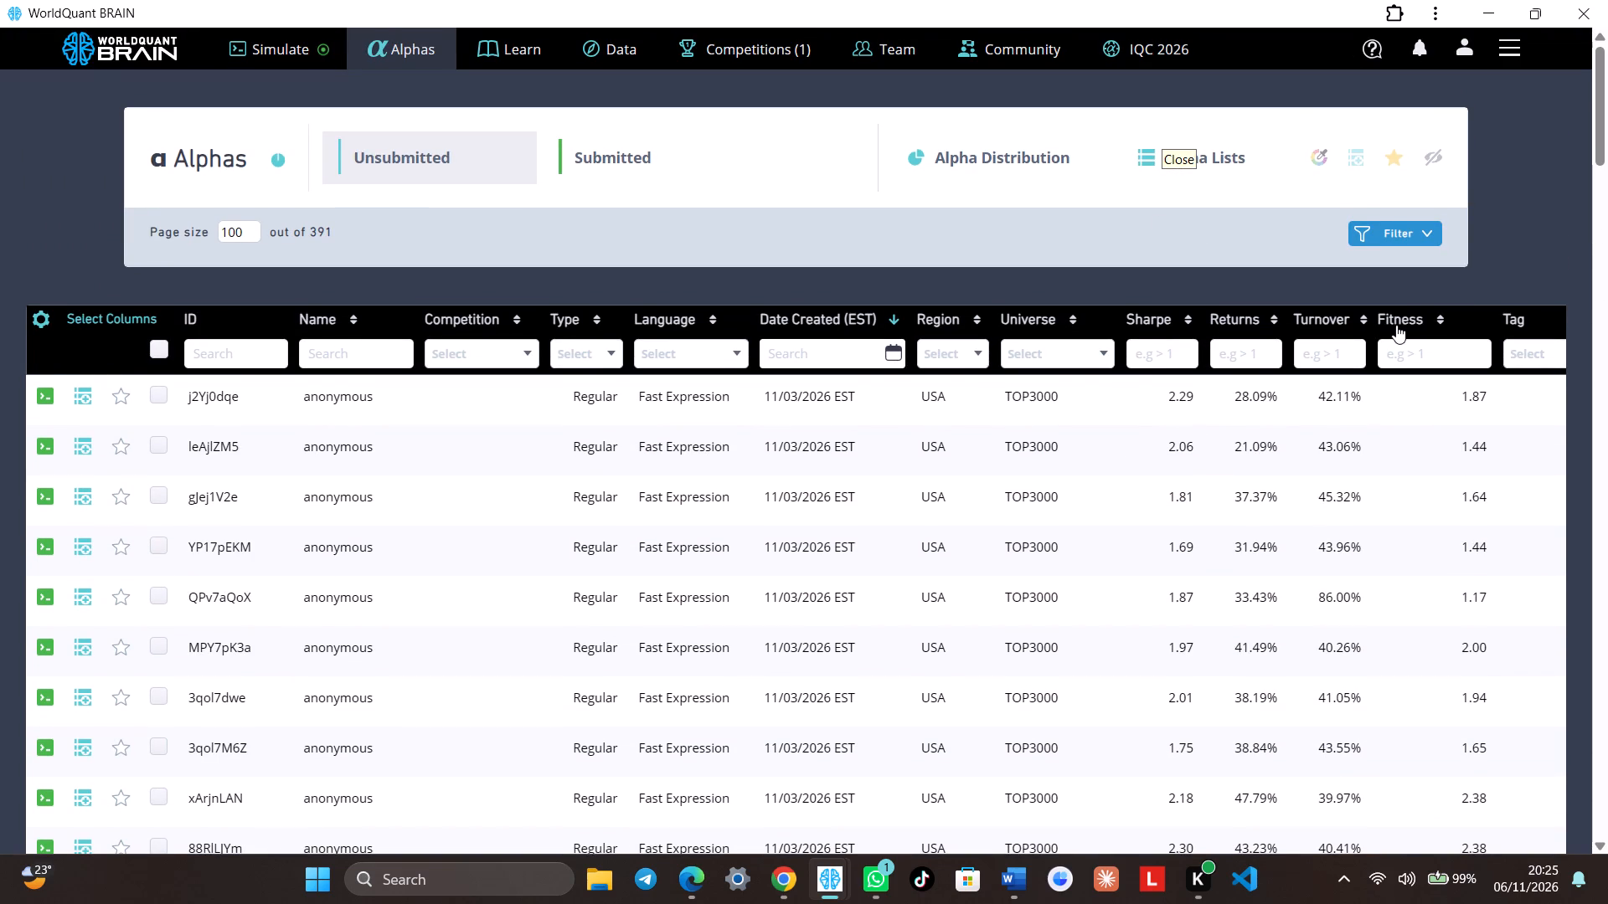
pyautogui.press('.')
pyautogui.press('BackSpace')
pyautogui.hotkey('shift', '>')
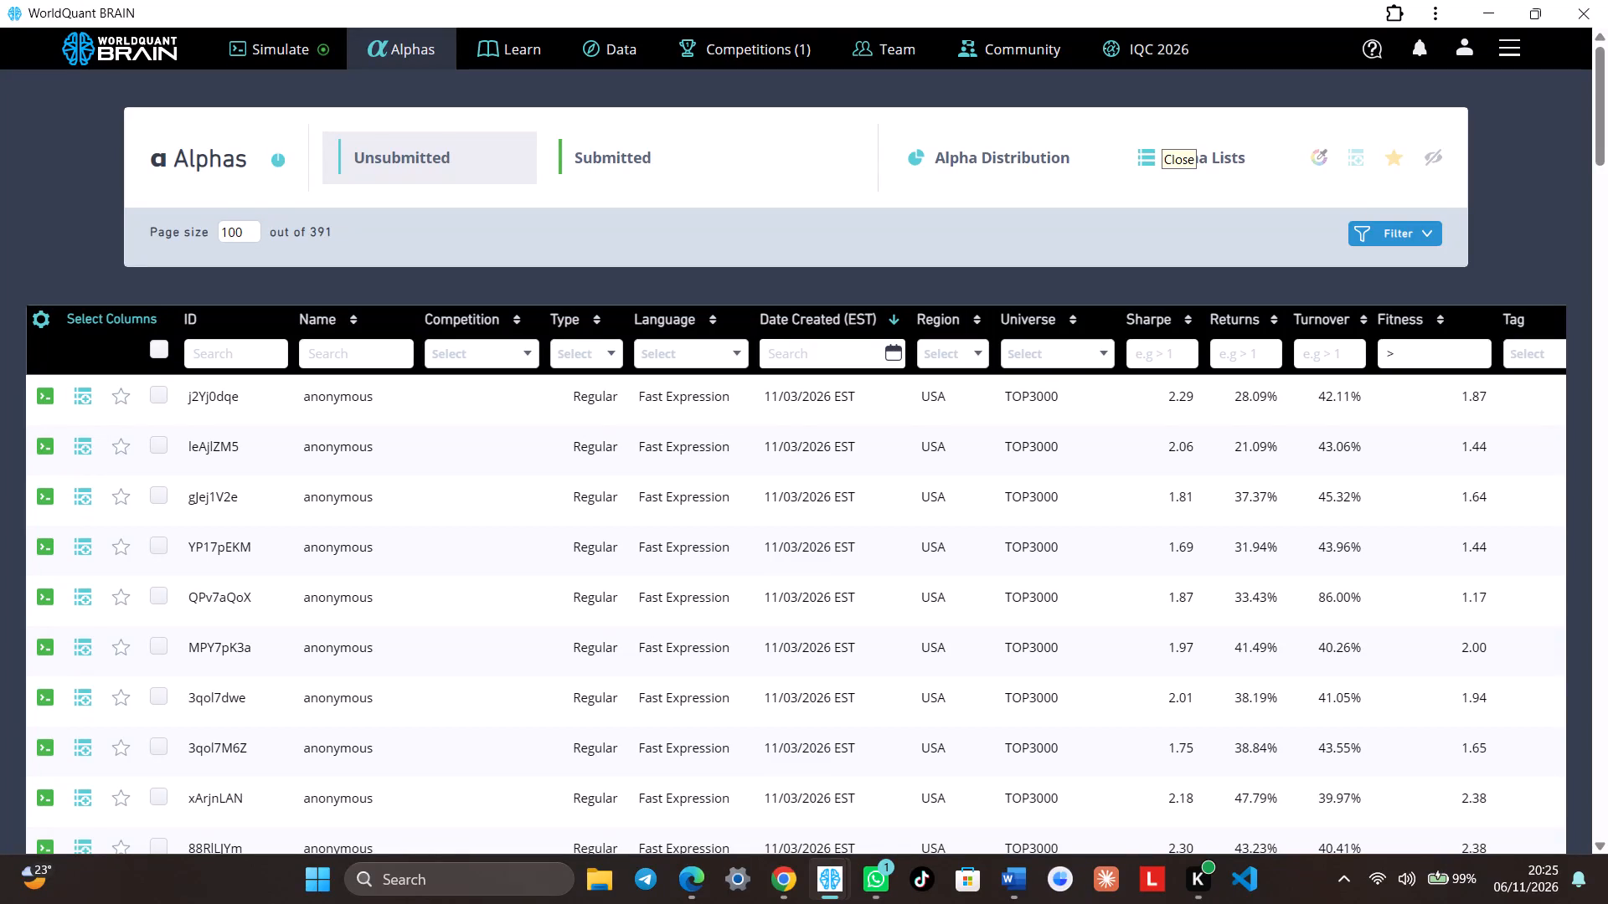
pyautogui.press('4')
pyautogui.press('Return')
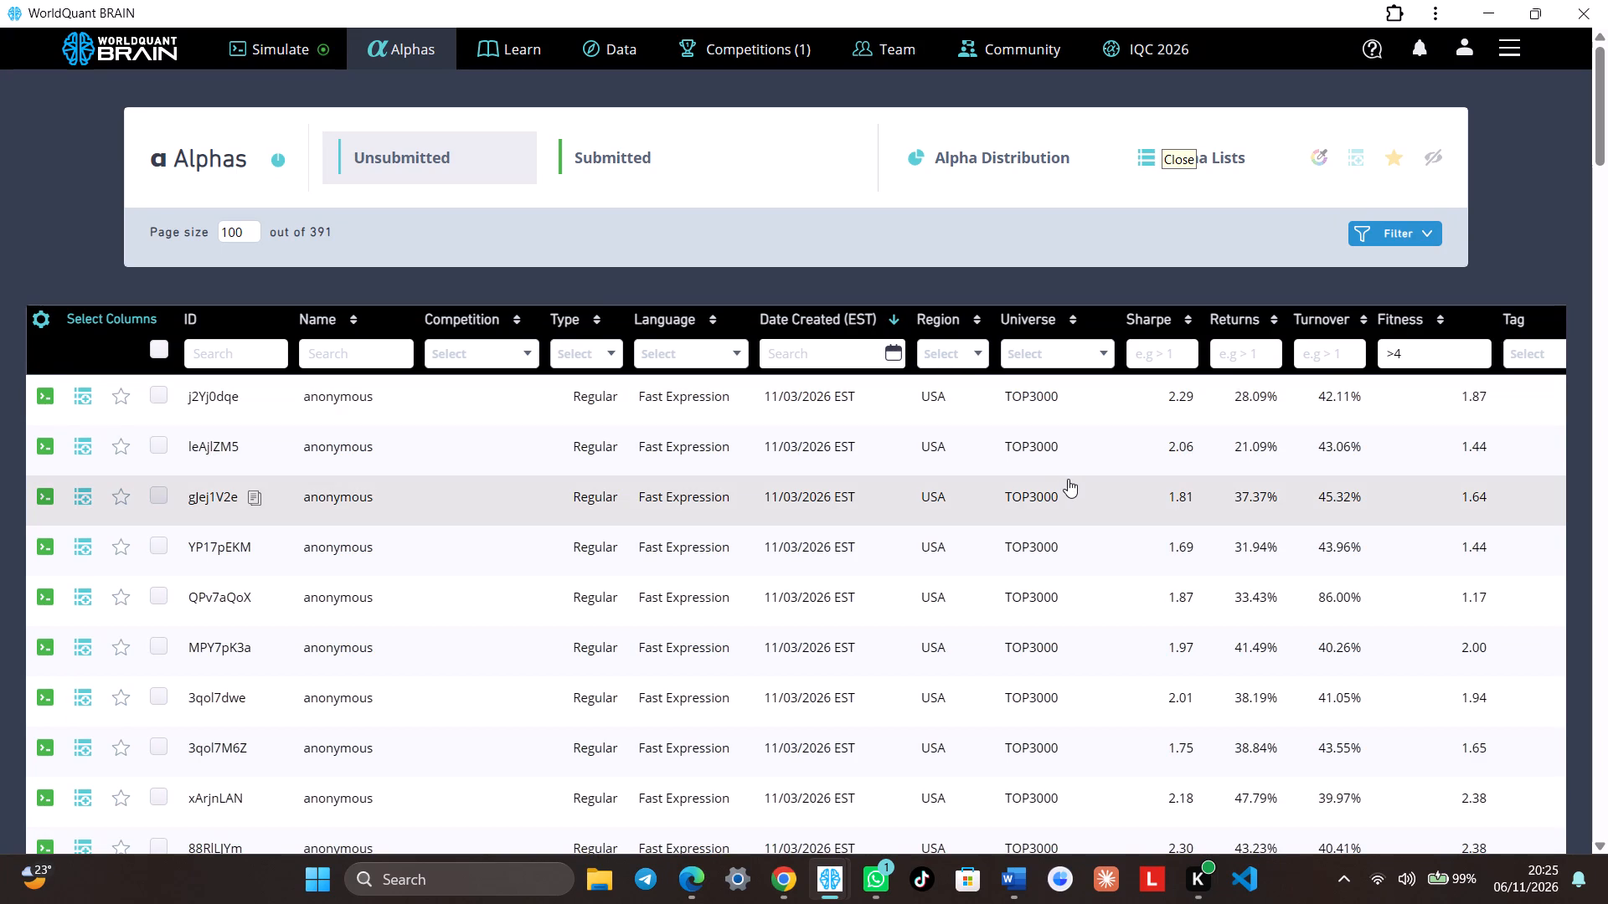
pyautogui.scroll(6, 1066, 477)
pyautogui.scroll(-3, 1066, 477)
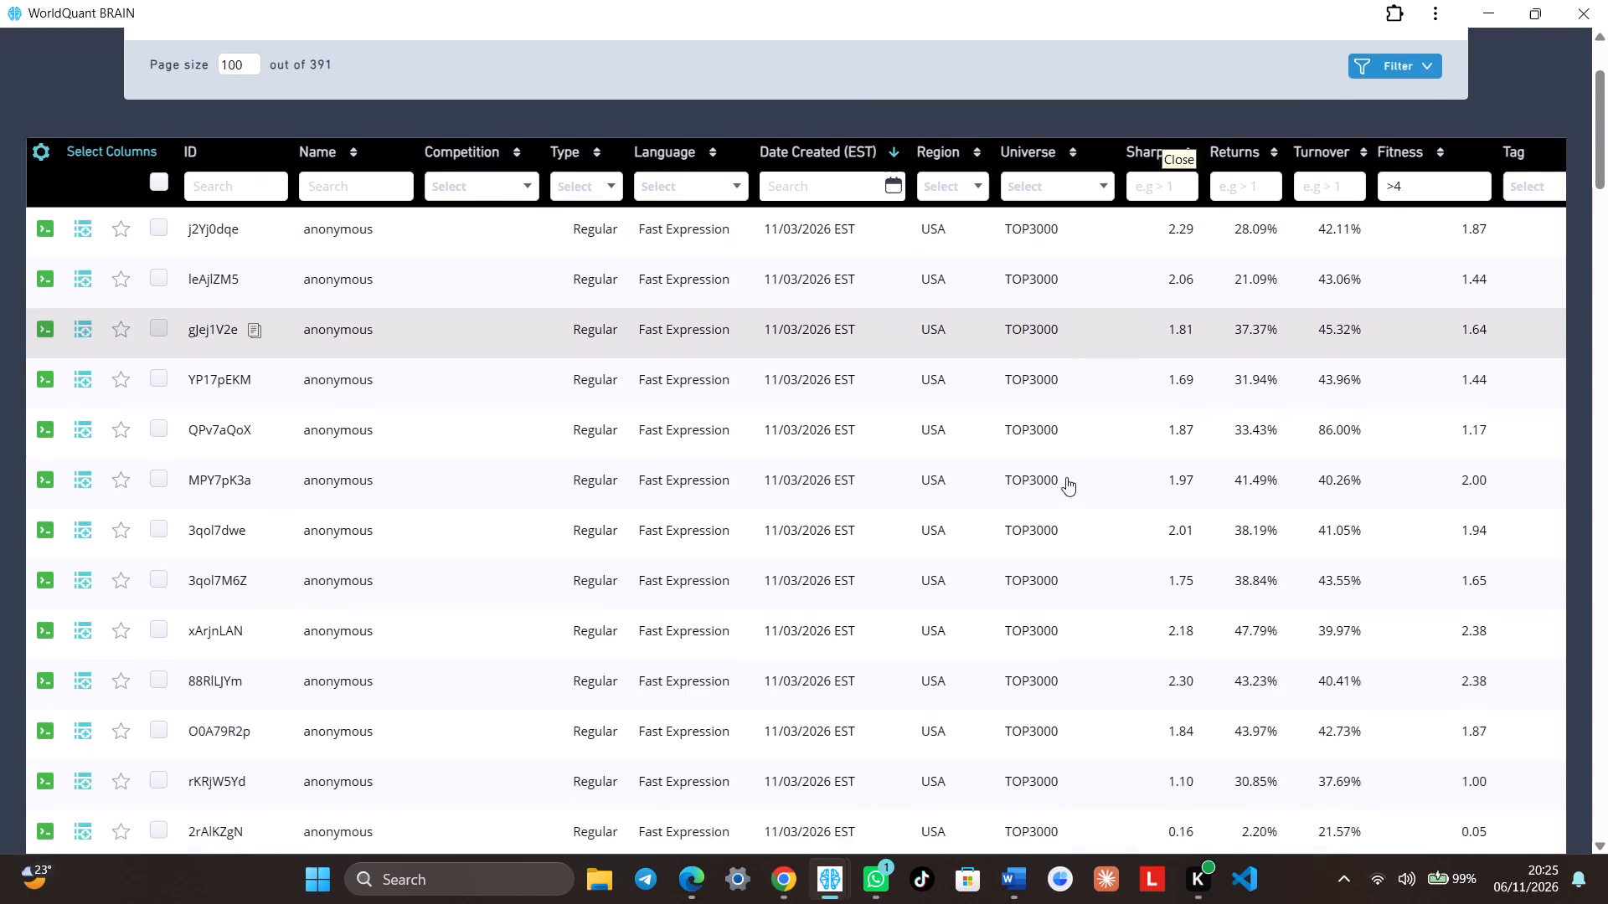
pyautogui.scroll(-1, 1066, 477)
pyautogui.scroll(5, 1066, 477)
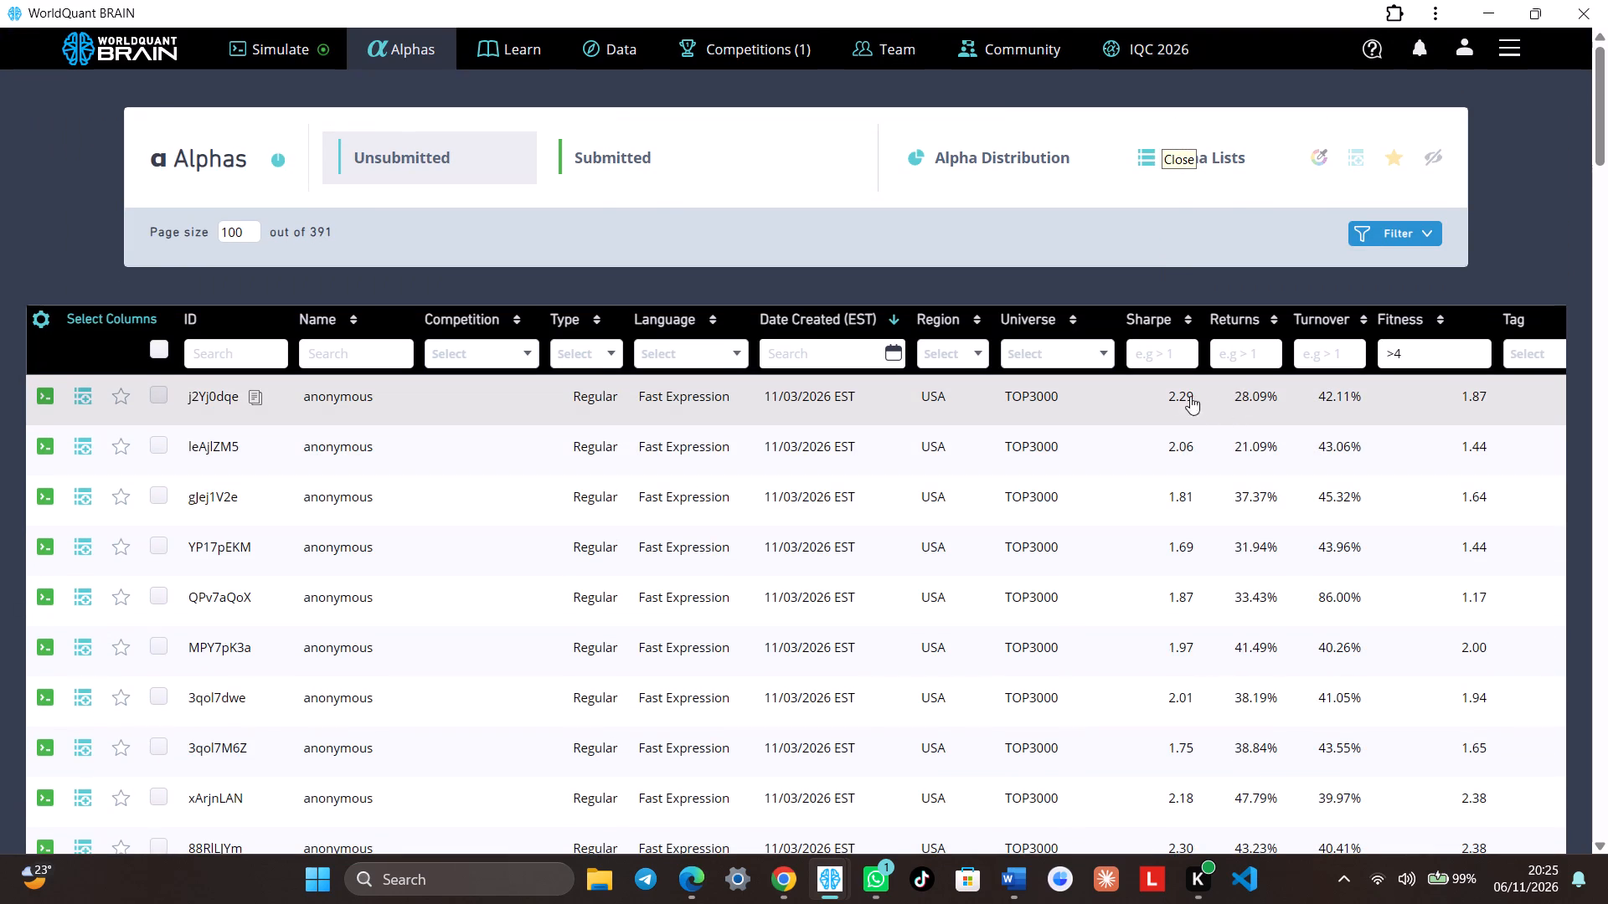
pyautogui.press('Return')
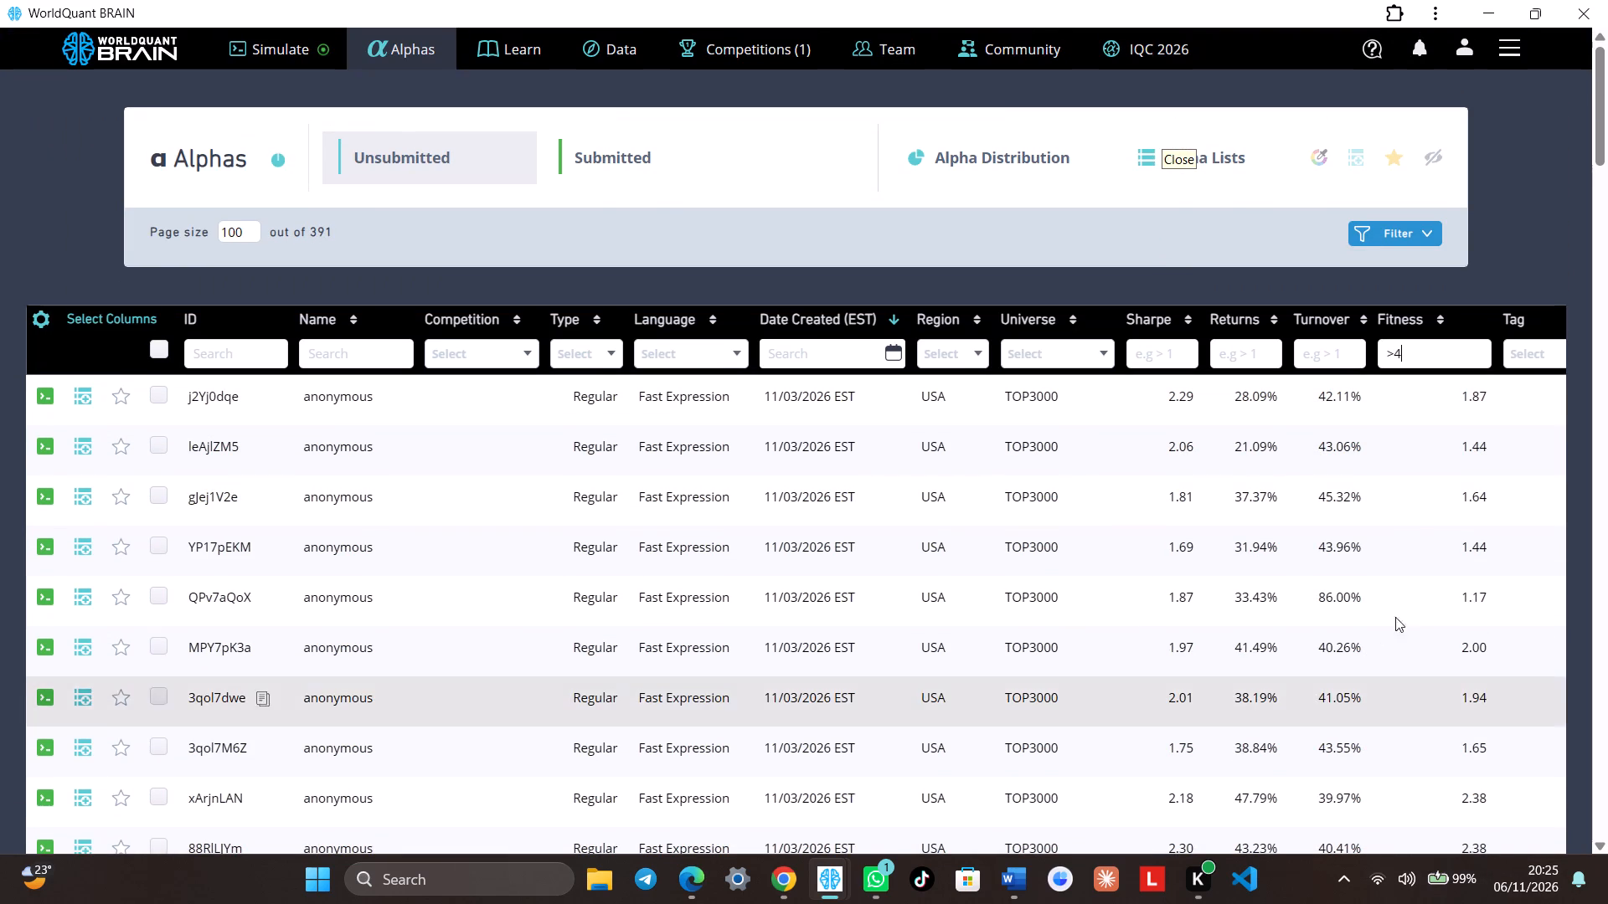
# Replace the Fitness filter of the unsubmitted alphas with 4 and look at the listed alphas.
pyautogui.press('BackSpace')
pyautogui.press('BackSpace')
pyautogui.press('BackSpace')
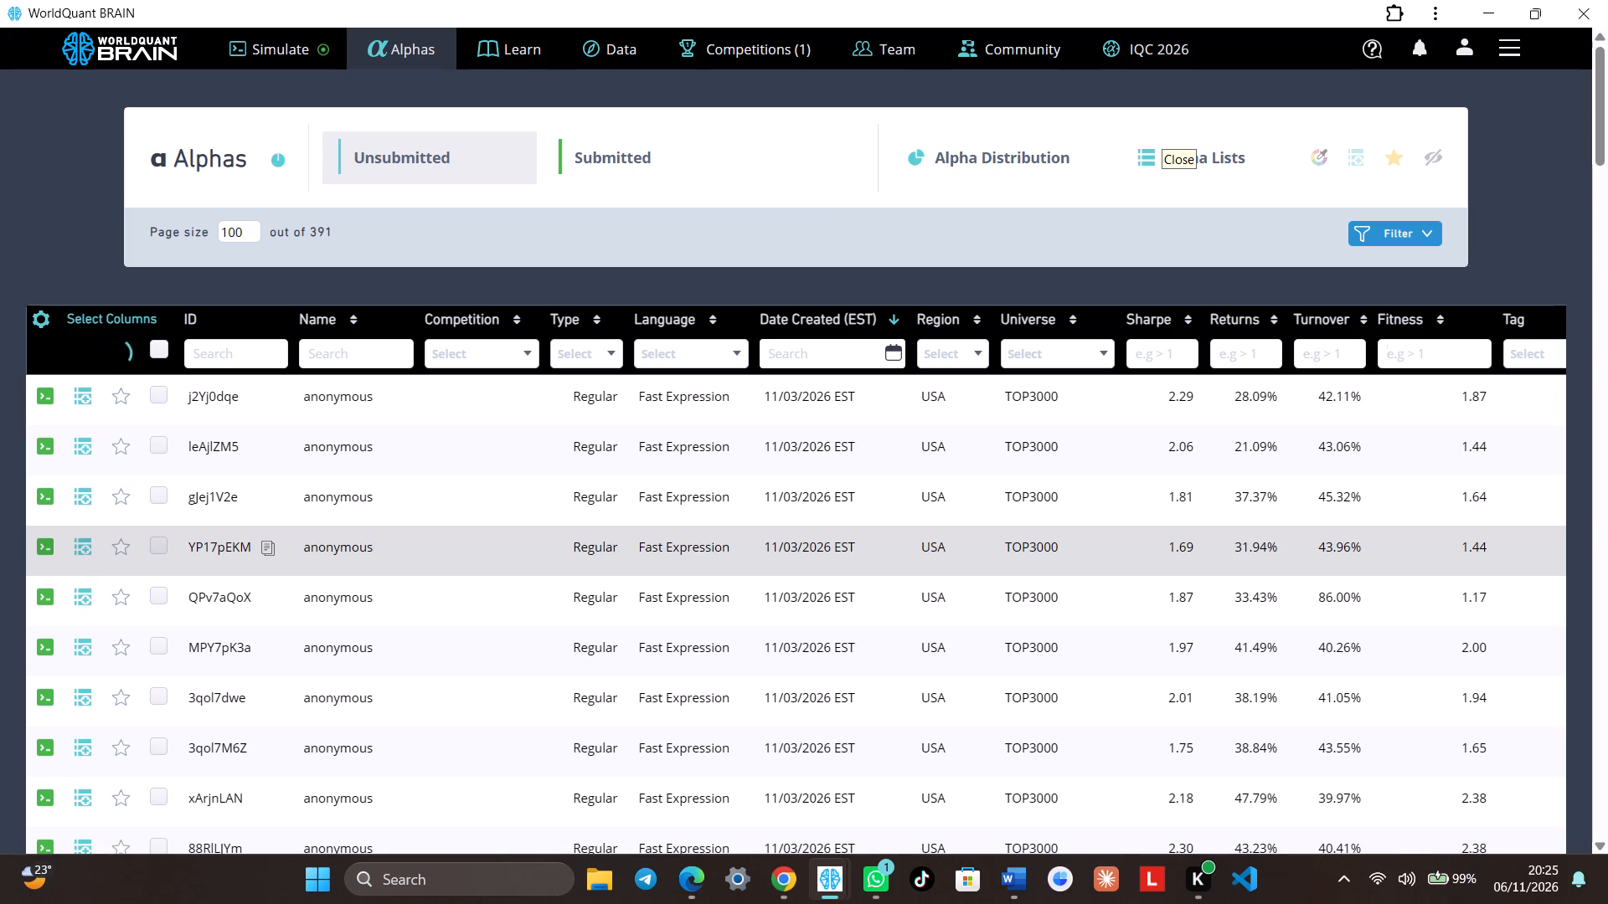
pyautogui.press('4')
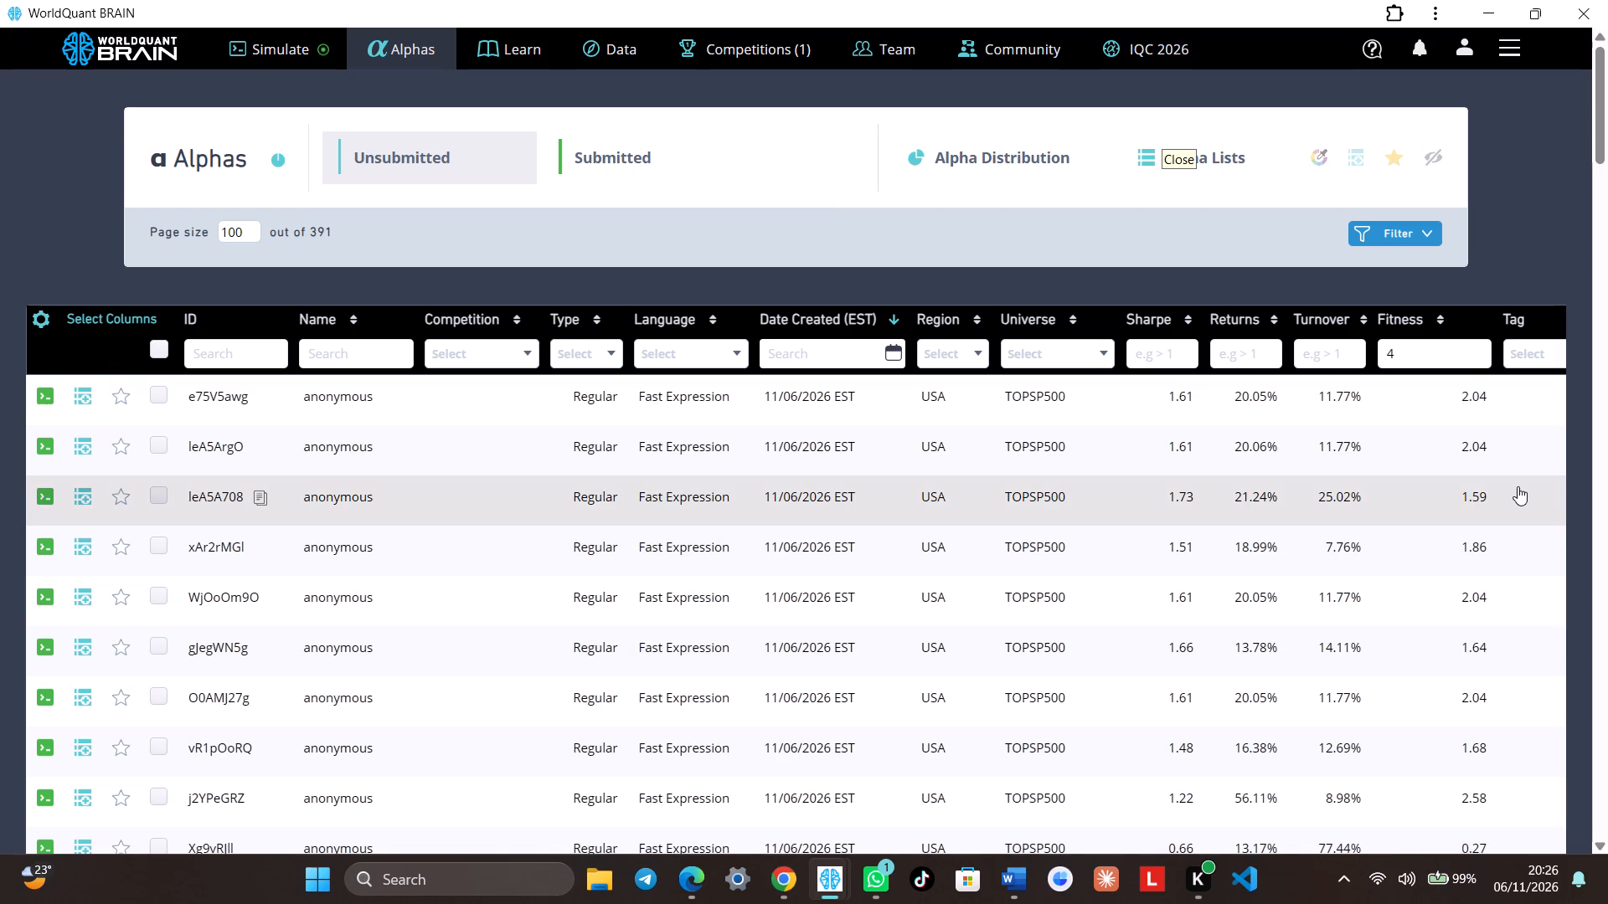
pyautogui.scroll(-2, 1518, 486)
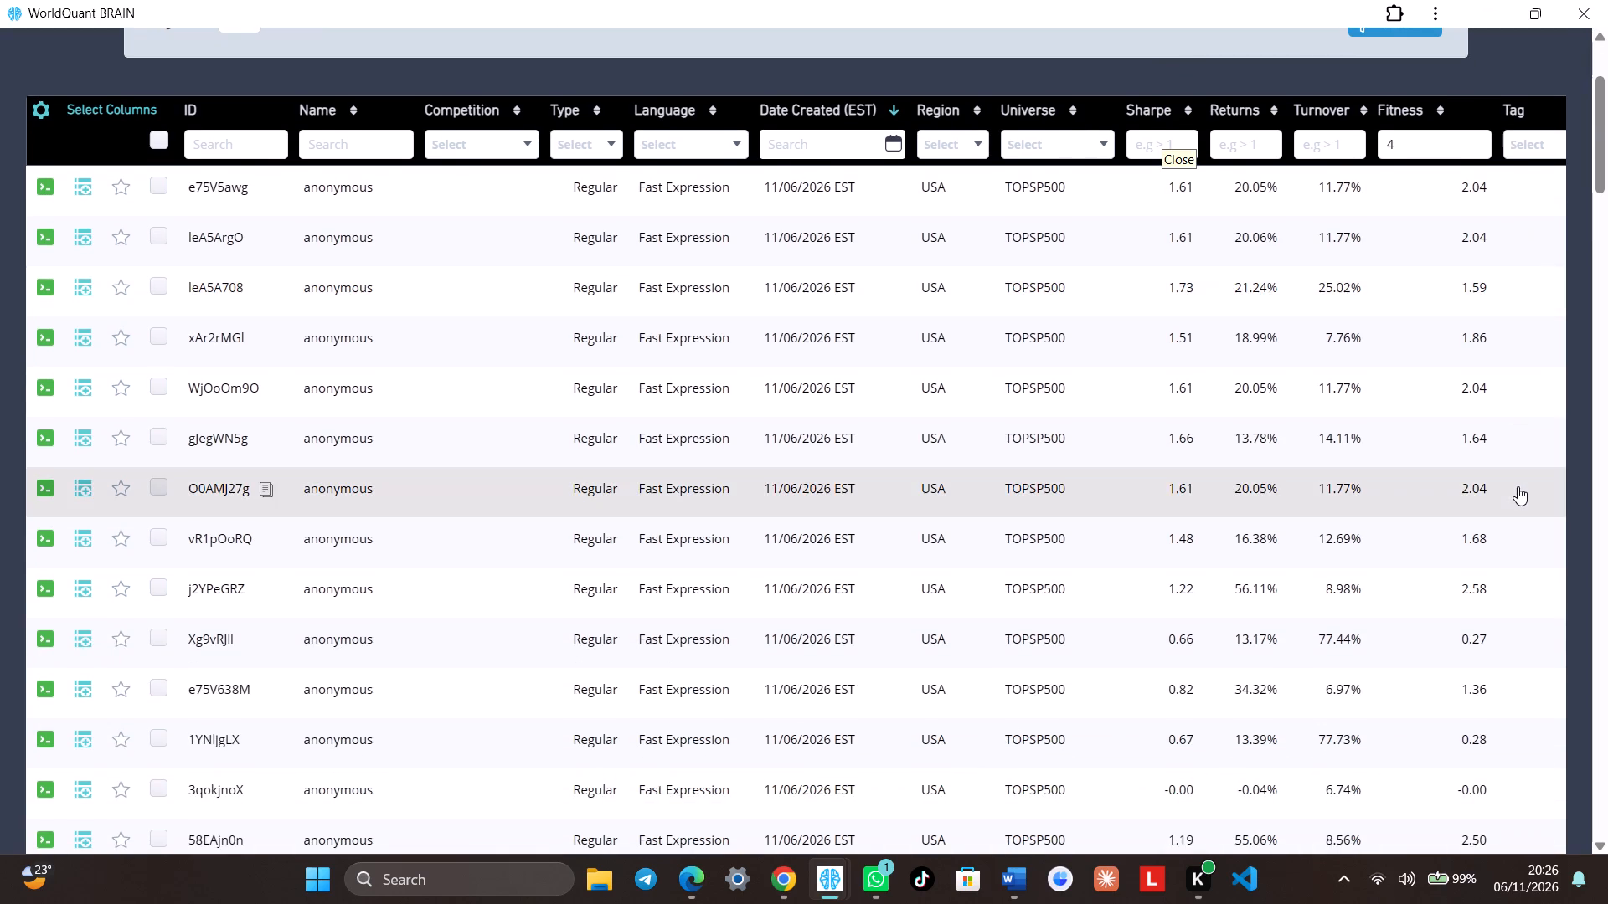
# Filter the unsubmitted alphas by a Sharpe value of >3.
pyautogui.scroll(-4, 1518, 486)
pyautogui.scroll(4, 1518, 486)
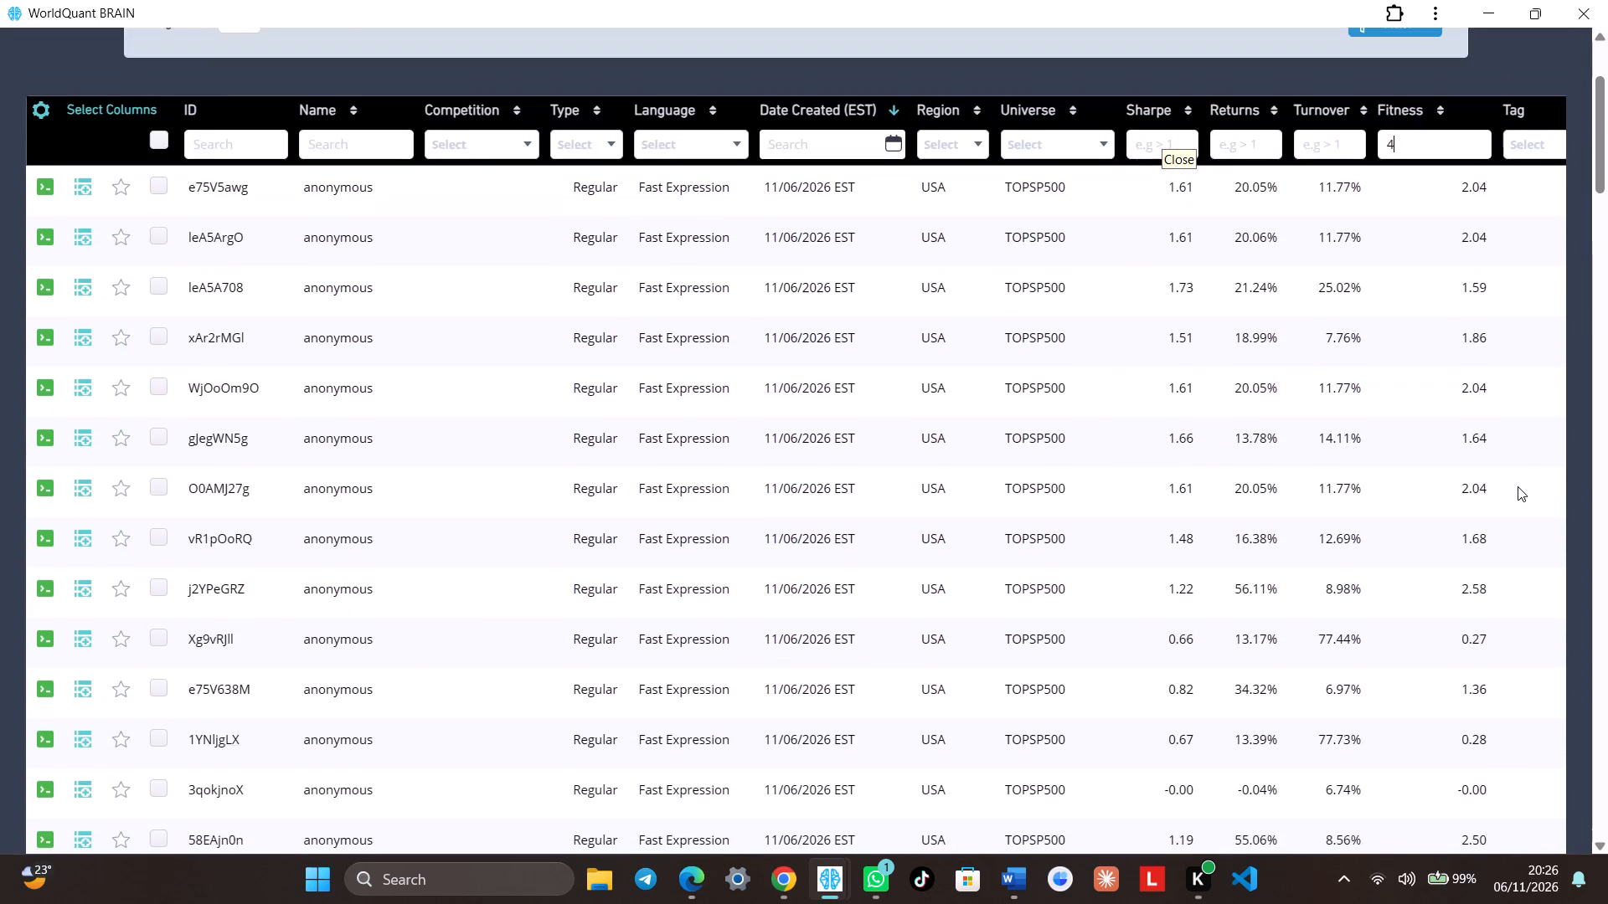
pyautogui.scroll(3, 1518, 486)
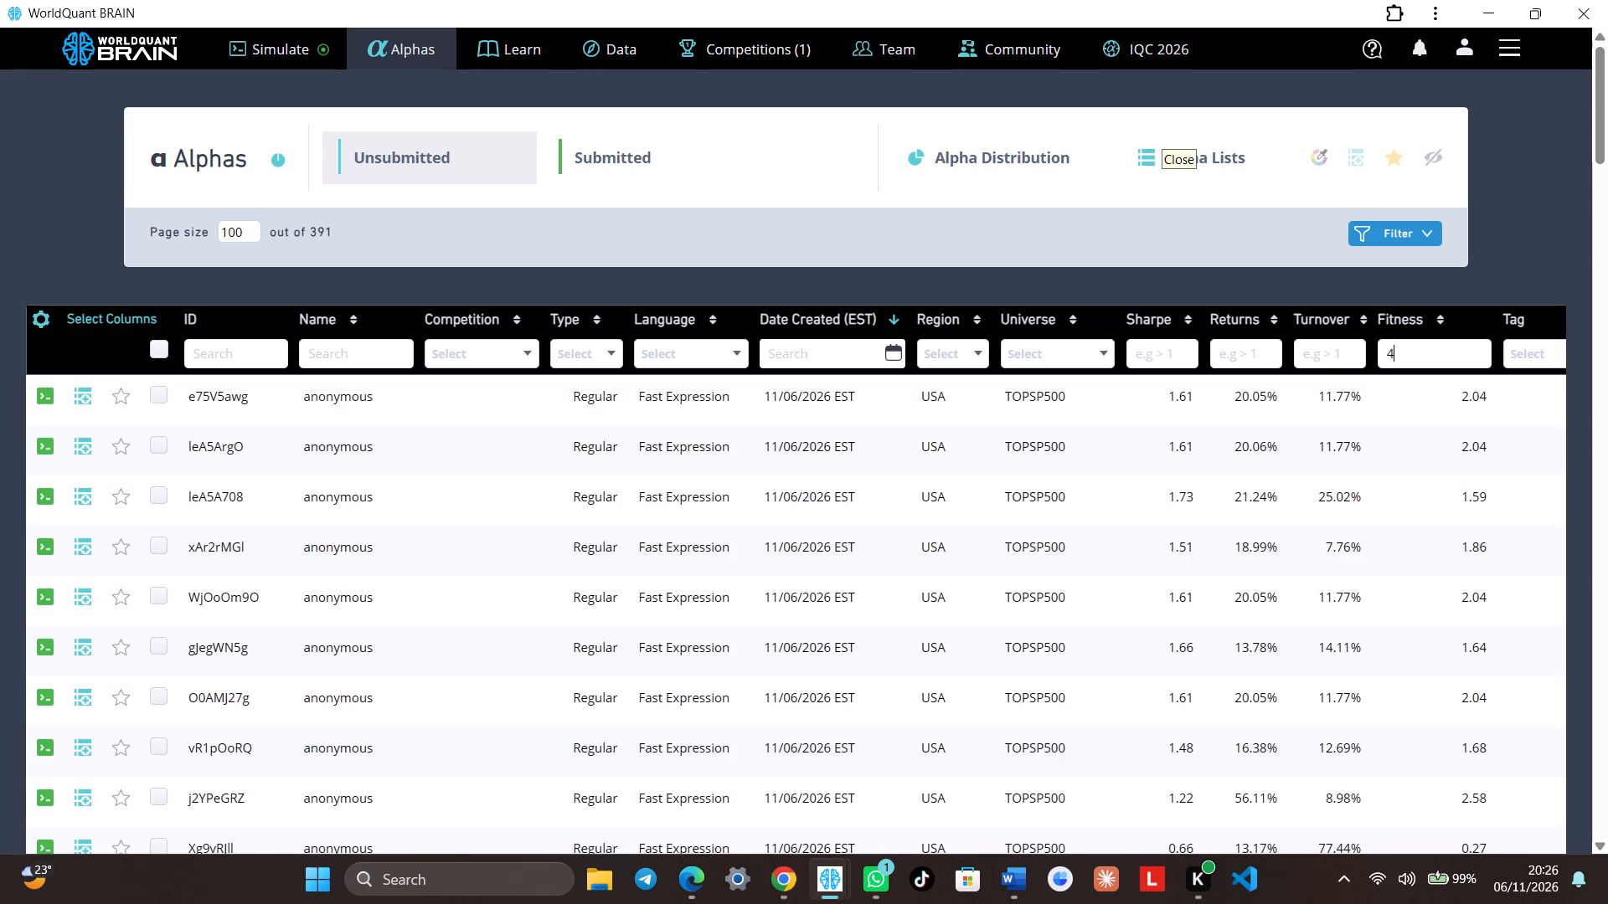
pyautogui.click(1163, 359)
pyautogui.hotkey('shift', '>')
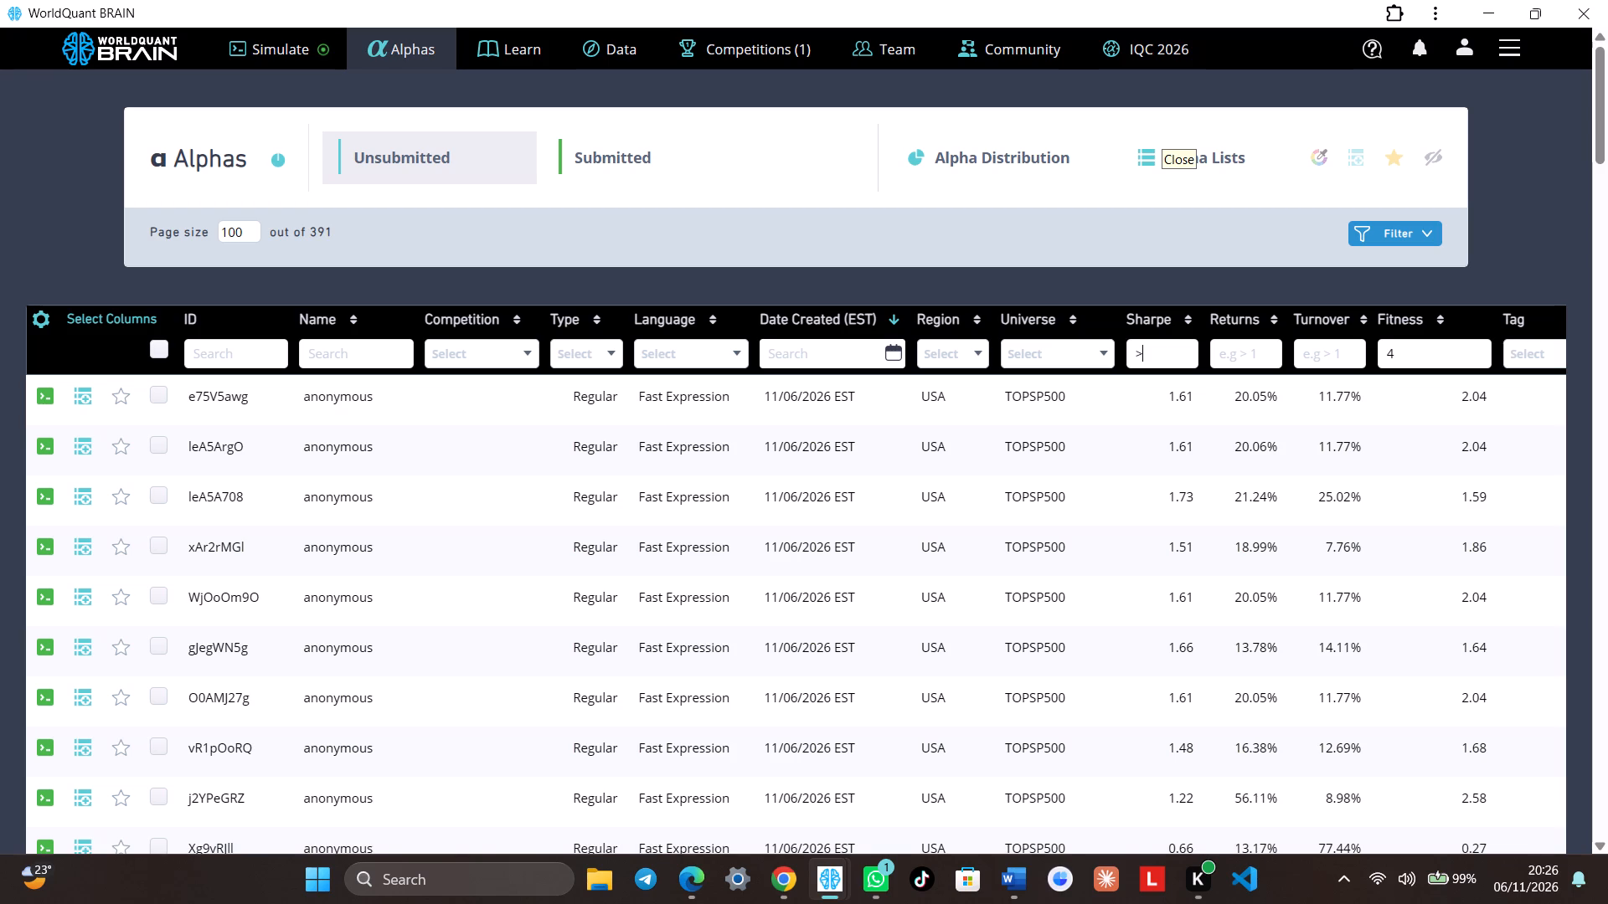
pyautogui.press('3')
pyautogui.press('Return')
# Sort the alphas by Sharpe in ascending order and remove the Fitness filter.
pyautogui.click(1188, 317)
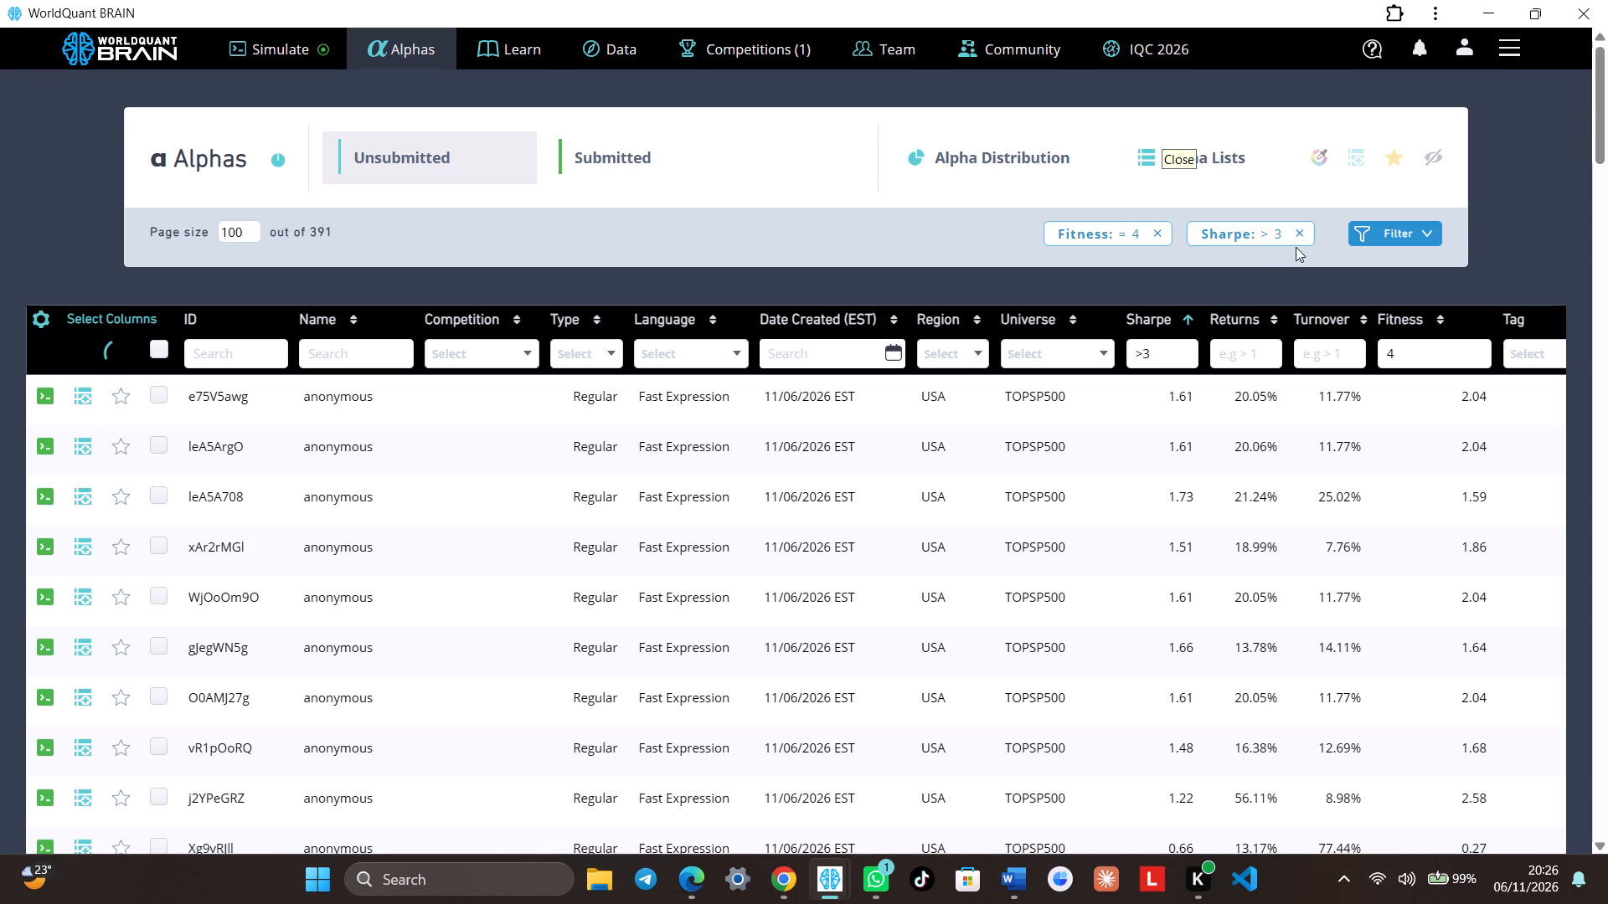
pyautogui.click(1159, 230)
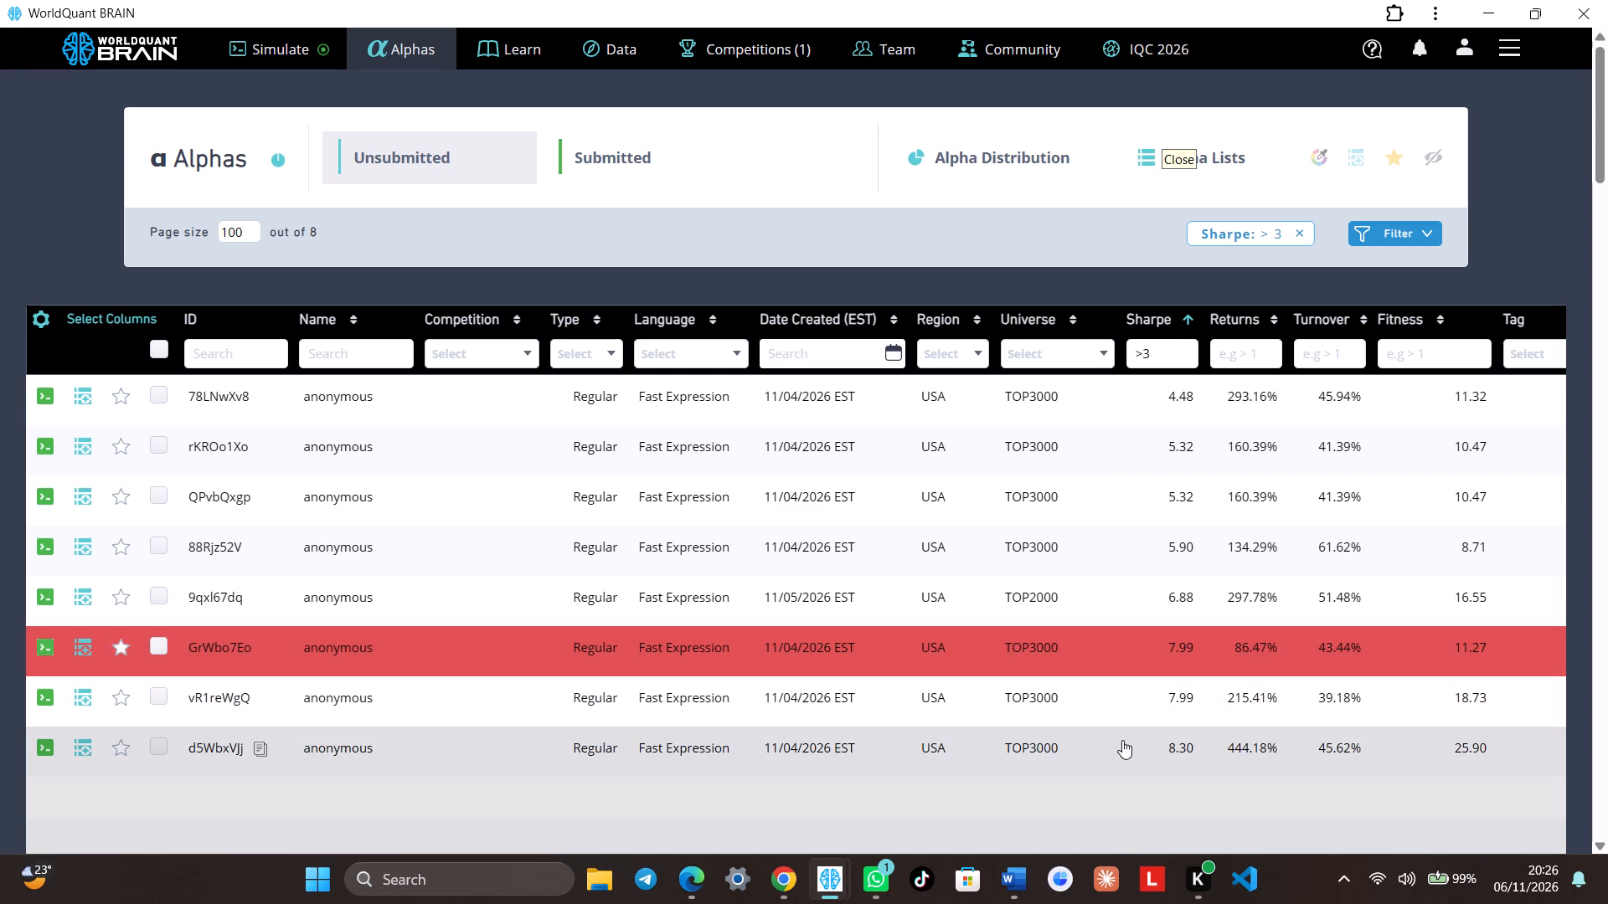
# Open alpha d5WbxVJj, which has the highest Sharpe in the list, and clone it into a new simulation.
pyautogui.click(1090, 753)
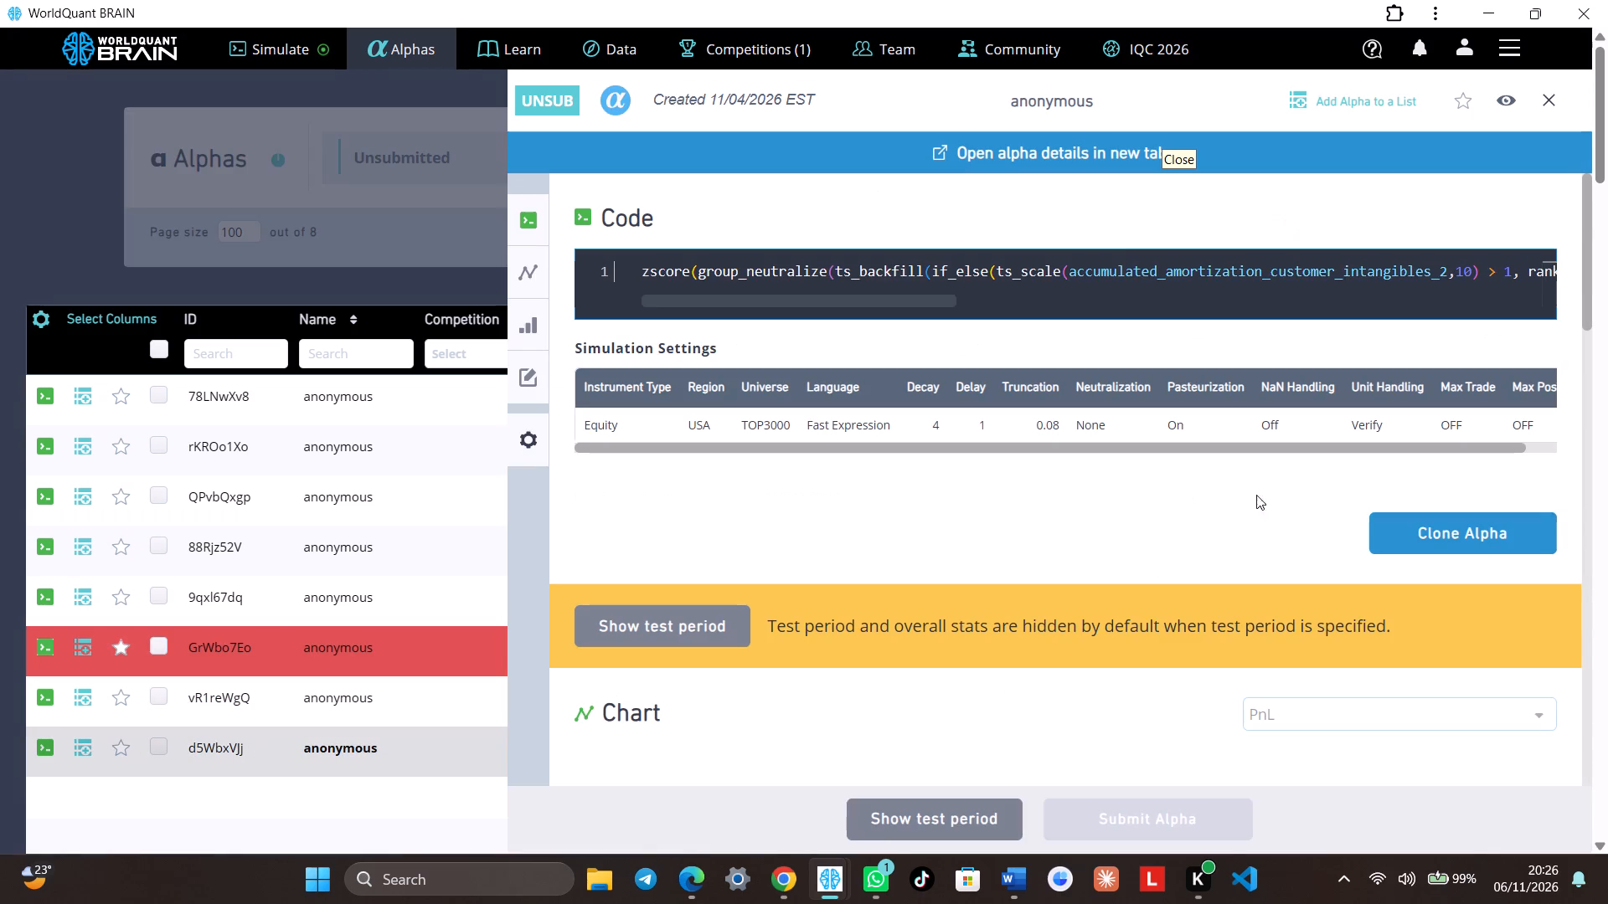
pyautogui.click(1465, 539)
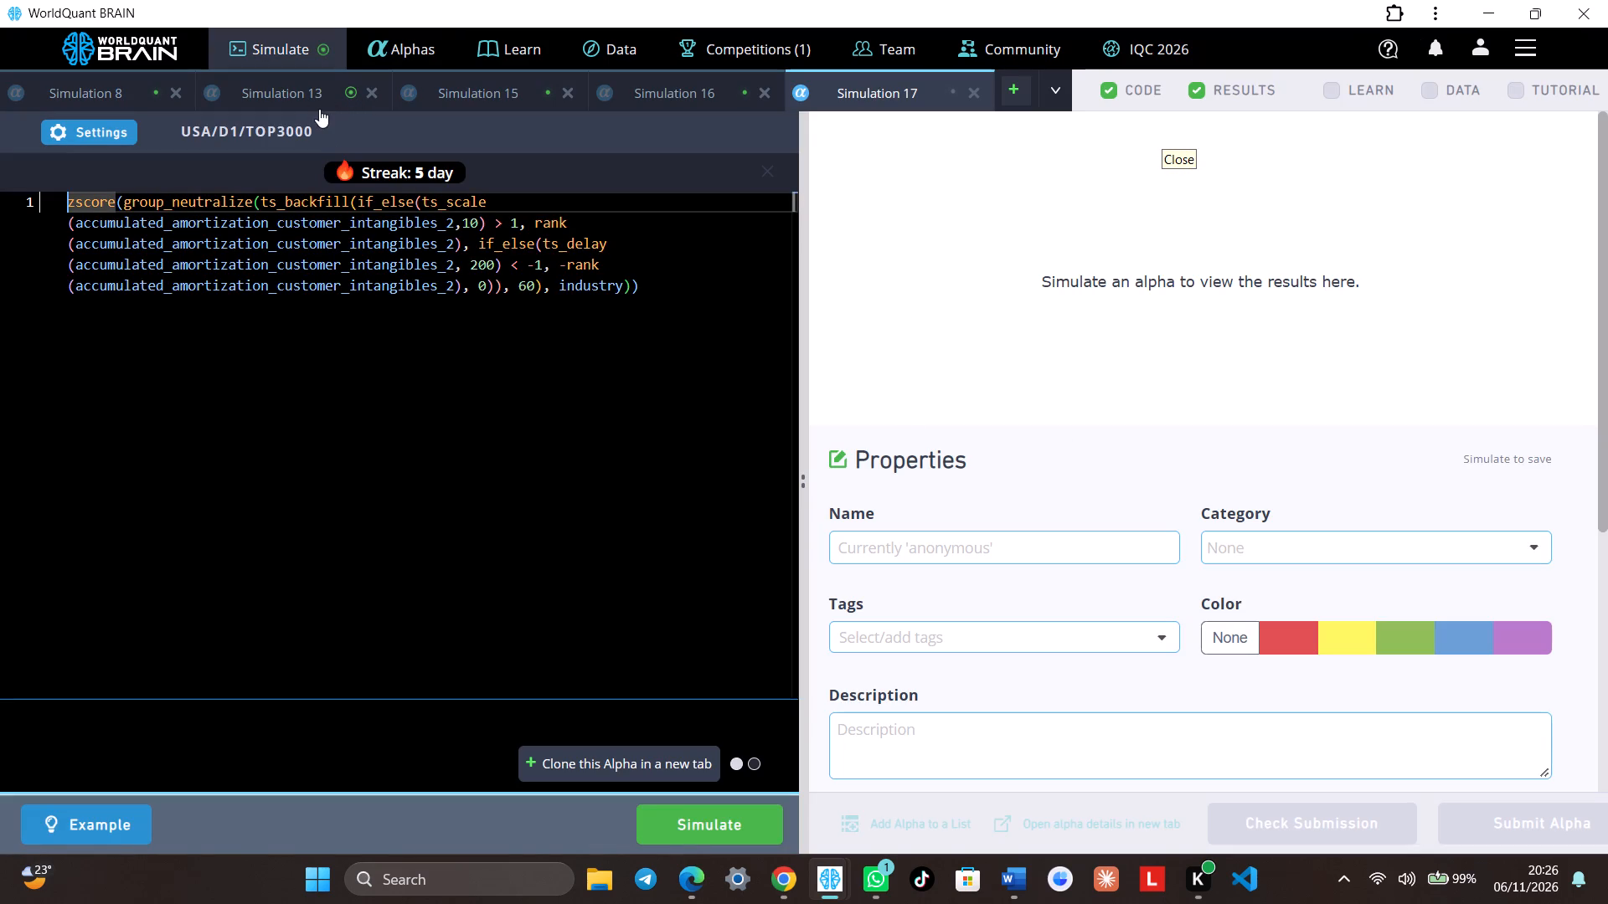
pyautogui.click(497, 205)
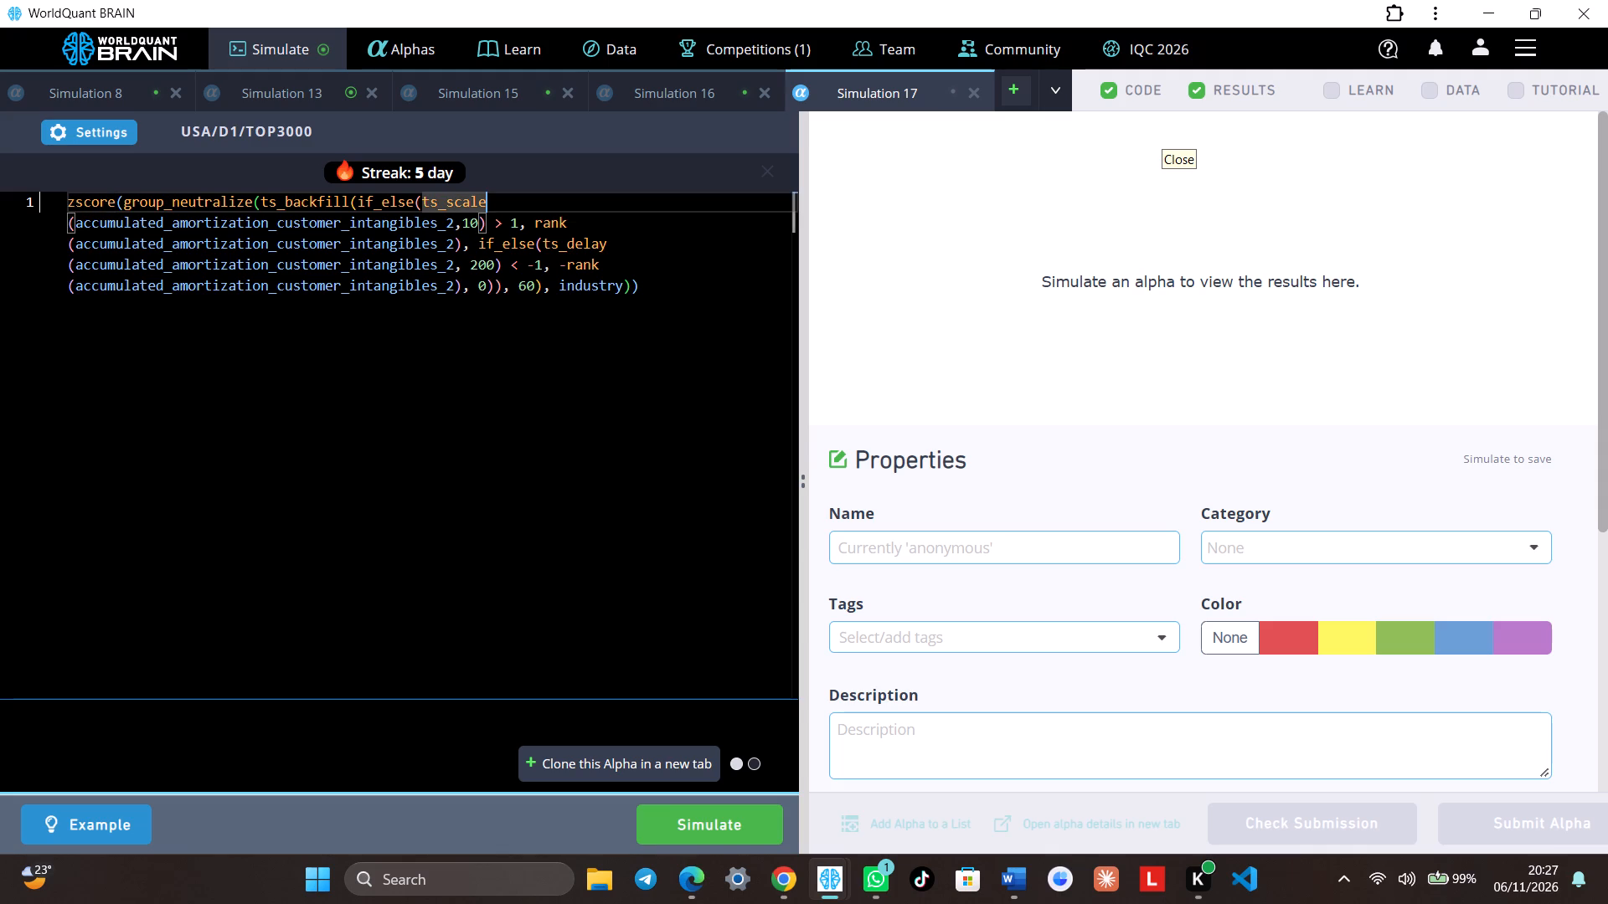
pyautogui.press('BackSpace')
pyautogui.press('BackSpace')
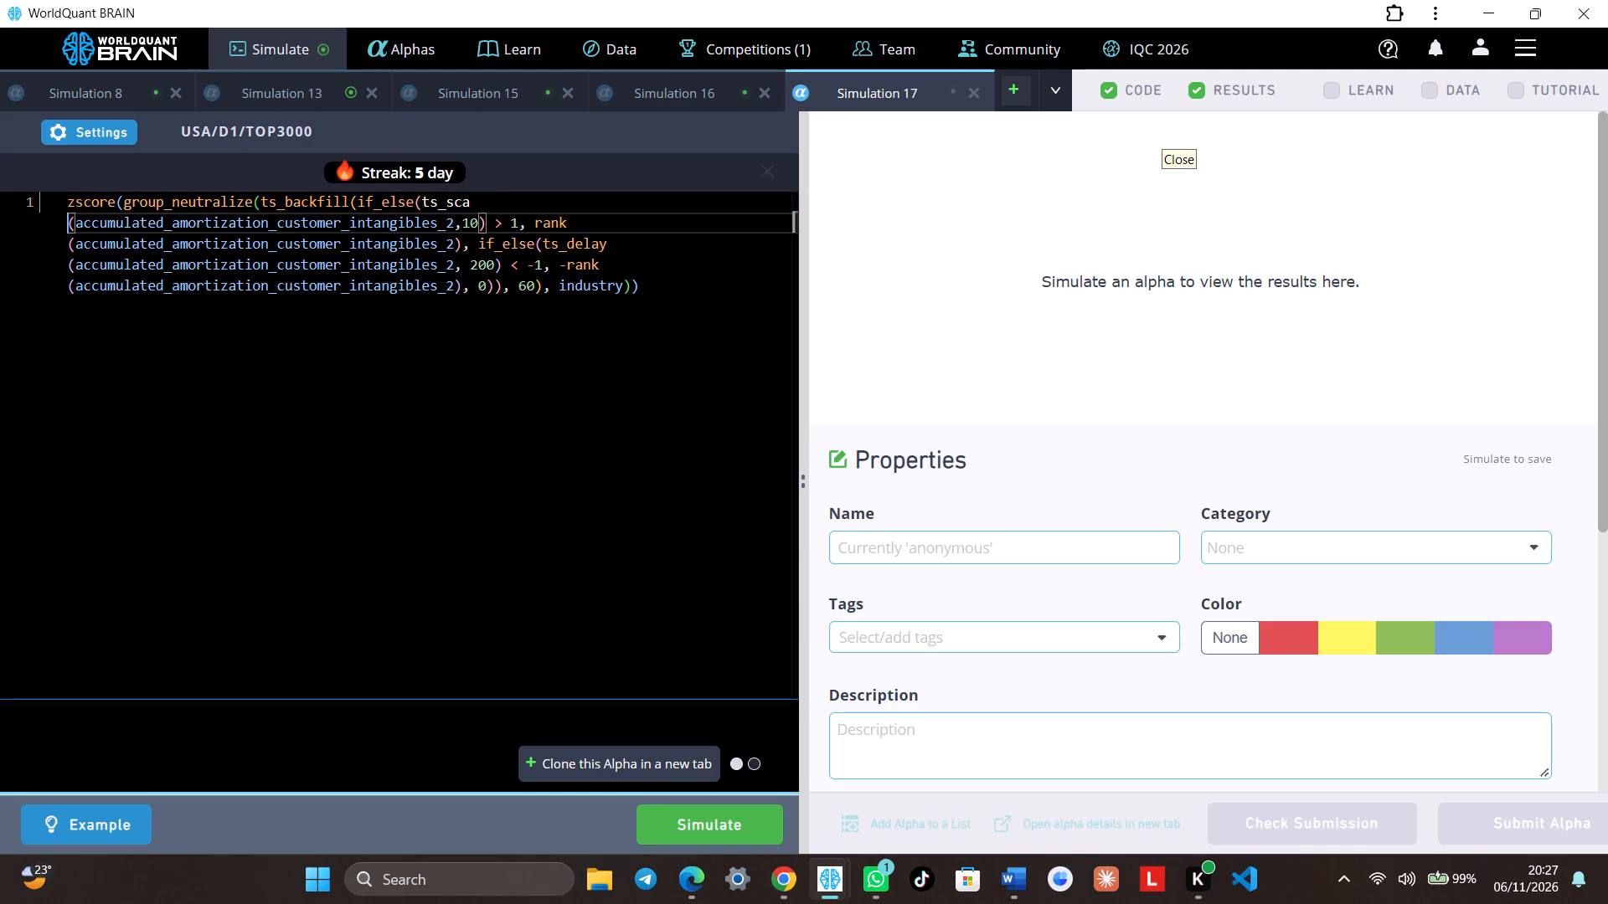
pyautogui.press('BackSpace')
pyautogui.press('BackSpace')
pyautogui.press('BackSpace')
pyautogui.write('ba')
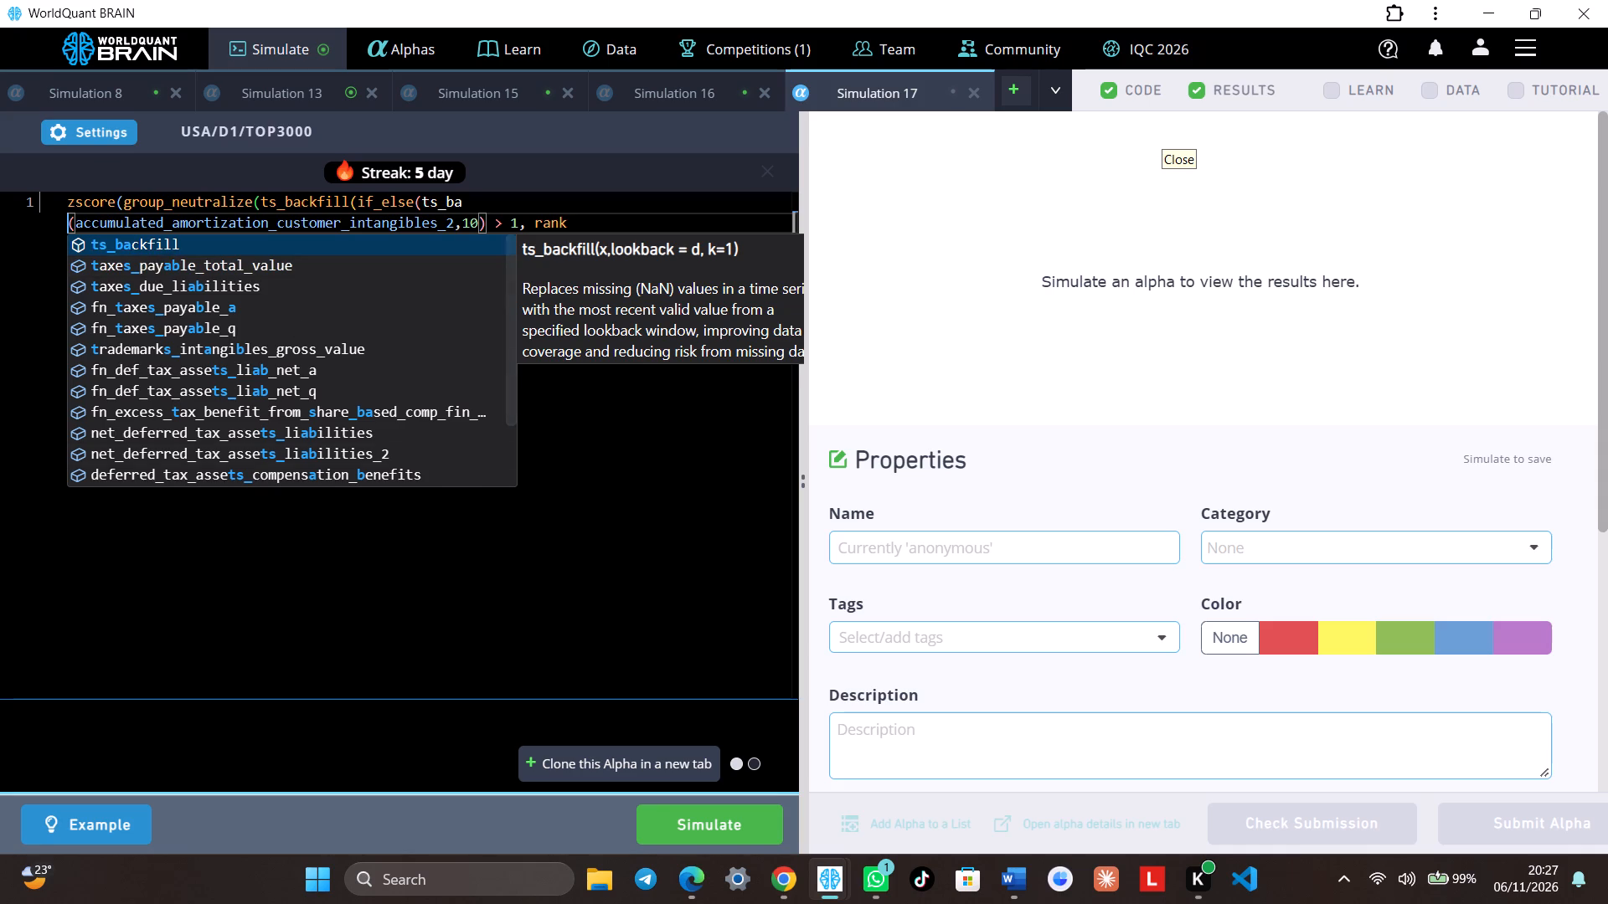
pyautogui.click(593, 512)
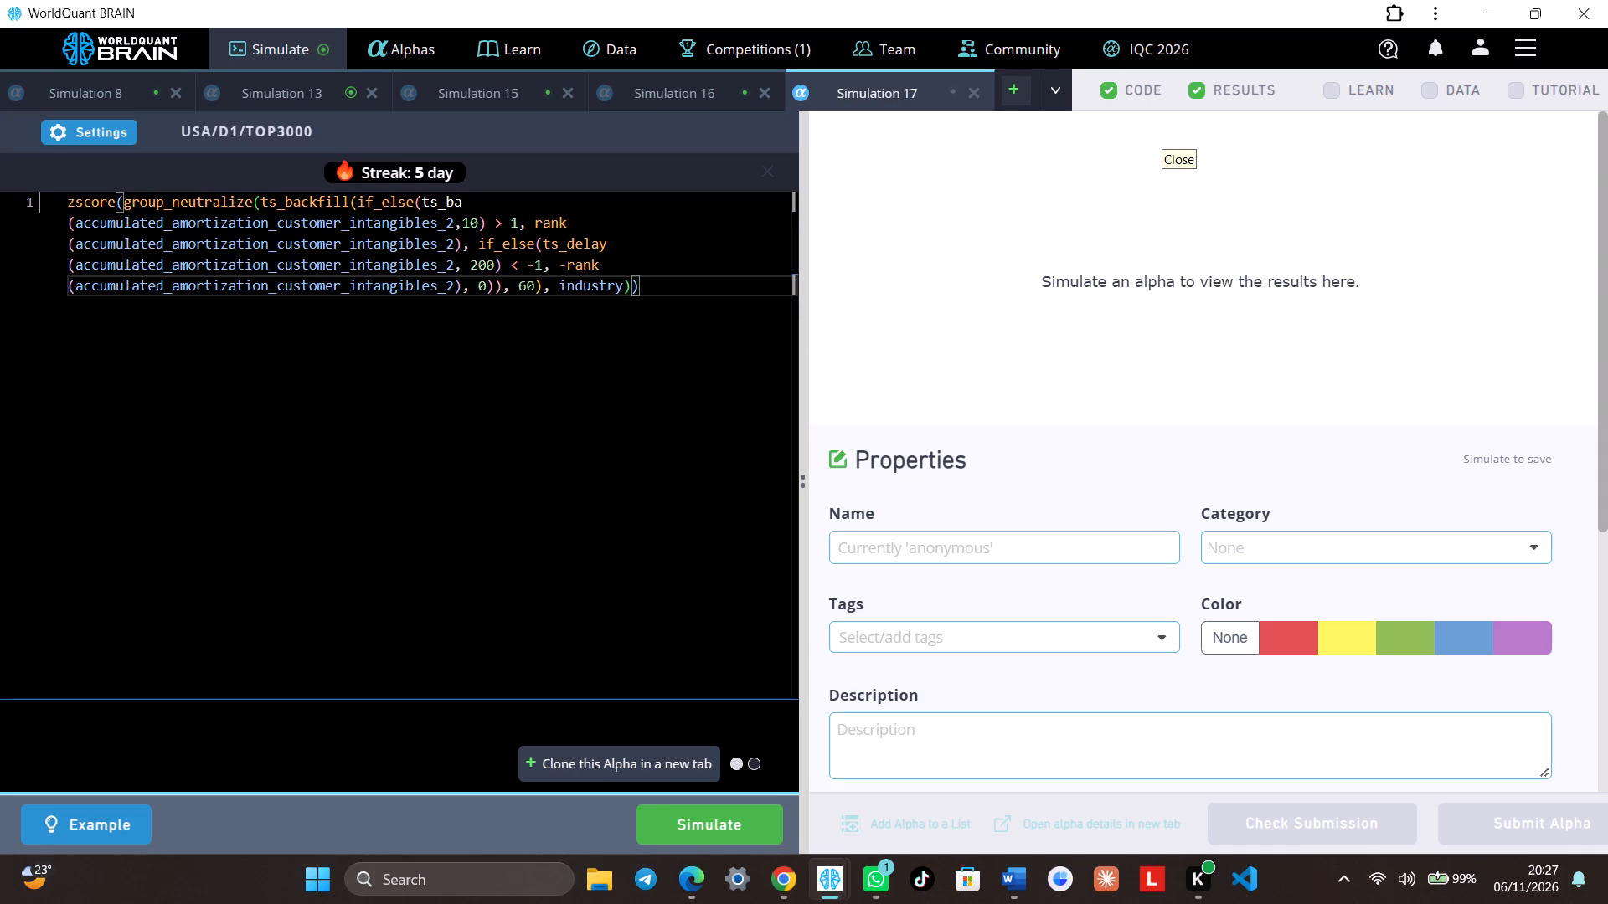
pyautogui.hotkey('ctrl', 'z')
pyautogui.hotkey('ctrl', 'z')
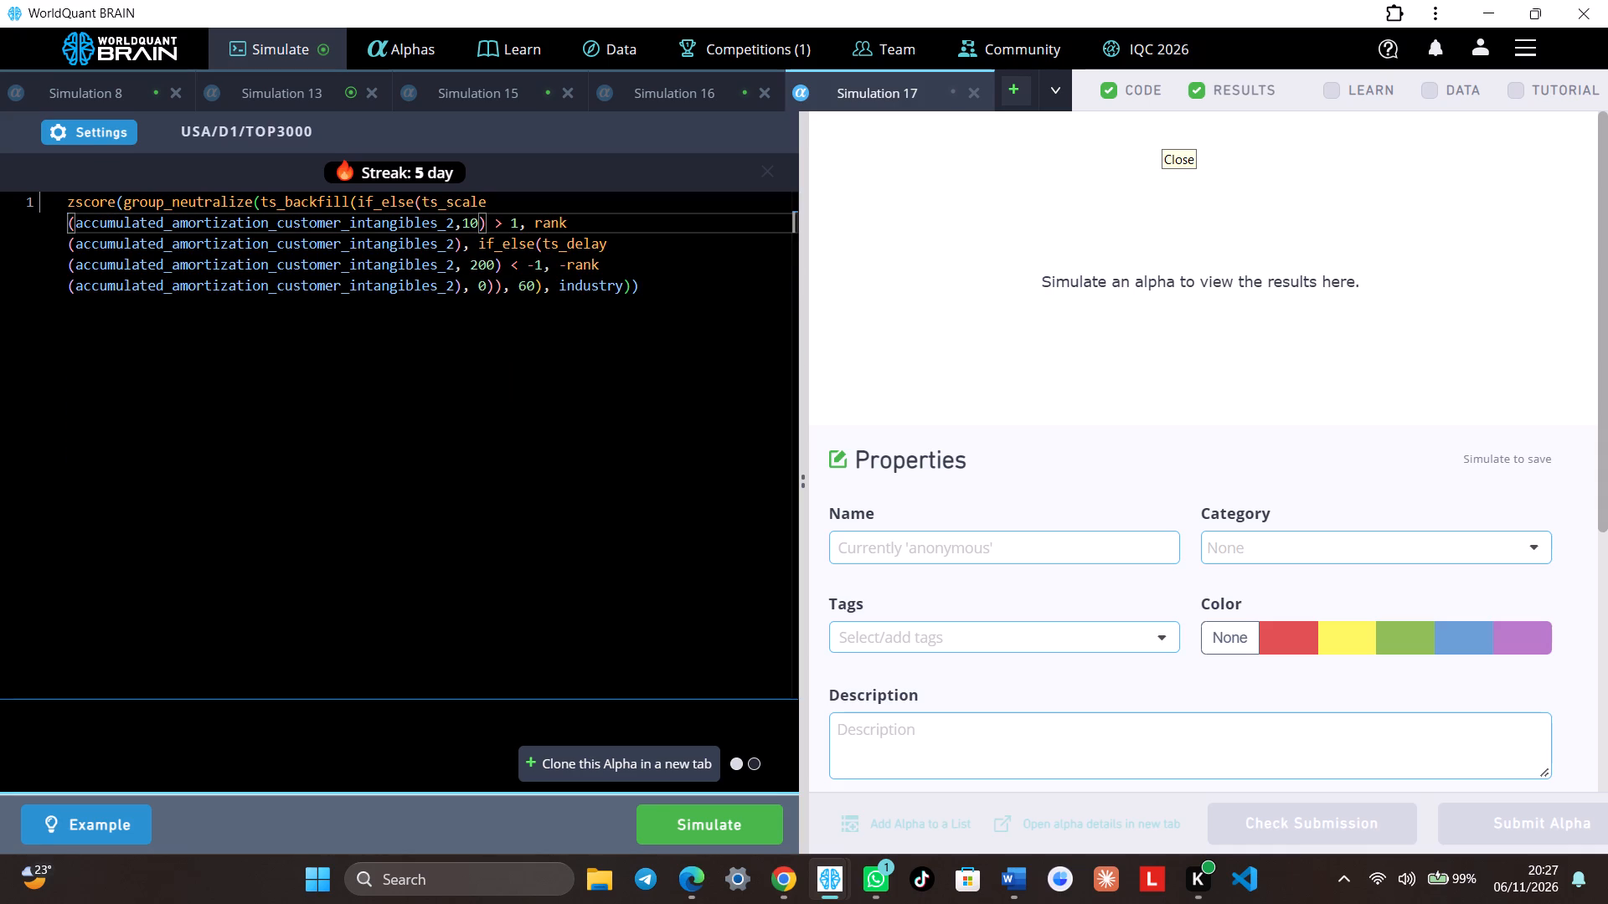
# Clone the alpha in a new tab and simulate it with ts_delay replaced by ts_backfill in the second if_else condition.
pyautogui.click(648, 758)
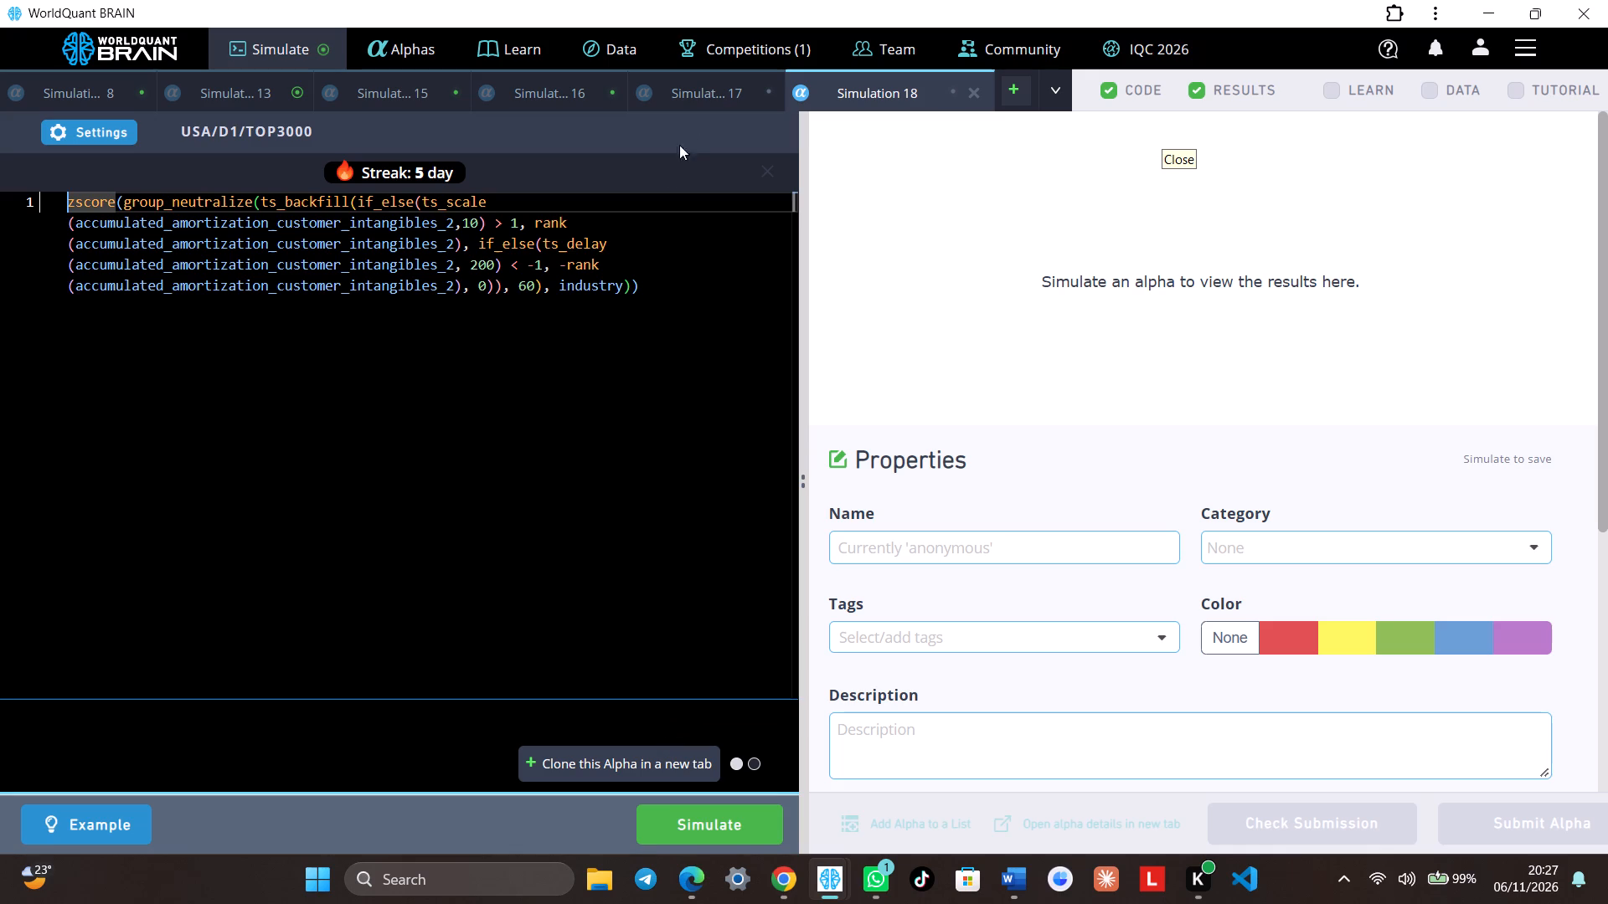
pyautogui.click(695, 95)
pyautogui.click(858, 83)
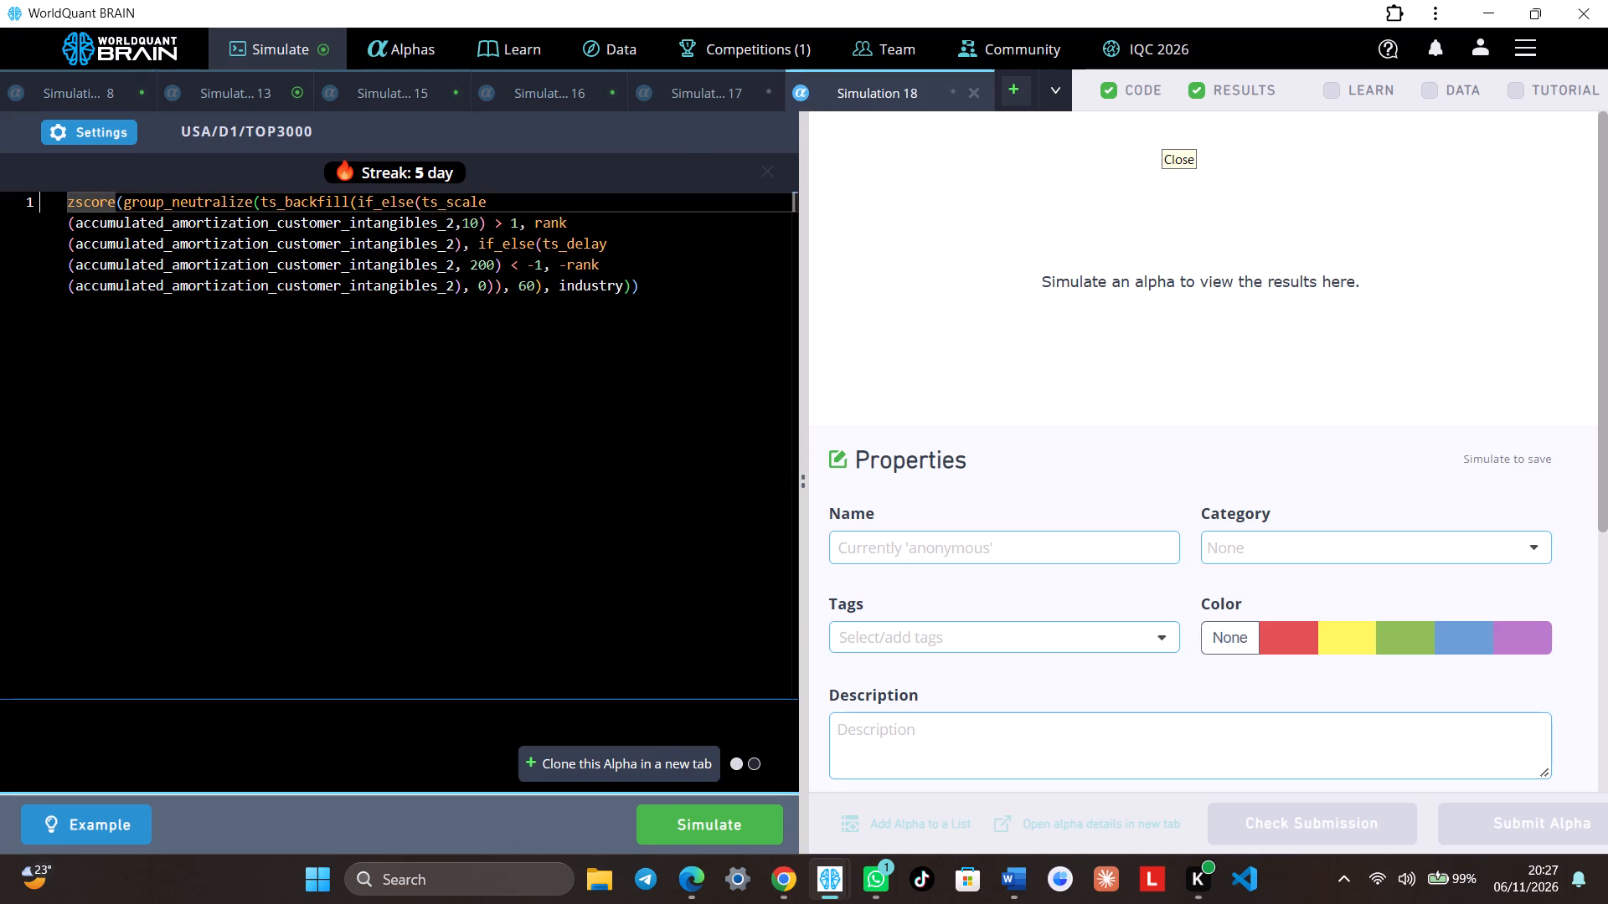
pyautogui.click(606, 246)
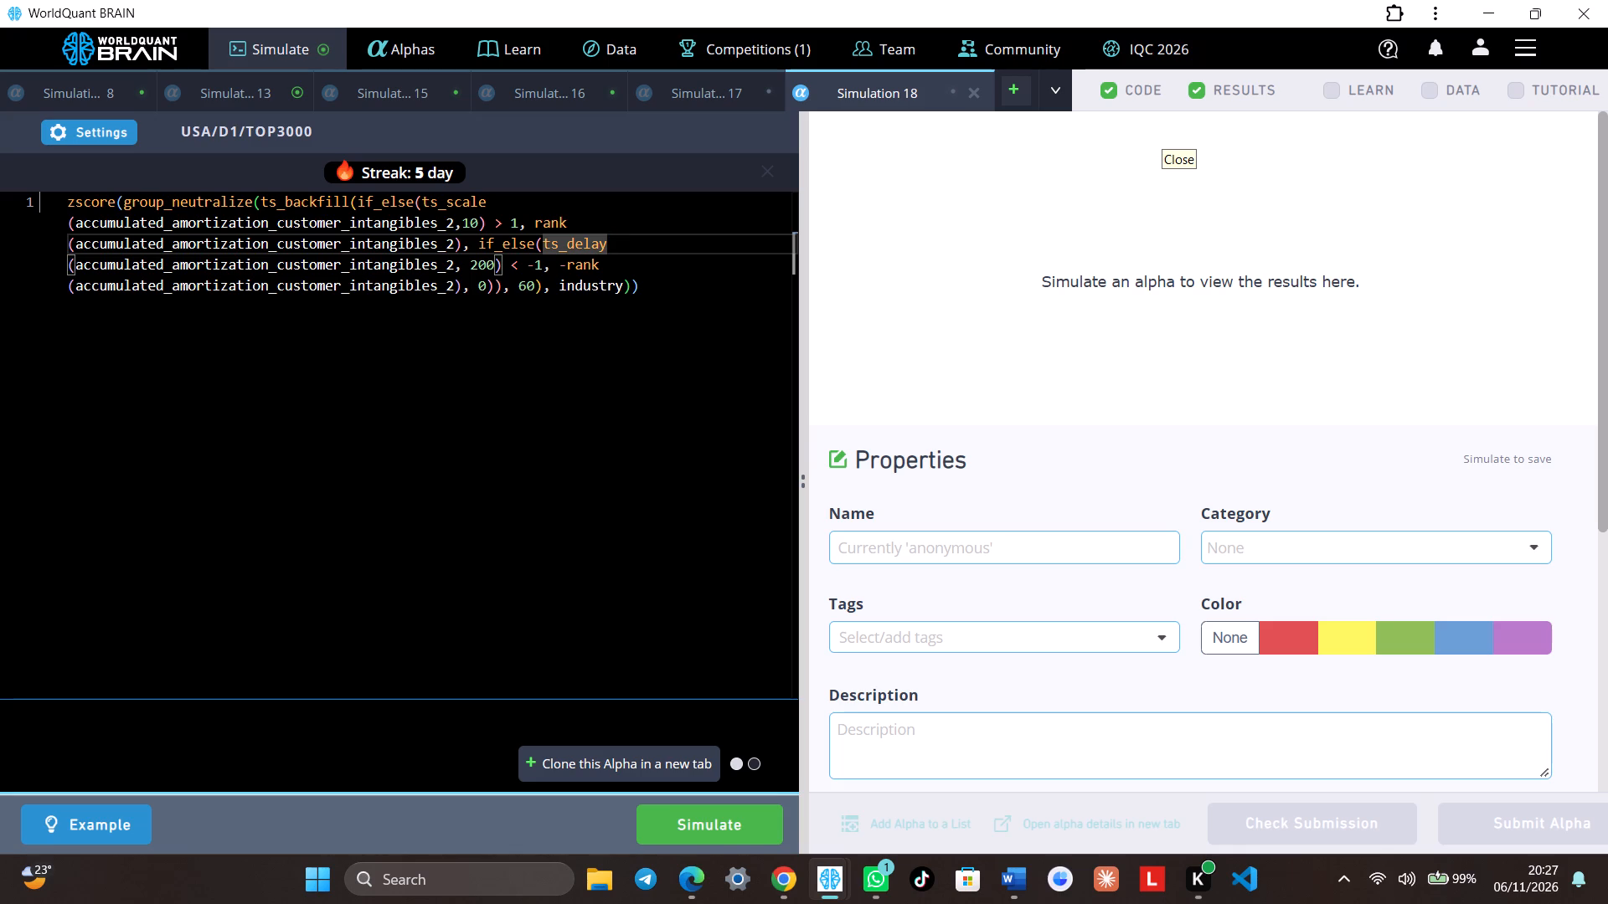
pyautogui.press('BackSpace')
pyautogui.press('BackSpace')
pyautogui.press('BackSpace')
pyautogui.press('BackSpace')
pyautogui.press('BackSpace')
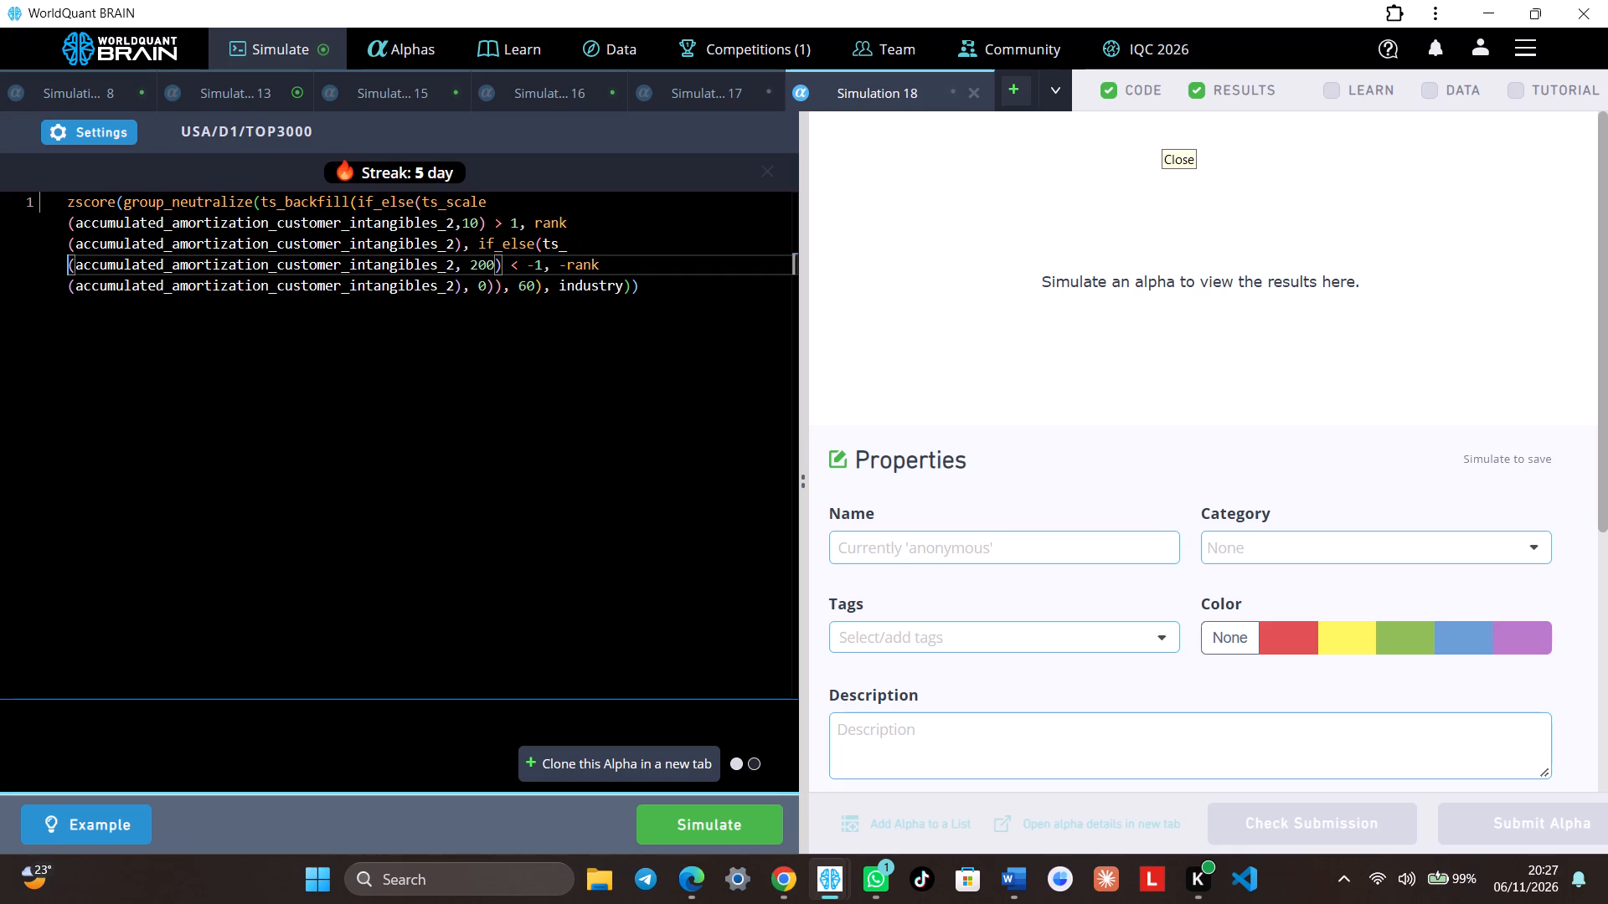
pyautogui.write('ba')
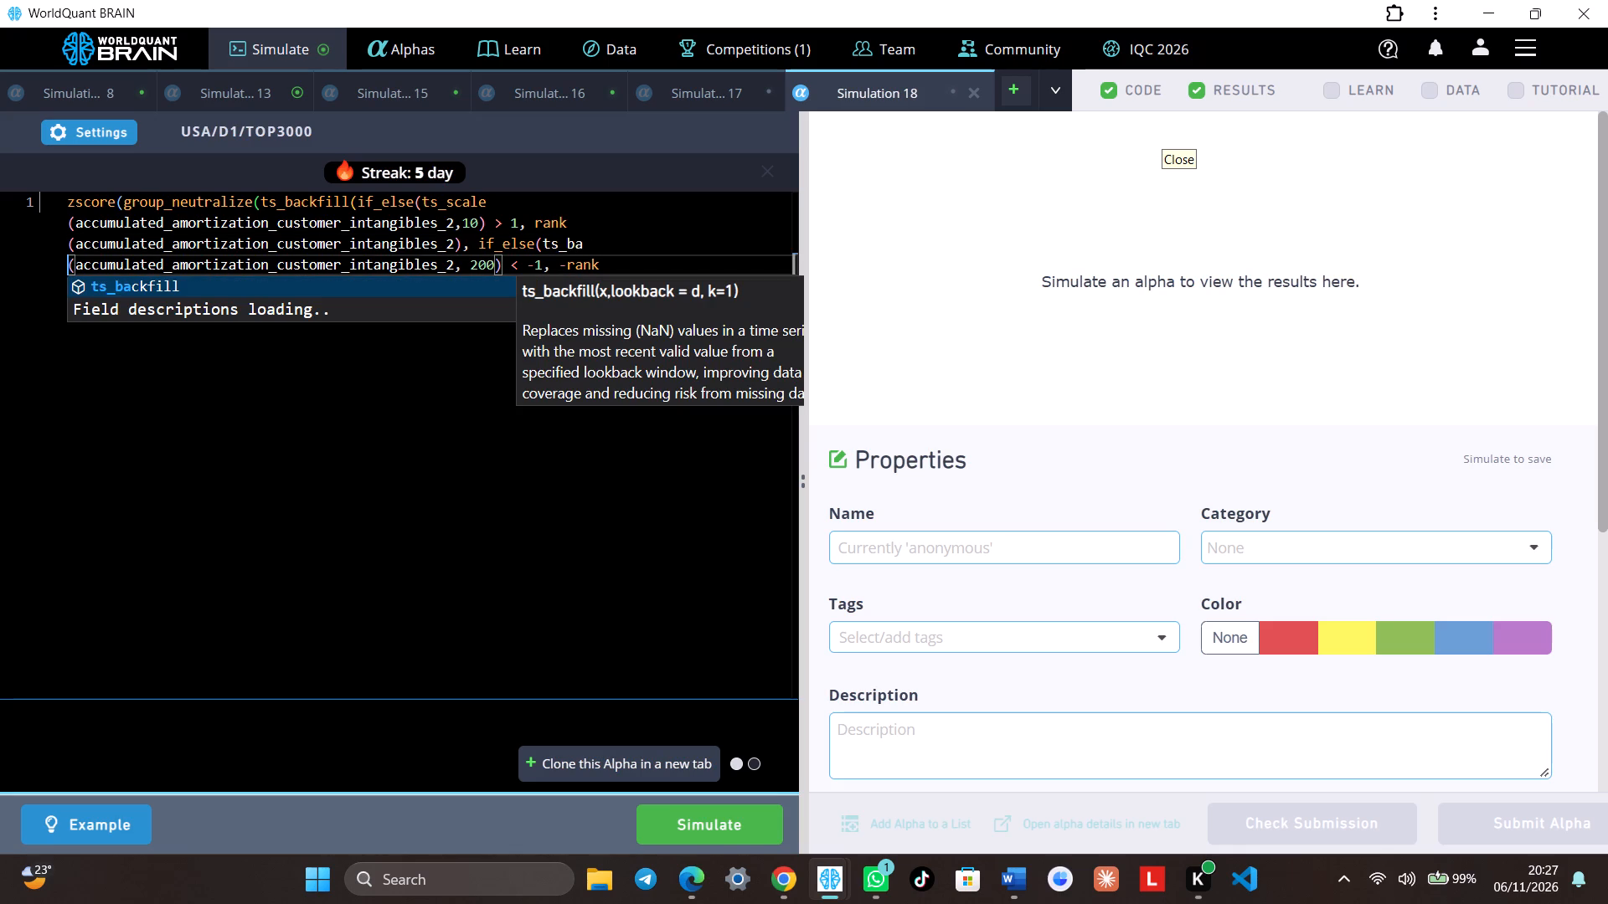
pyautogui.click(555, 294)
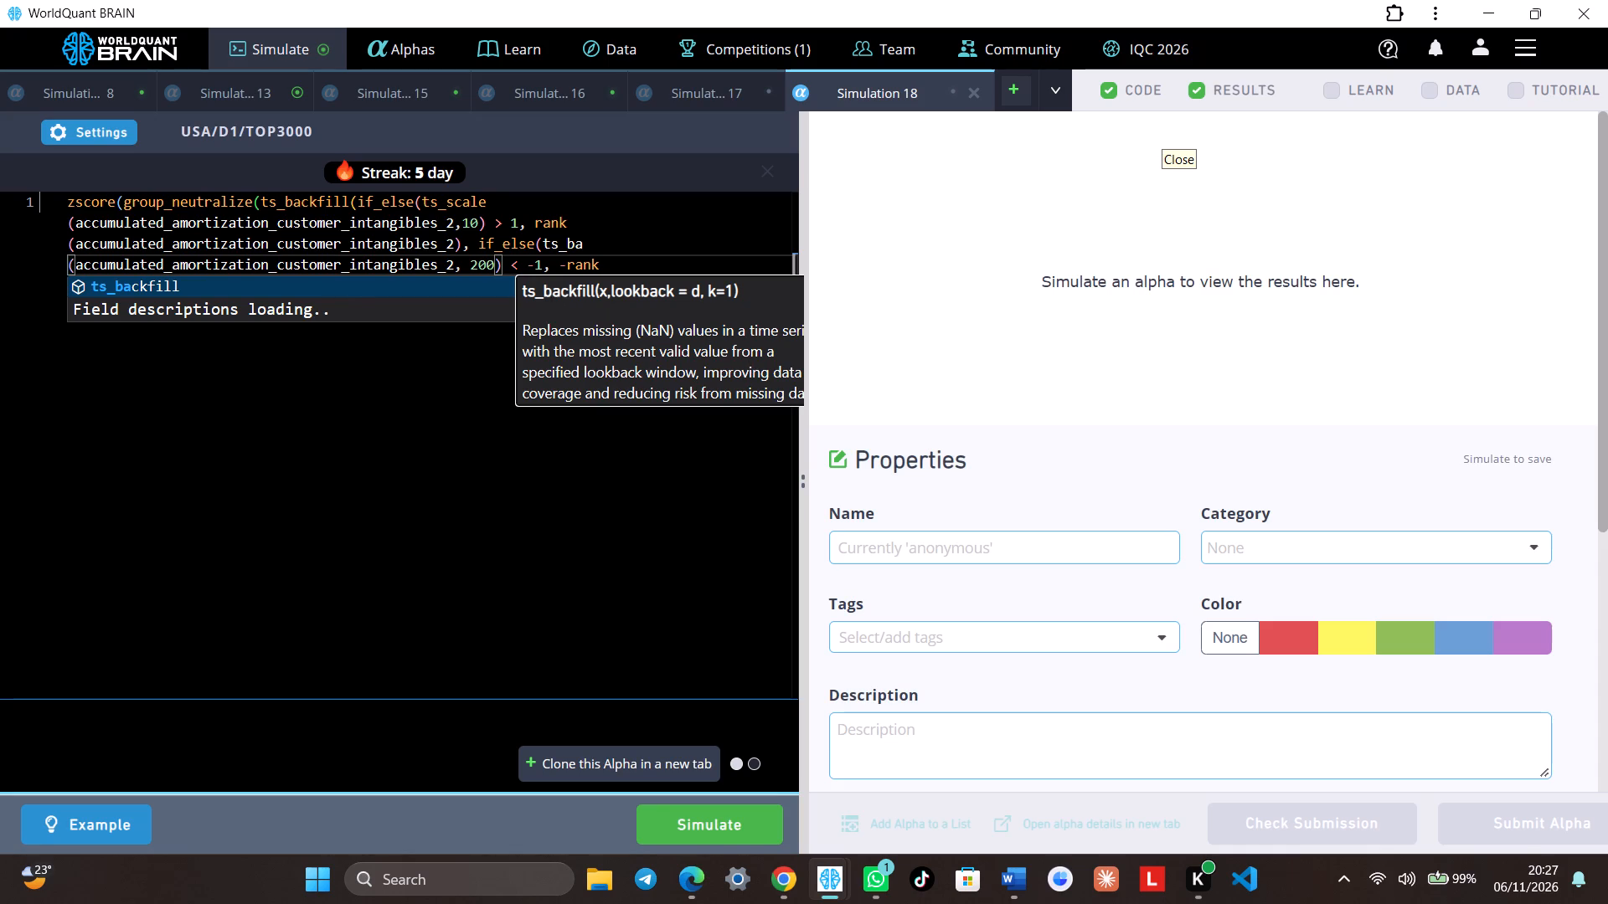
pyautogui.click(351, 284)
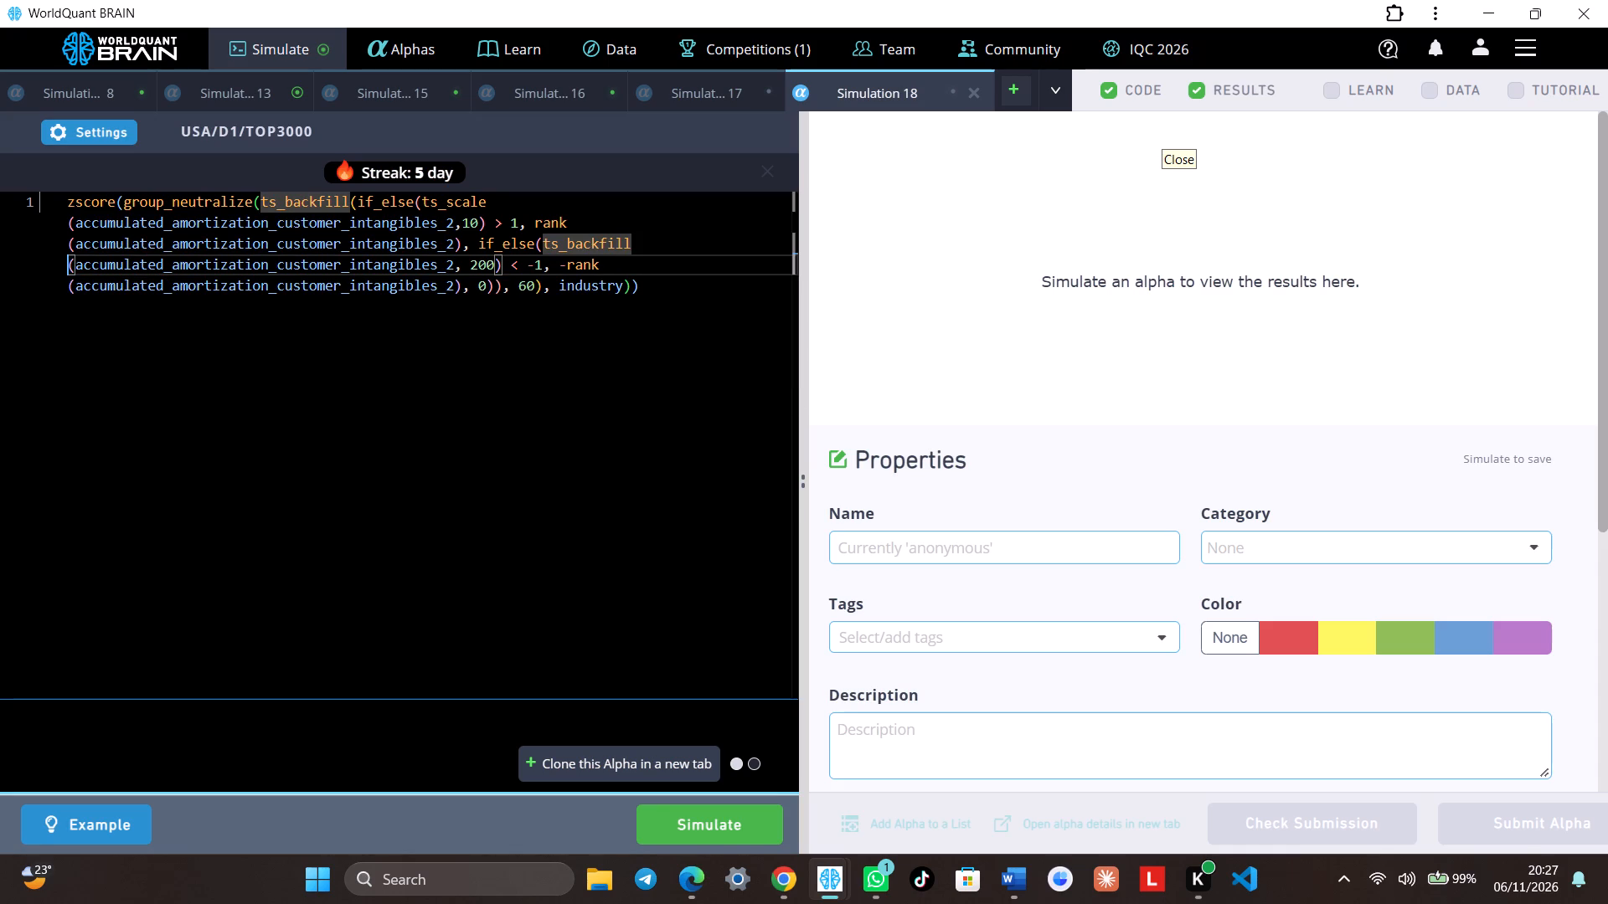
pyautogui.click(740, 814)
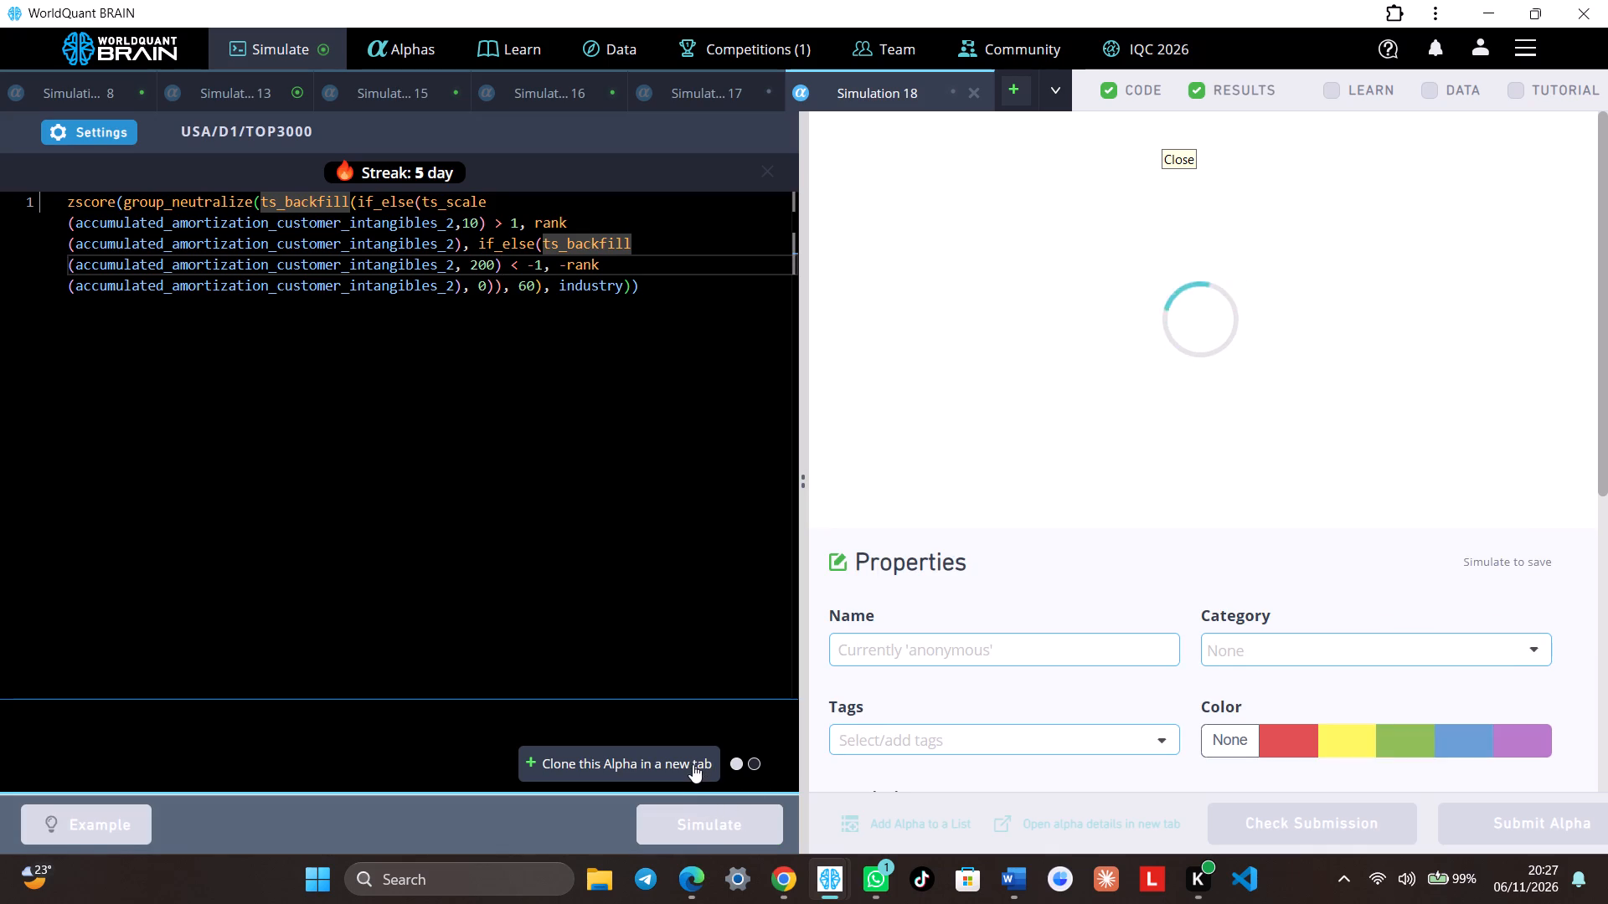
# Clone this alpha in a new tab and simulate it with ts_scale replaced by ts_backfill in the first if_else condition.
pyautogui.click(693, 764)
pyautogui.click(491, 206)
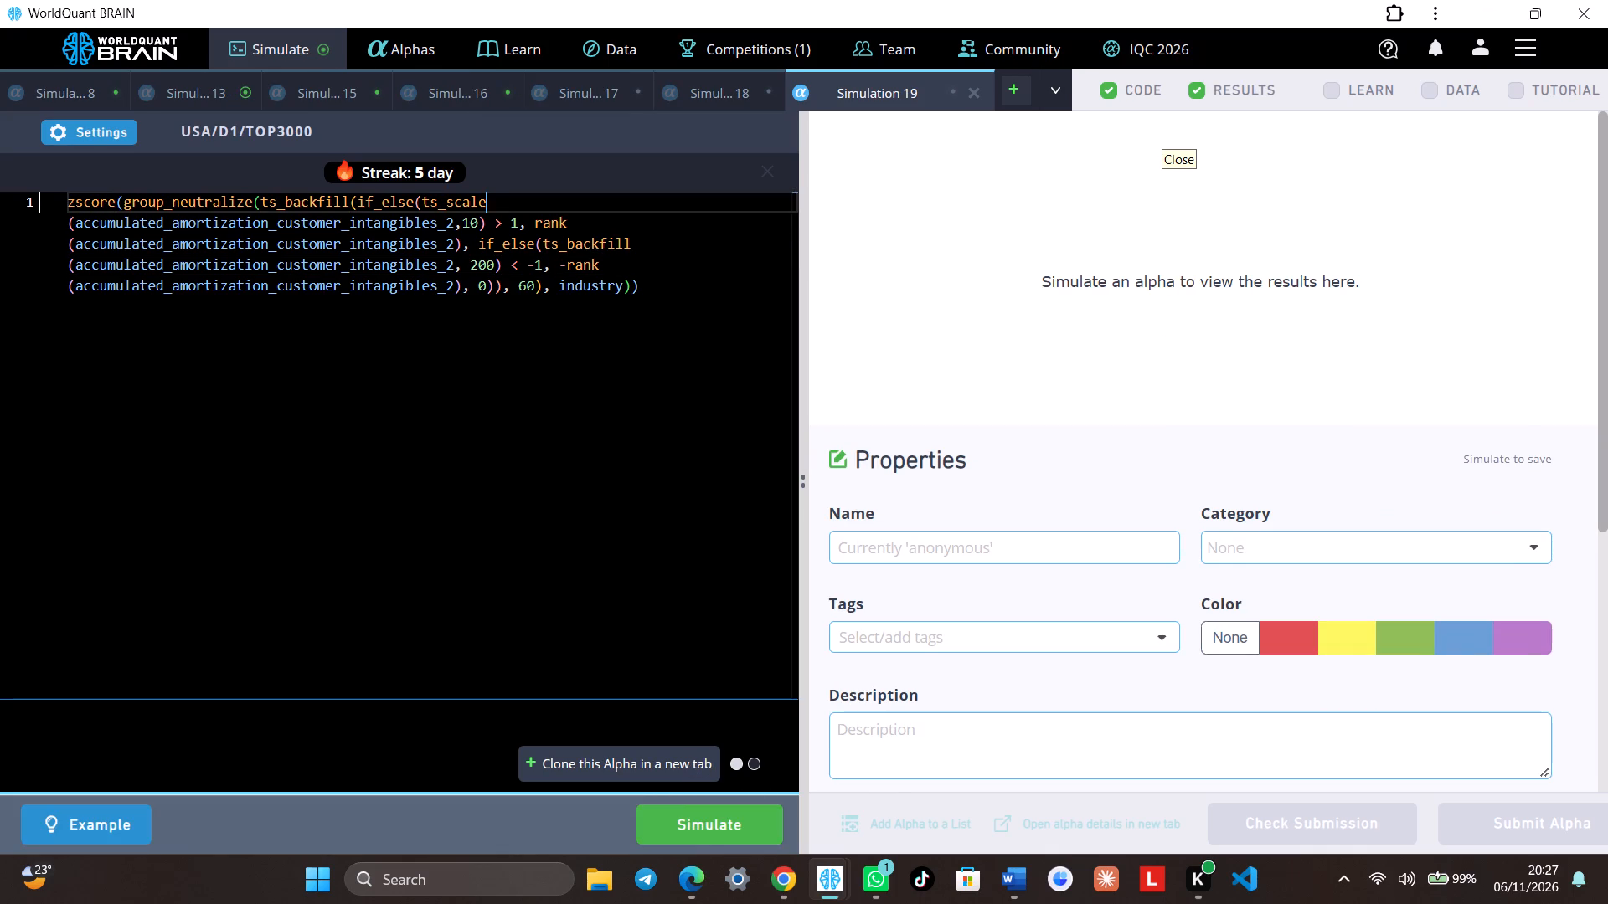
pyautogui.press('BackSpace')
pyautogui.press('BackSpace')
pyautogui.press('BackSpace')
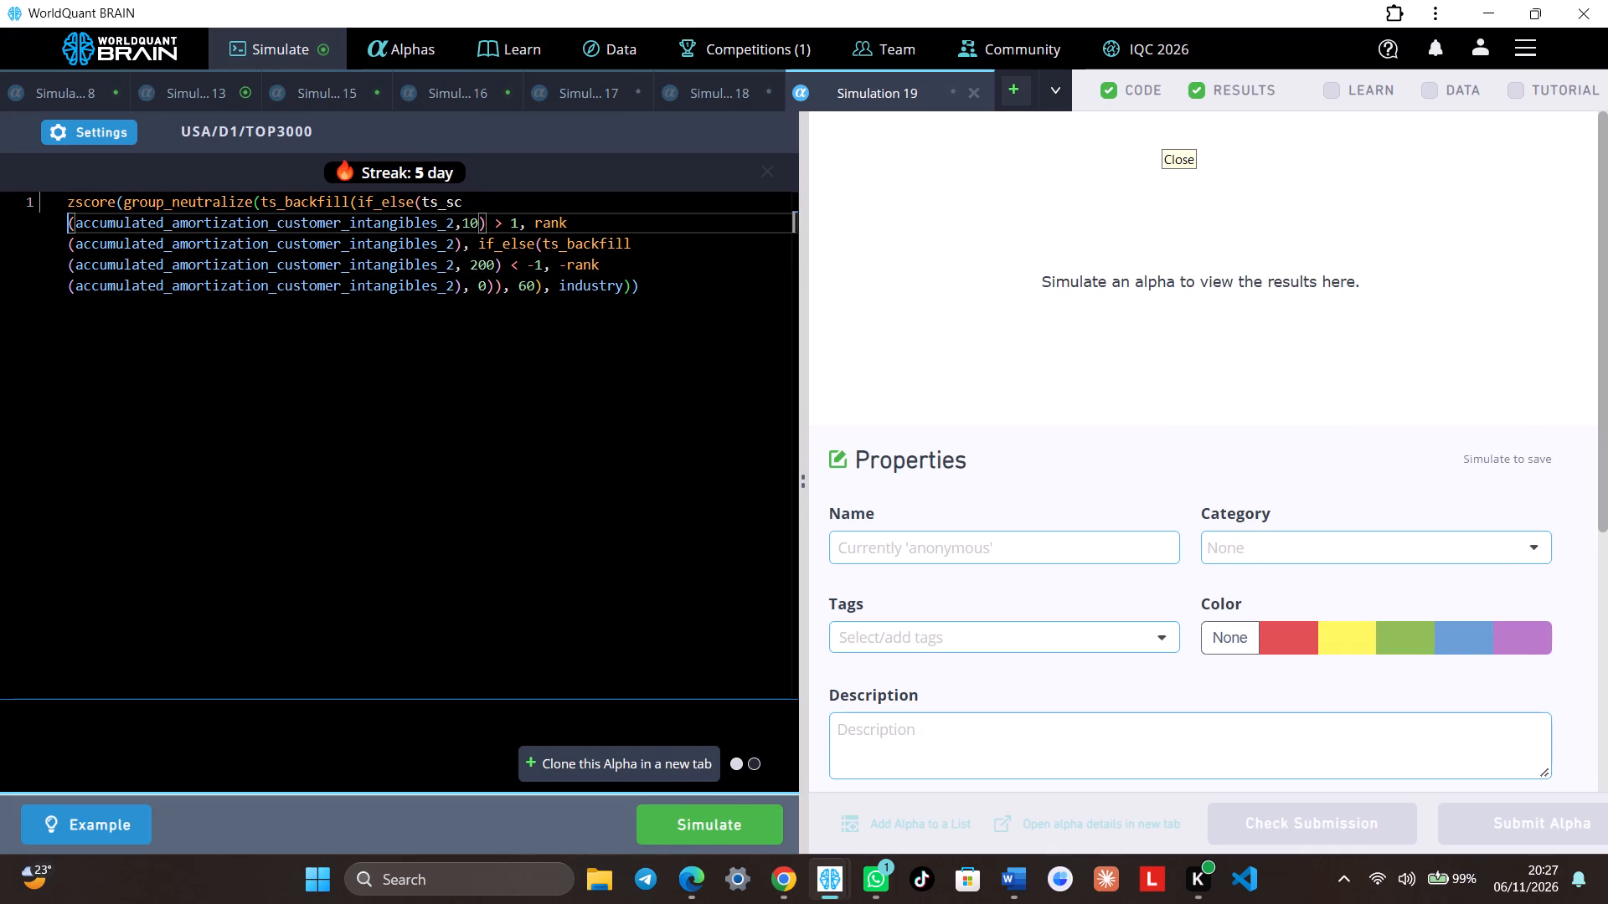
pyautogui.press('BackSpace')
pyautogui.press('BackSpace')
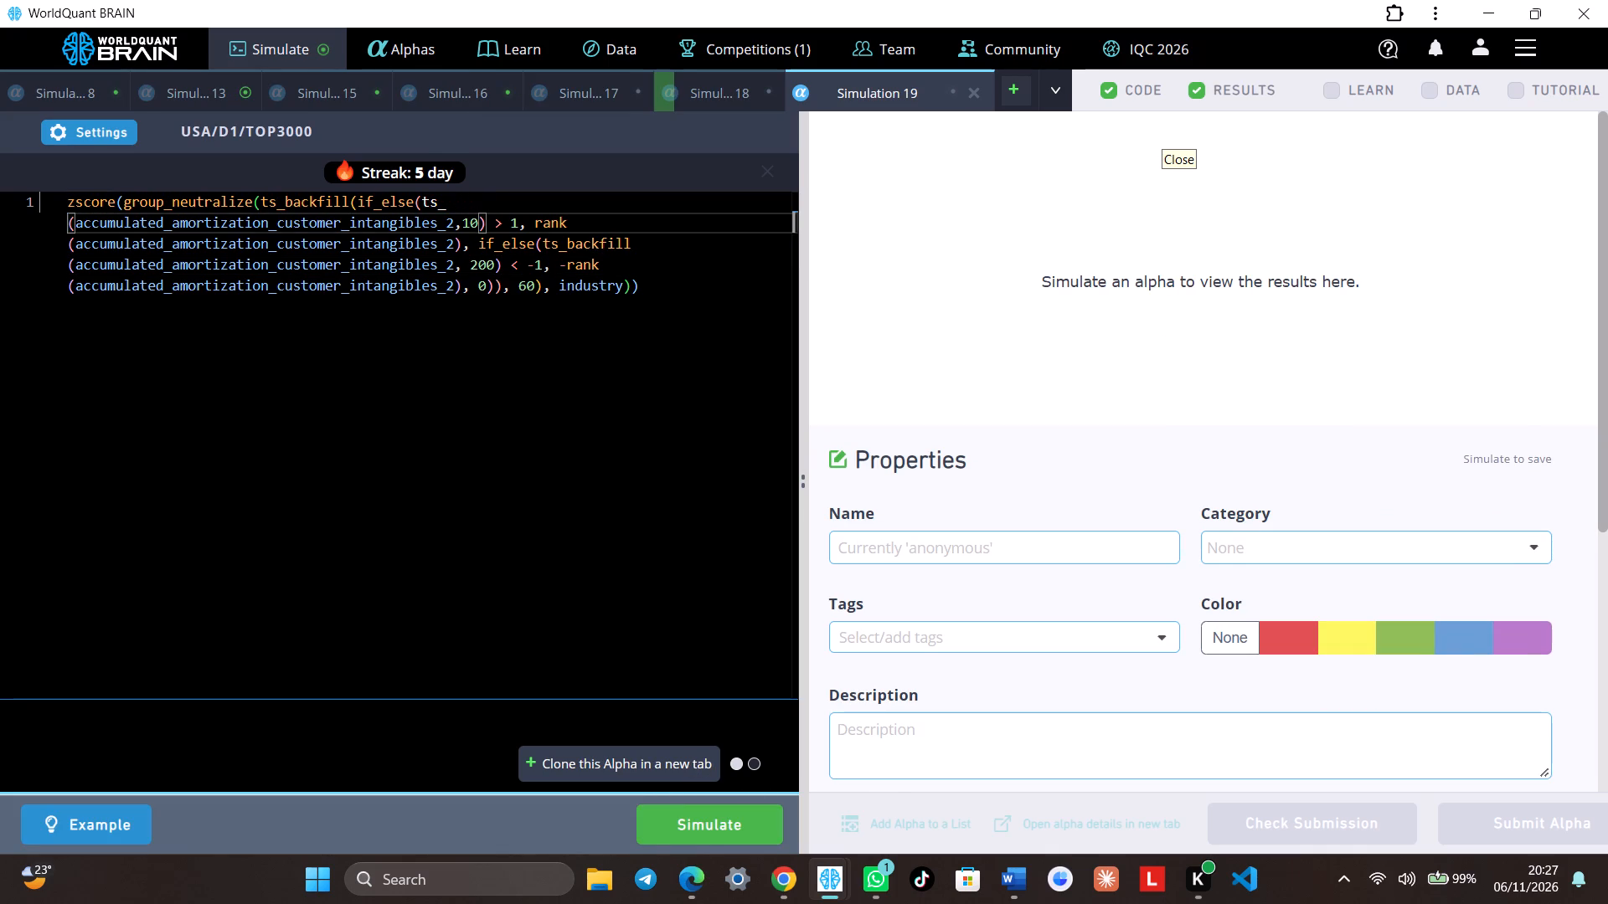
pyautogui.write('ba')
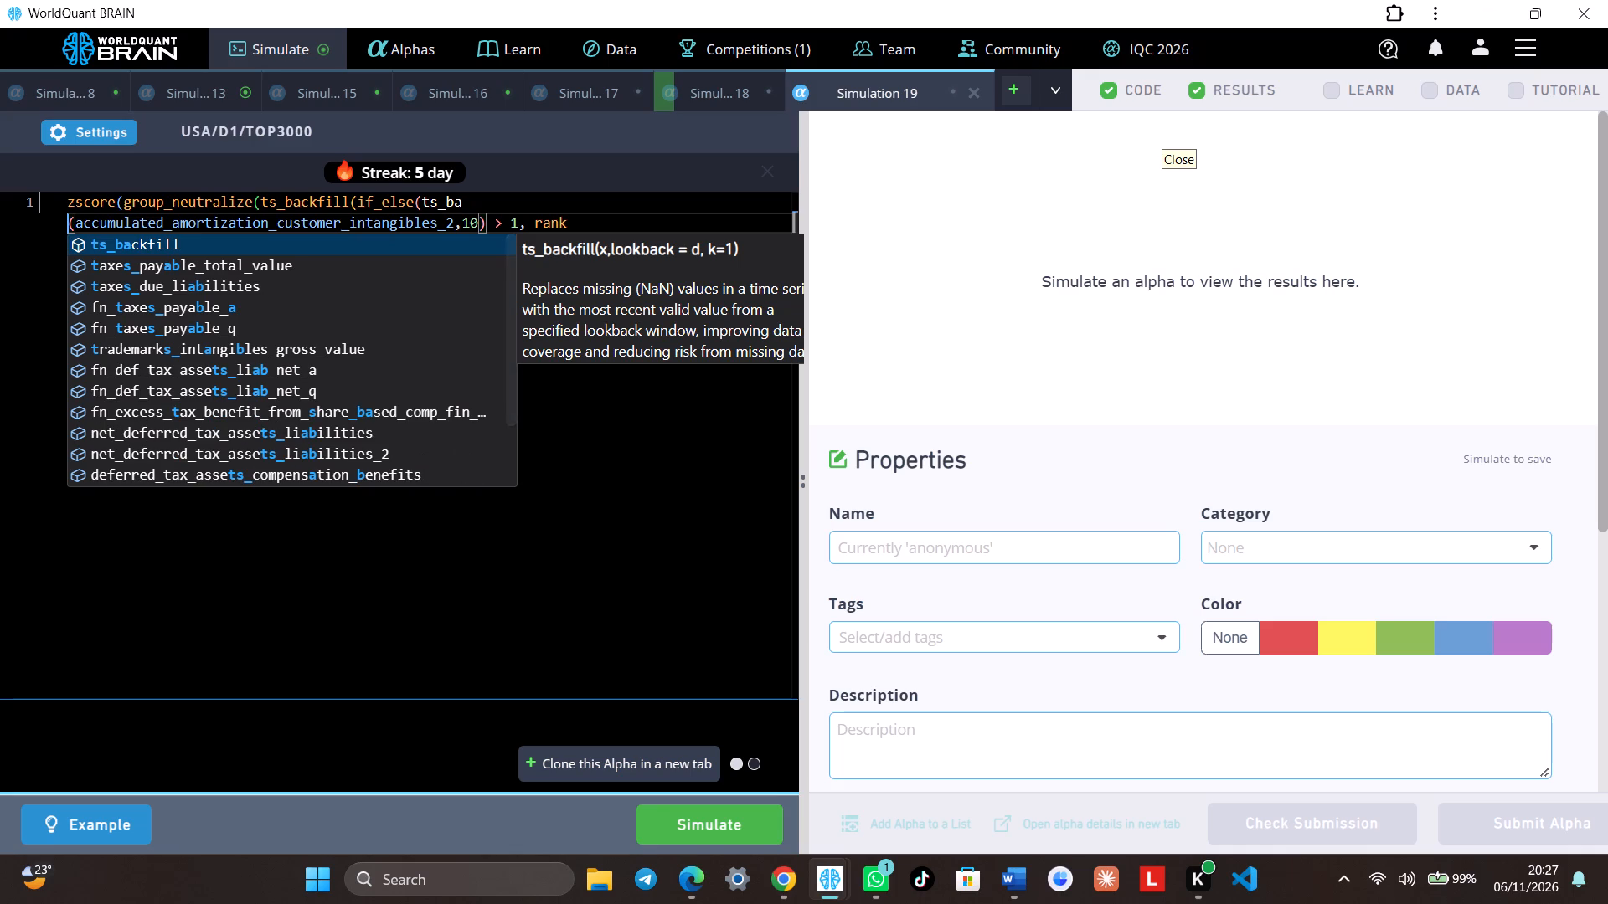
pyautogui.click(427, 243)
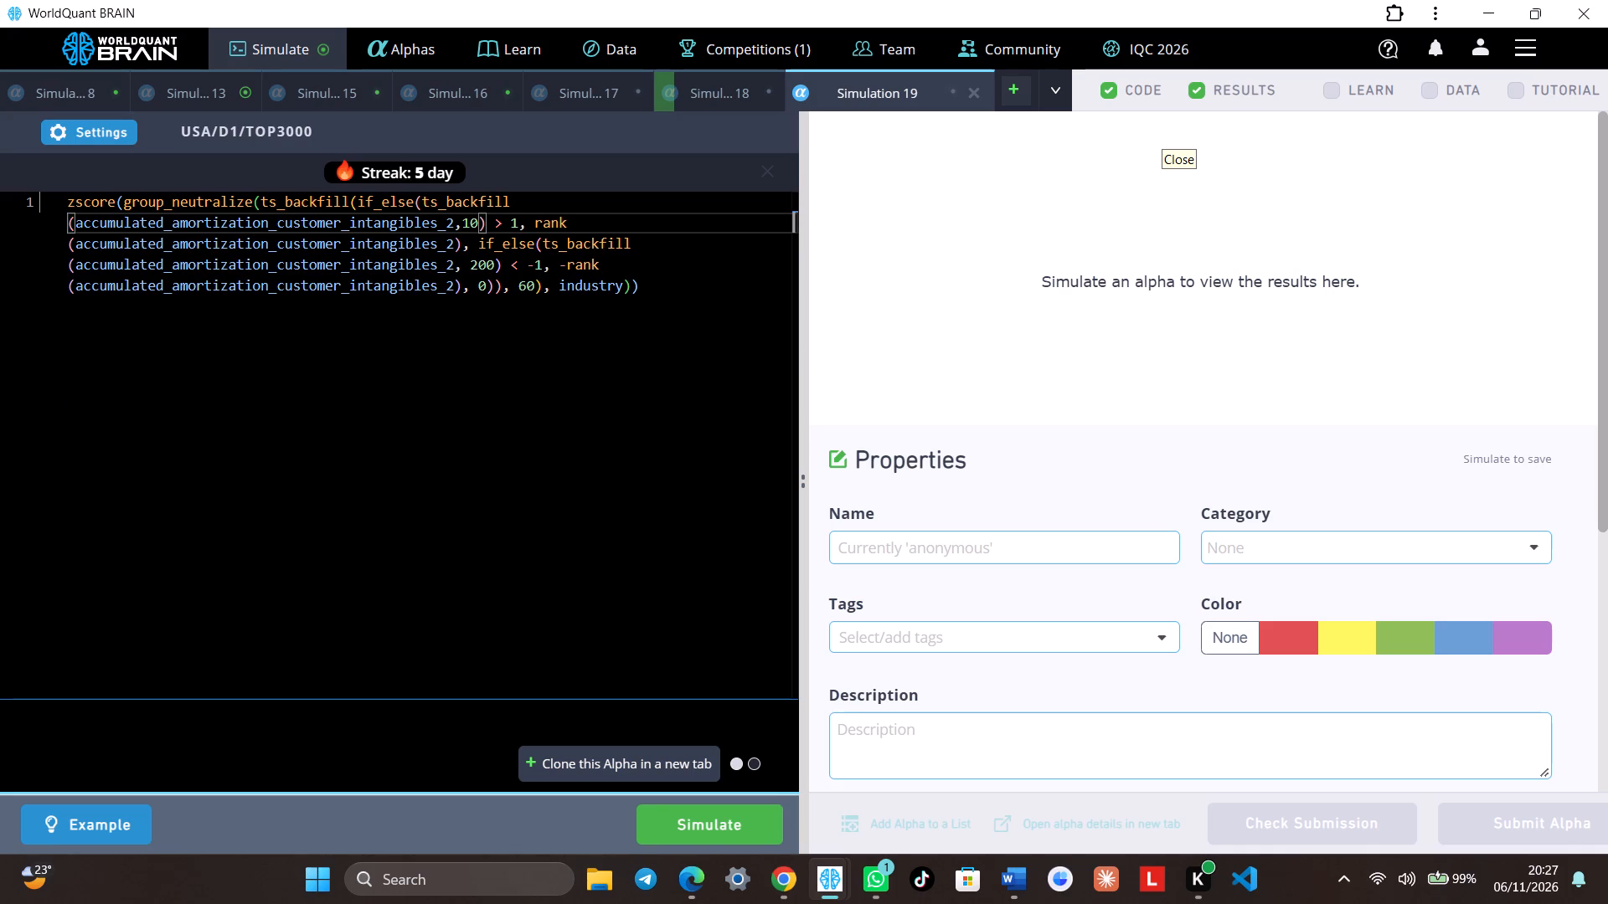
pyautogui.click(736, 812)
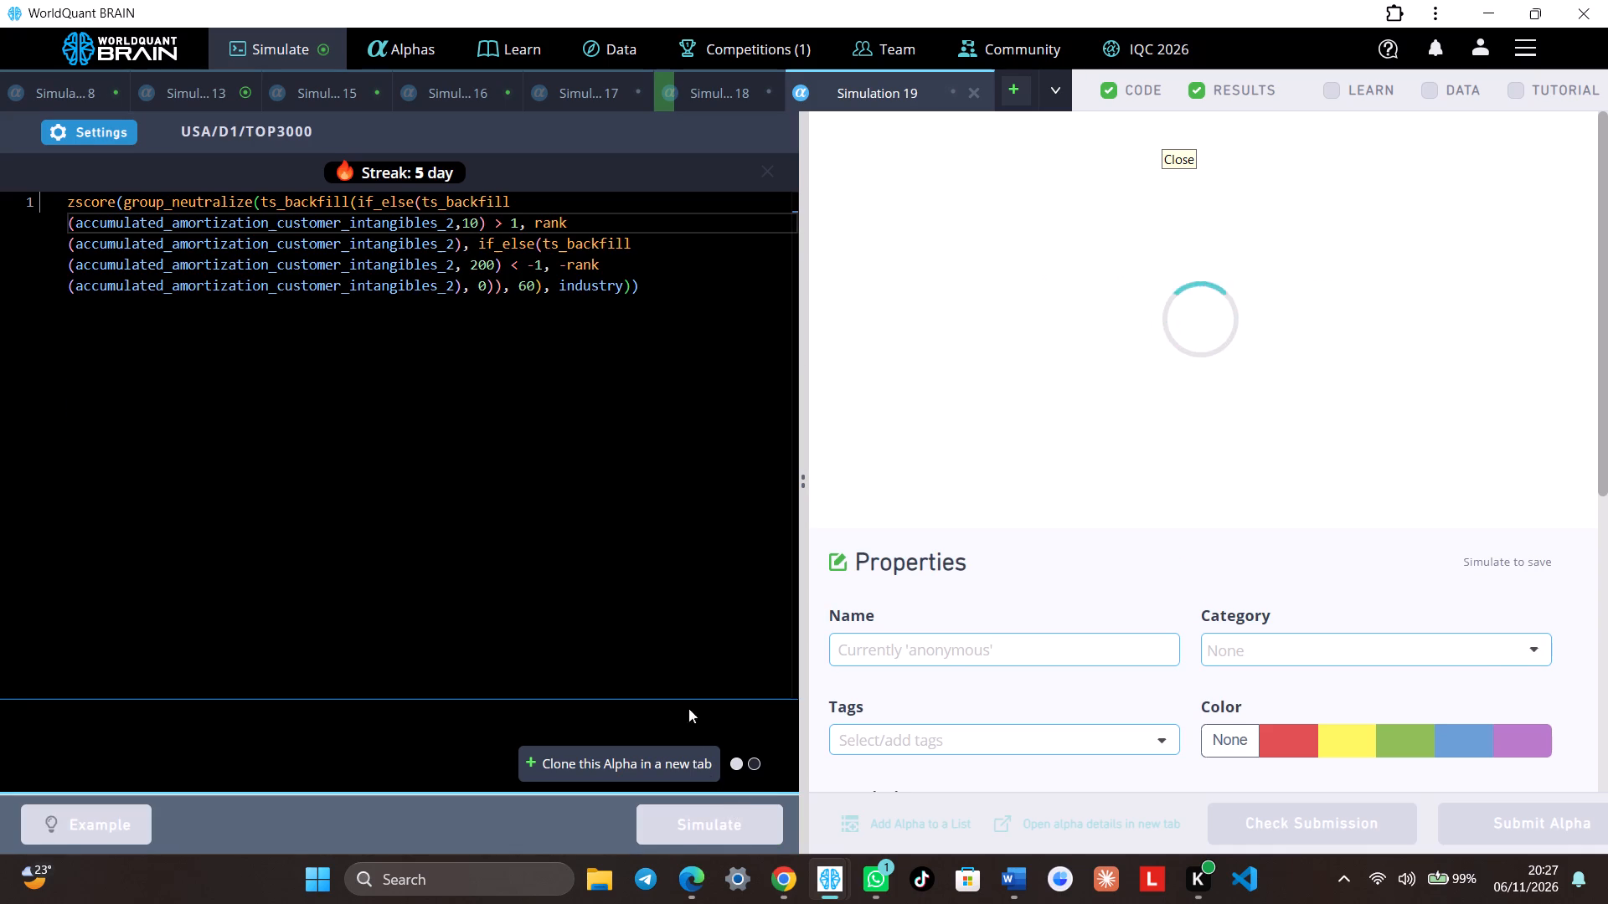
# Show the test period of Simulation 13 and review its IS Summary for the IS period.
pyautogui.click(246, 93)
pyautogui.click(1354, 826)
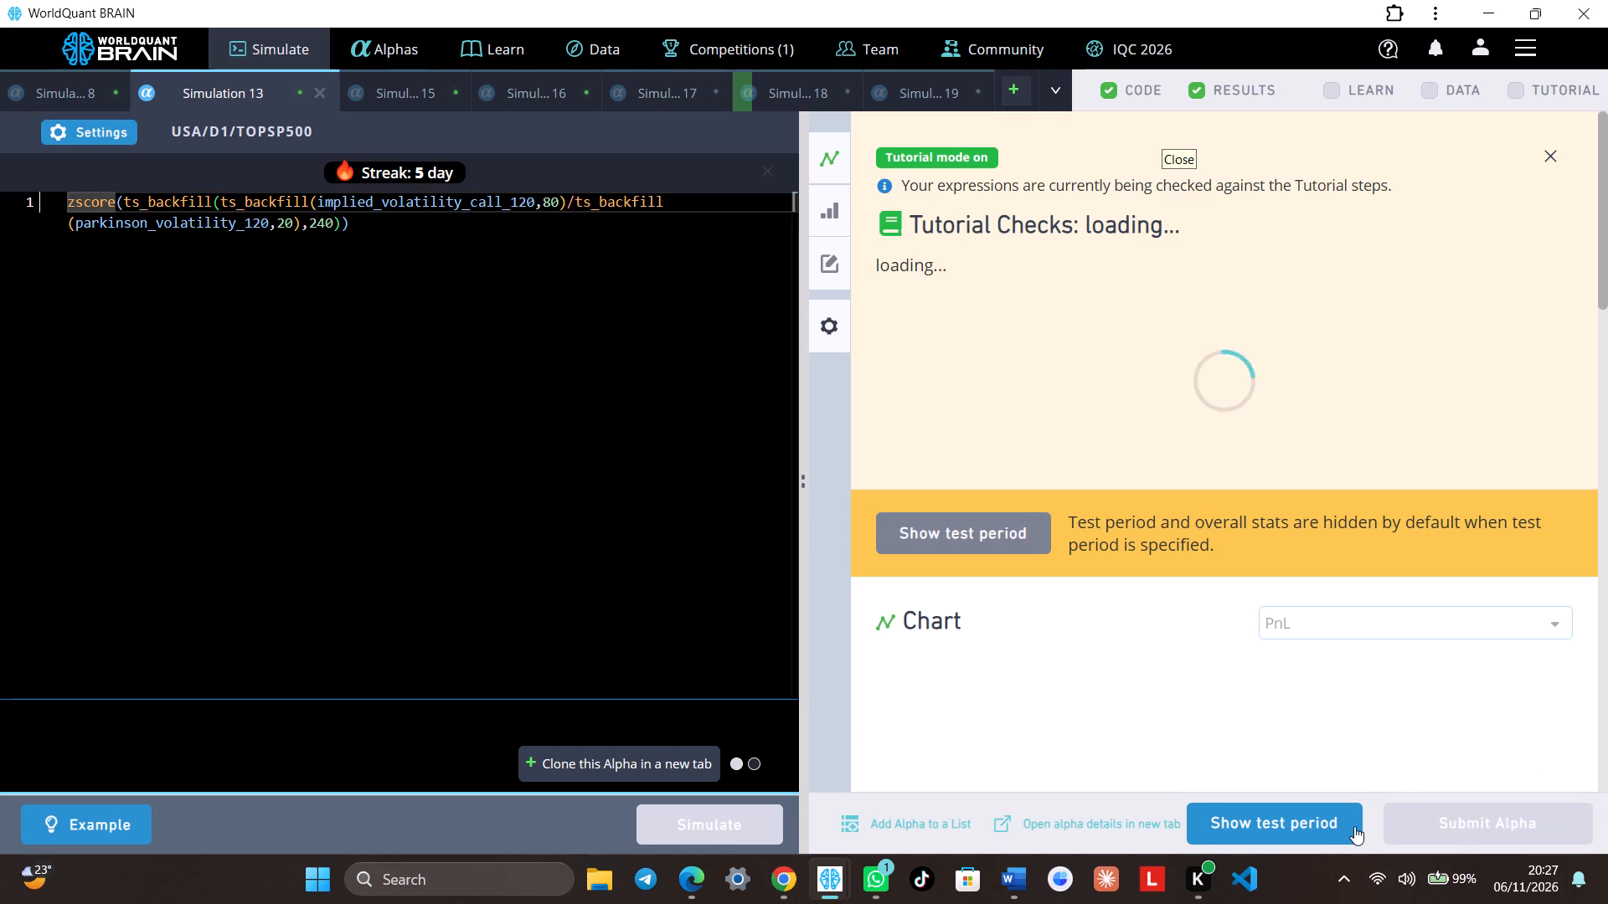
pyautogui.scroll(-6, 1399, 586)
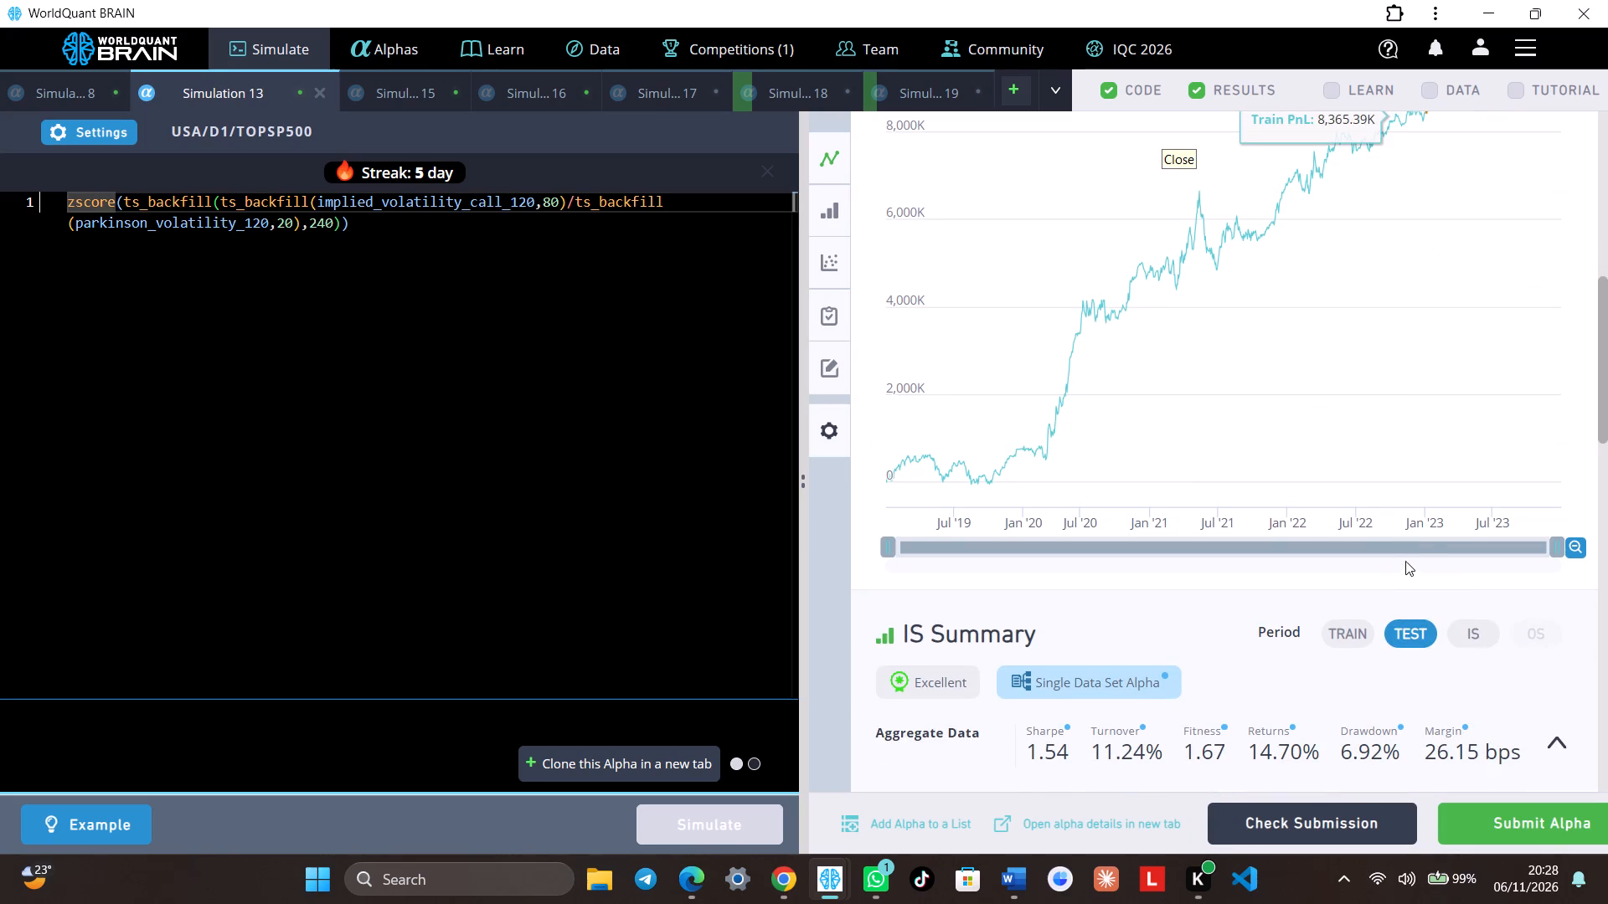
pyautogui.click(1477, 629)
pyautogui.scroll(-3, 1463, 599)
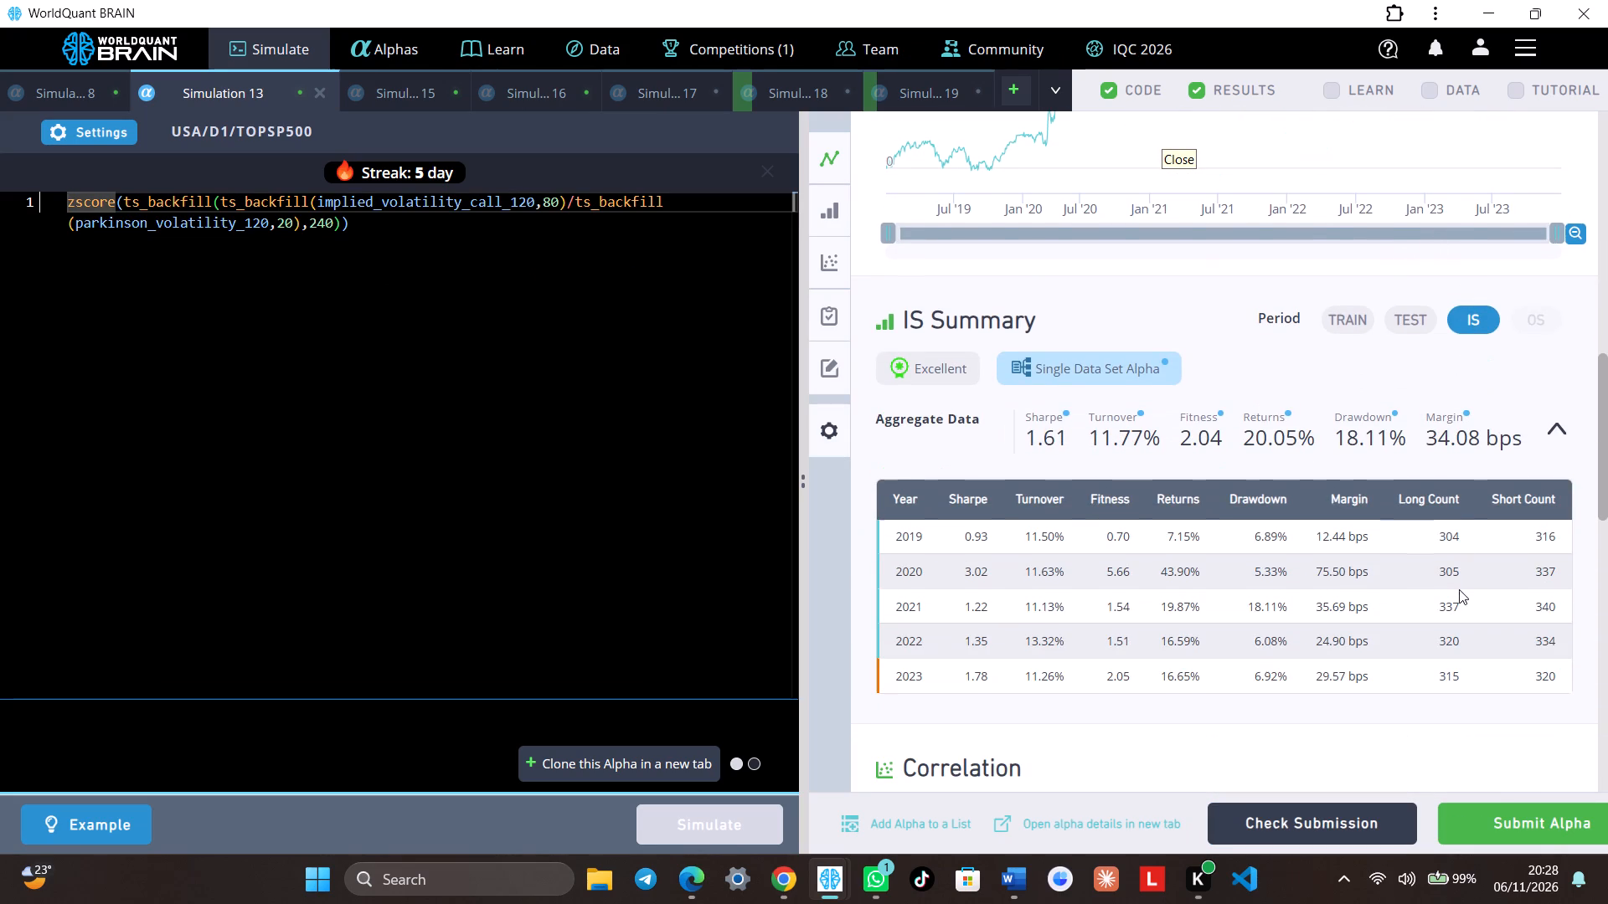
# Switch to Simulation 15 and show its IS Summary for the IS period.
pyautogui.click(382, 85)
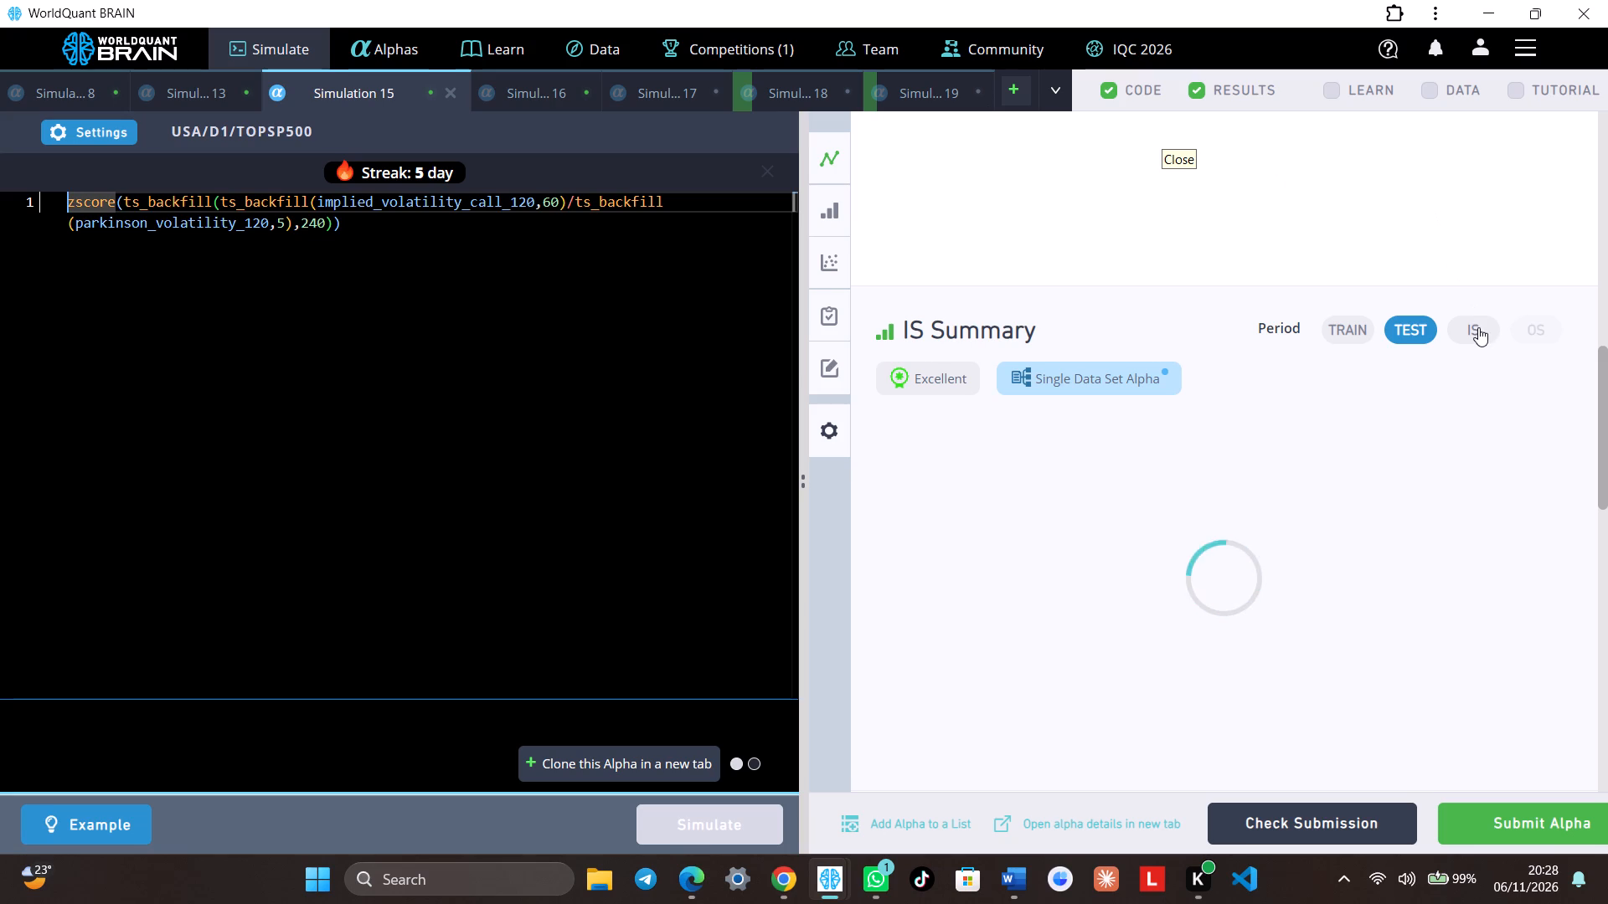
pyautogui.click(1478, 327)
pyautogui.scroll(-4, 1452, 335)
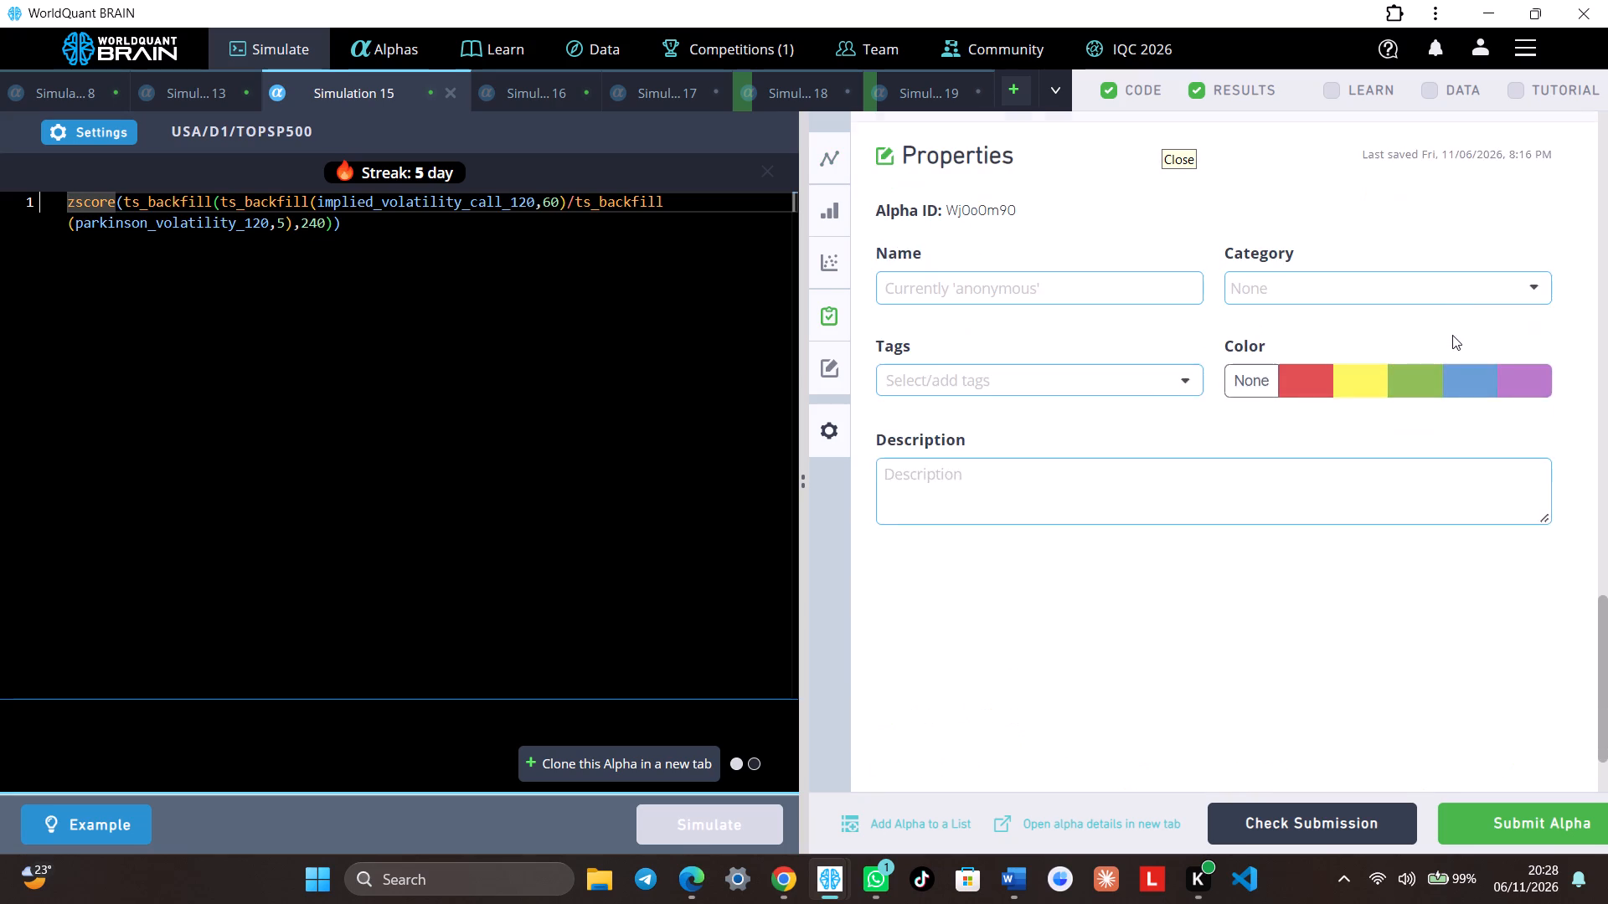
# Run the submission check on the Simulation 15 alpha and review its IS Summary and IS Testing Status.
pyautogui.scroll(8, 1452, 335)
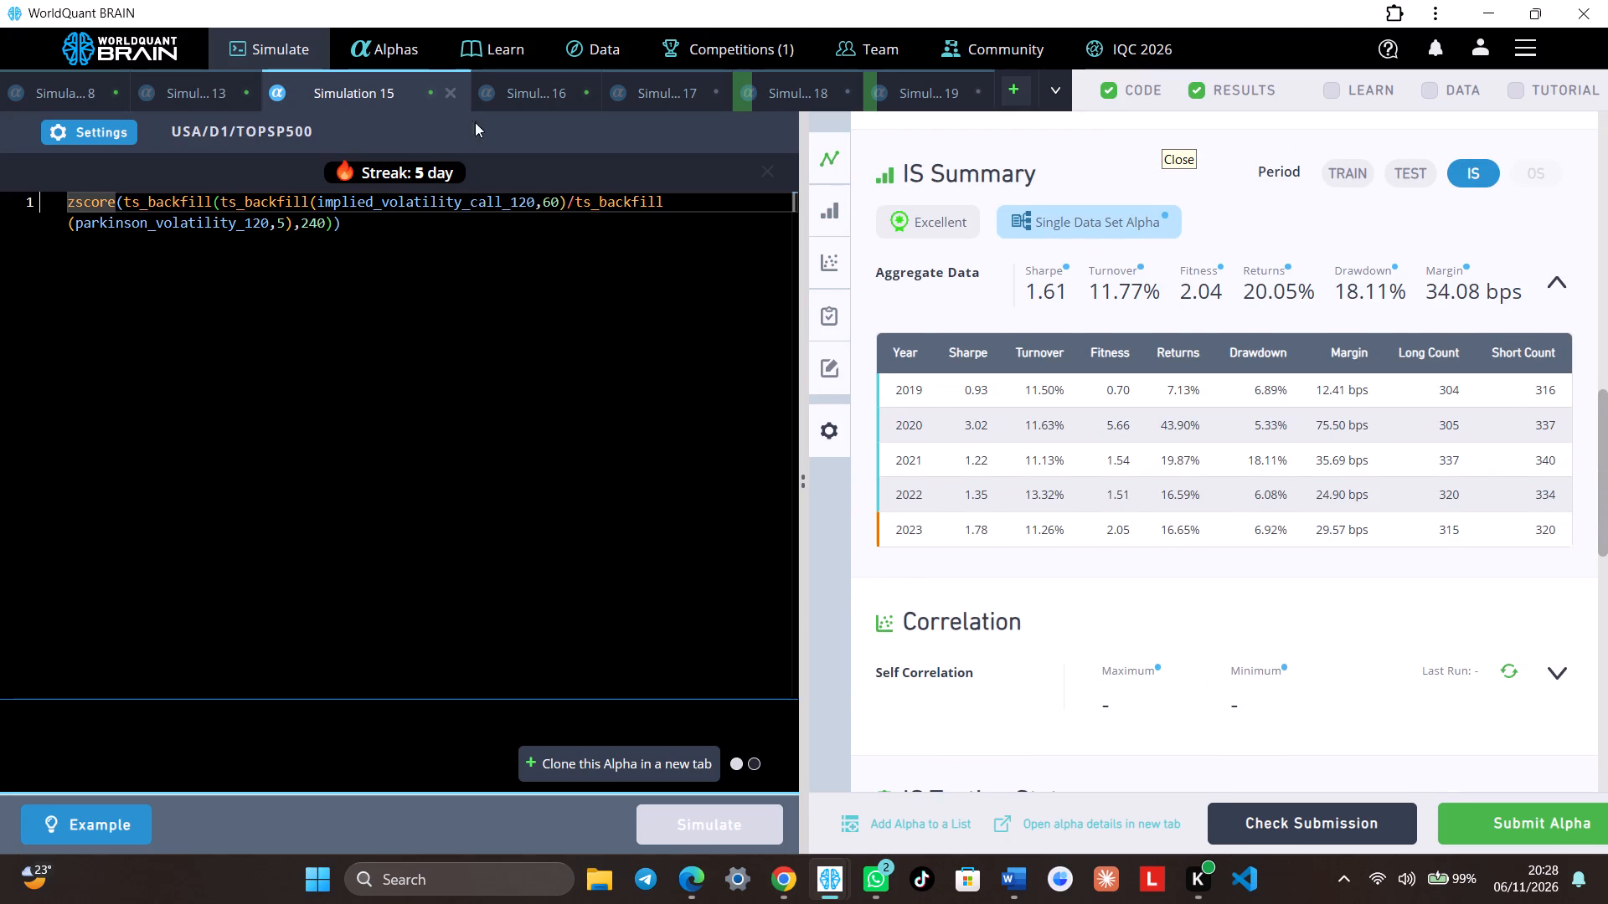
pyautogui.scroll(-4, 998, 280)
pyautogui.scroll(-4, 1171, 383)
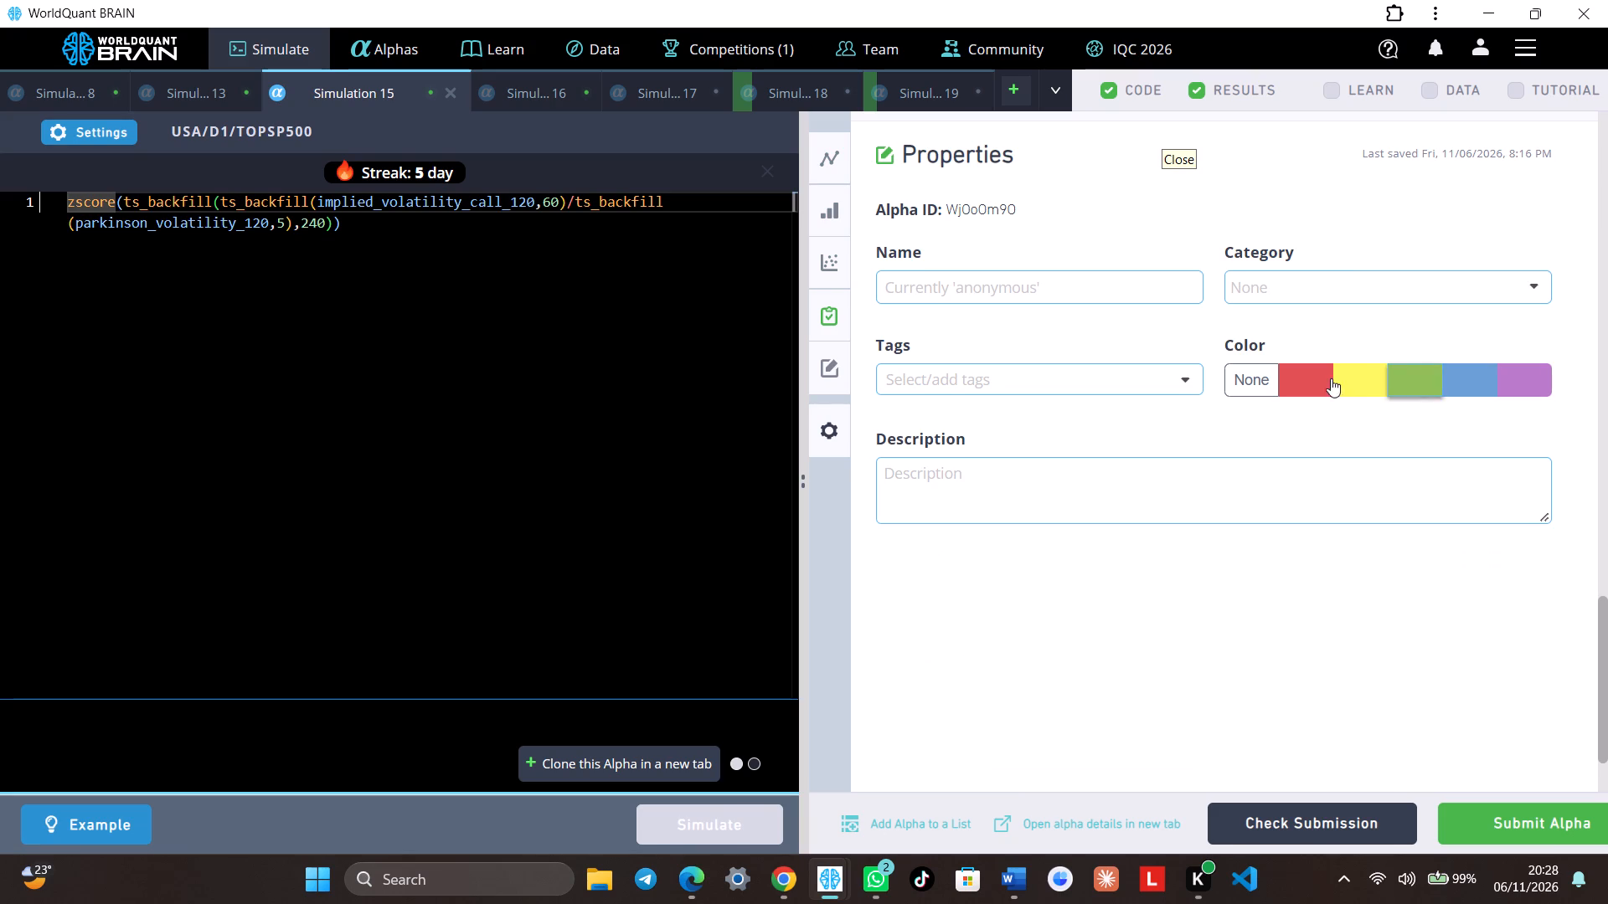
pyautogui.scroll(-4, 1097, 380)
pyautogui.scroll(-5, 1393, 430)
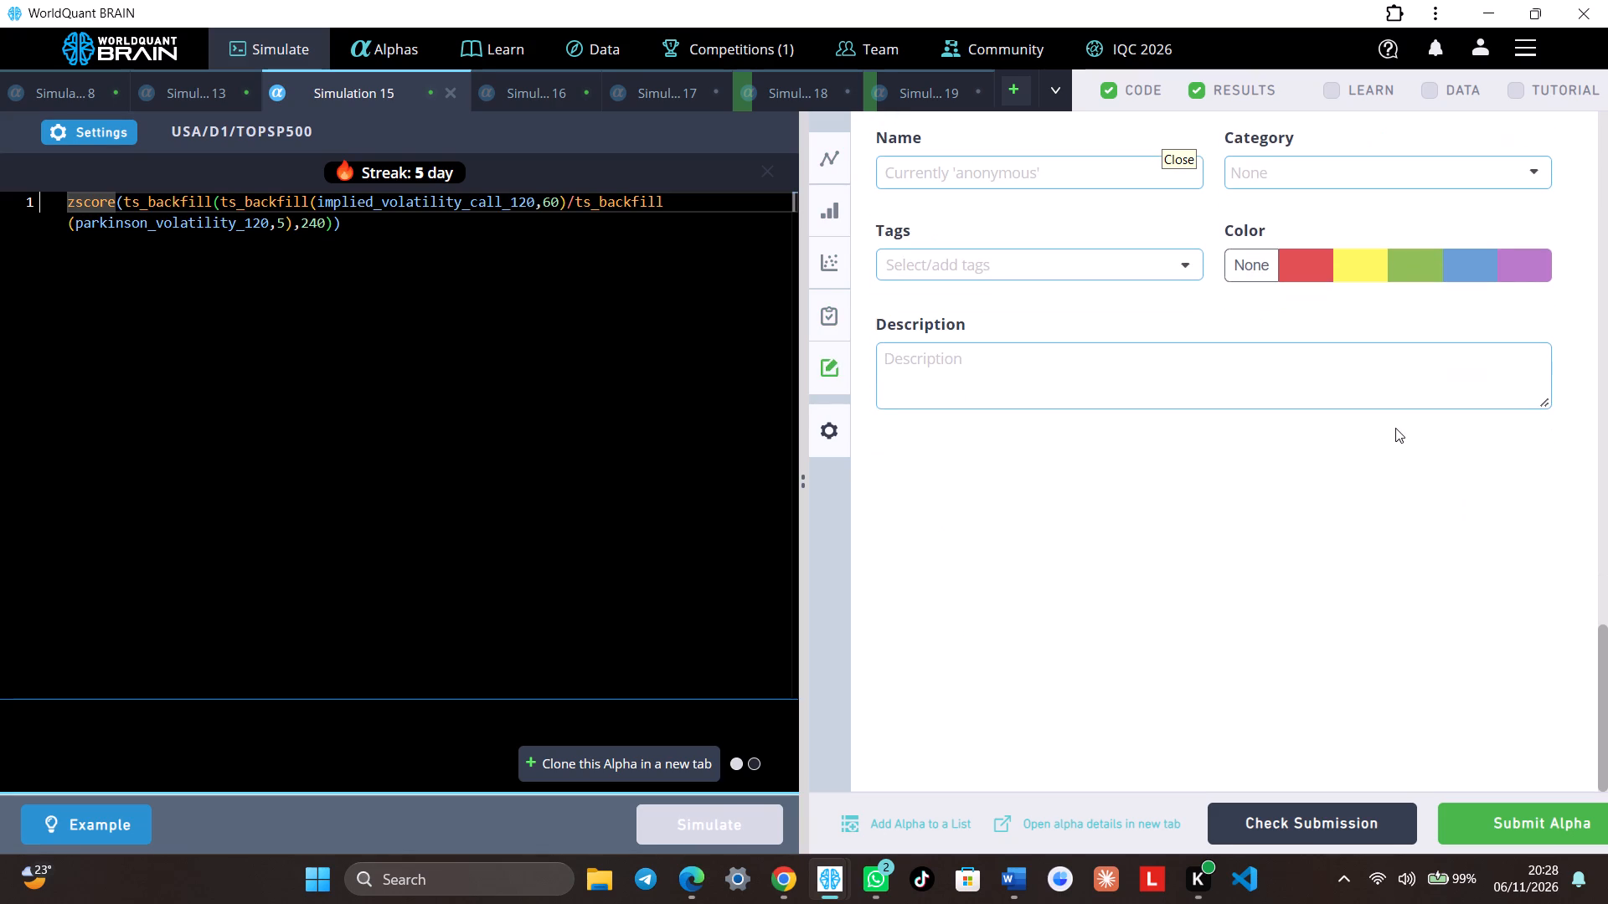
pyautogui.scroll(6, 1395, 423)
pyautogui.click(1384, 828)
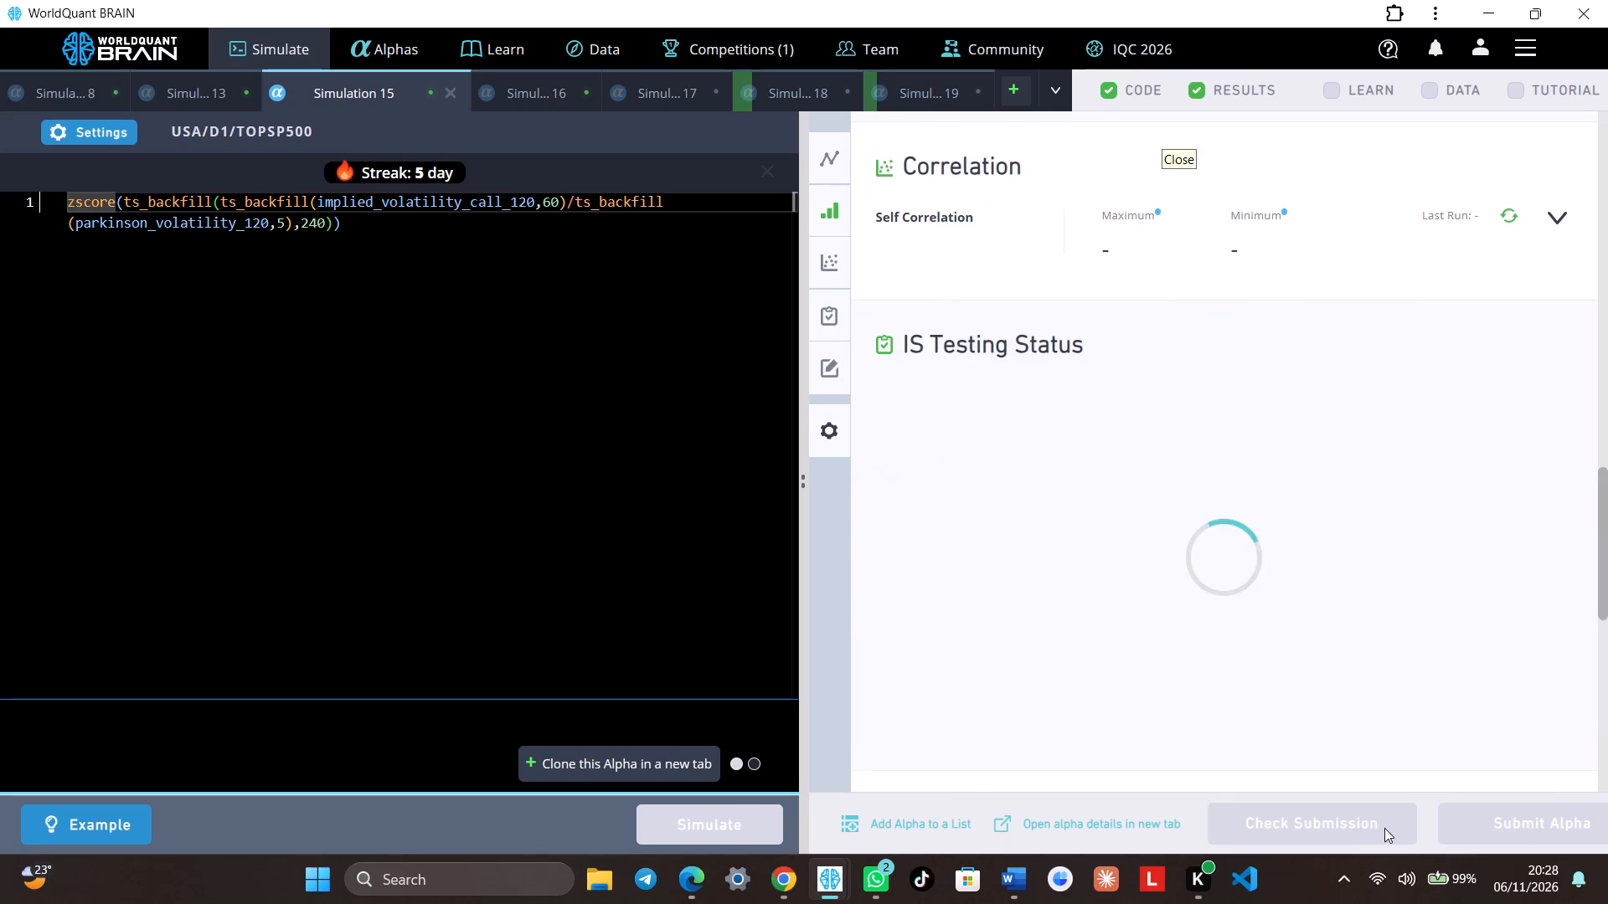
pyautogui.scroll(5, 1410, 519)
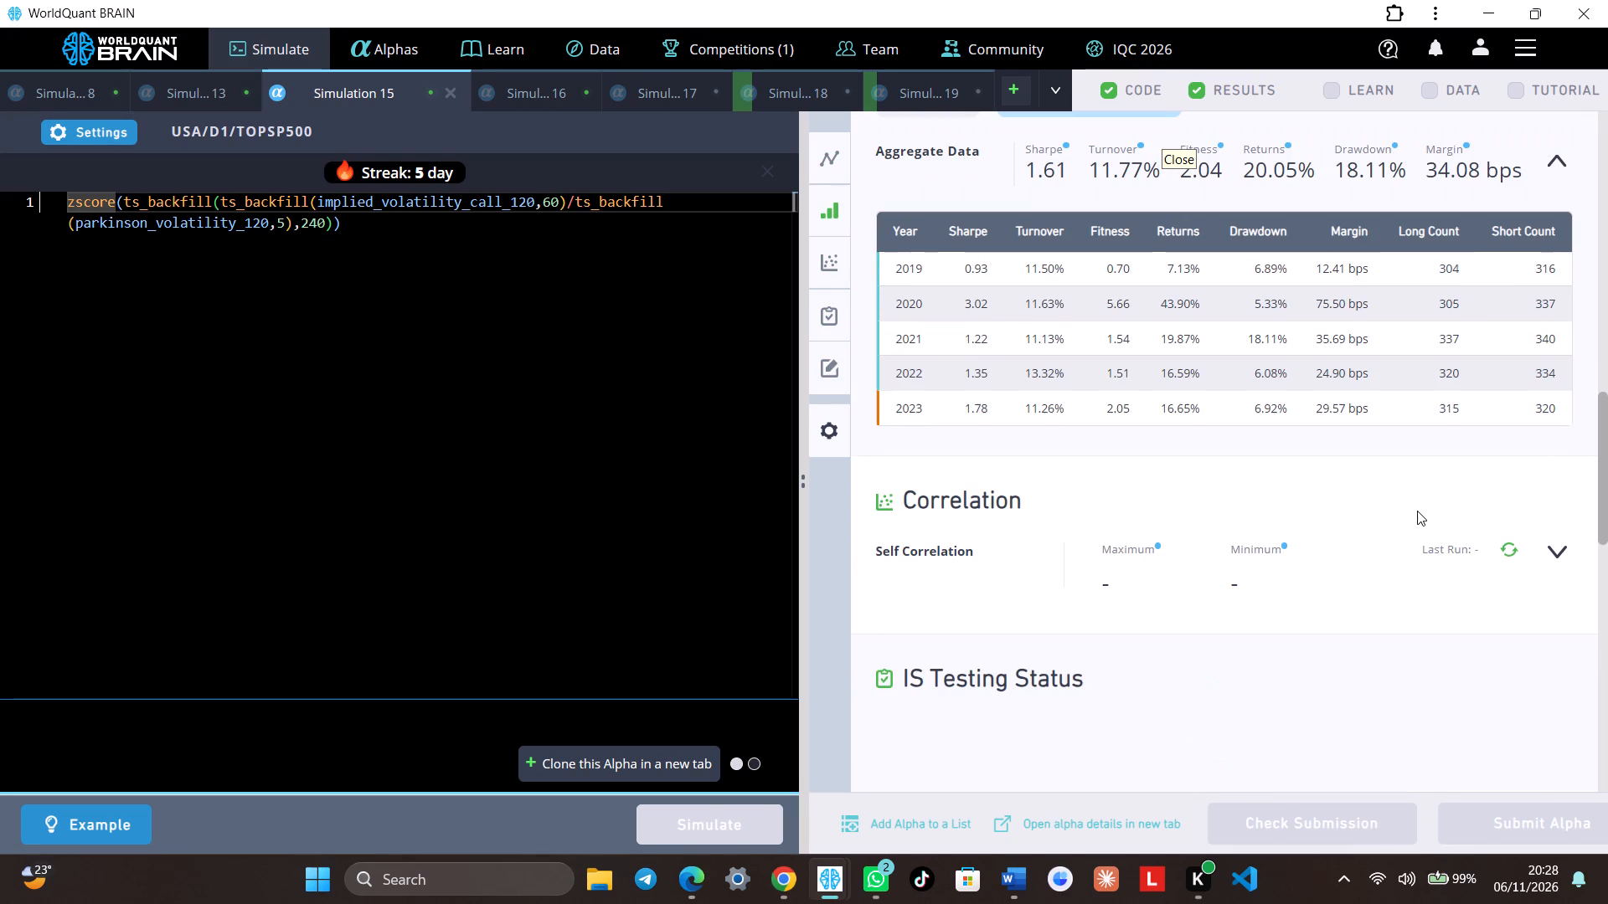
pyautogui.scroll(-11, 1419, 507)
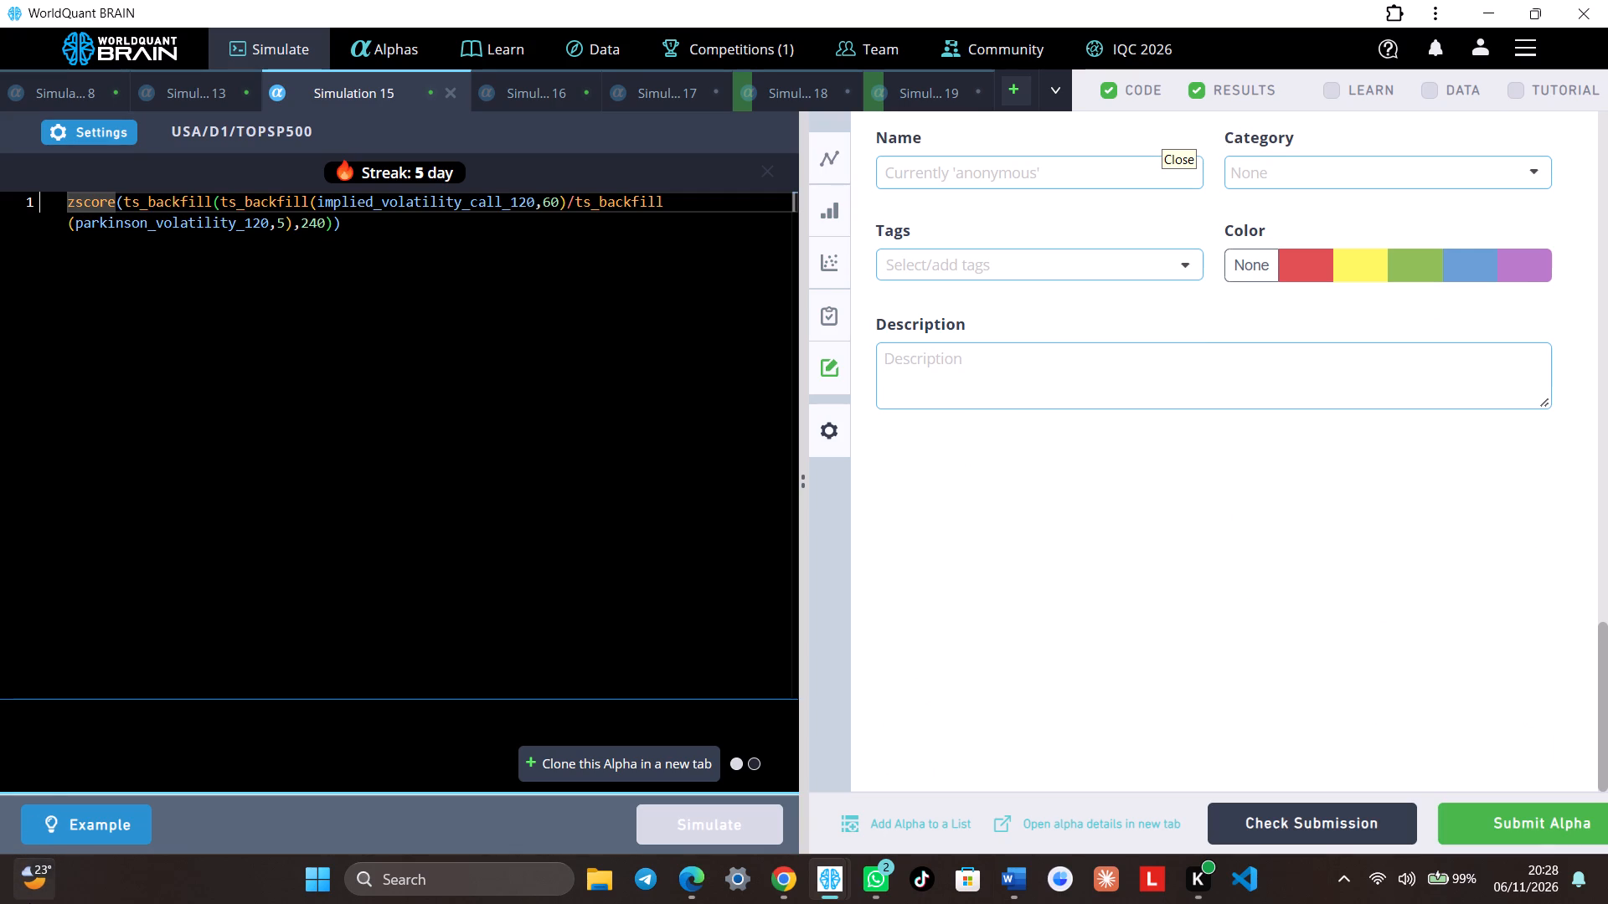
pyautogui.scroll(4, 918, 476)
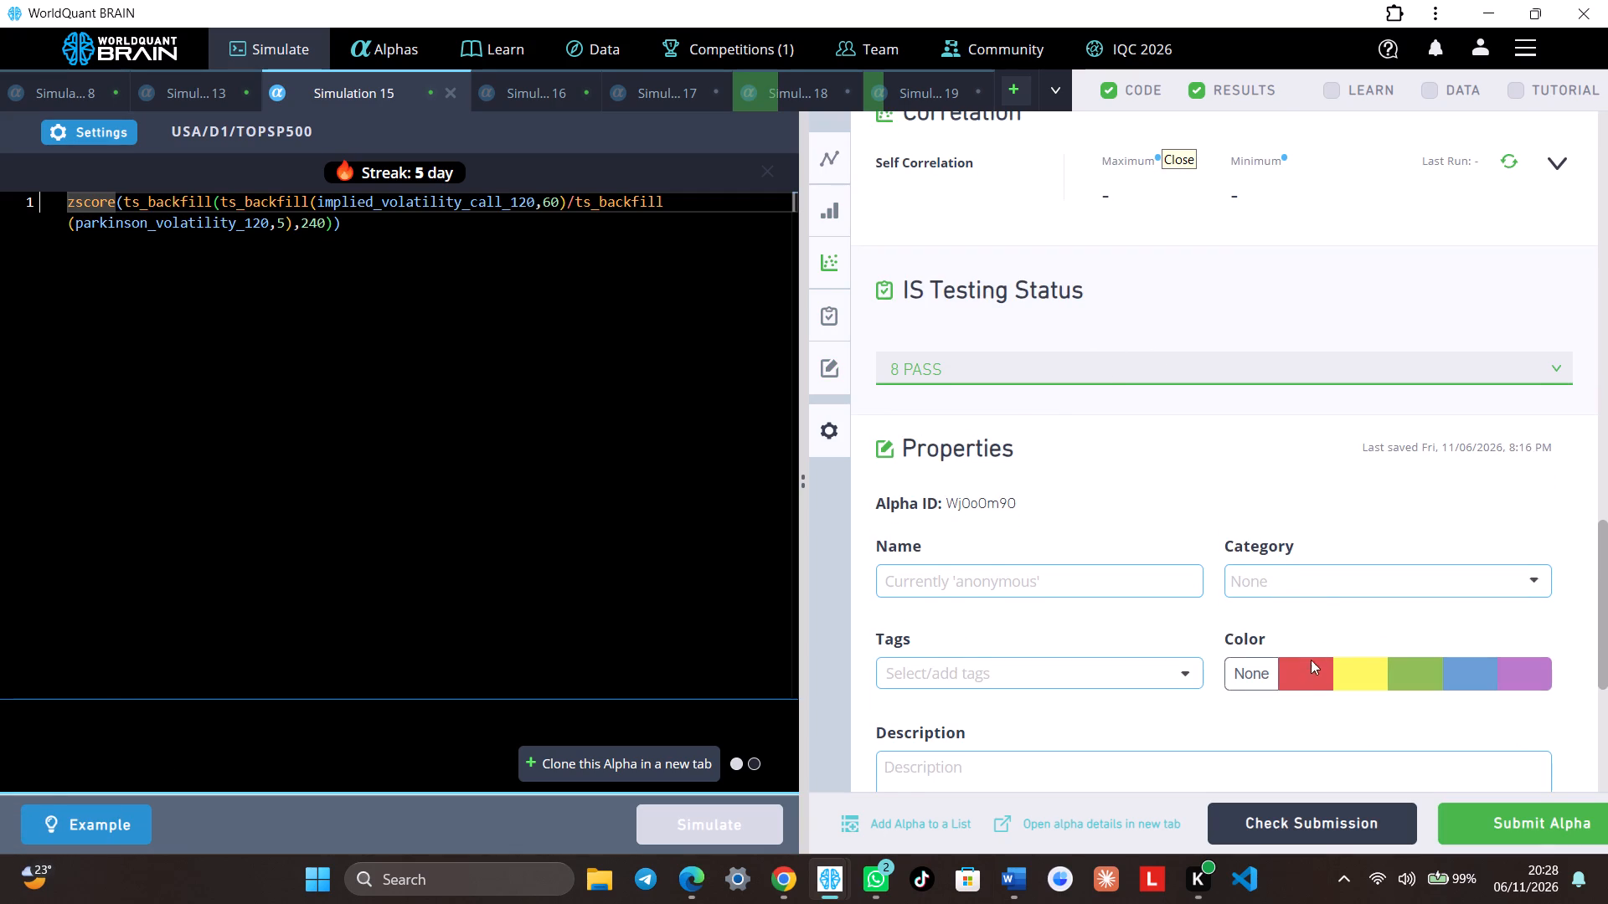
# Set the Simulation 15 alpha's color property to red.
pyautogui.click(1304, 670)
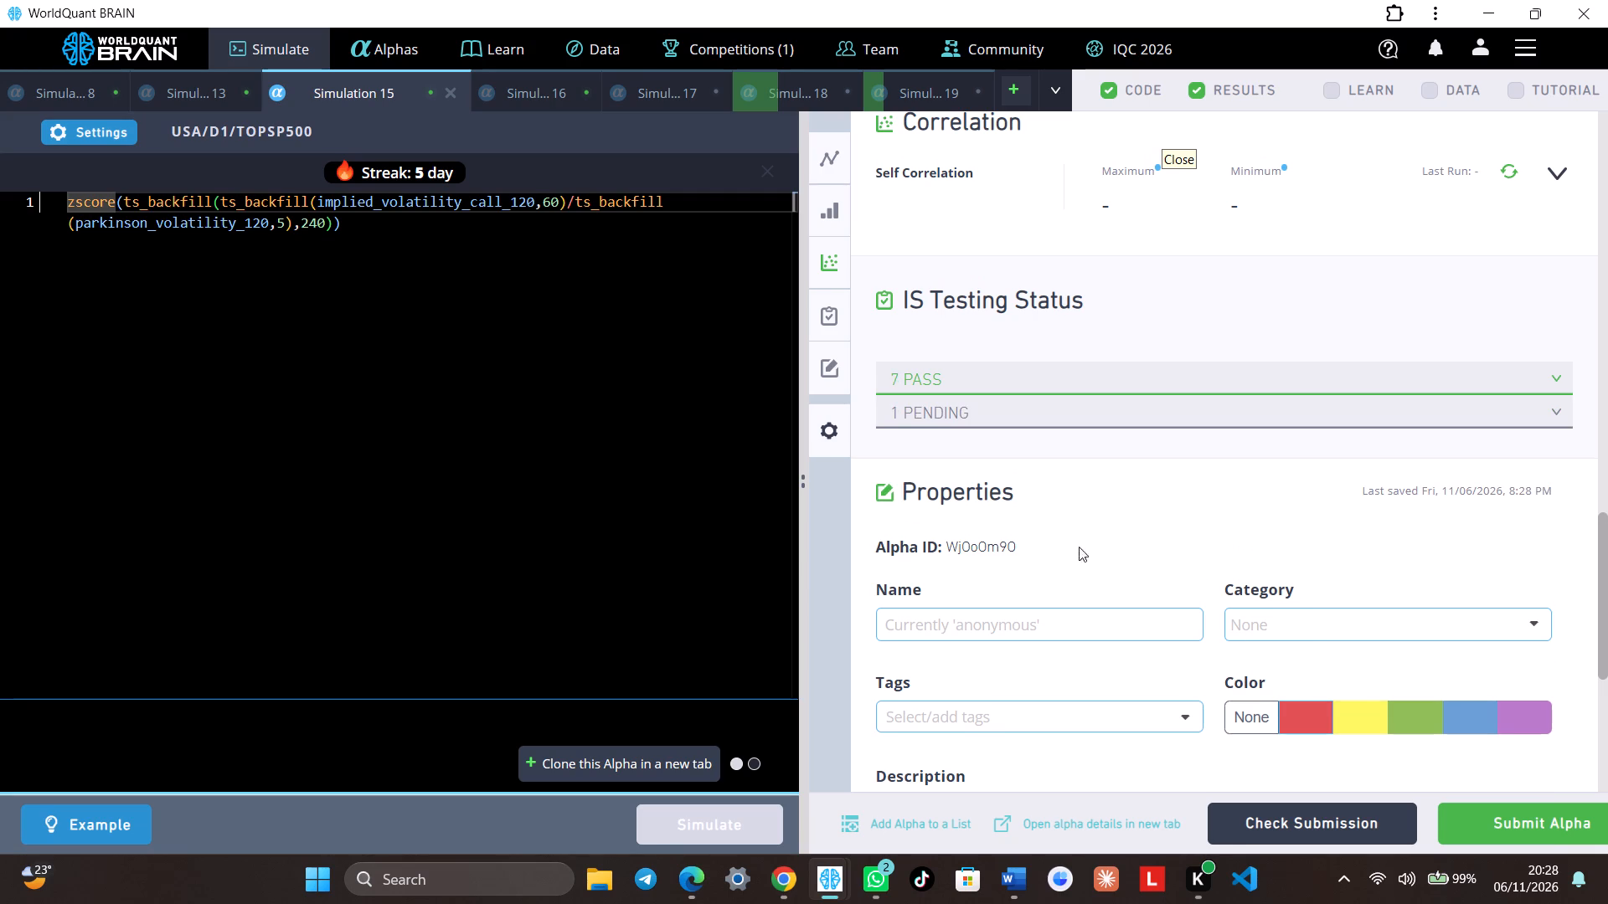
# Close the Simulation 15, Simulation 13 and Simulation 8 tabs.
pyautogui.click(448, 91)
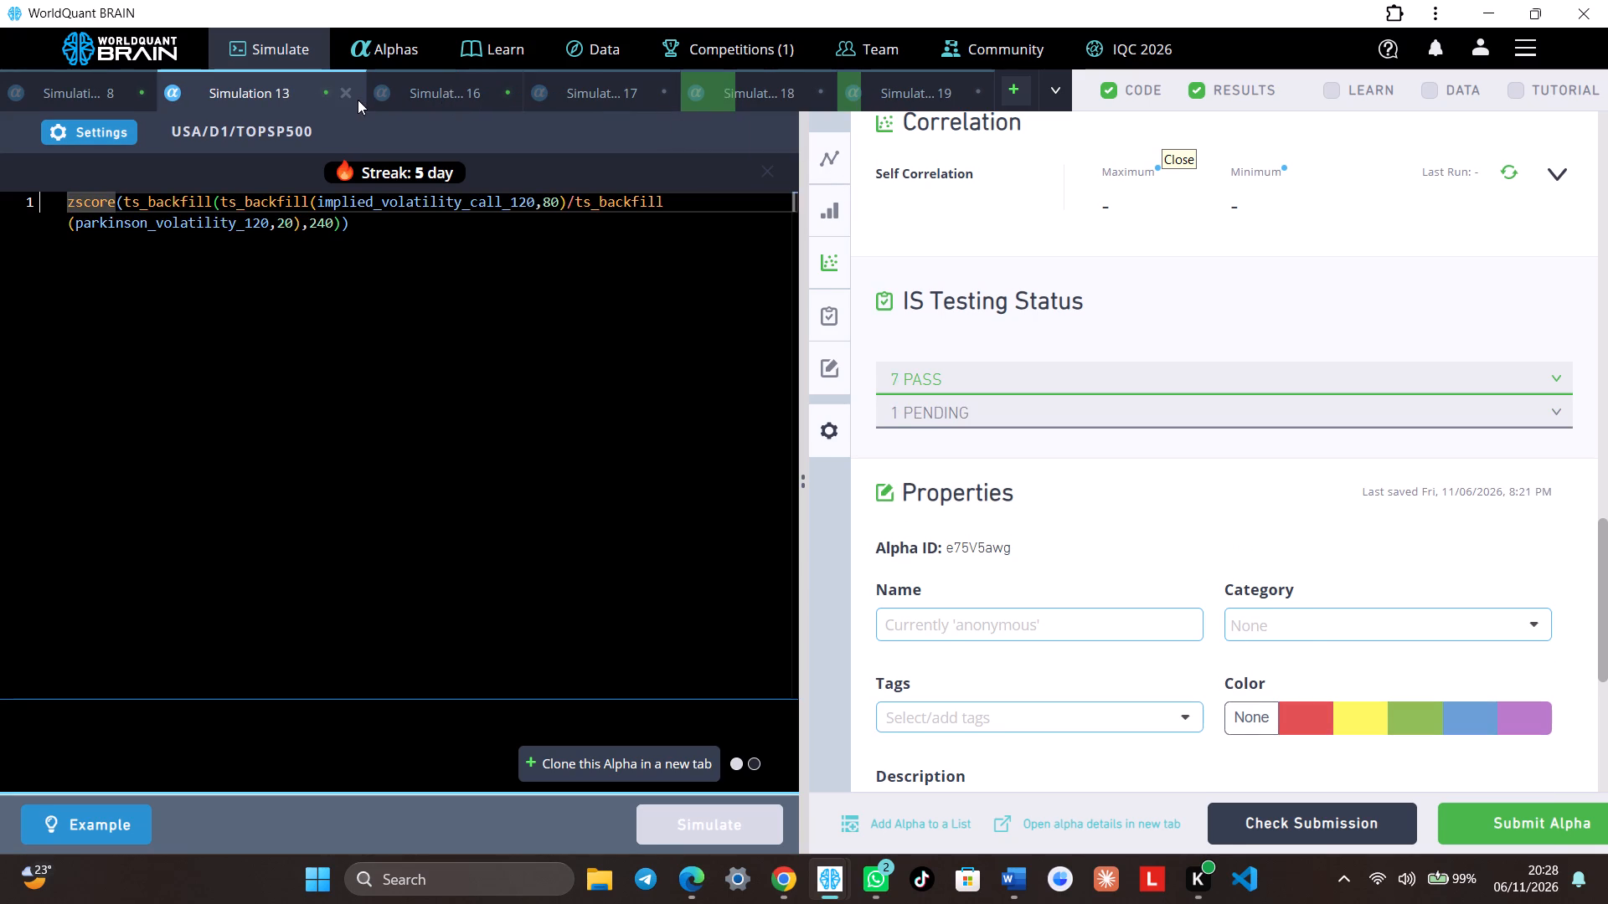
pyautogui.click(348, 97)
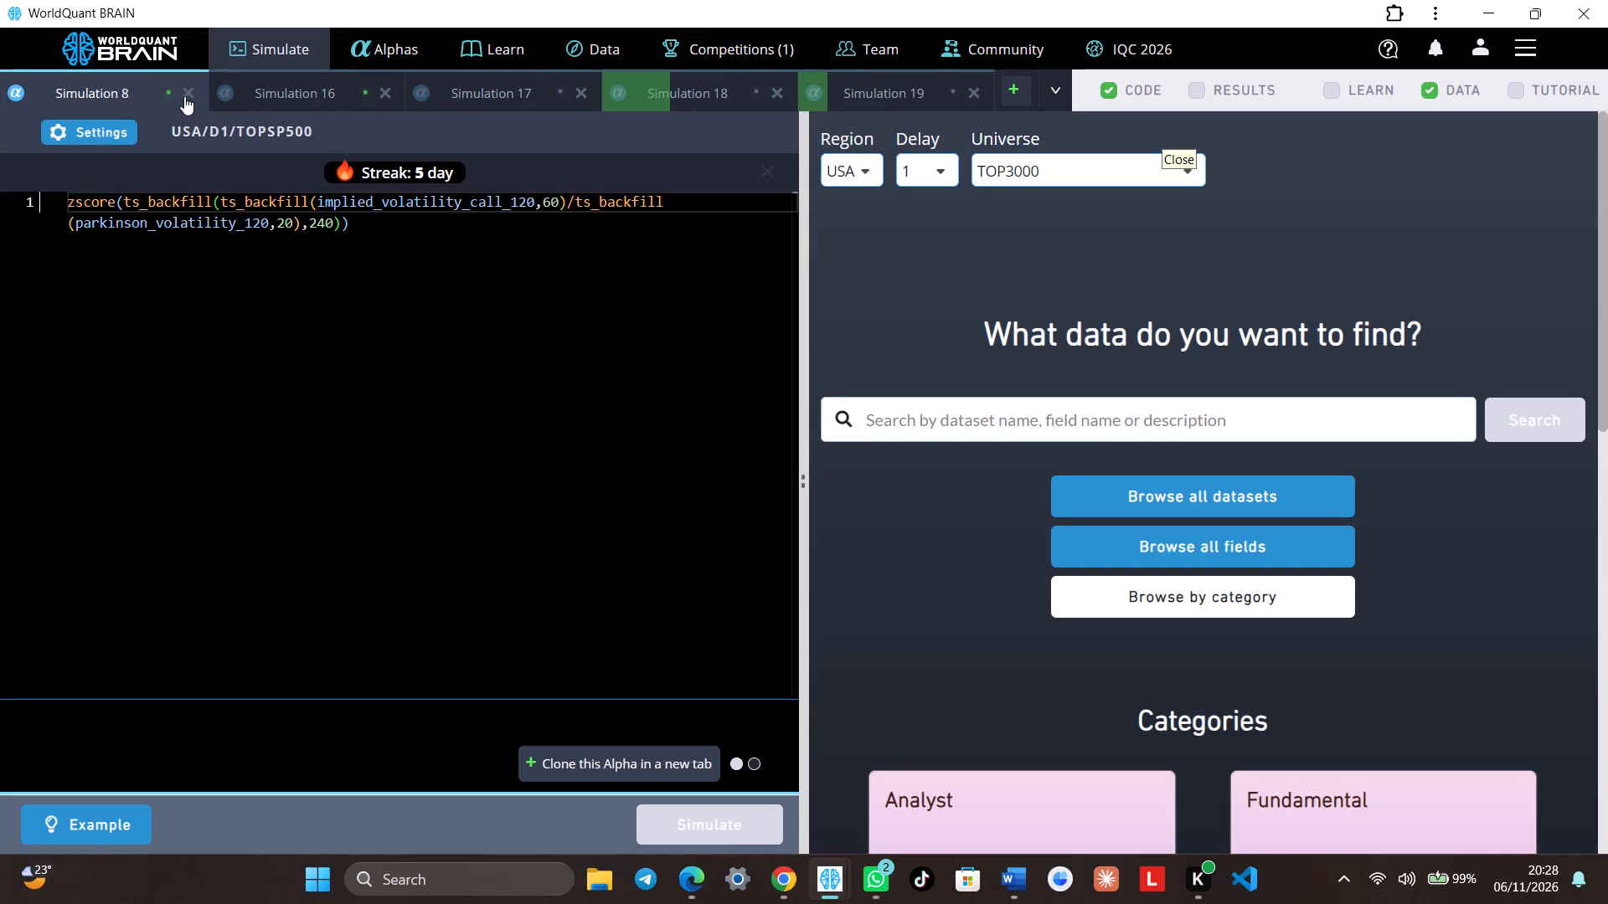
pyautogui.click(188, 91)
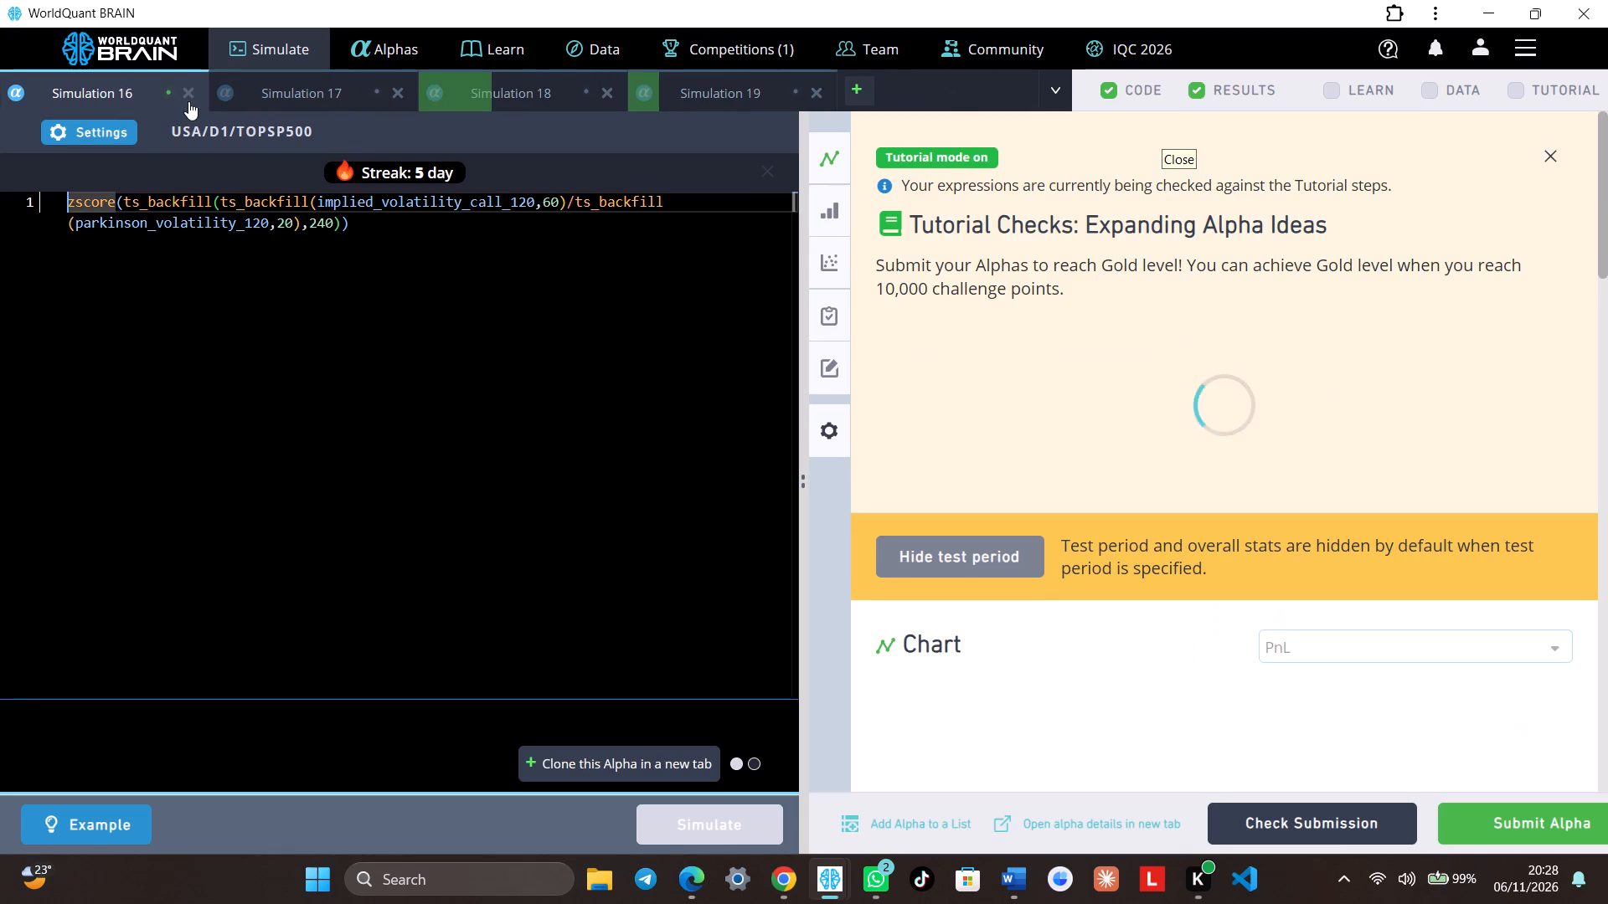
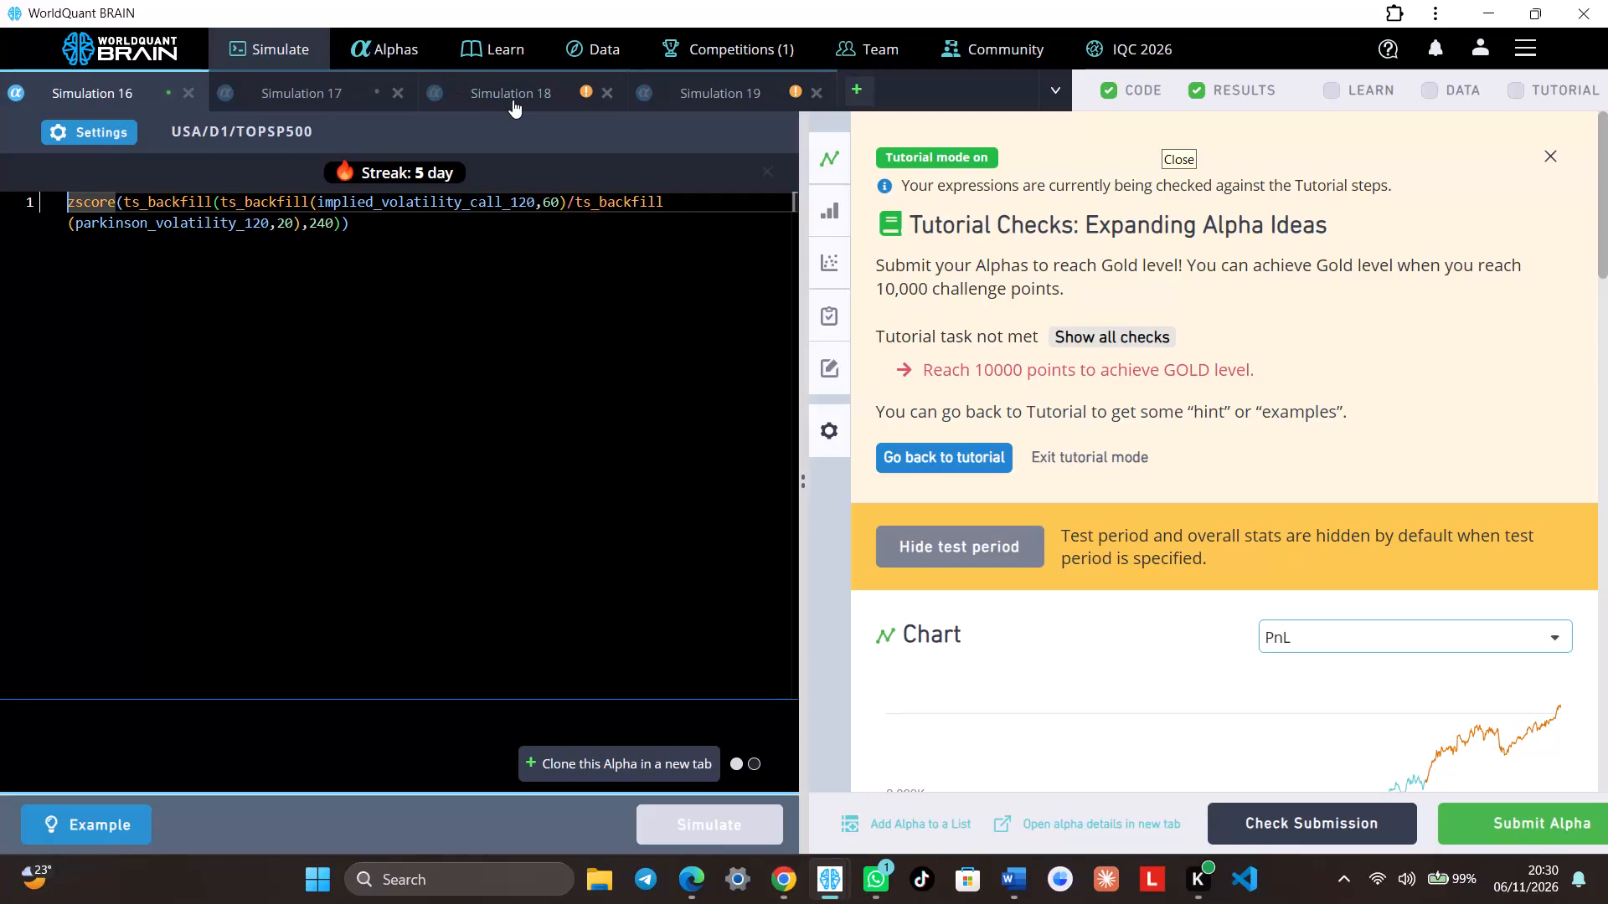
# Switch to Simulation 18, reveal its test period, and review its IS Summary for the IS period and its IS Testing Status.
pyautogui.click(509, 100)
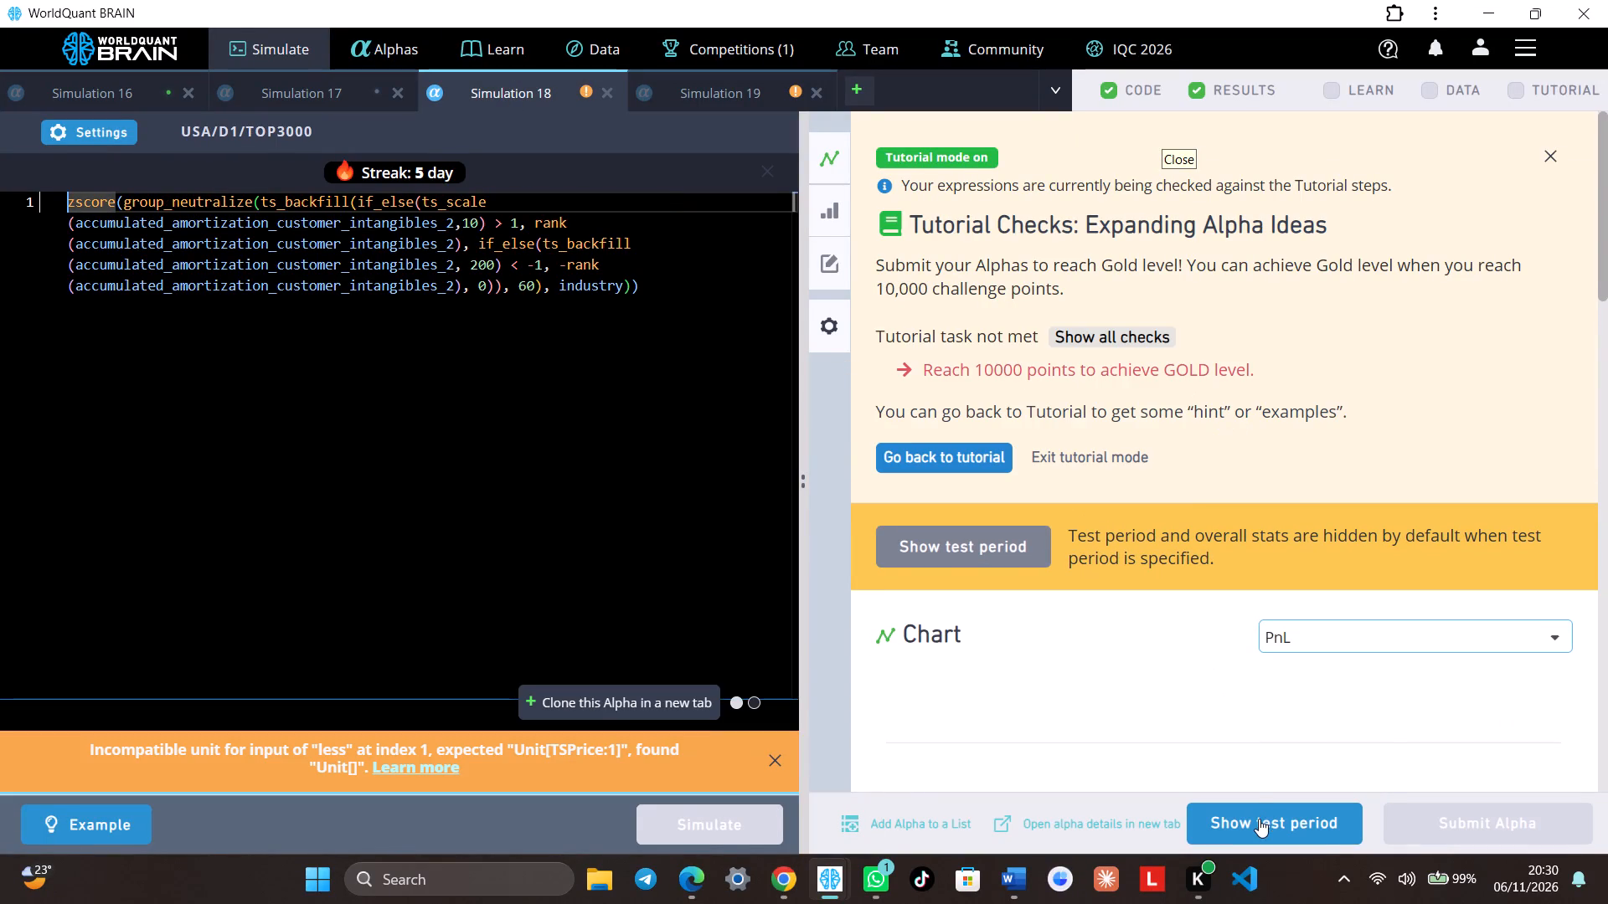
pyautogui.click(1267, 834)
pyautogui.scroll(-8, 1318, 667)
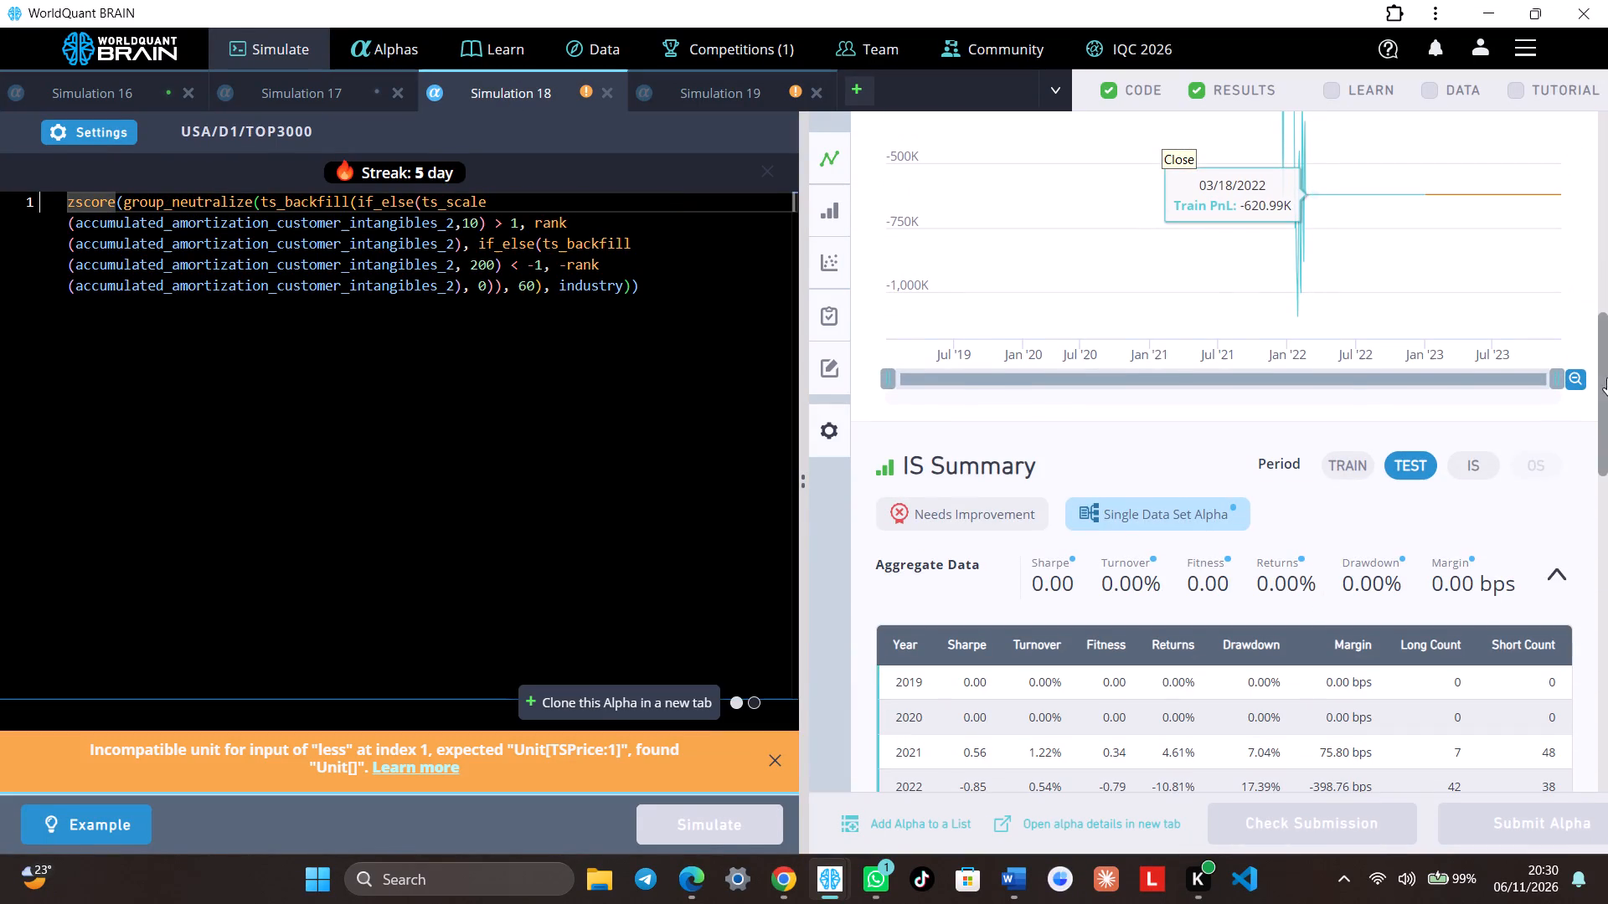
pyautogui.click(1483, 469)
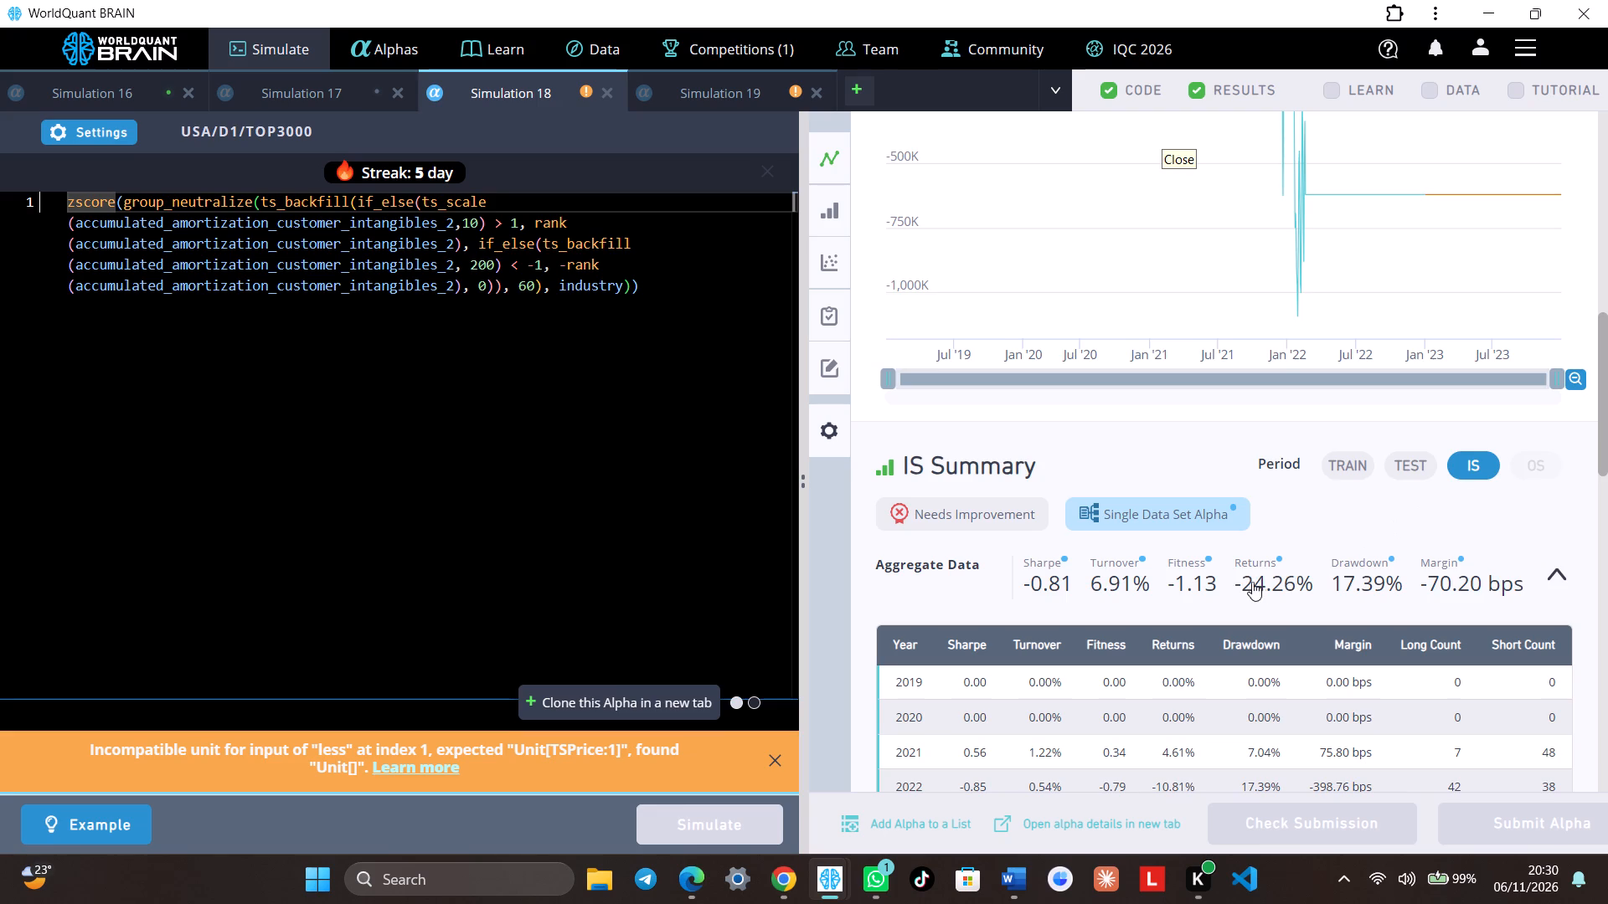
pyautogui.scroll(-7, 1218, 593)
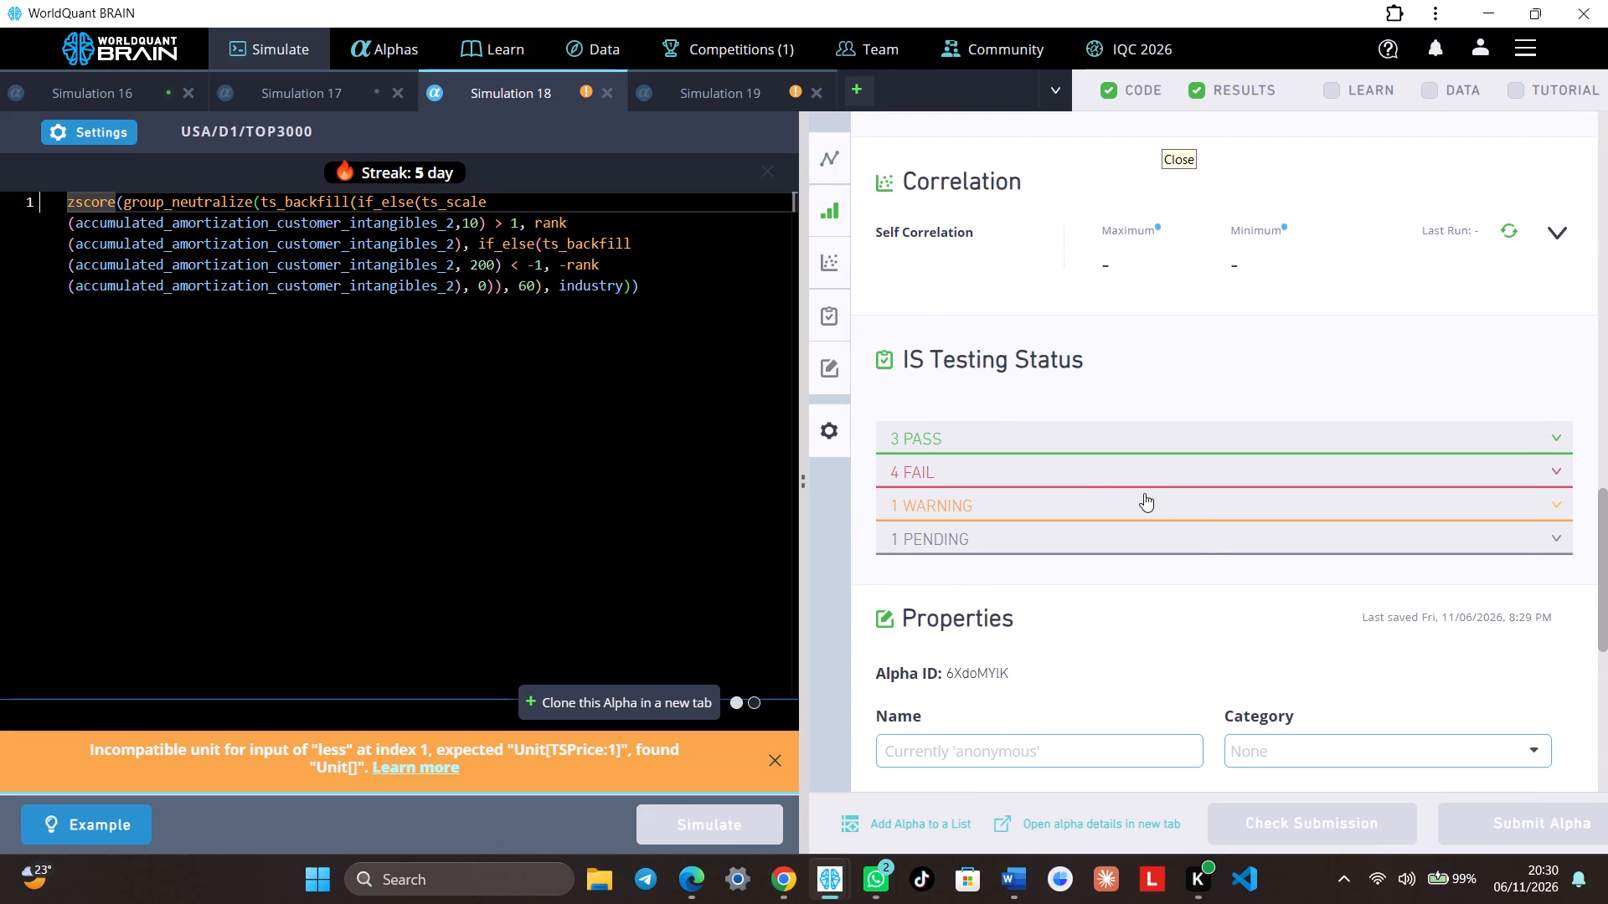
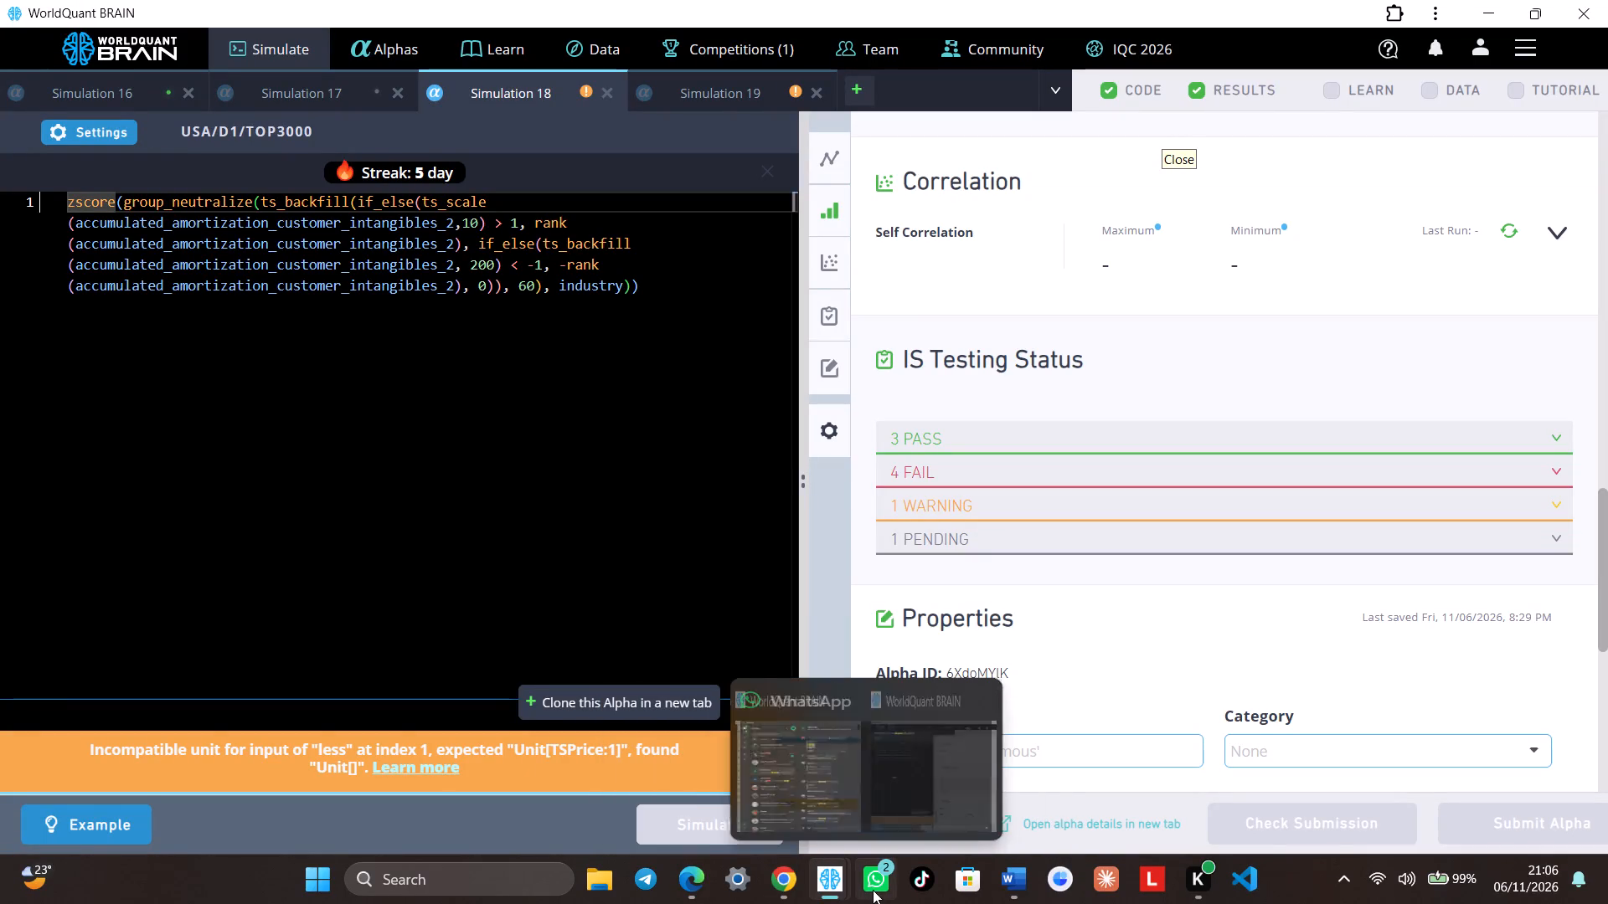
# Switch to Simulation 19, reveal its test period, and review its IS Summary and IS Testing Status.
pyautogui.click(685, 98)
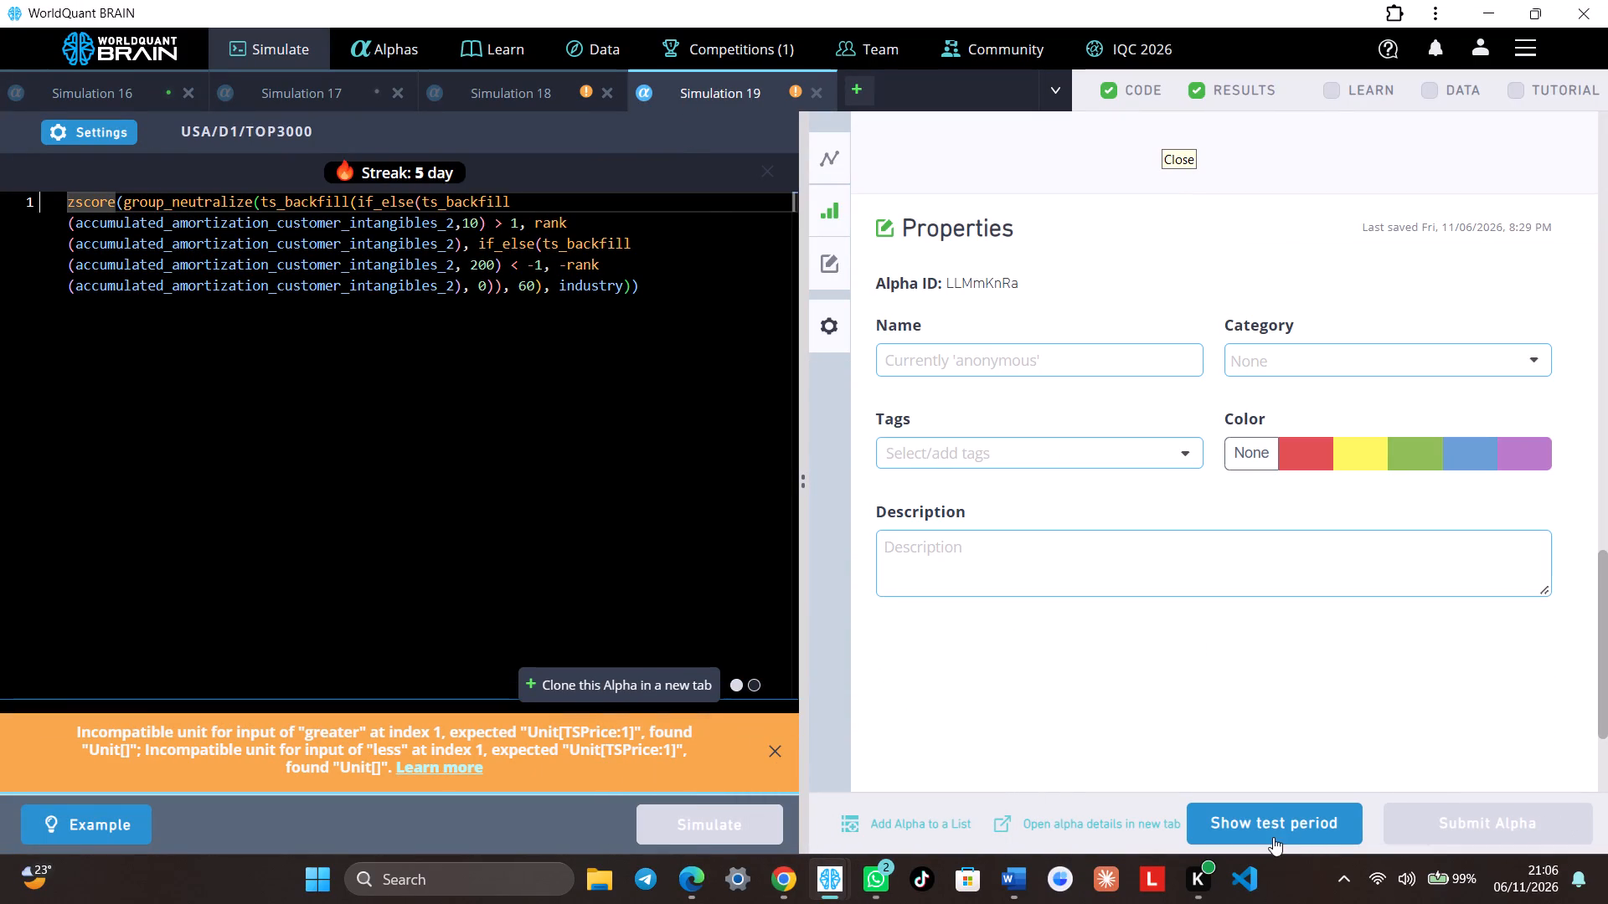
pyautogui.click(1279, 822)
pyautogui.scroll(5, 1272, 767)
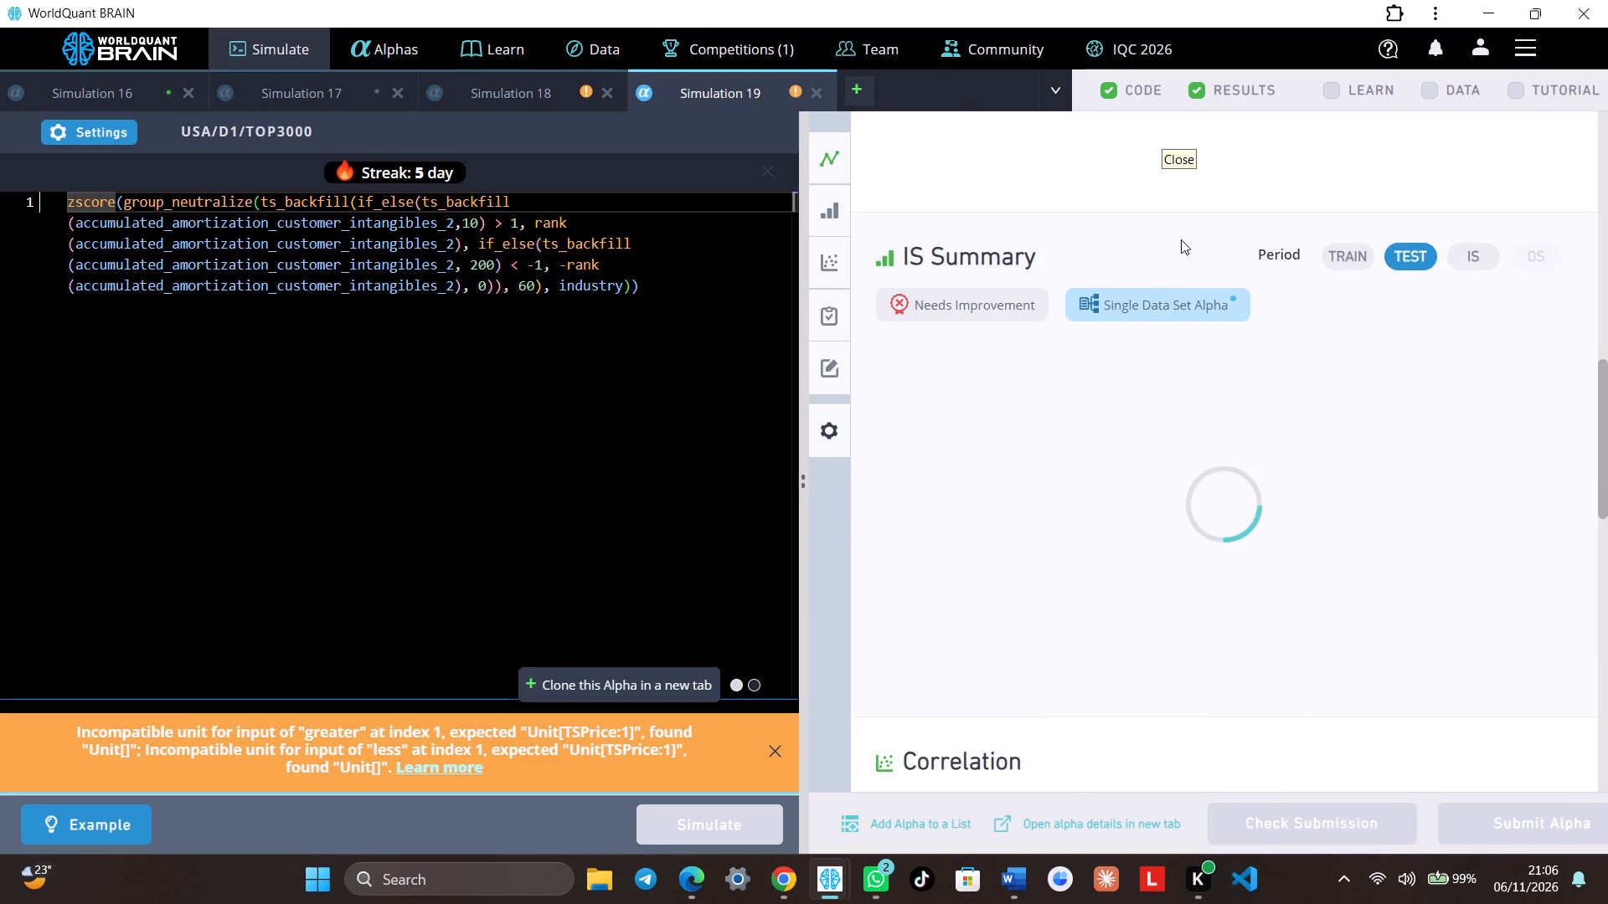
# In Simulation 19's expression, replace ts_backfill in the first if_else condition with ts_scale and simulate the alpha.
pyautogui.click(514, 201)
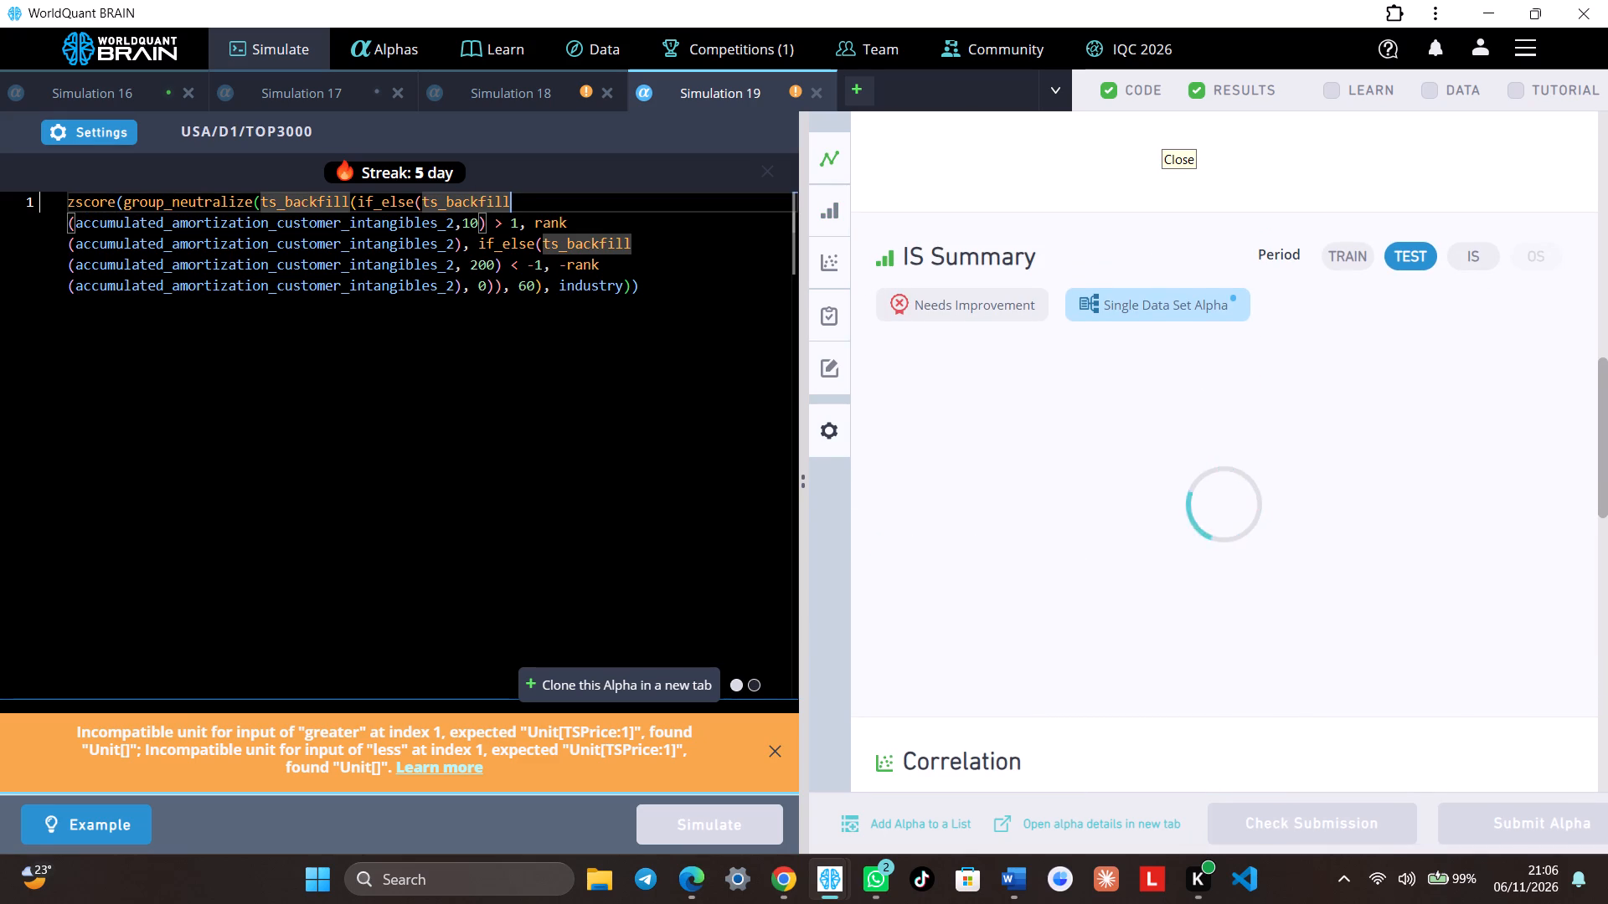
pyautogui.press('BackSpace')
pyautogui.press('BackSpace')
pyautogui.press('BackSpace')
pyautogui.press('BackSpace')
pyautogui.press('BackSpace')
pyautogui.press('BackSpace')
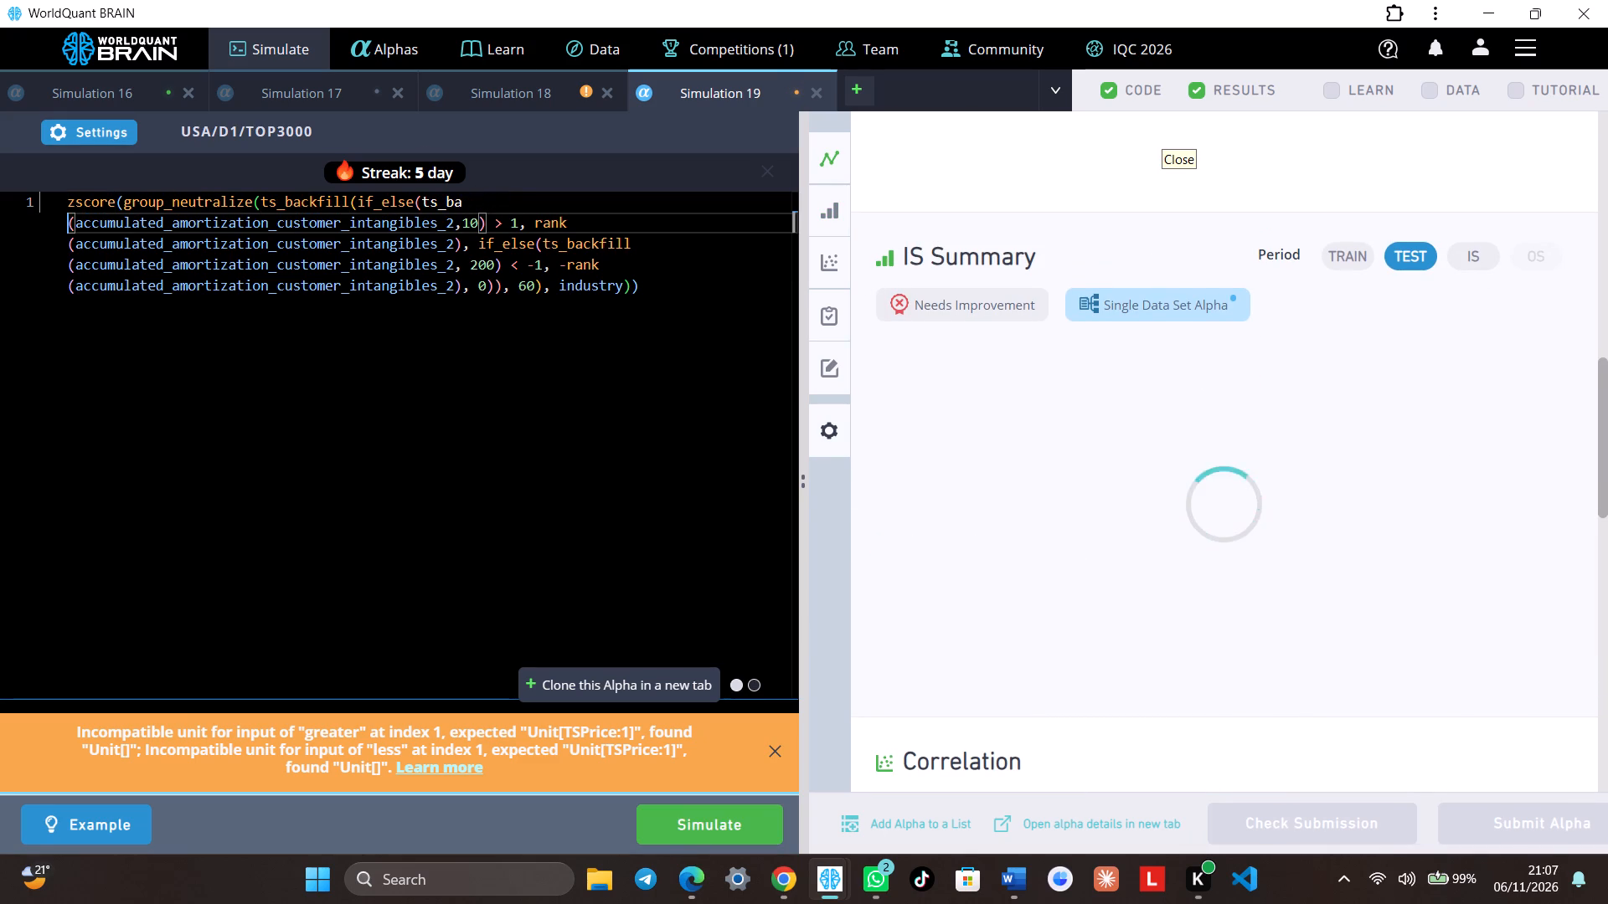
pyautogui.press('BackSpace')
pyautogui.press('BackSpace')
pyautogui.write('sc')
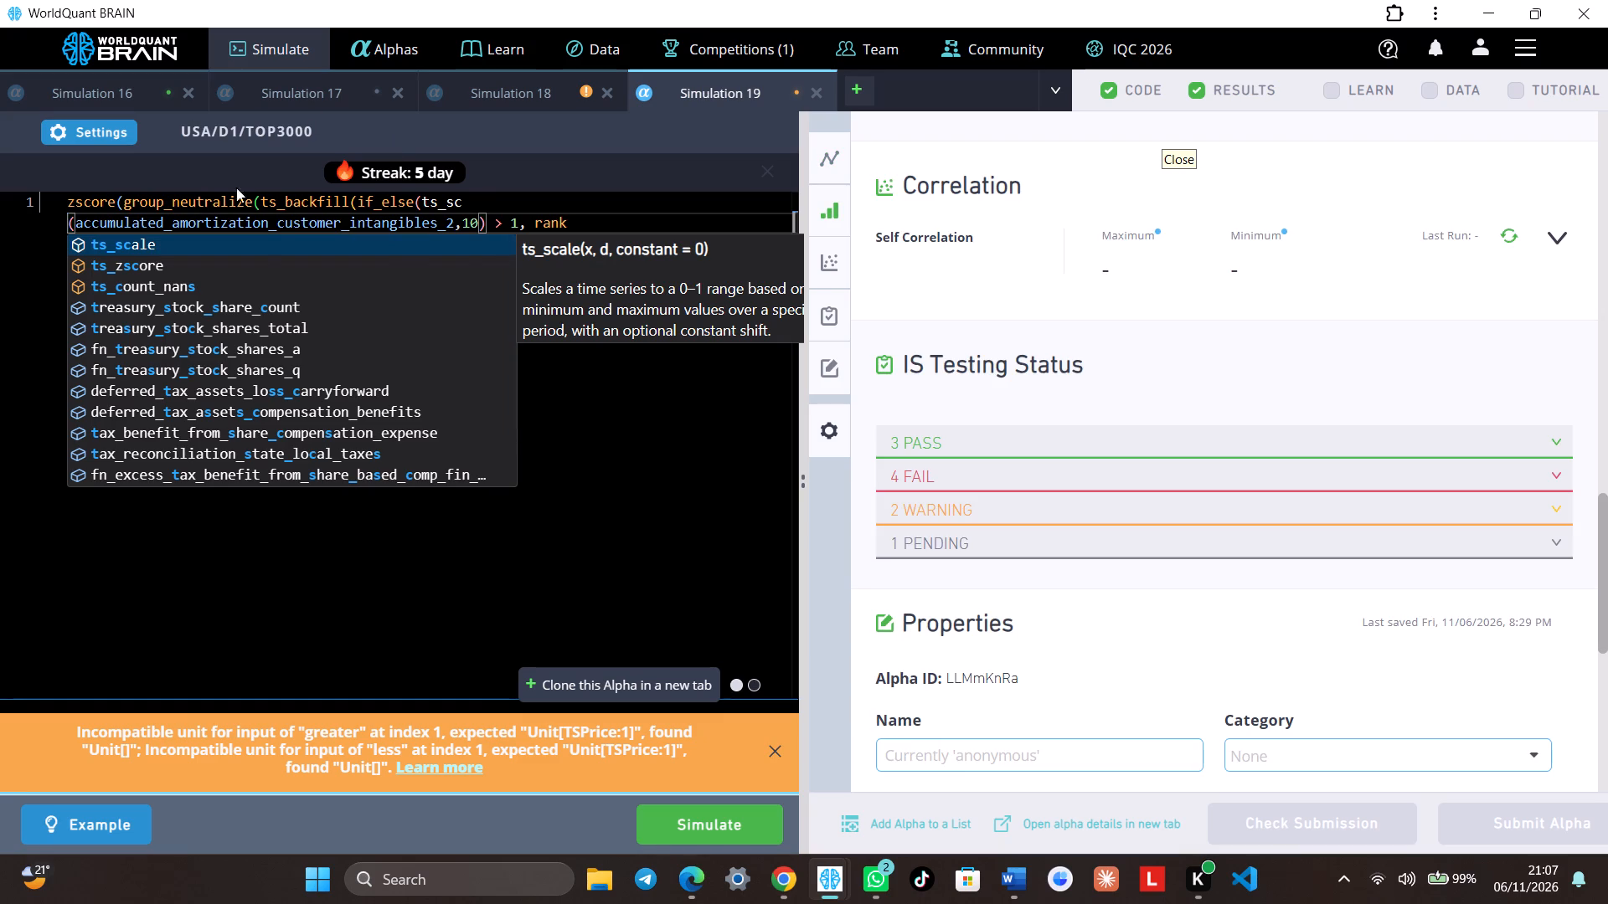
pyautogui.click(265, 241)
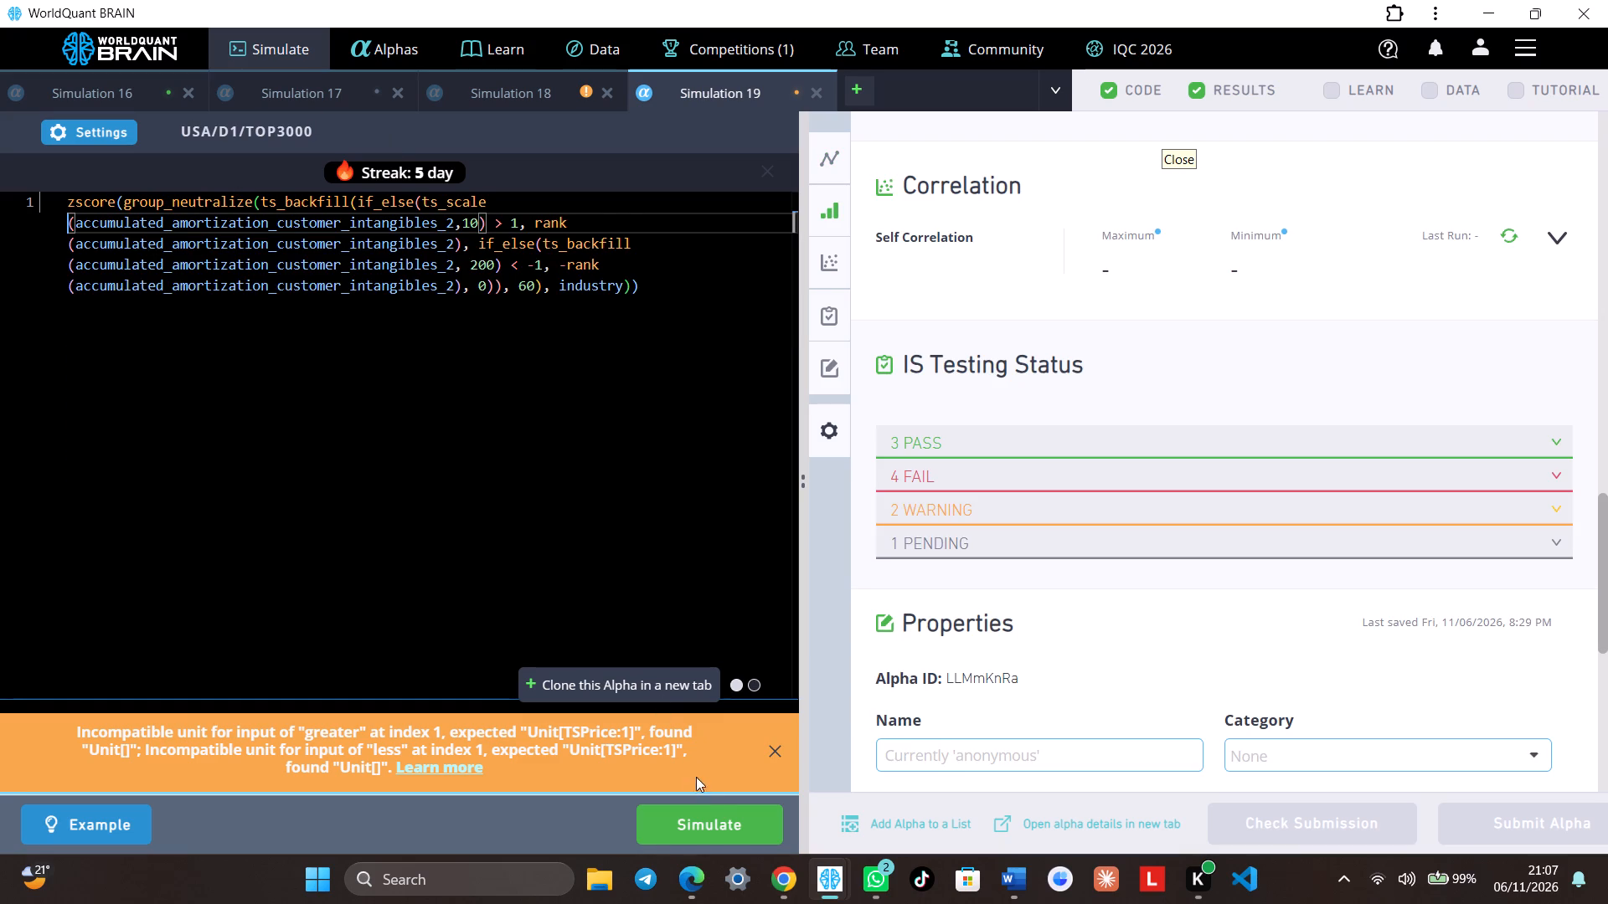
pyautogui.click(714, 817)
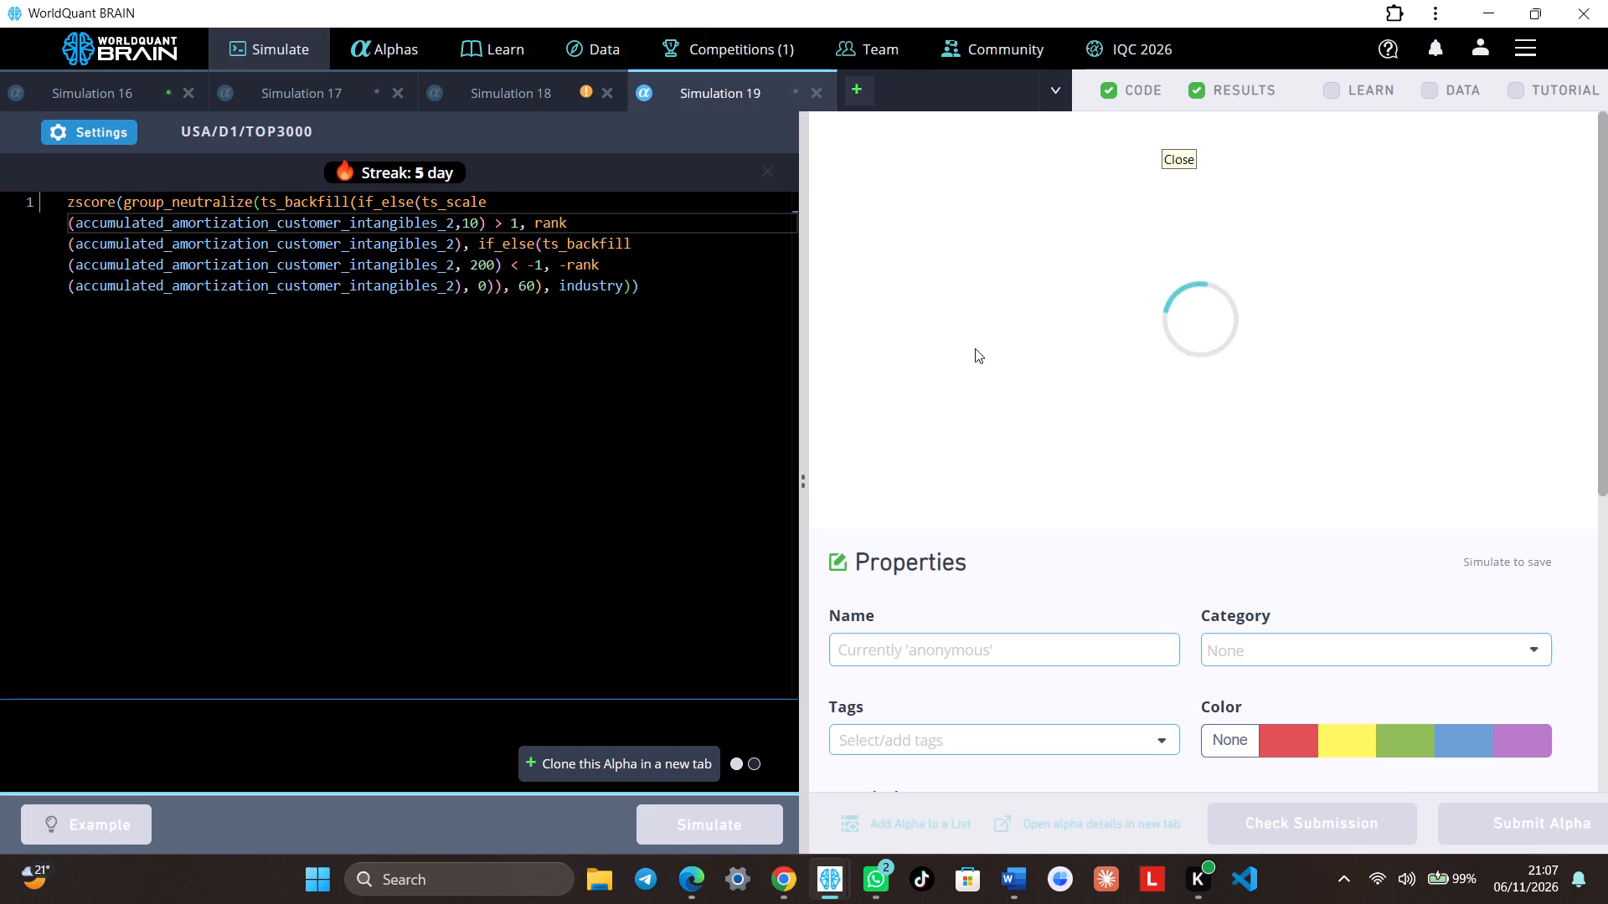
# Open the simulation settings of Simulation 19.
pyautogui.click(76, 126)
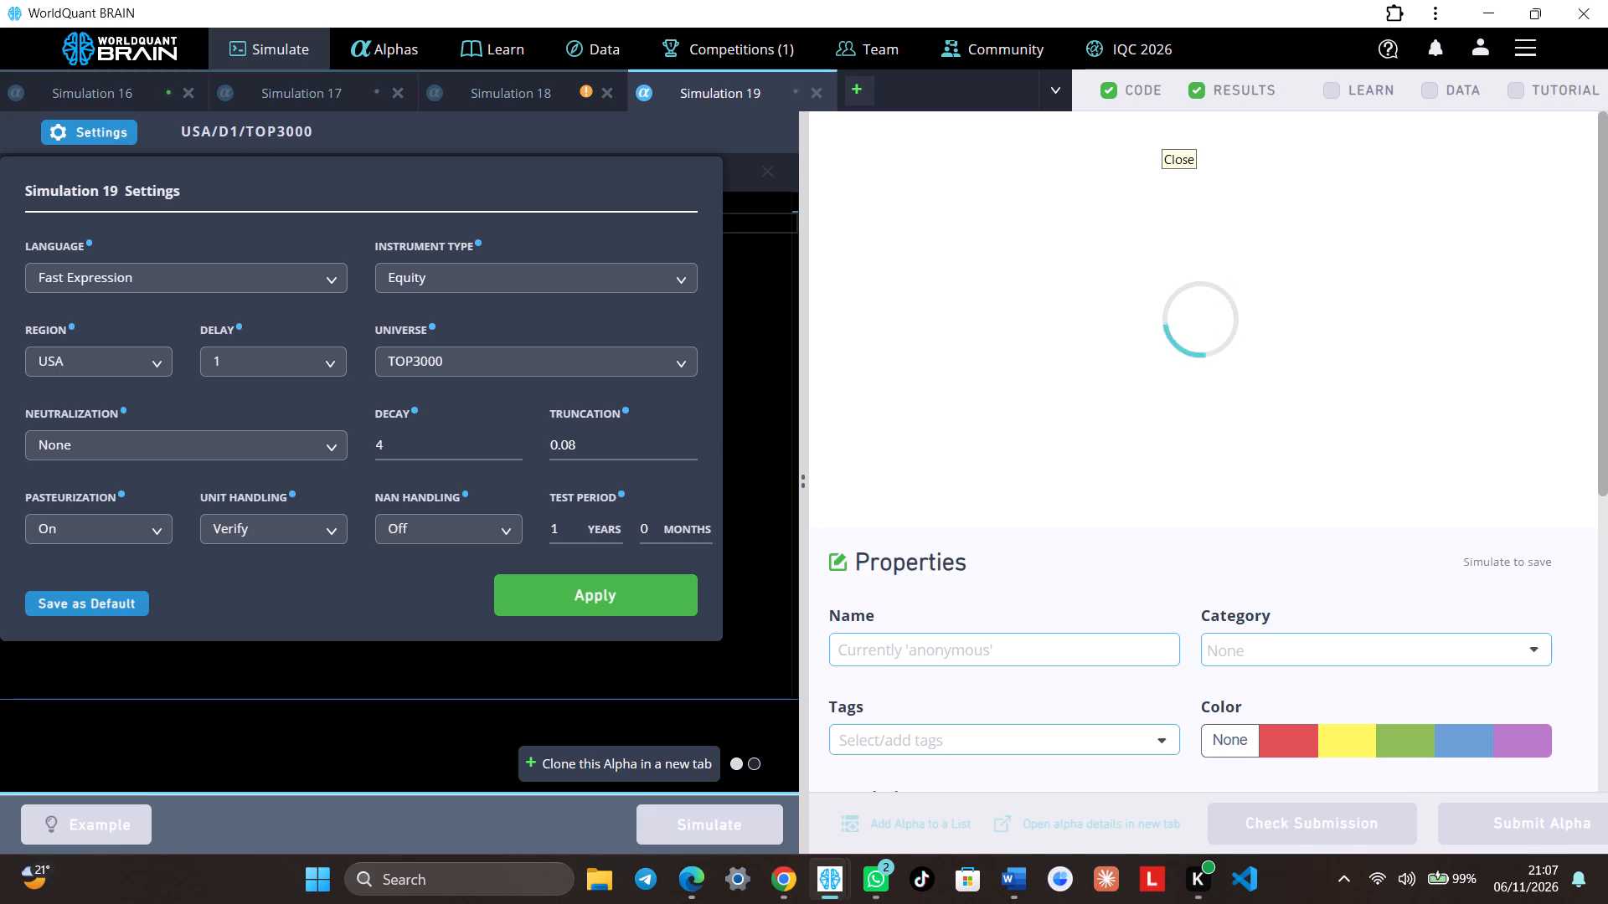
# Switch to YouTube in Chrome and play the DJ KAFFE TBT CLUB BANGERS MIX video.
pyautogui.click(773, 872)
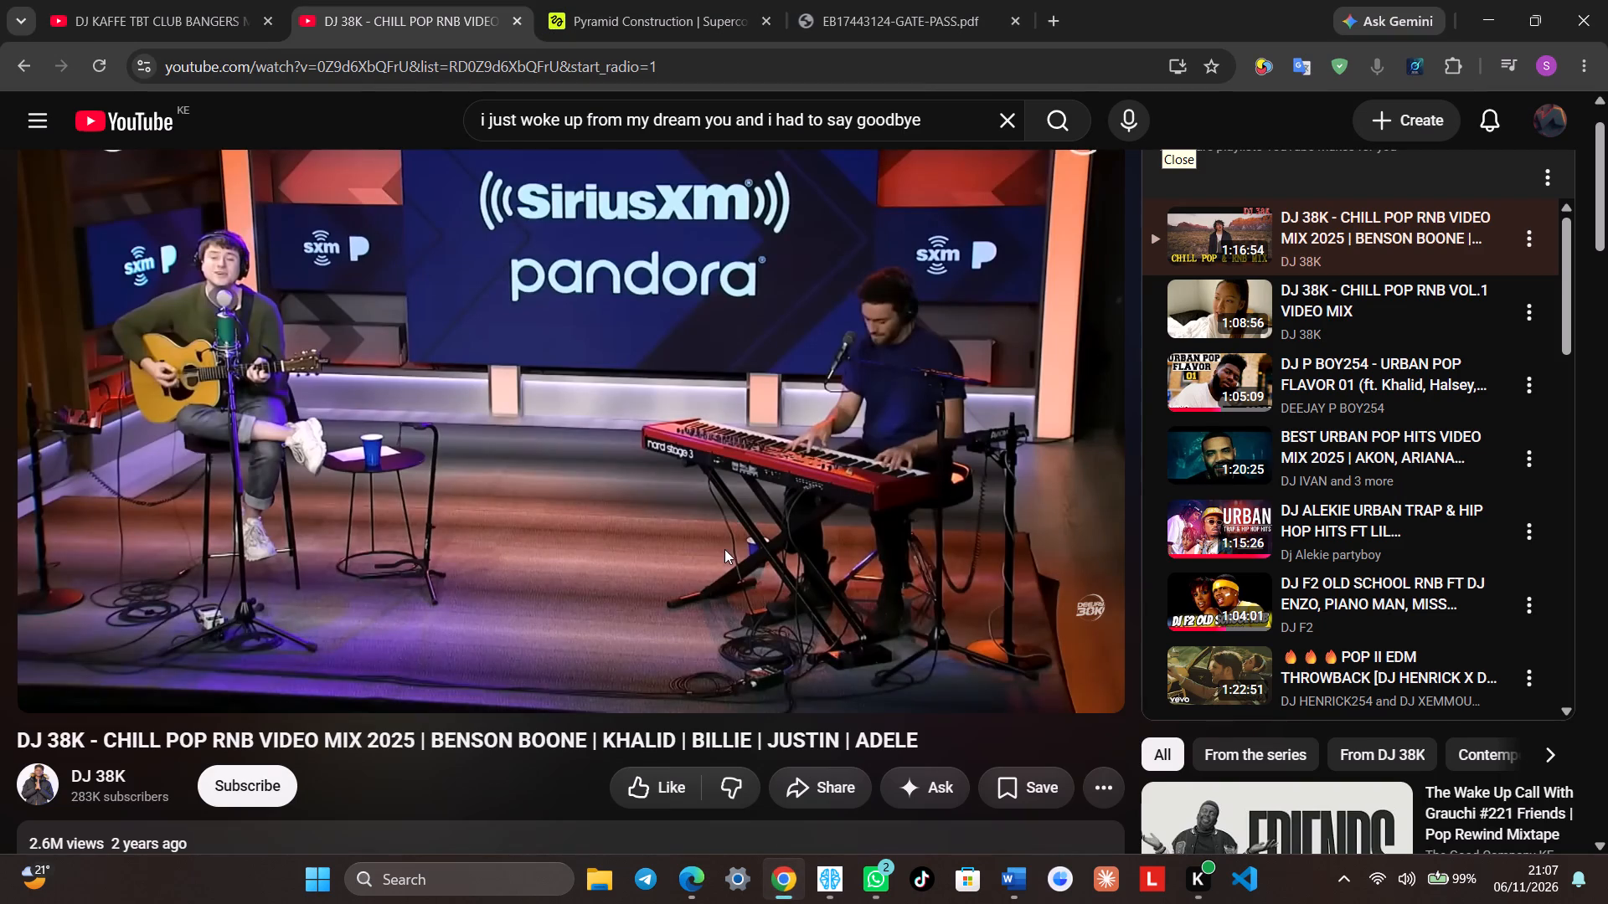
pyautogui.click(221, 0)
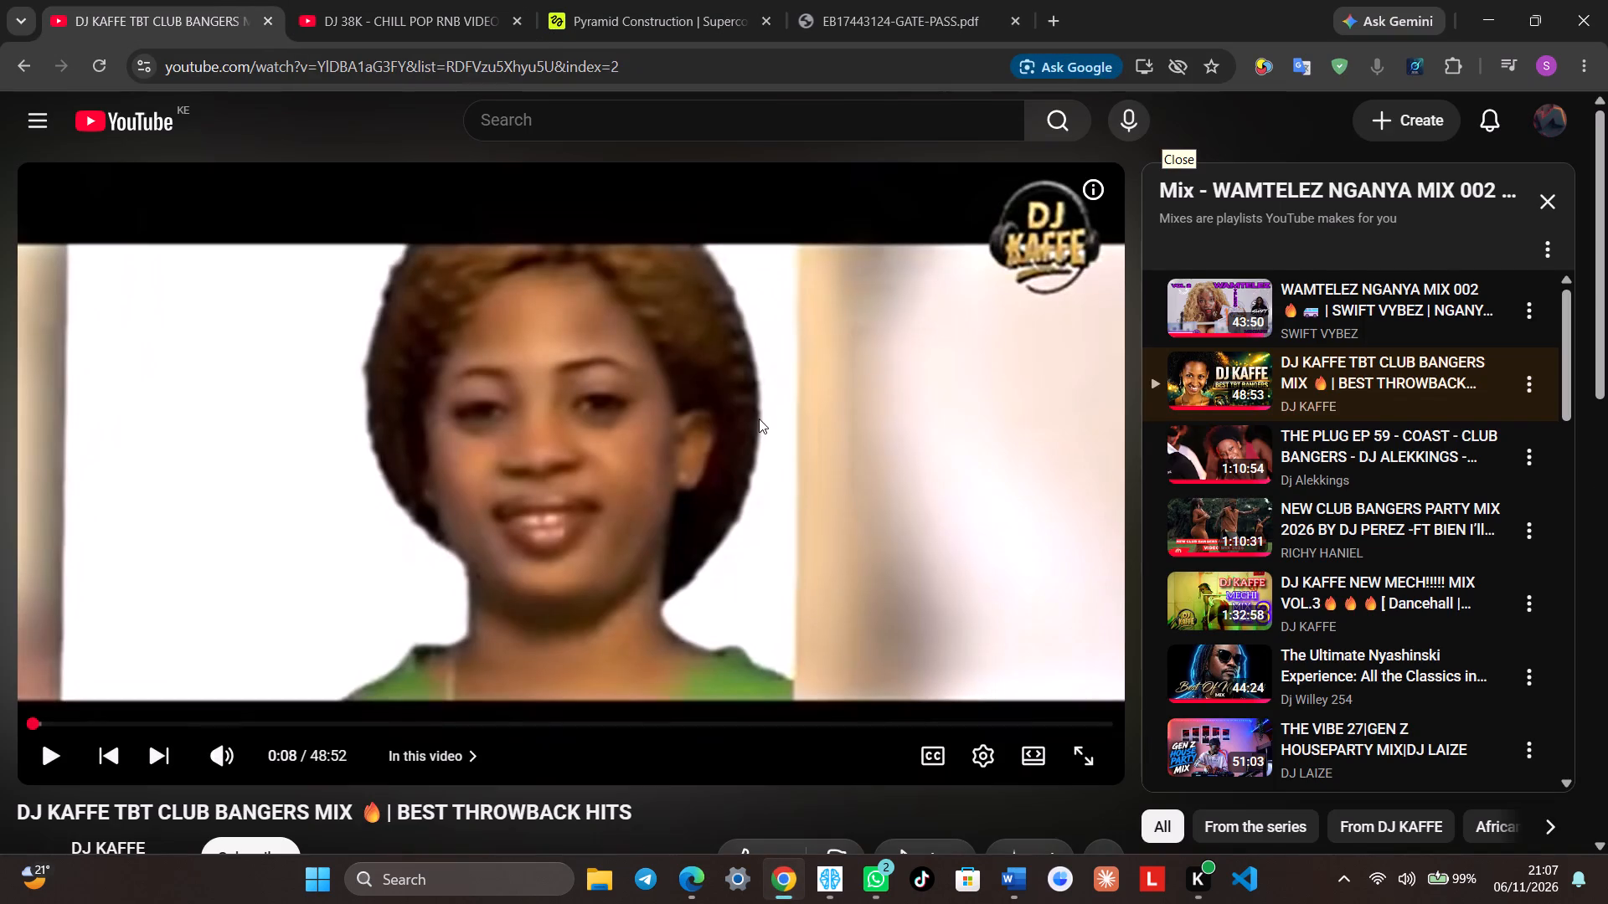
pyautogui.click(759, 419)
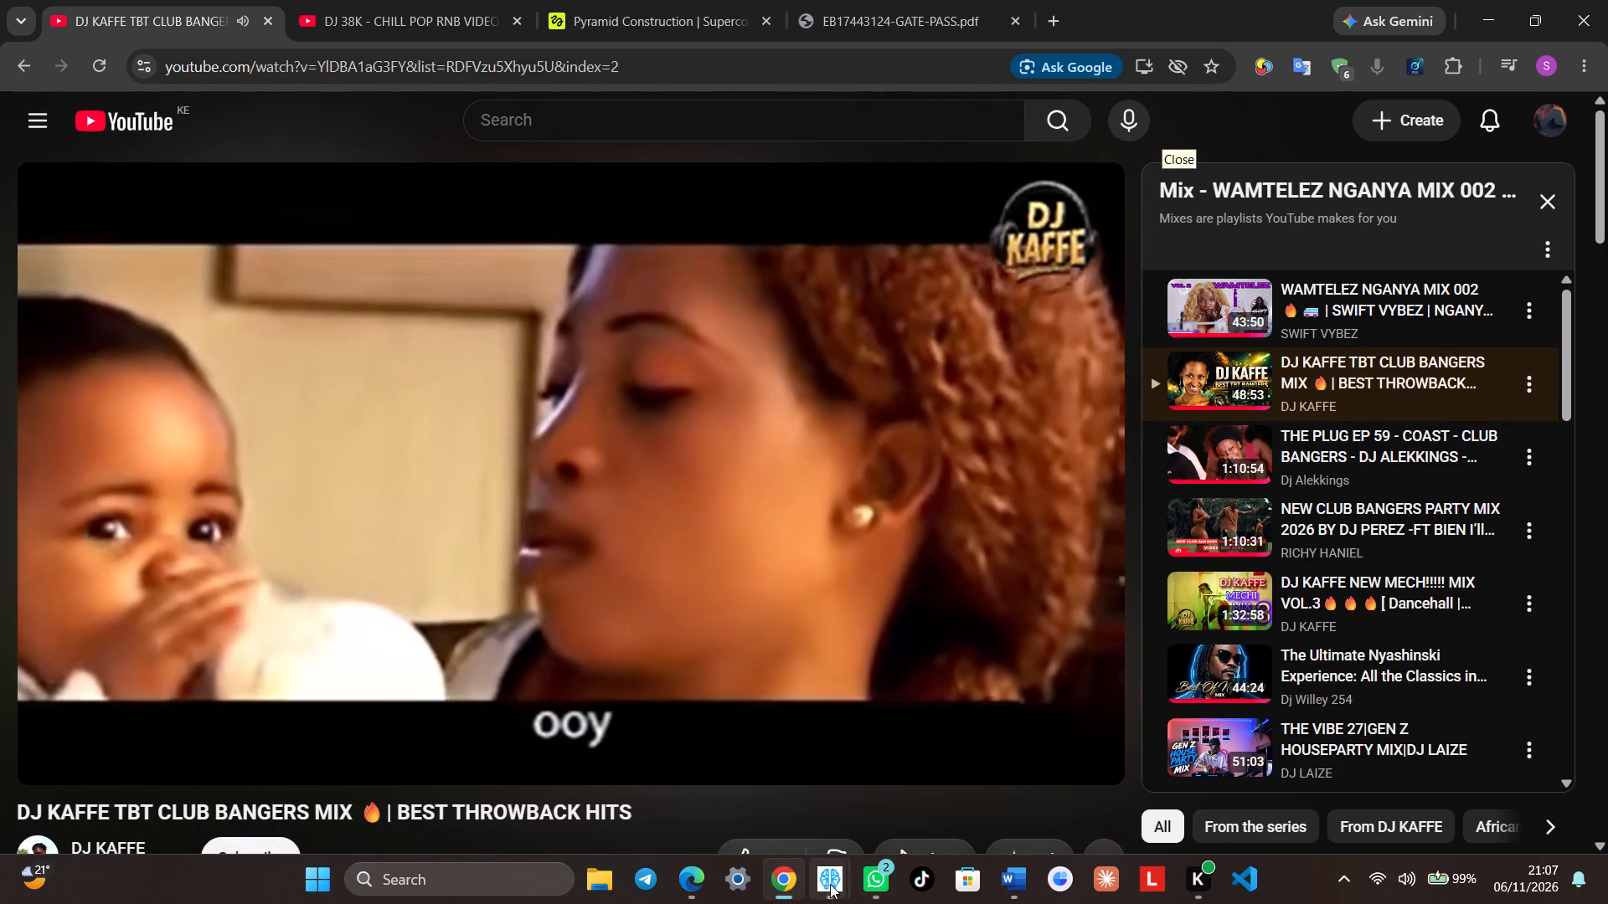
# Return to the WorldQuant BRAIN simulation window and apply Market neutralization in Simulation 19's settings.
pyautogui.click(827, 884)
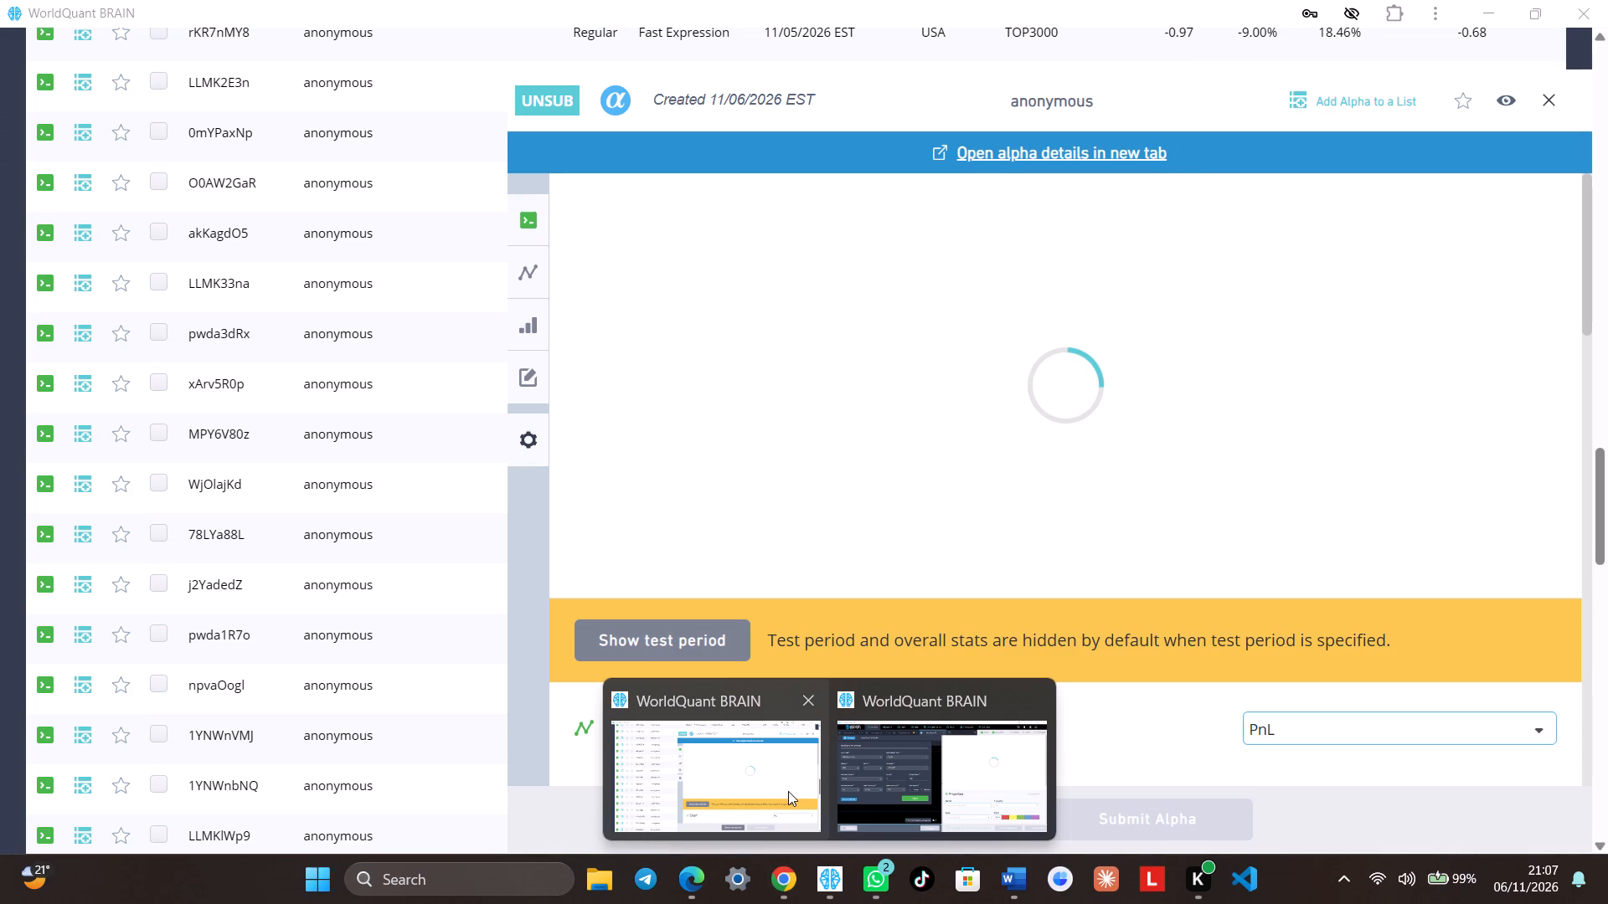
pyautogui.click(847, 775)
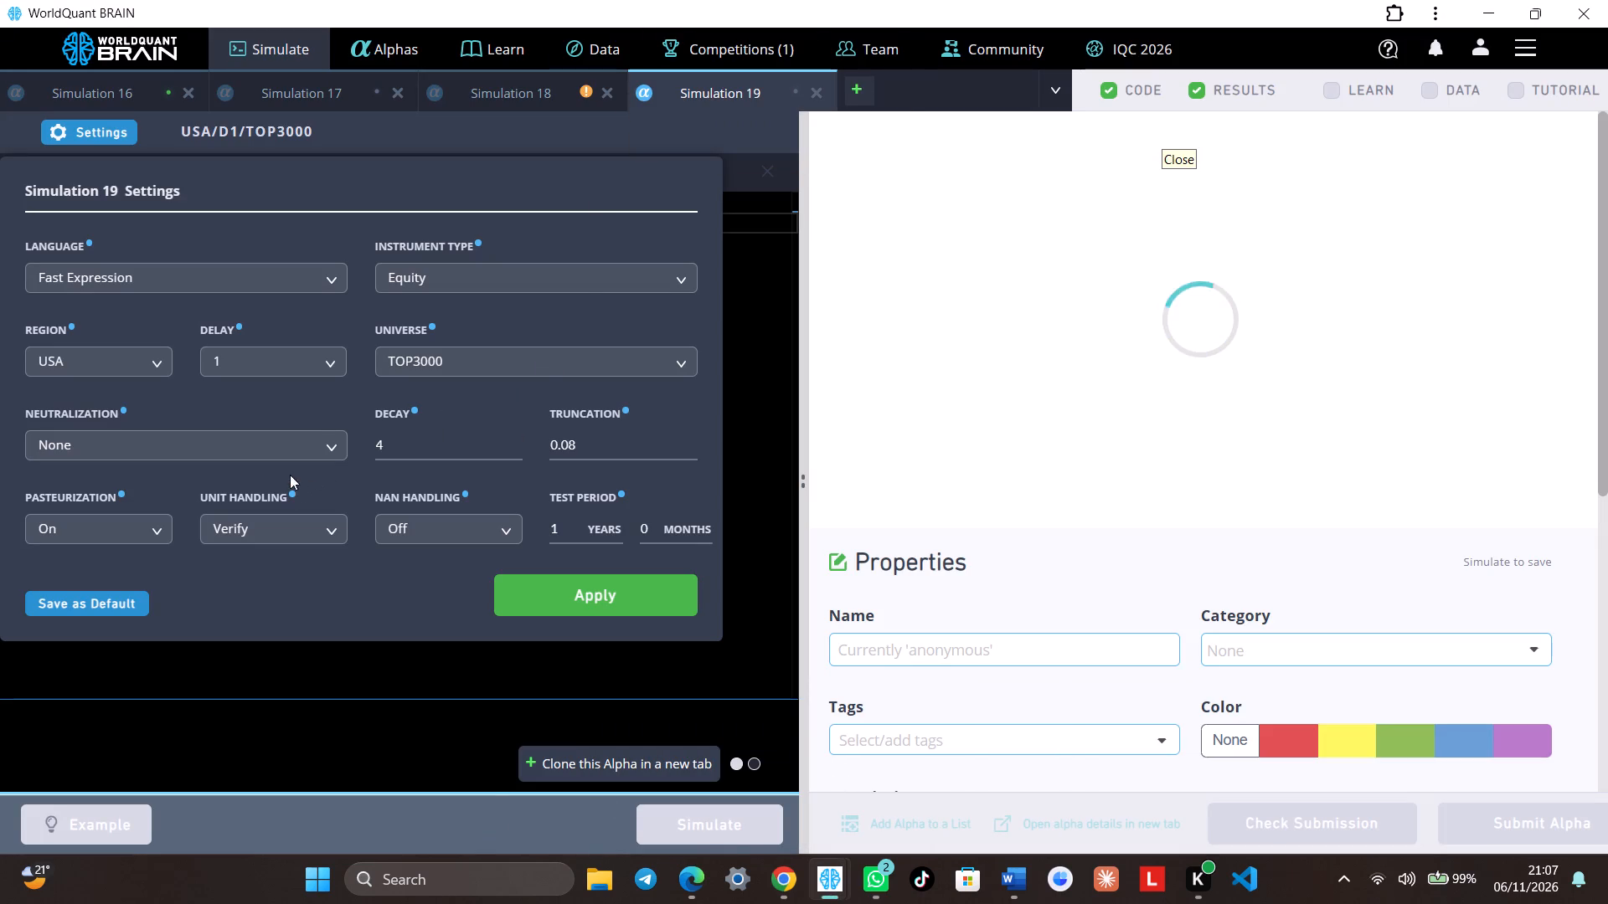
pyautogui.click(317, 434)
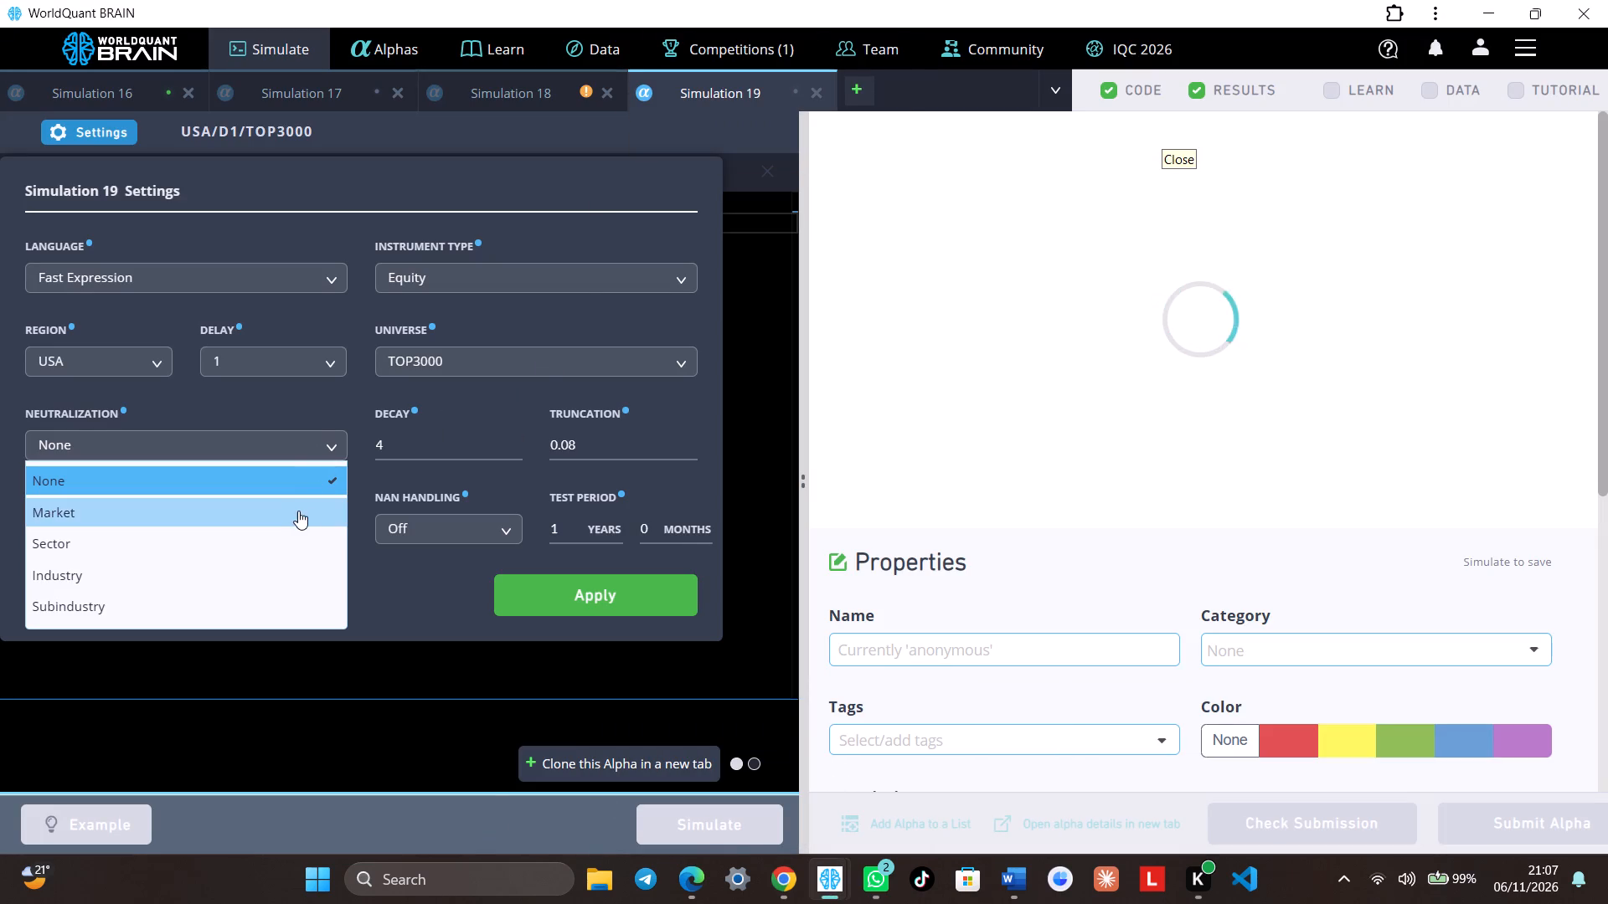
pyautogui.click(298, 511)
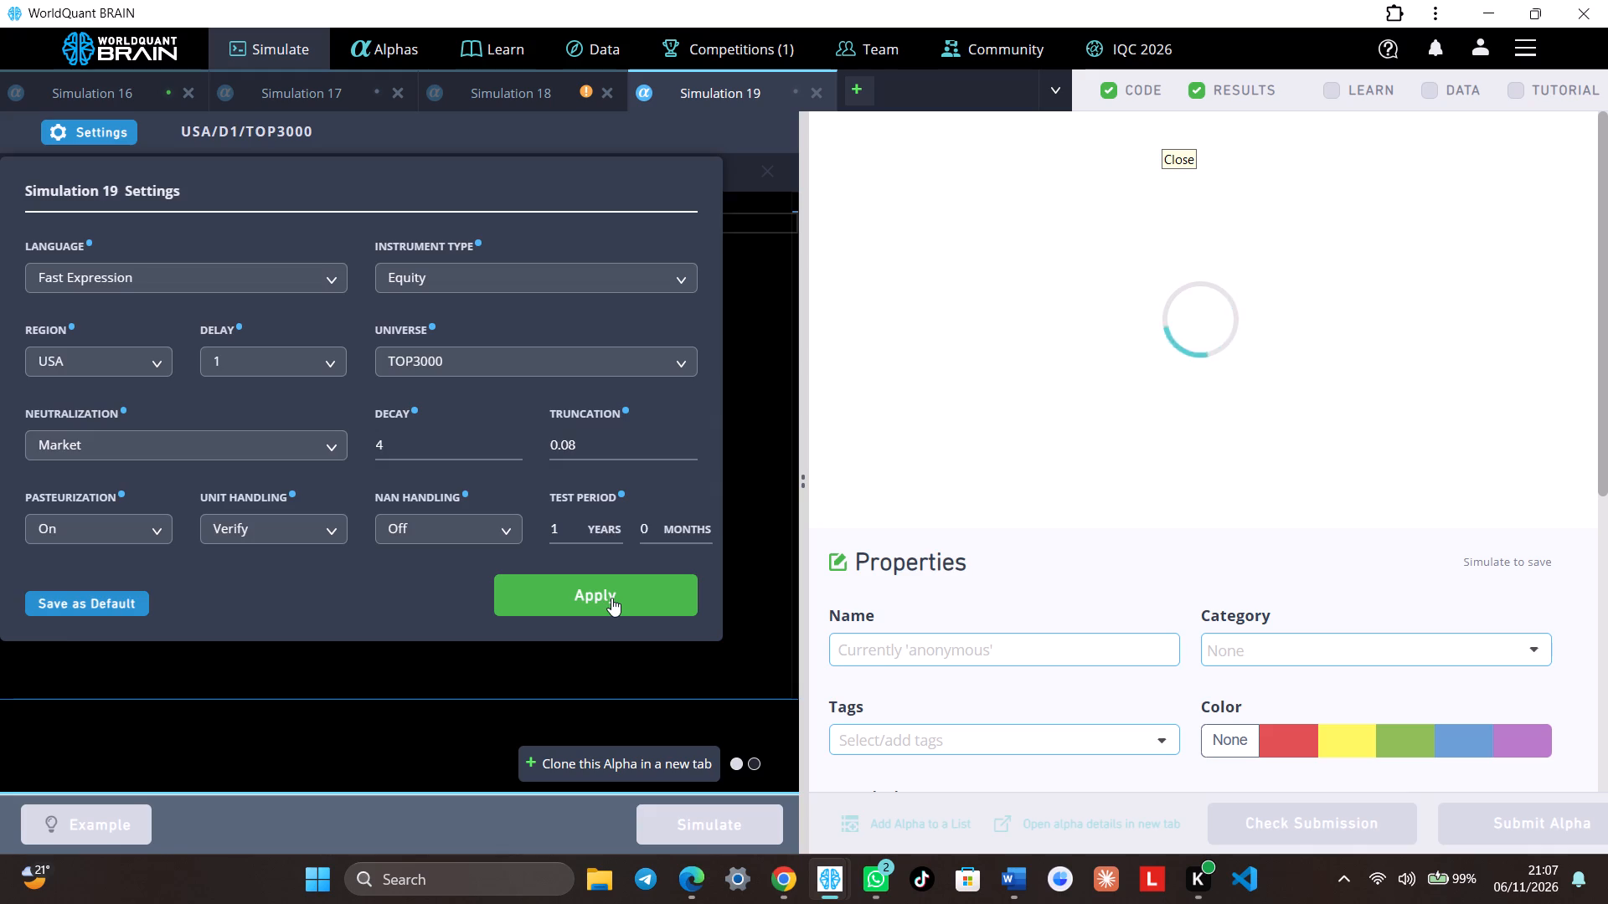
pyautogui.click(611, 598)
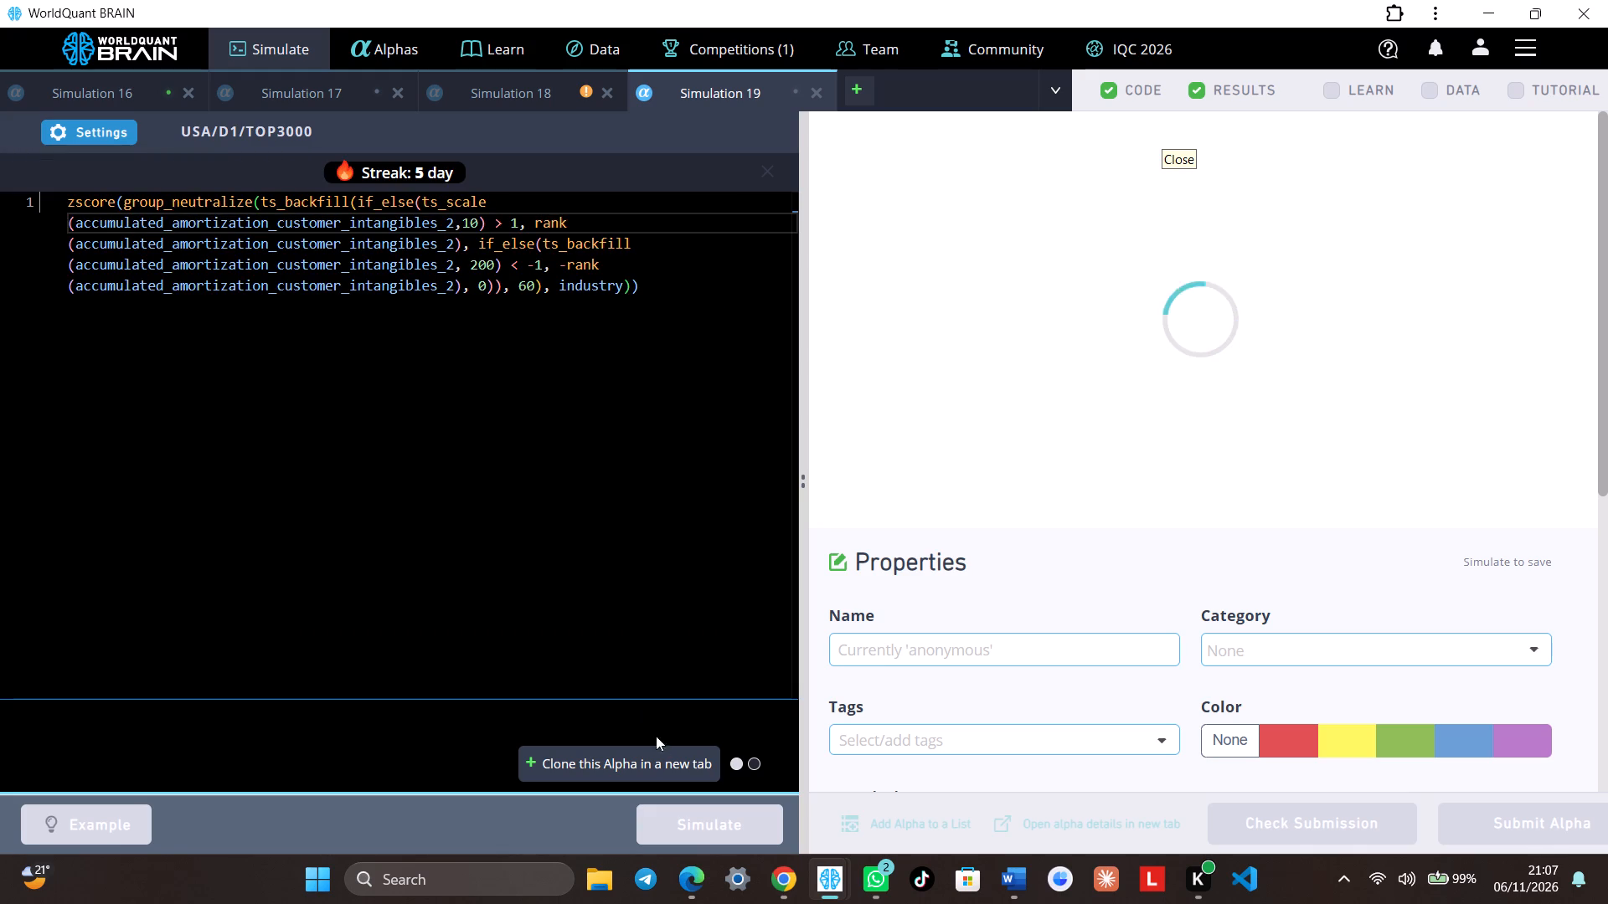
# Clone the Simulation 17 alpha, which uses ts_scale and ts_delay, into a new simulation tab.
pyautogui.click(338, 100)
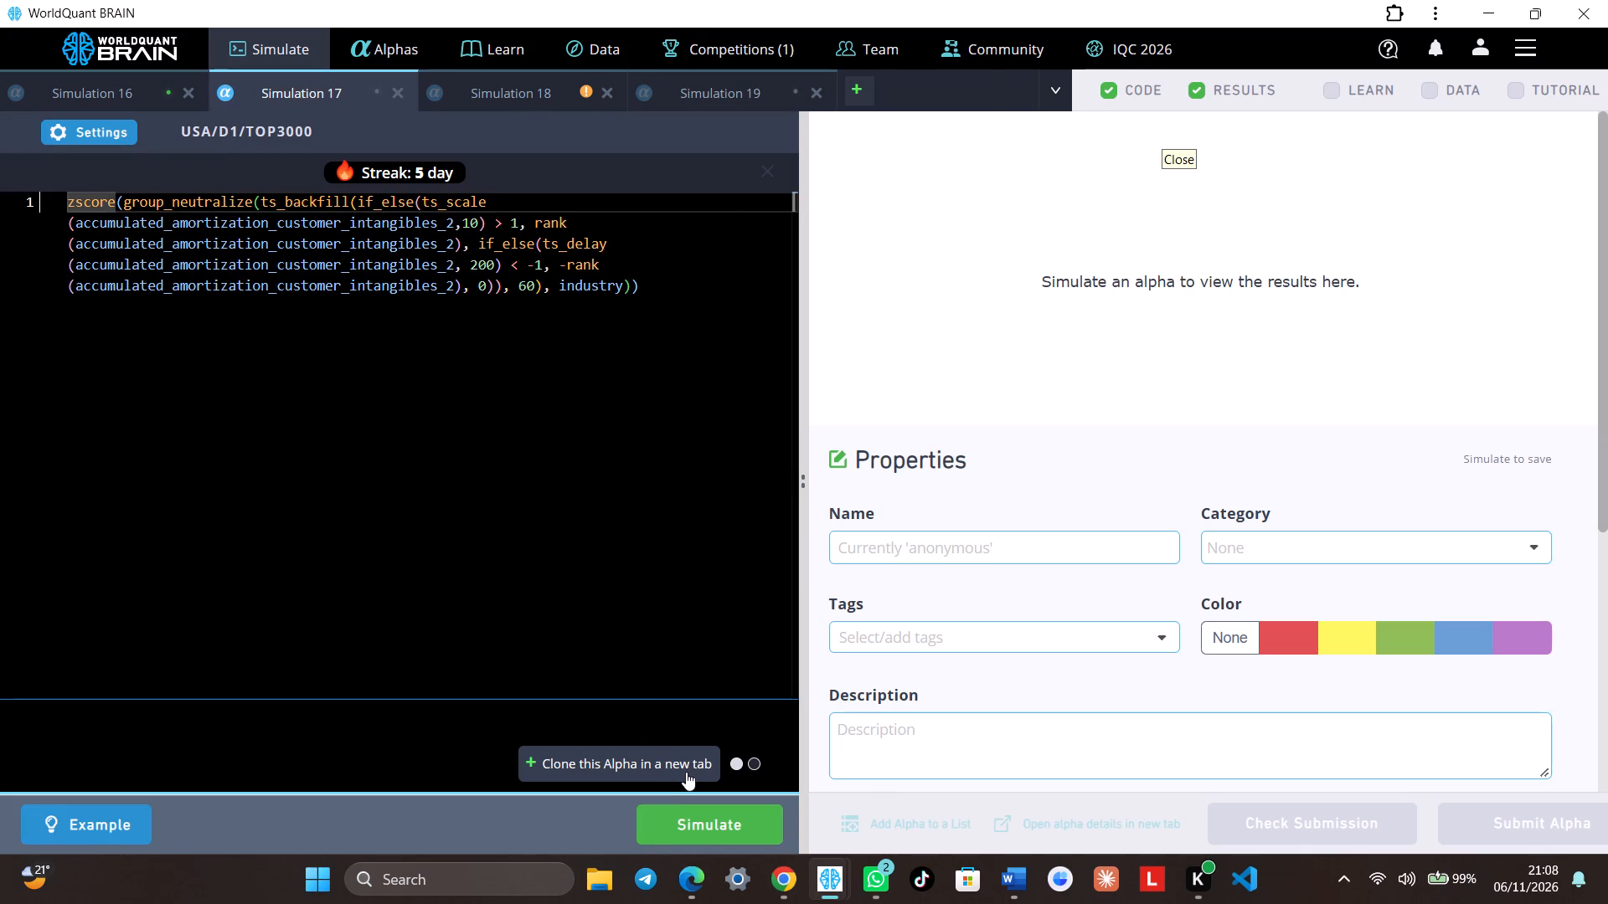
pyautogui.click(683, 768)
# Set the cloned alpha's neutralization to Market and simulate it.
pyautogui.click(118, 128)
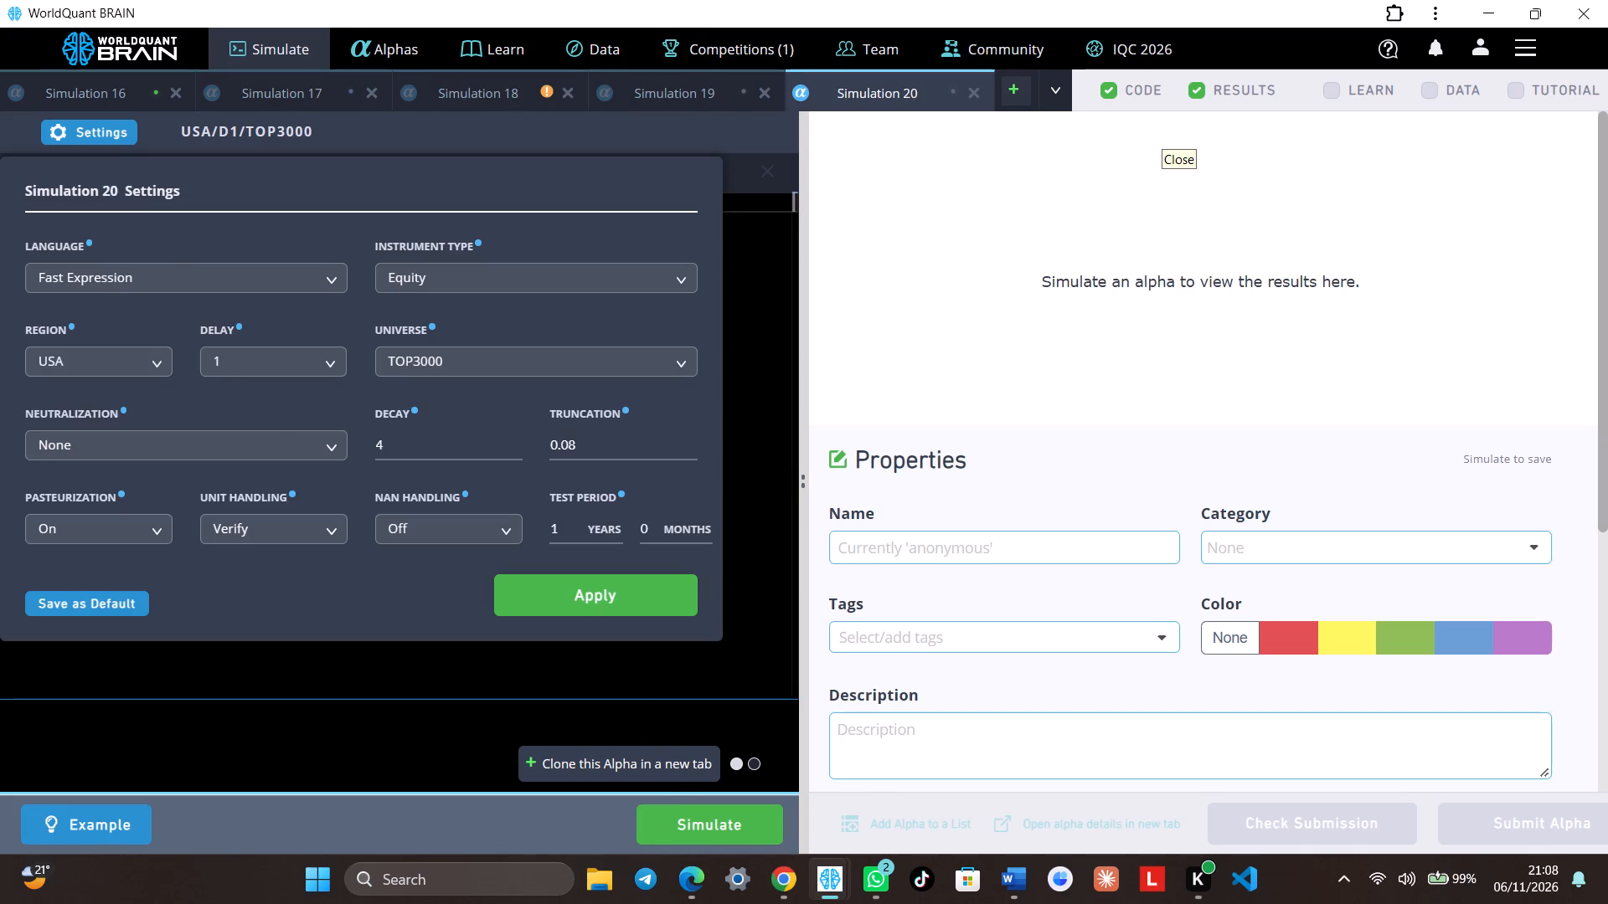
pyautogui.click(275, 435)
pyautogui.click(266, 515)
pyautogui.click(657, 588)
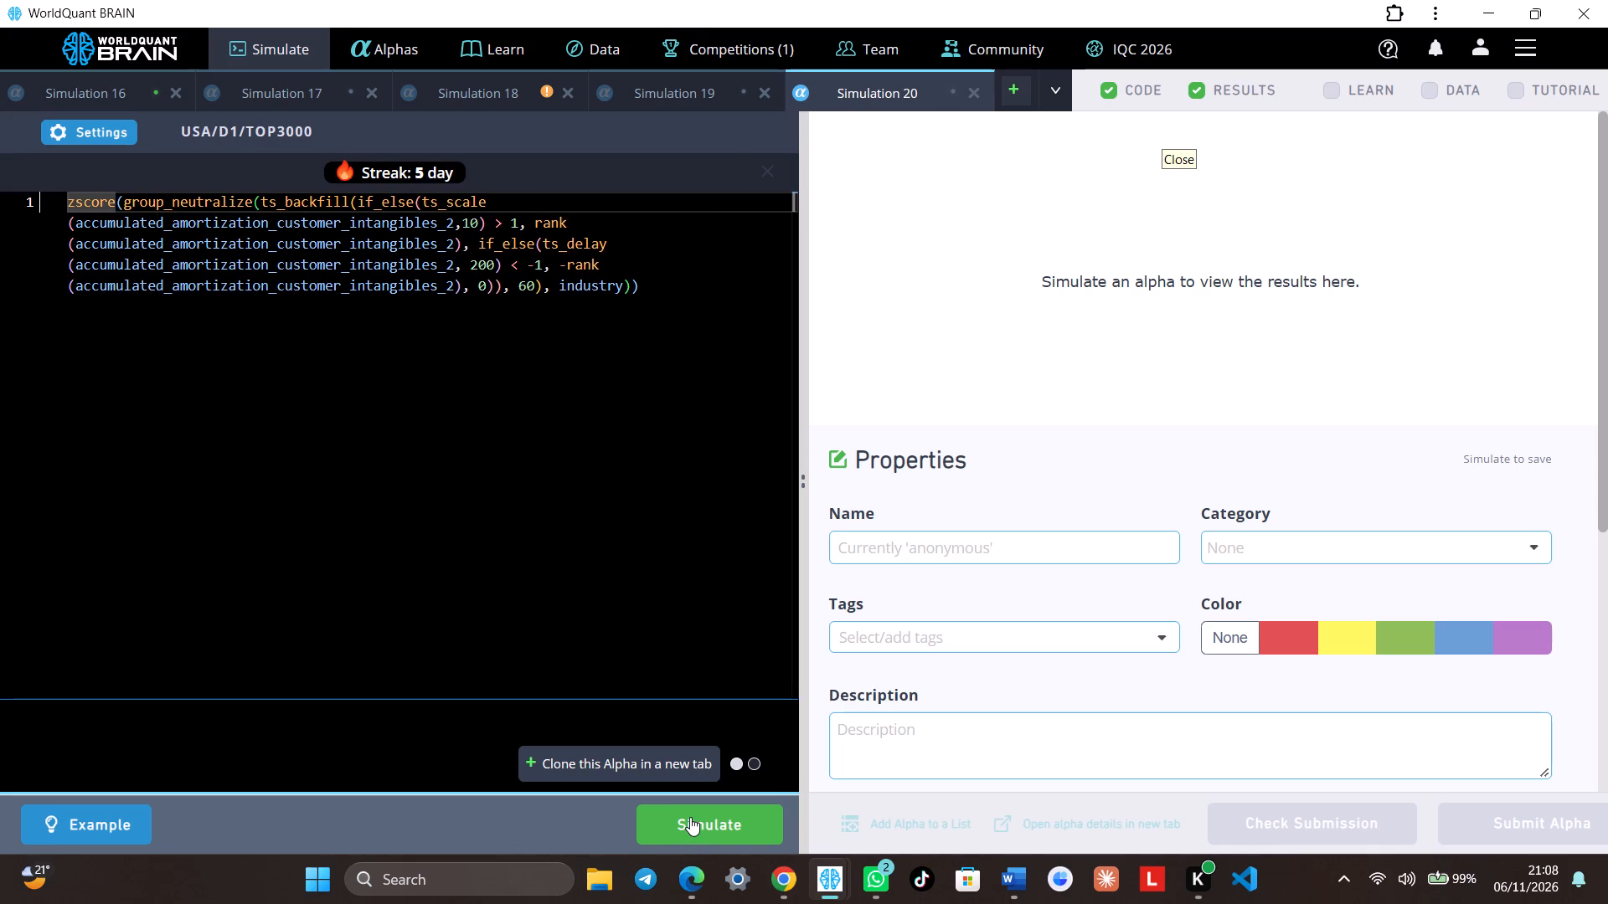
pyautogui.click(690, 815)
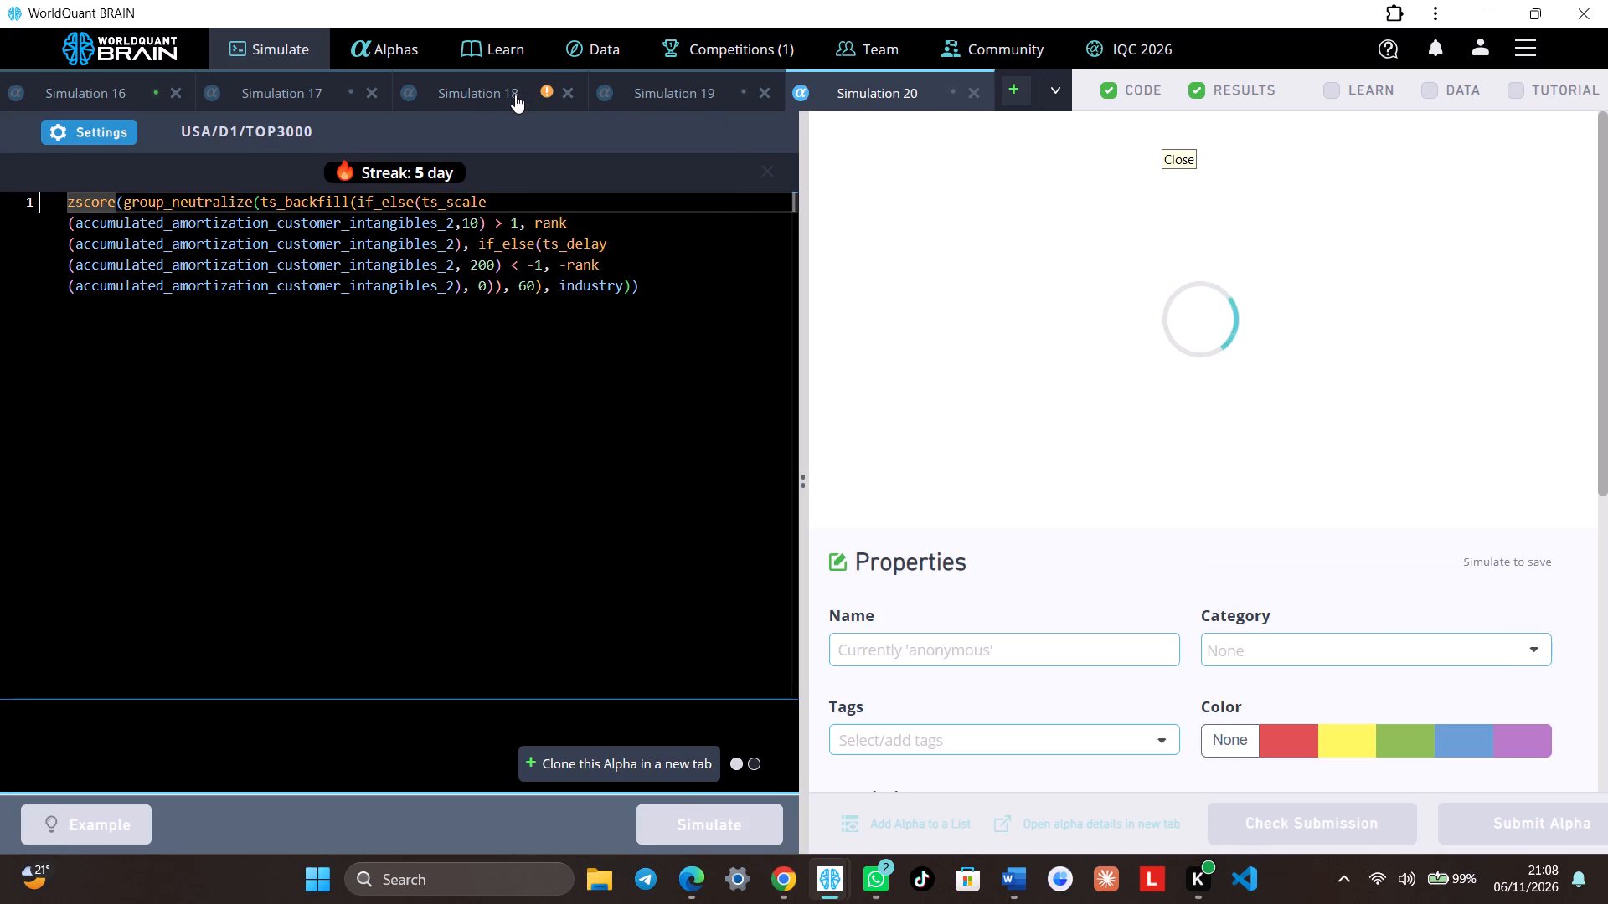
# Return to Simulation 18, dismiss its unit warning, select the IS period in IS Summary, and examine the failed IS tests.
pyautogui.click(515, 95)
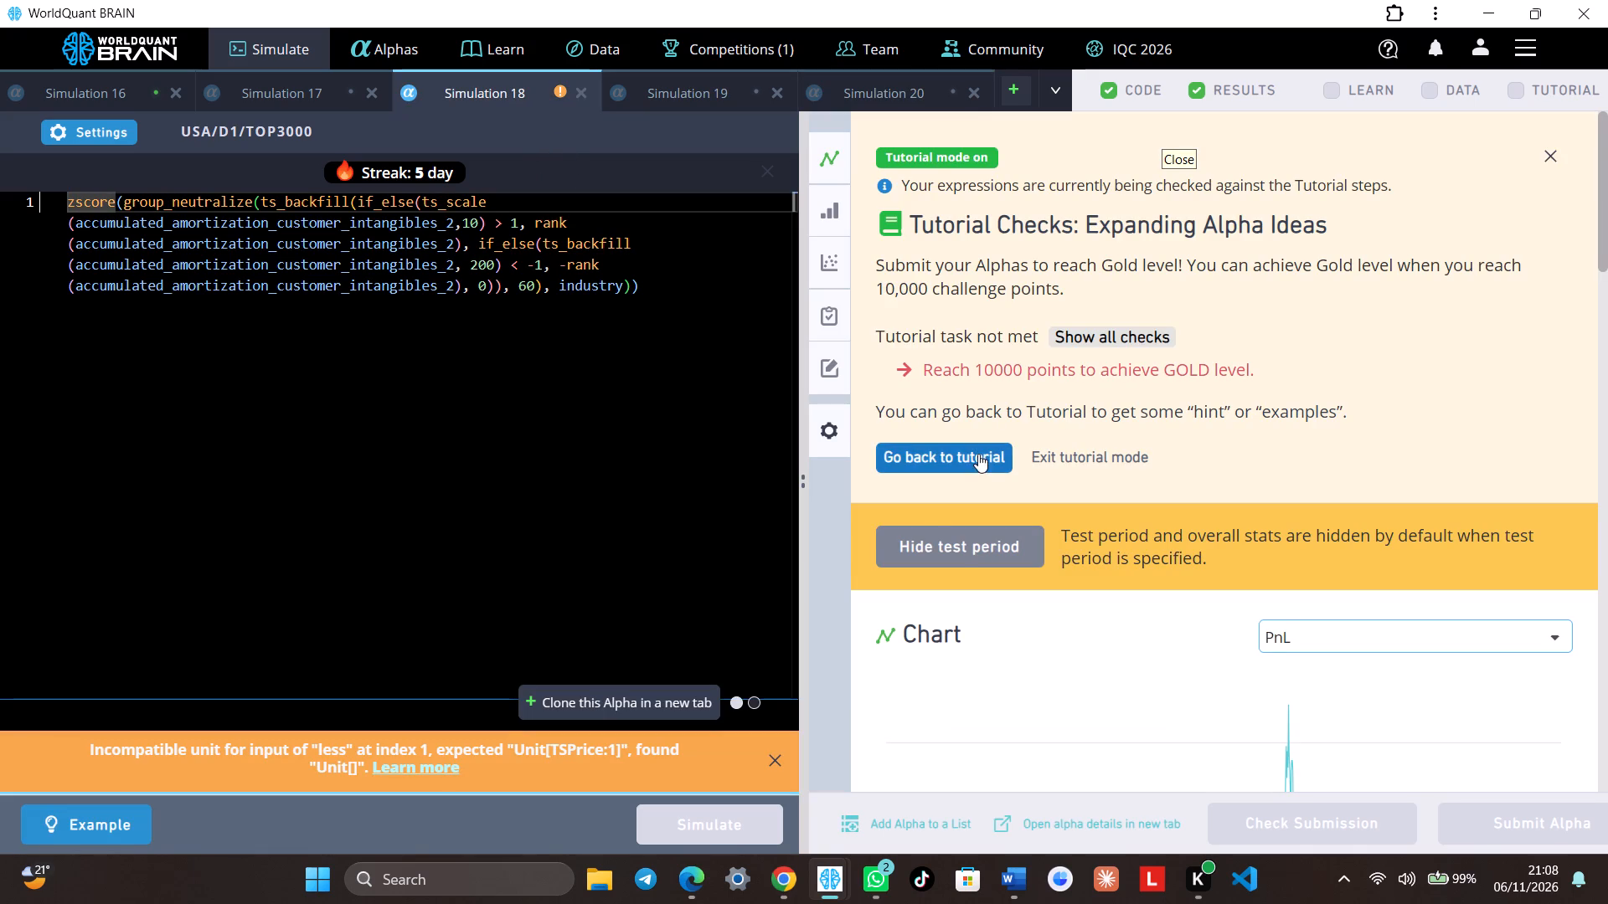
pyautogui.scroll(-8, 978, 454)
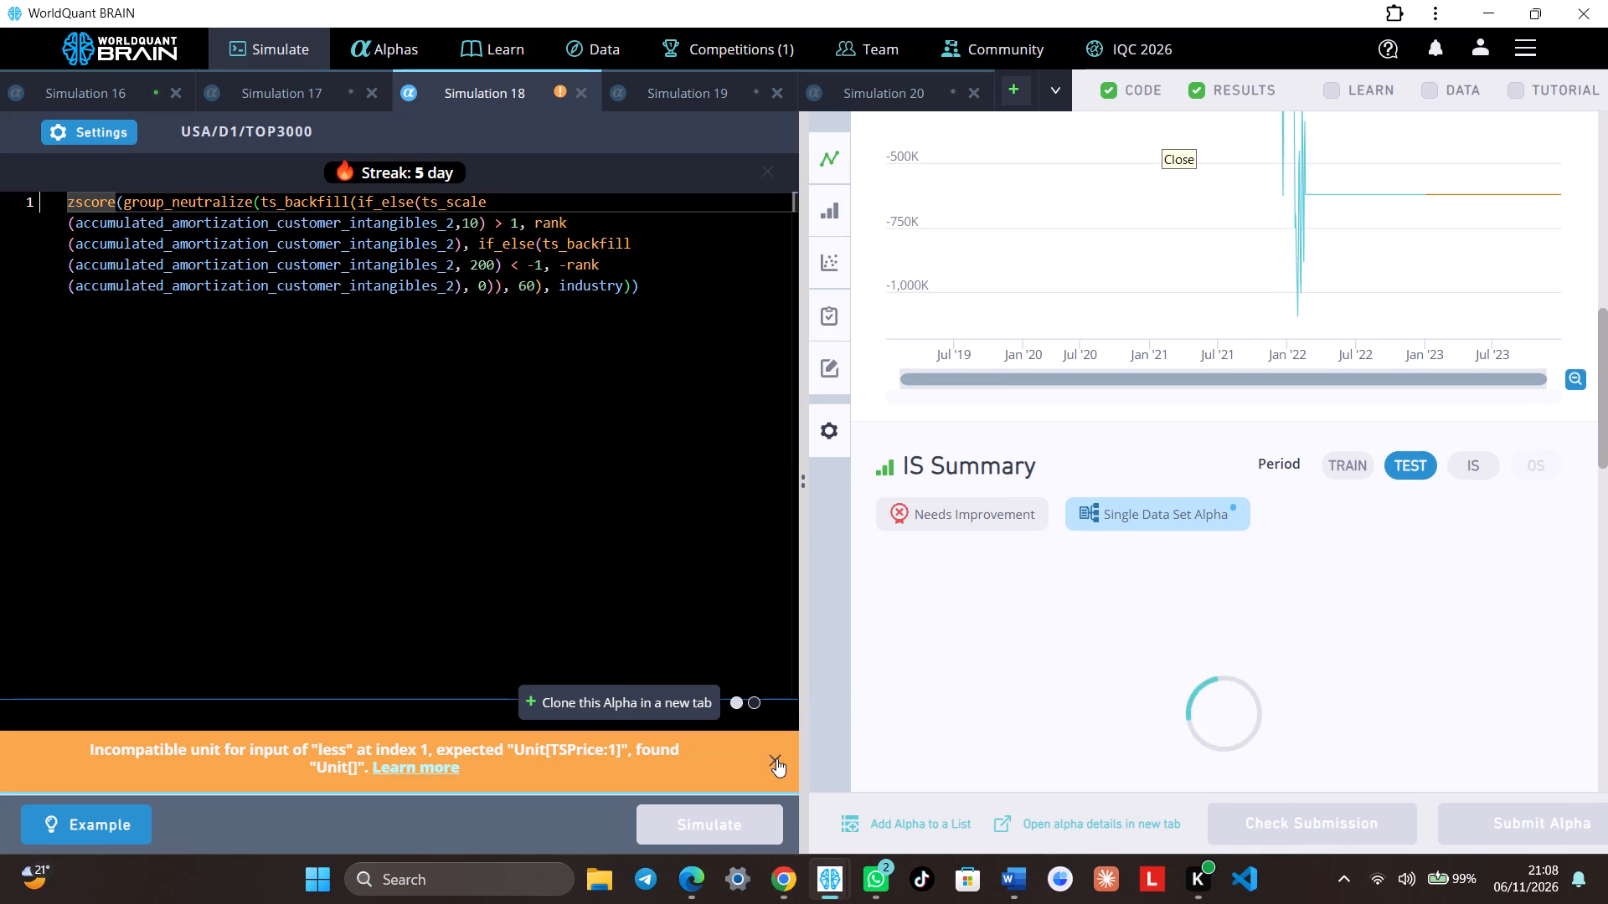
pyautogui.click(776, 758)
pyautogui.click(1442, 455)
pyautogui.click(1469, 466)
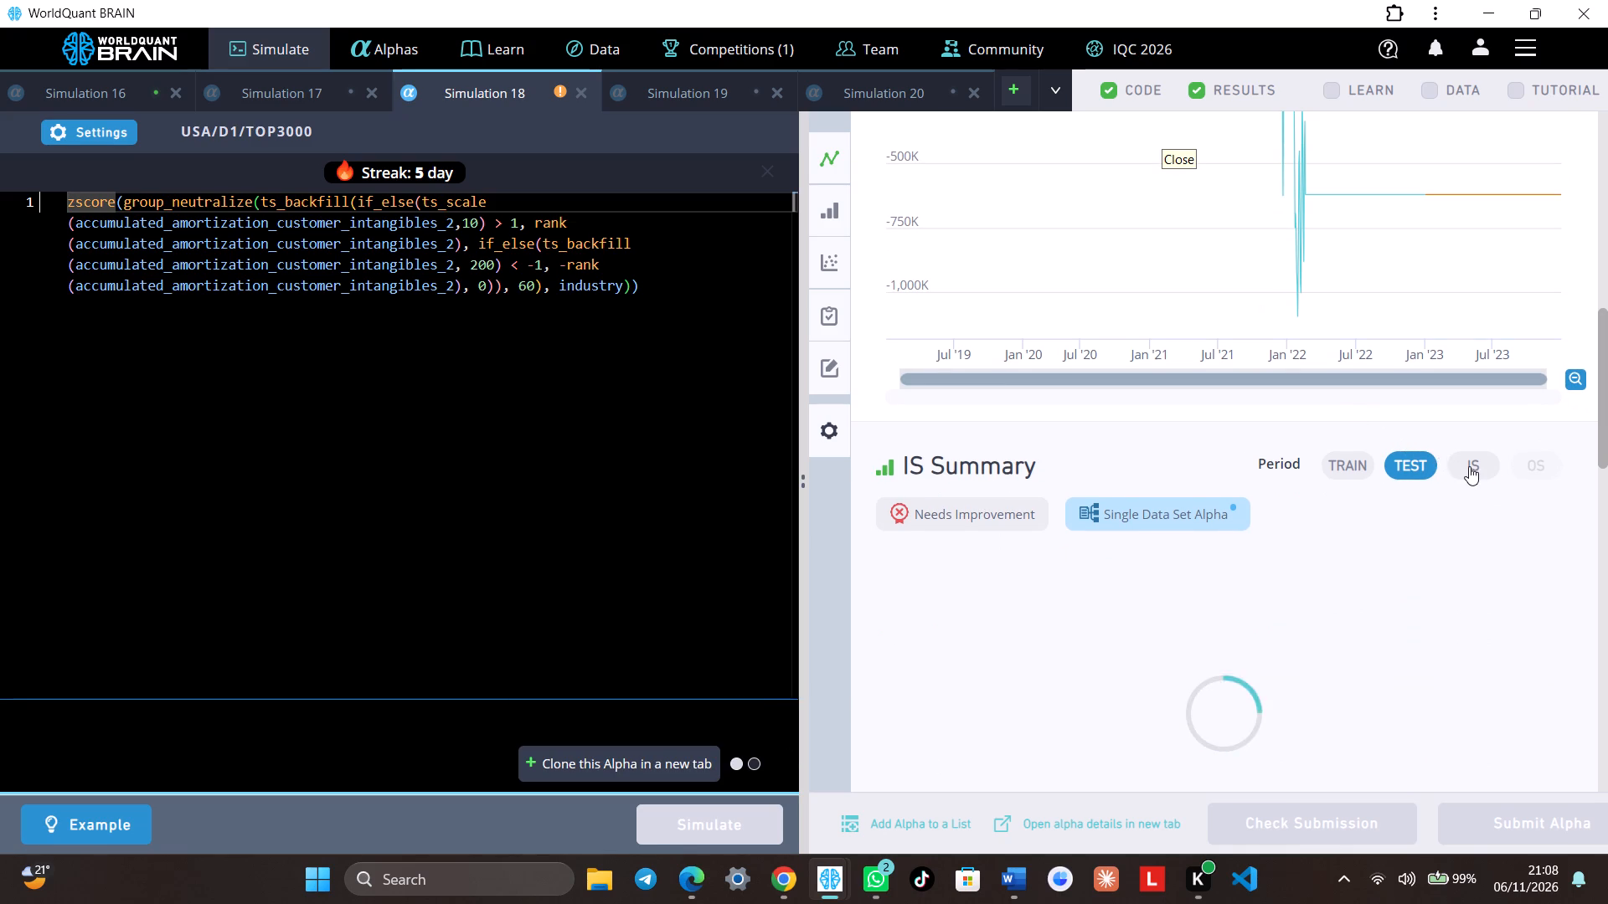
pyautogui.scroll(-5, 1425, 433)
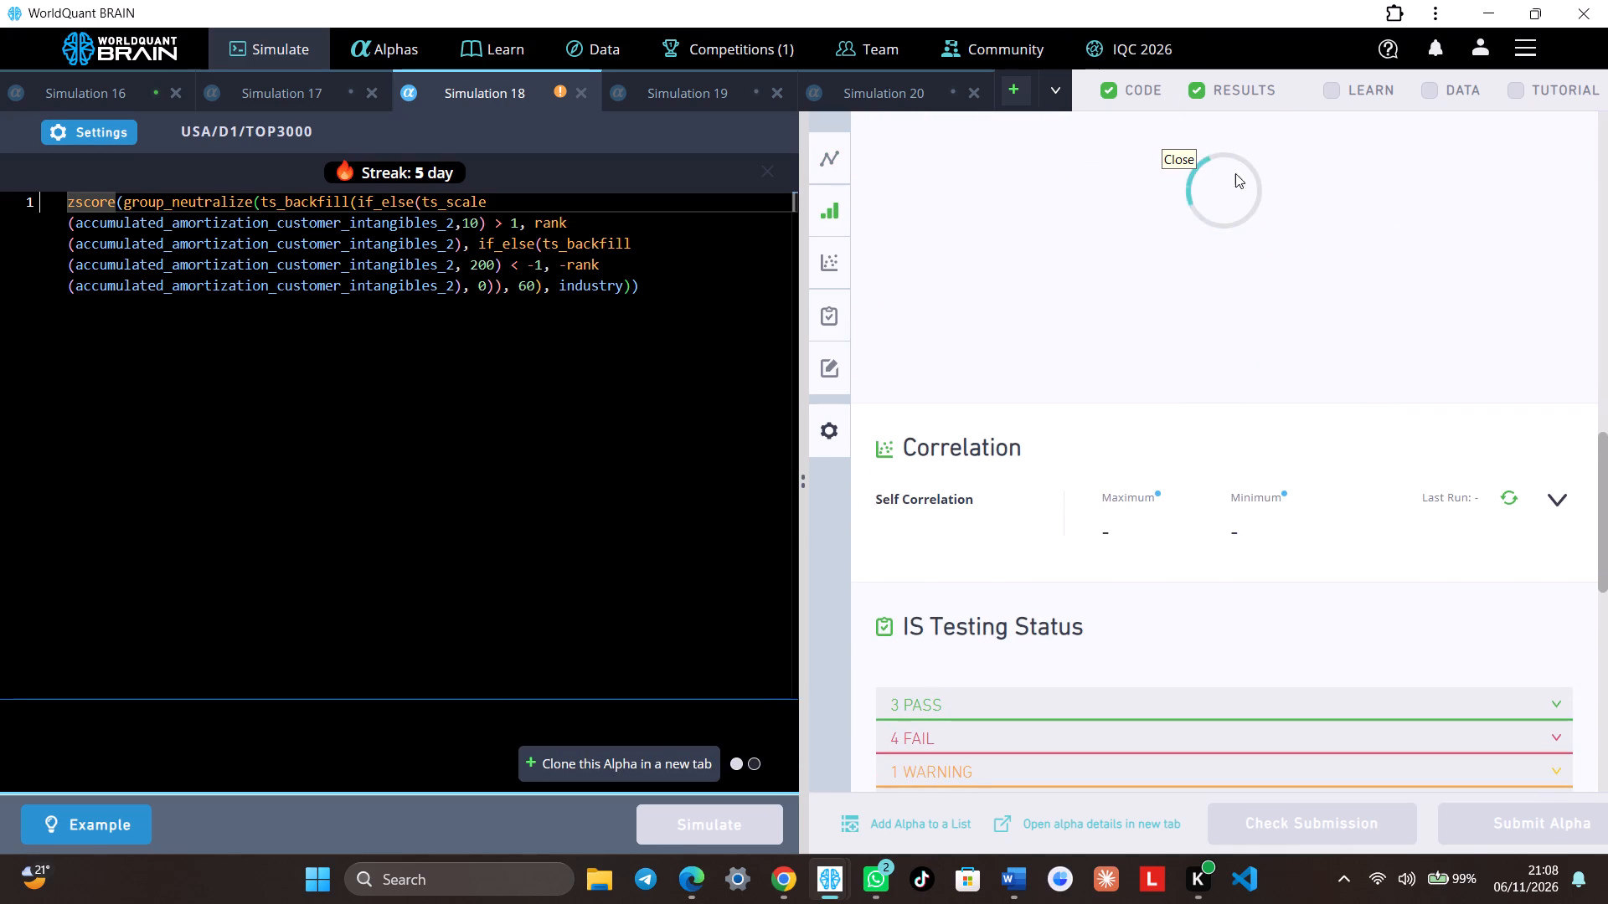
pyautogui.click(1192, 723)
pyautogui.scroll(-3, 1155, 632)
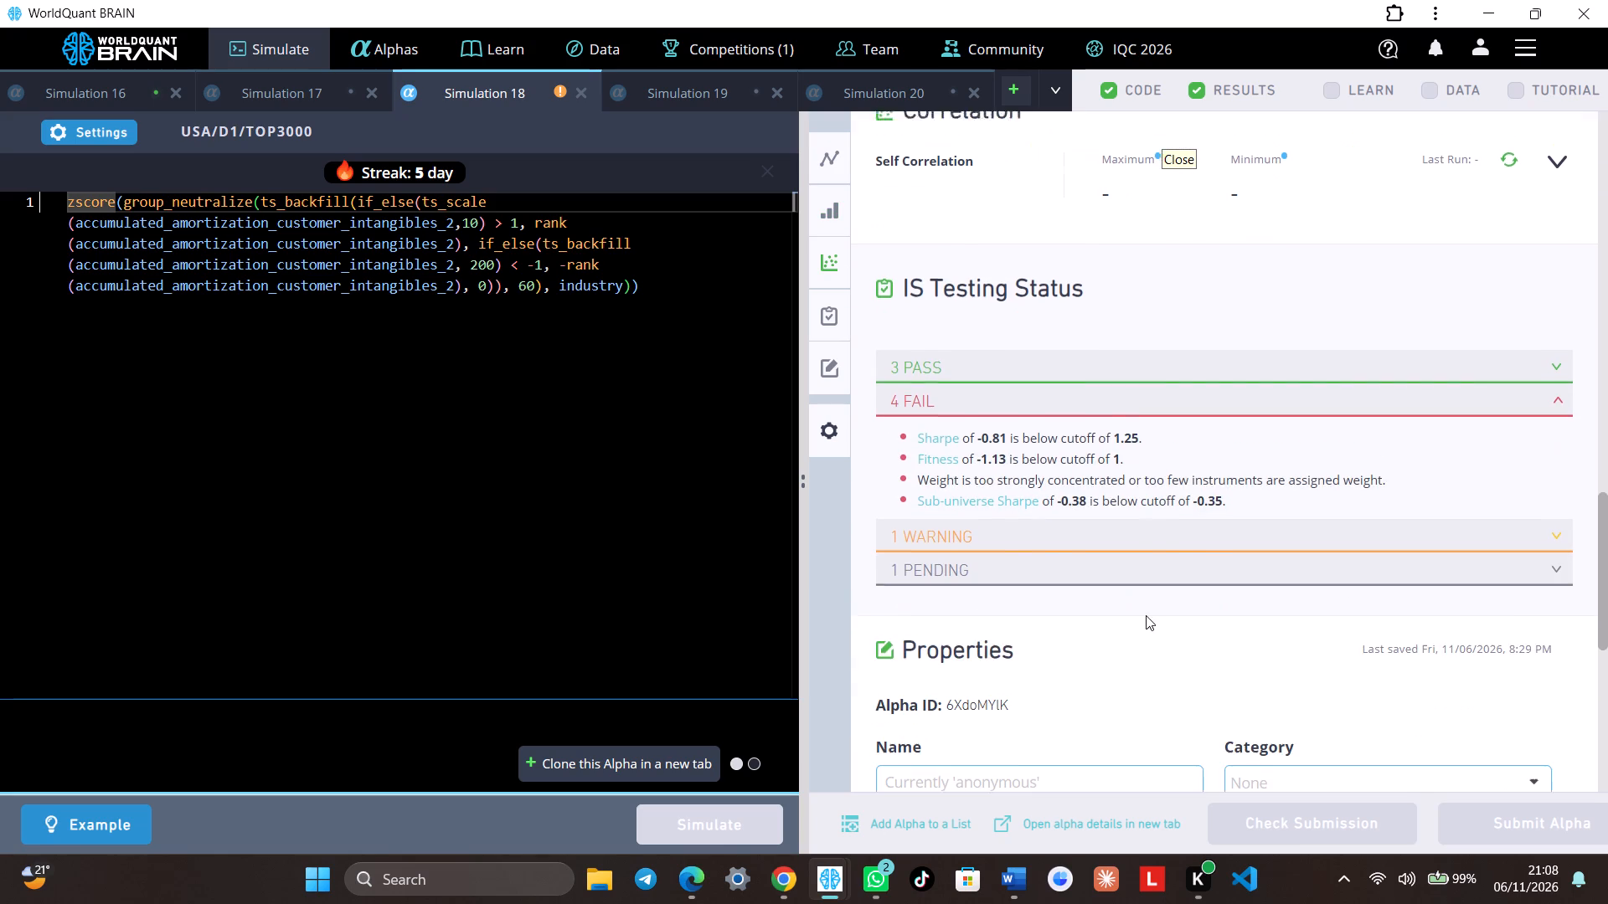
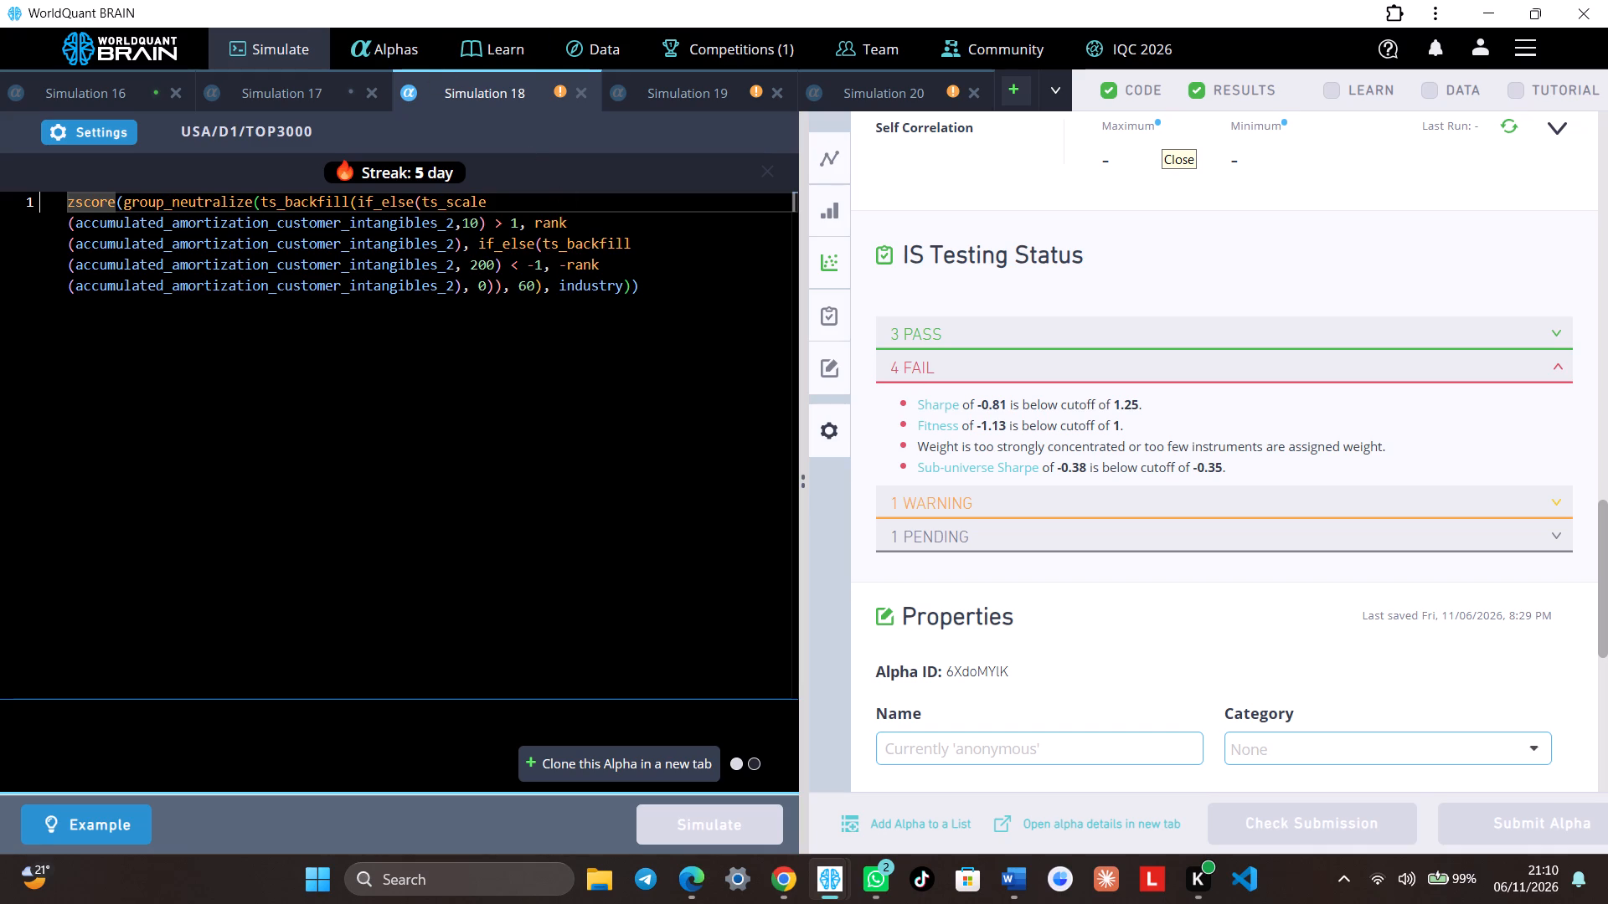
# Show the test period for Simulation 19 and examine its IS Summary for the IS period.
pyautogui.click(678, 92)
pyautogui.click(1260, 822)
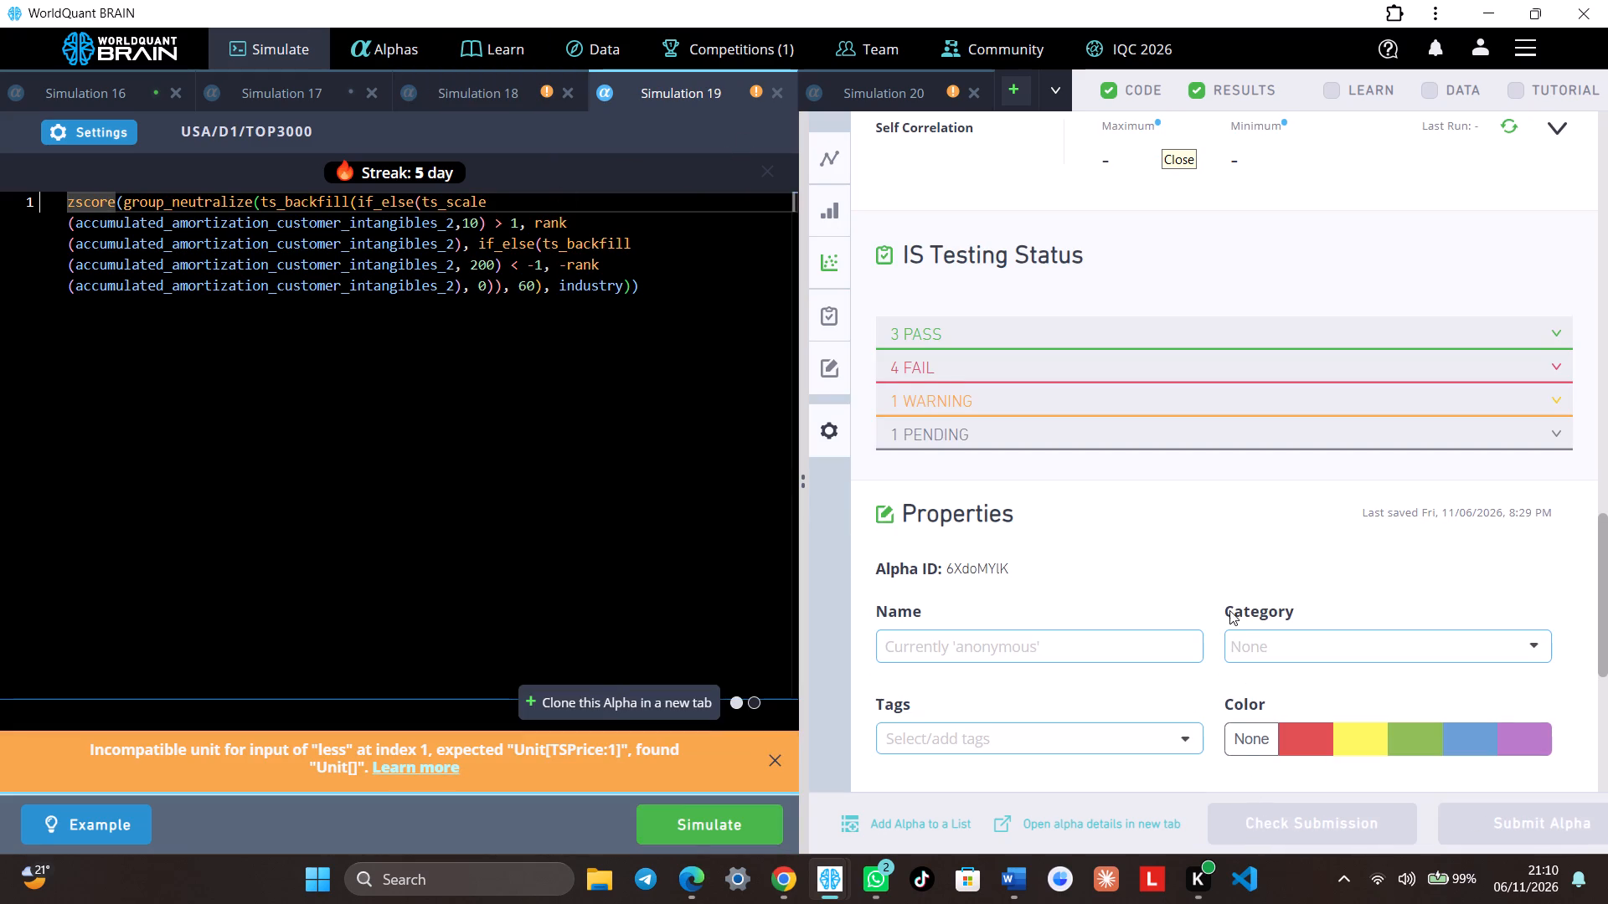
pyautogui.scroll(5, 1213, 536)
pyautogui.scroll(1, 1403, 359)
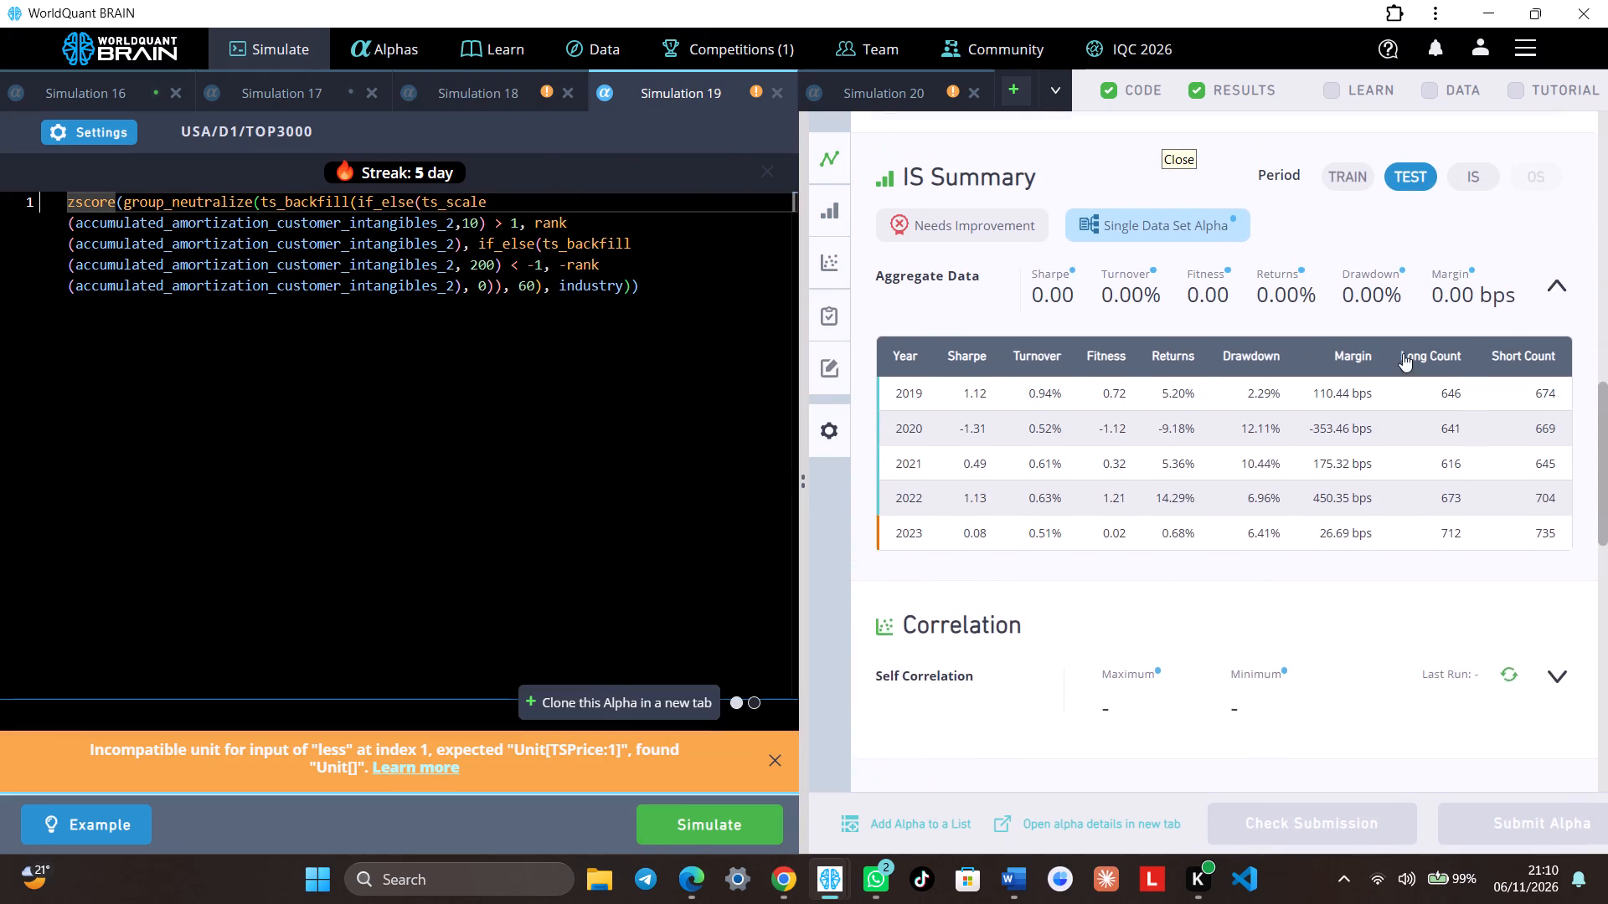
pyautogui.scroll(1, 1404, 362)
pyautogui.click(1464, 366)
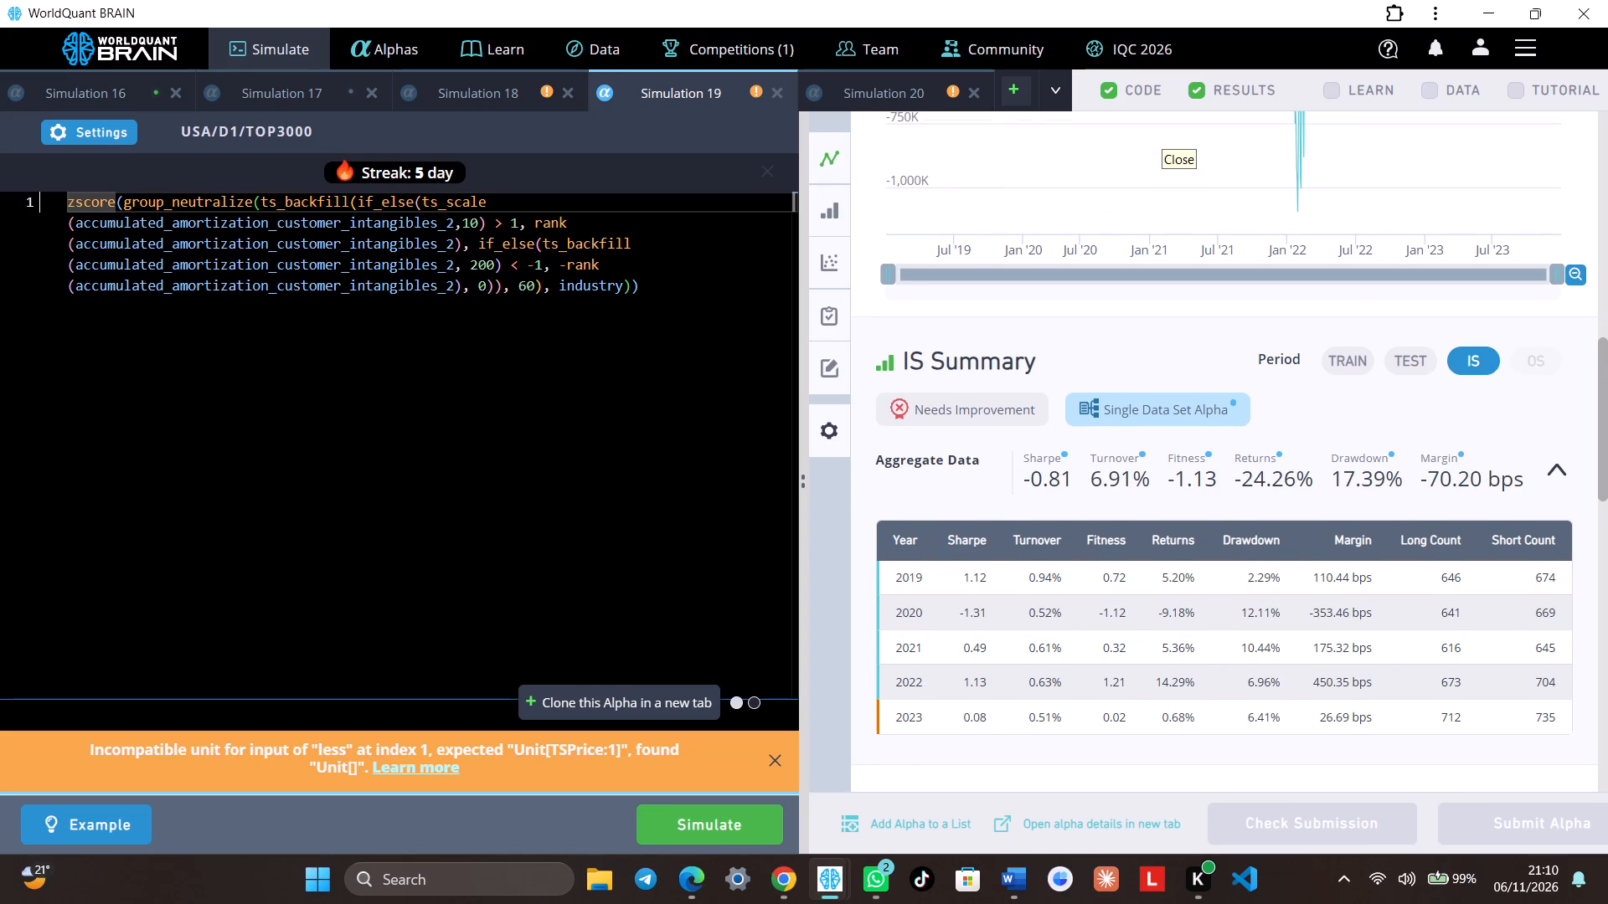
# In Simulation 19's expression, replace ts_scale with ts_delay in the first if_else condition.
pyautogui.click(487, 206)
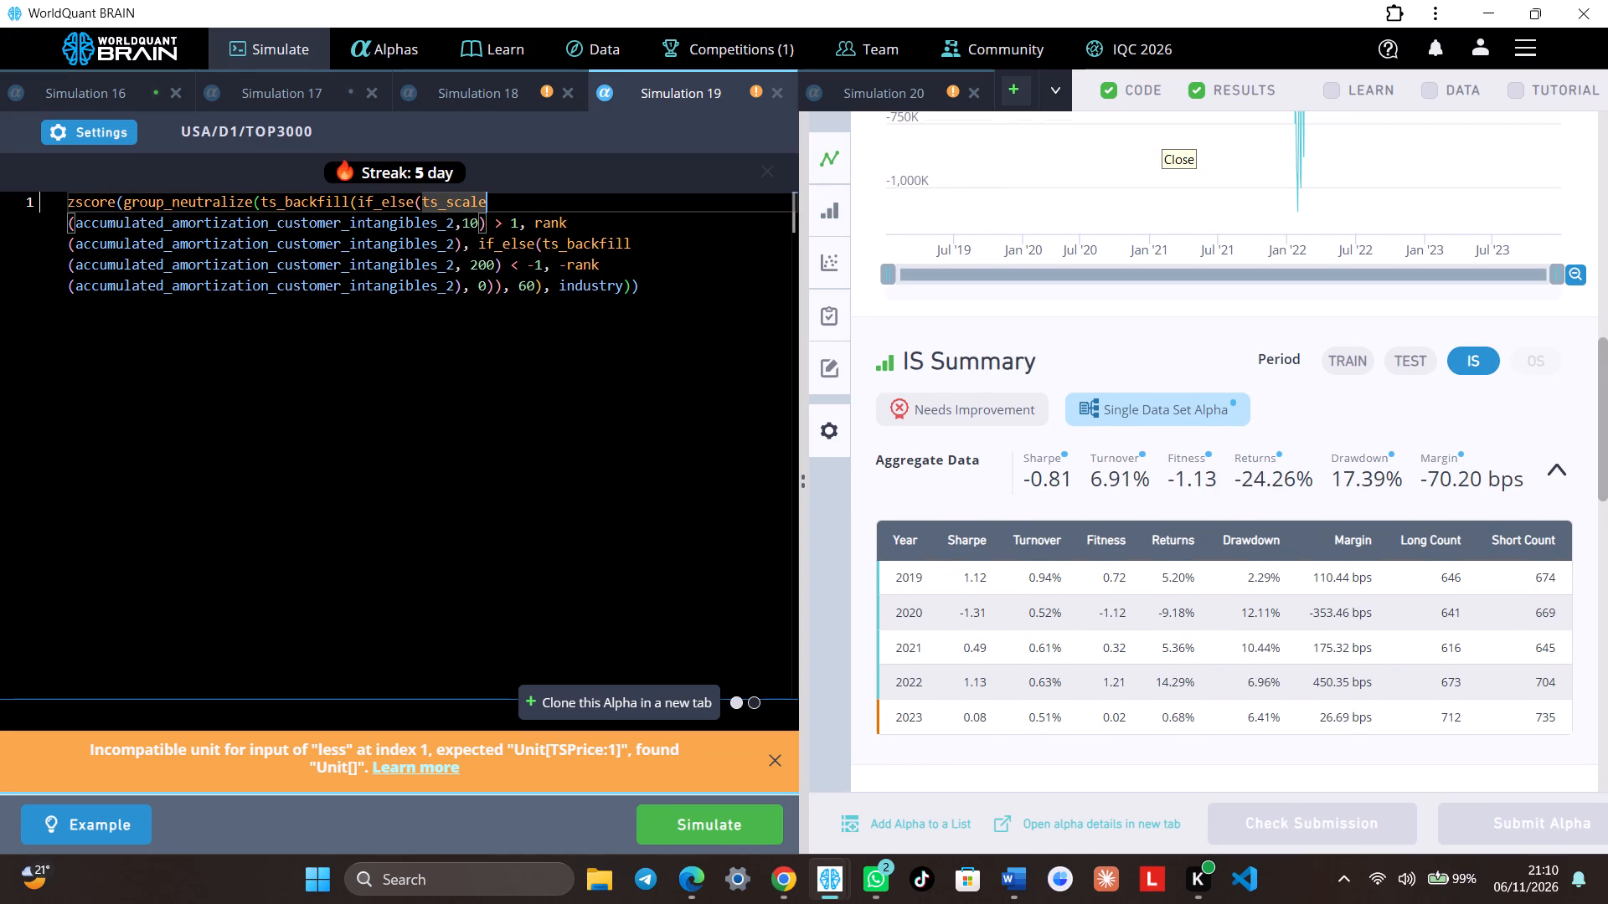
pyautogui.press('BackSpace')
pyautogui.press('BackSpace')
pyautogui.press('BackSpace')
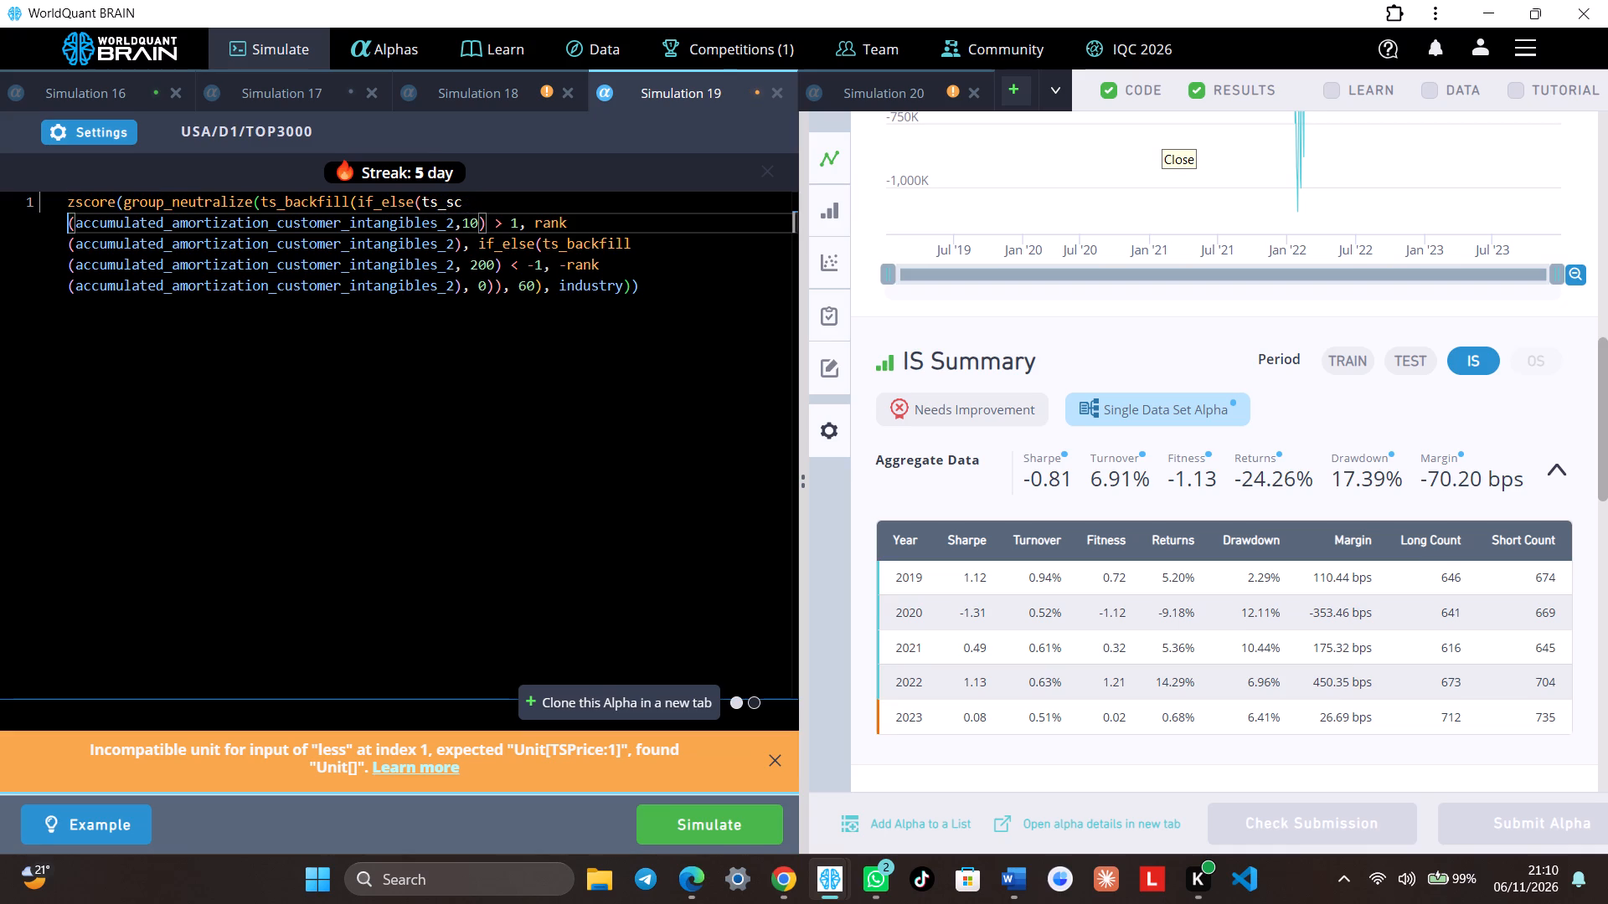
pyautogui.press('BackSpace')
pyautogui.press('BackSpace')
pyautogui.write('de')
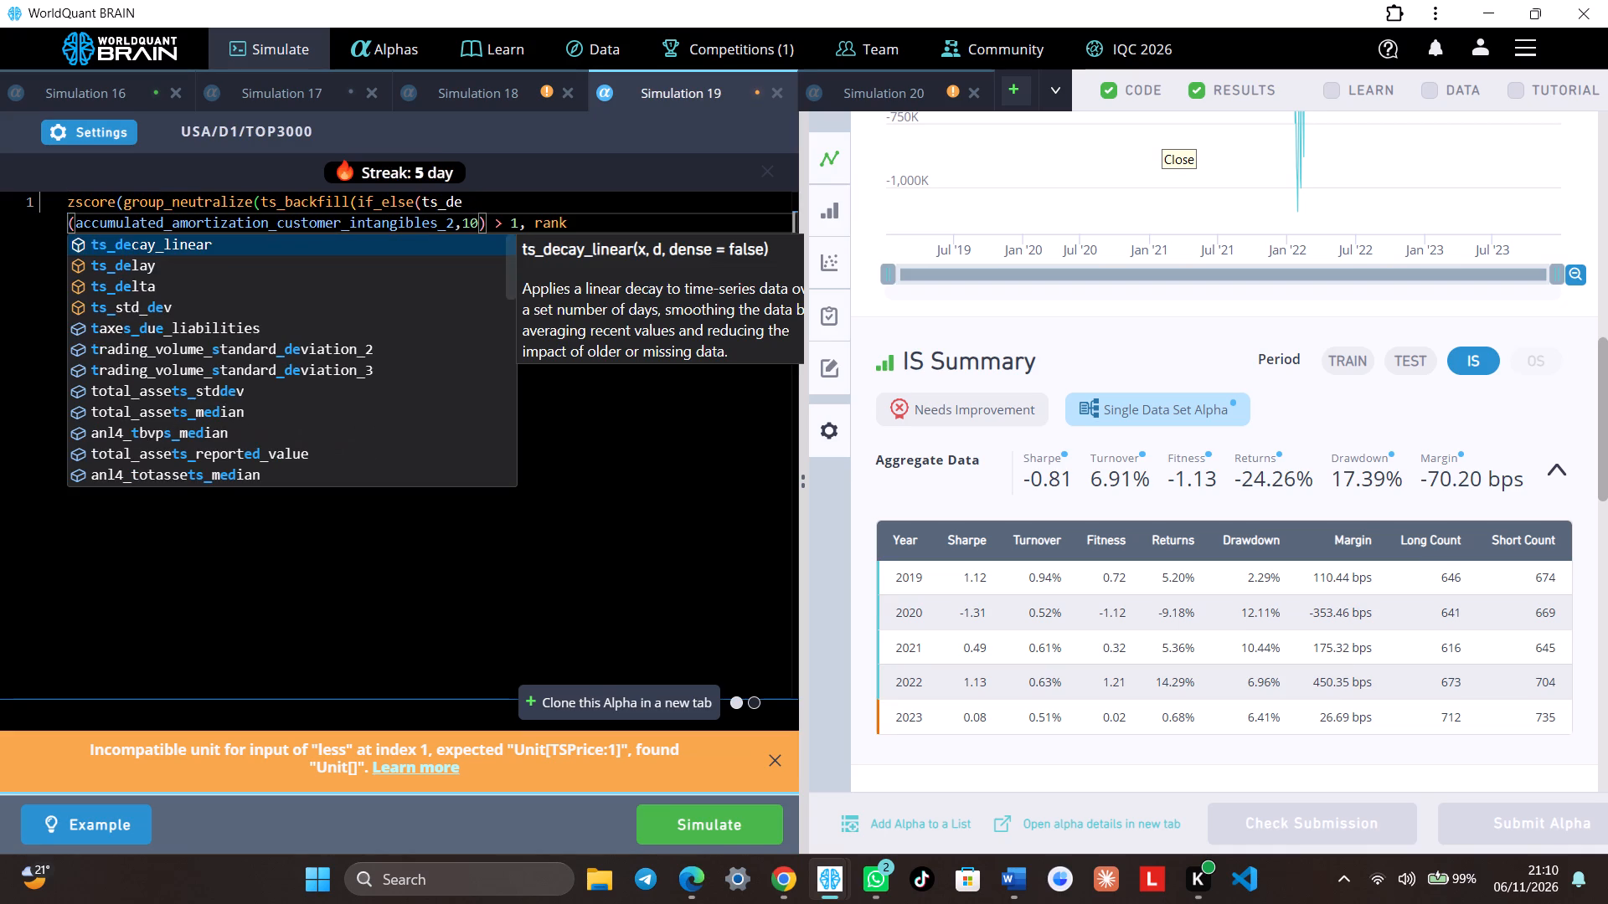
pyautogui.click(272, 268)
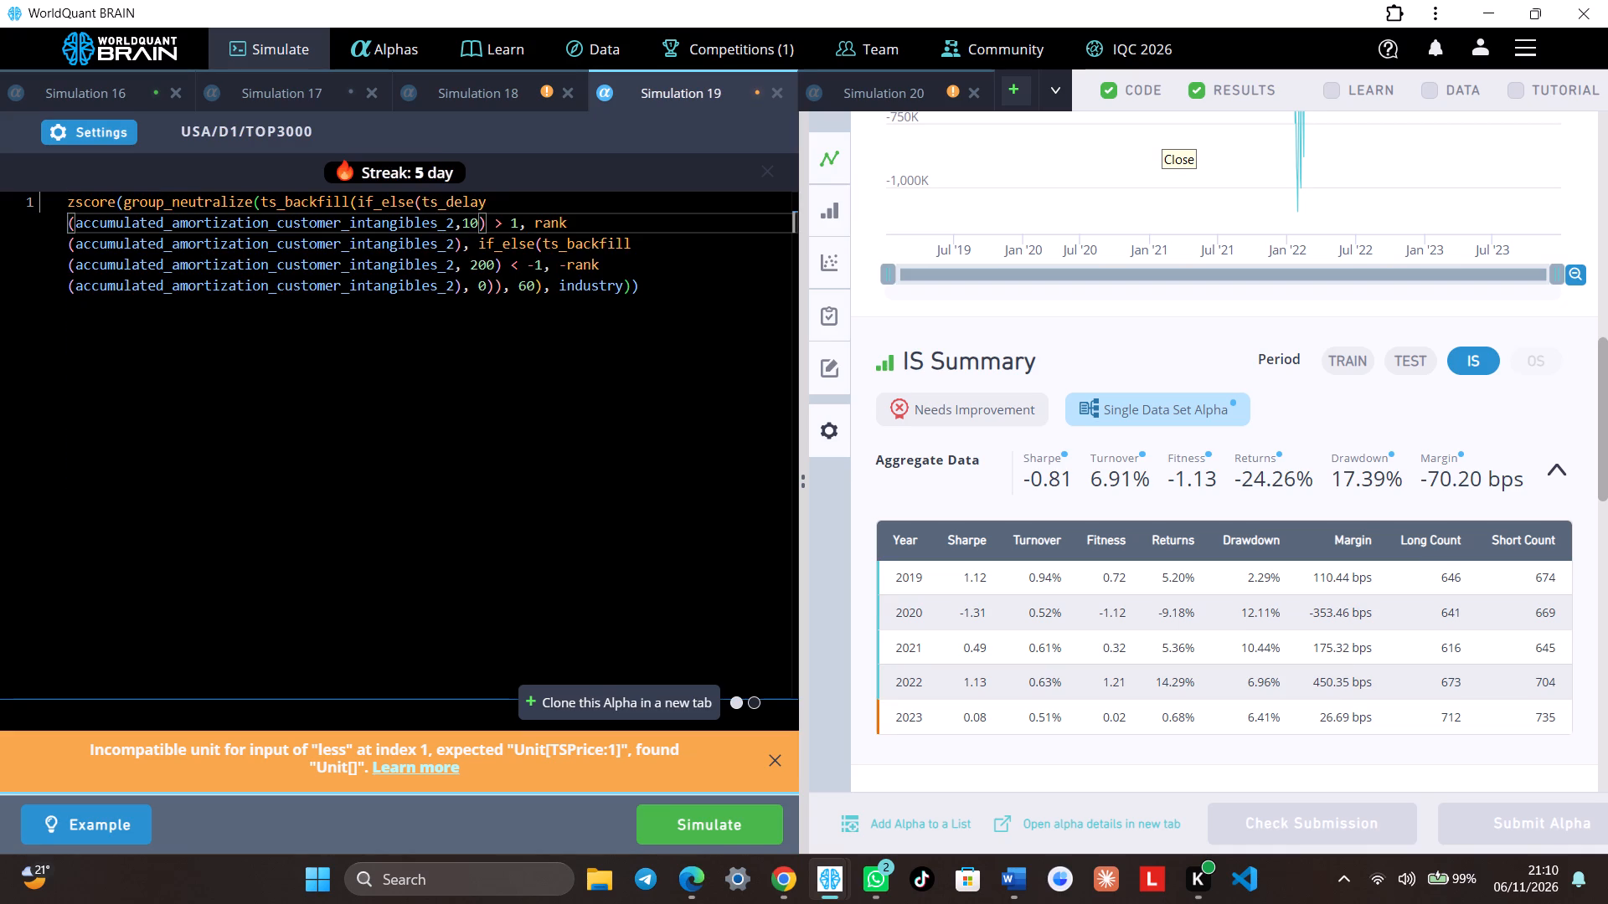
# Replace ts_backfill with ts_delay in the second if_else condition of Simulation 19 and simulate the alpha.
pyautogui.click(645, 250)
pyautogui.press('BackSpace')
pyautogui.press('BackSpace')
pyautogui.press('BackSpace')
pyautogui.press('BackSpace')
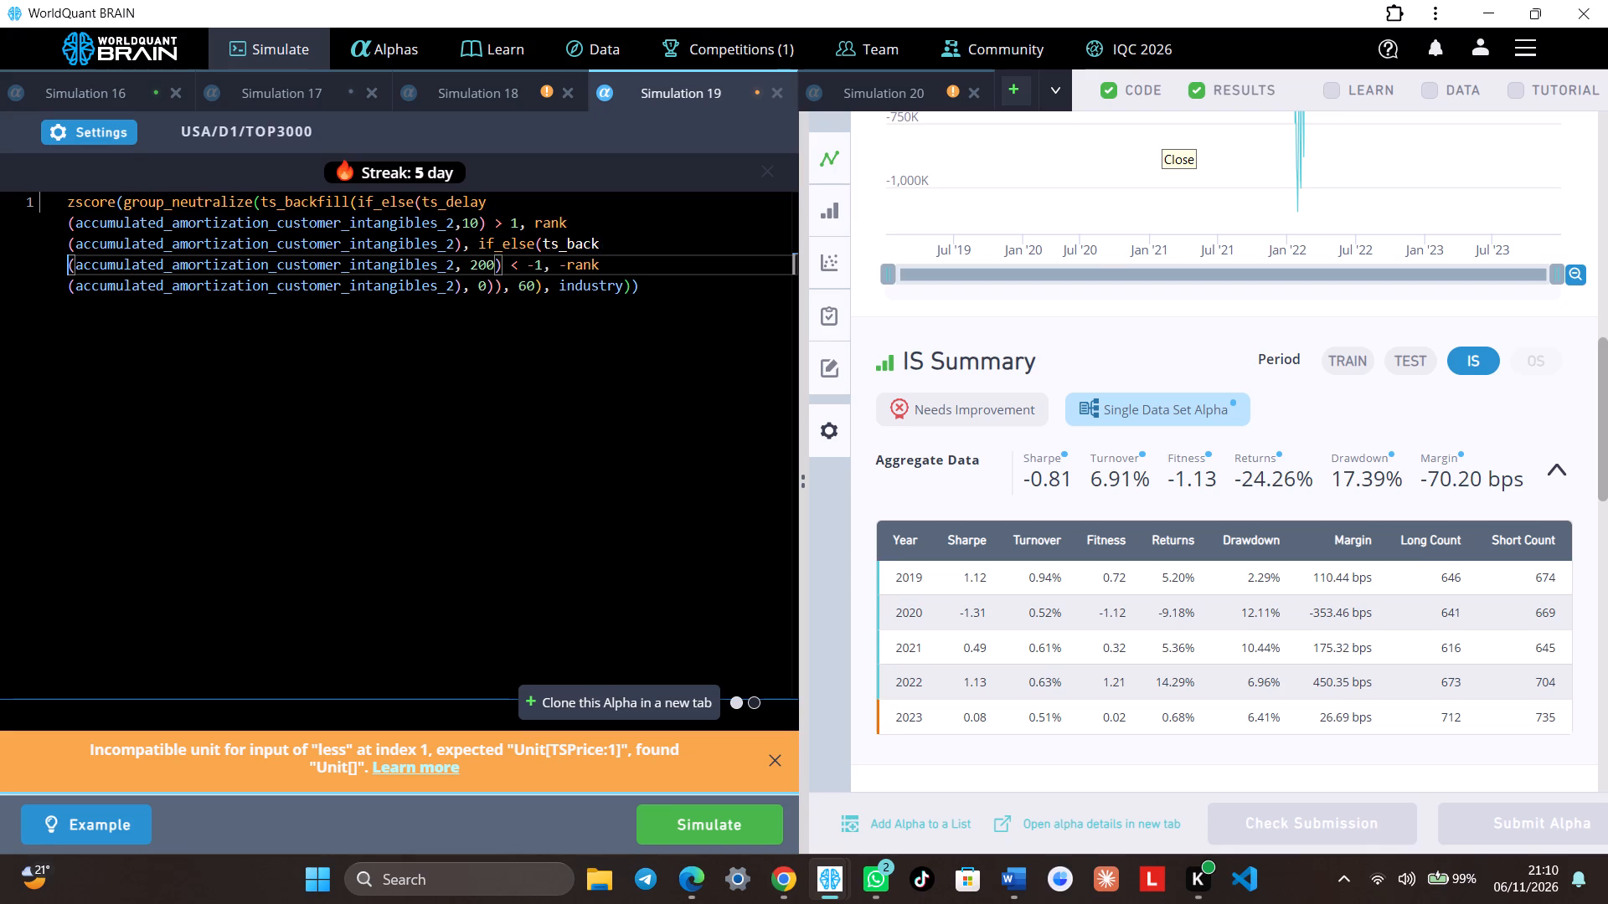
pyautogui.press('BackSpace')
pyautogui.press('BackSpace')
pyautogui.press('BackSpace')
pyautogui.press('BackSpace')
pyautogui.write('de')
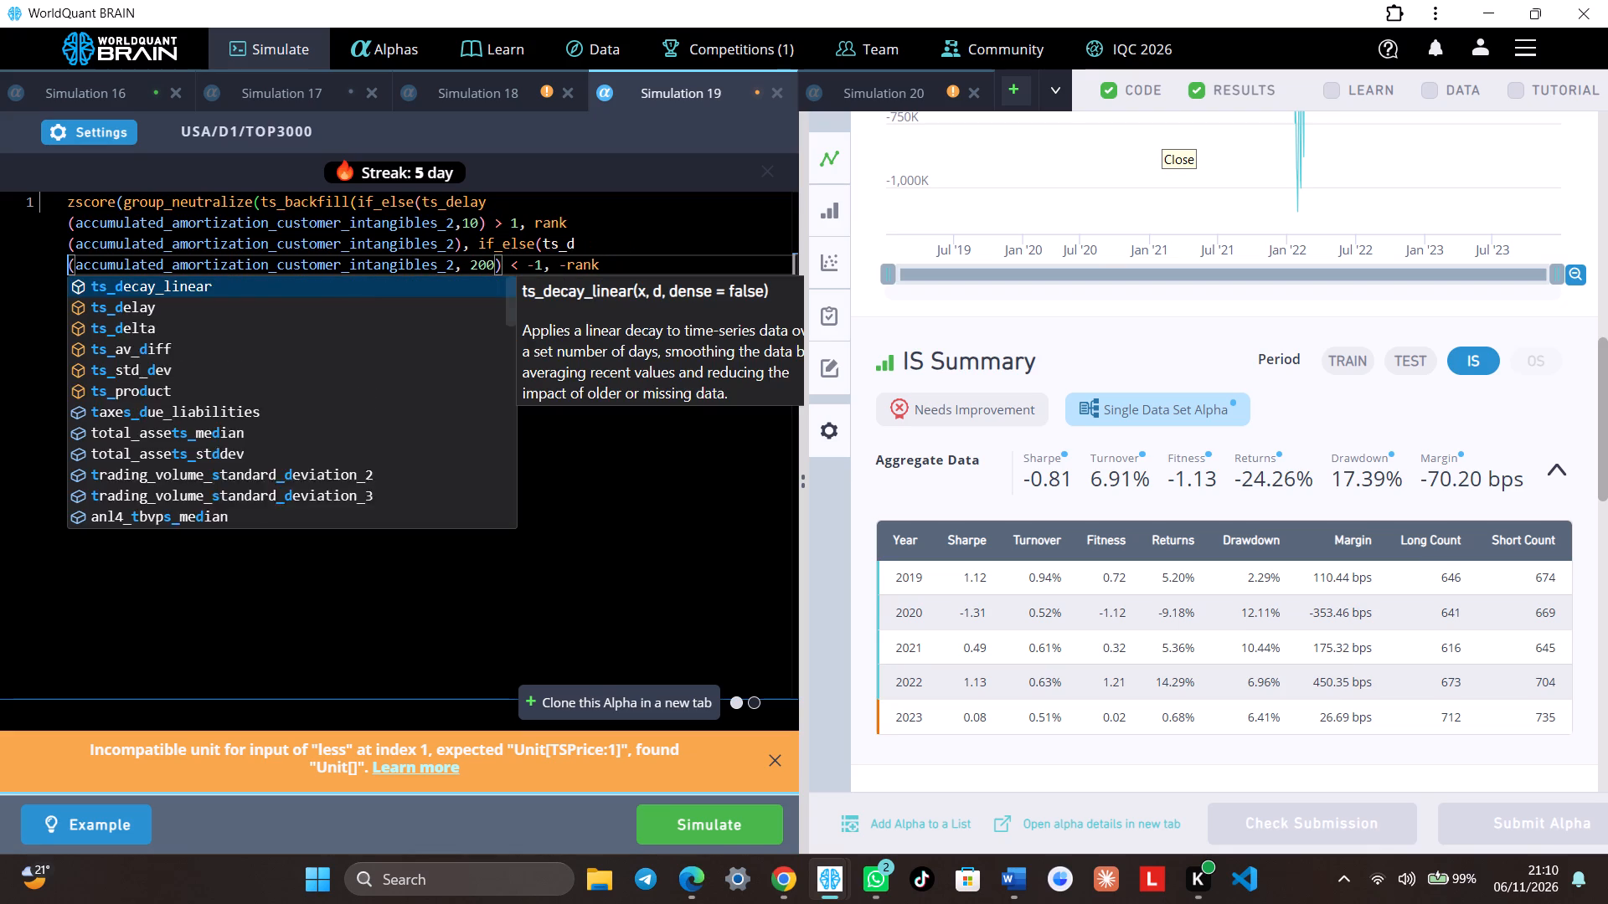
pyautogui.click(260, 311)
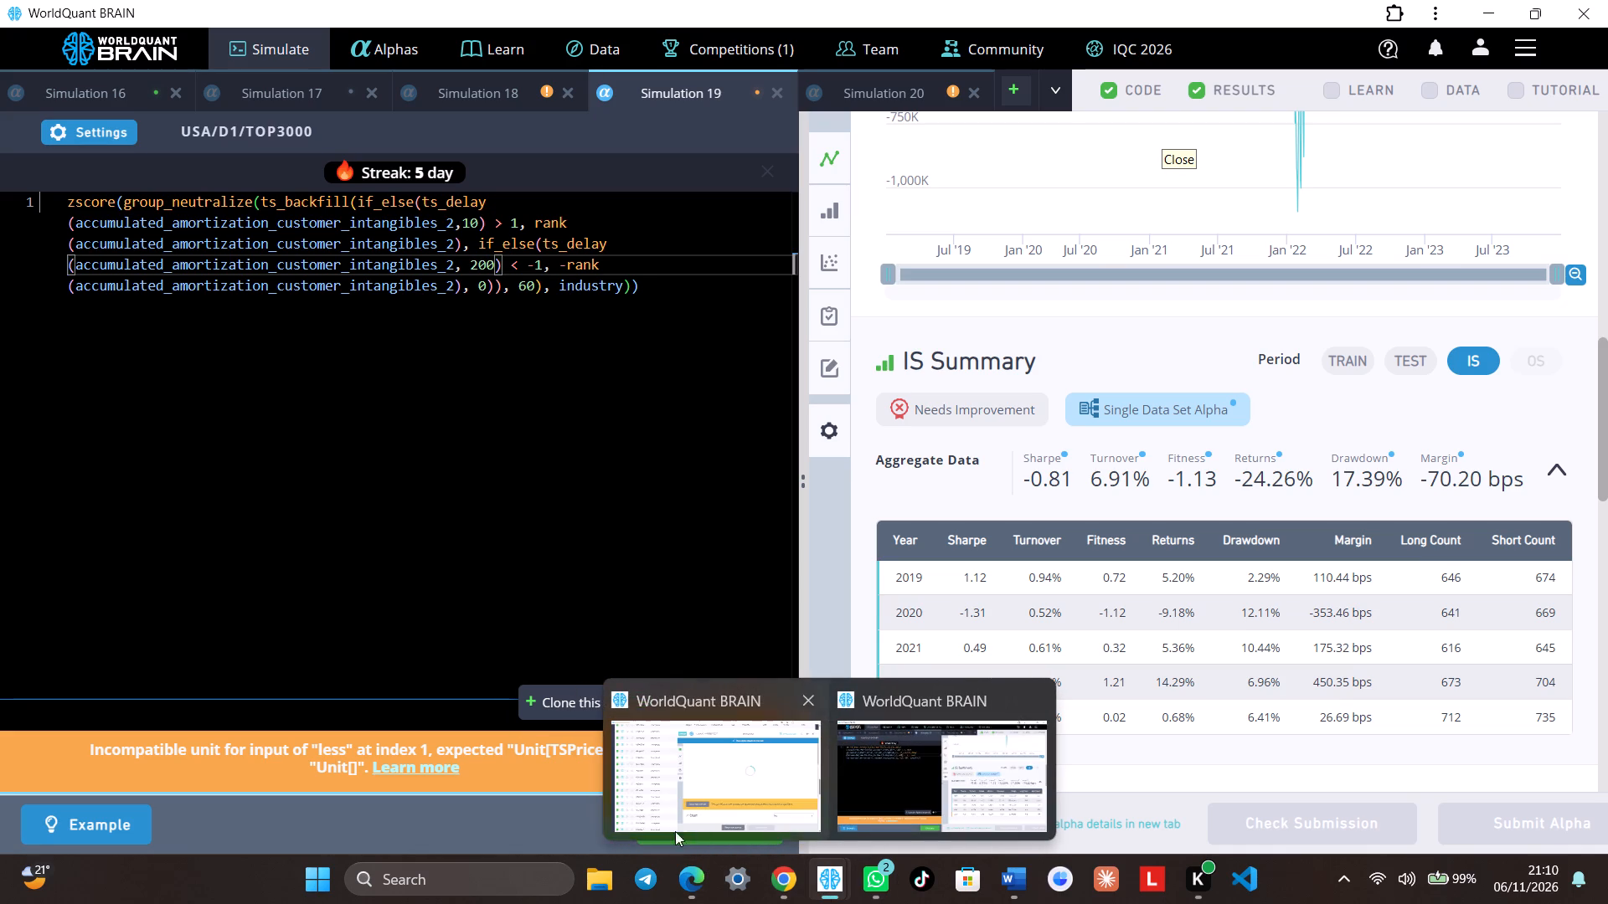
pyautogui.click(527, 815)
pyautogui.click(654, 825)
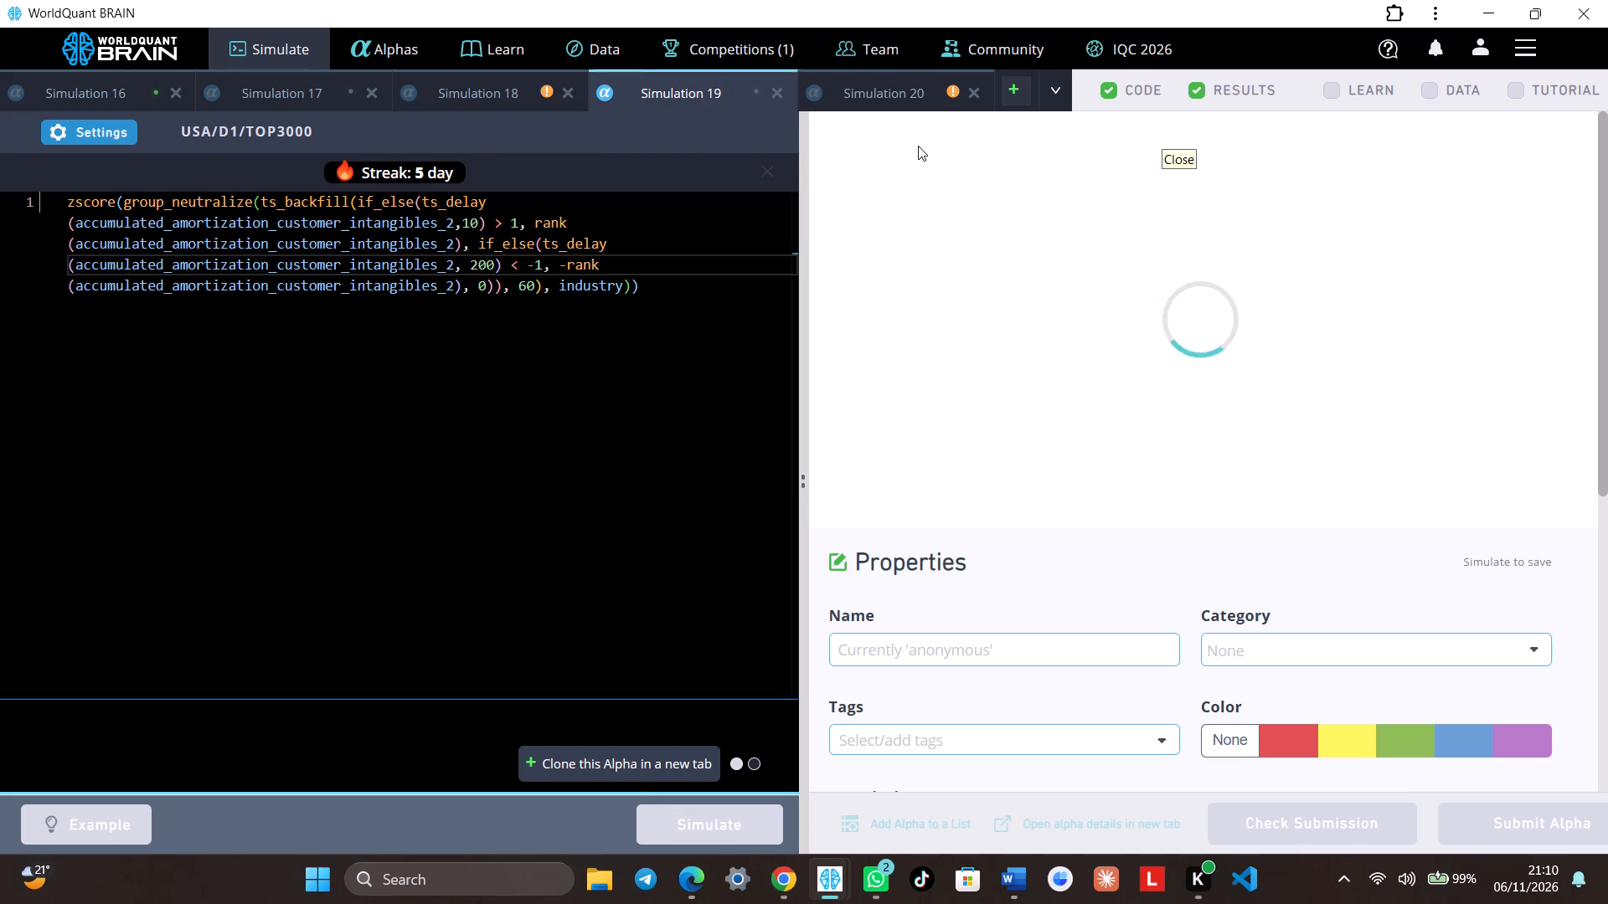
# In Simulation 18, view the IS period, then set the second condition's ts_backfill lookback to 20 and the ts_scale window to 60.
pyautogui.click(514, 94)
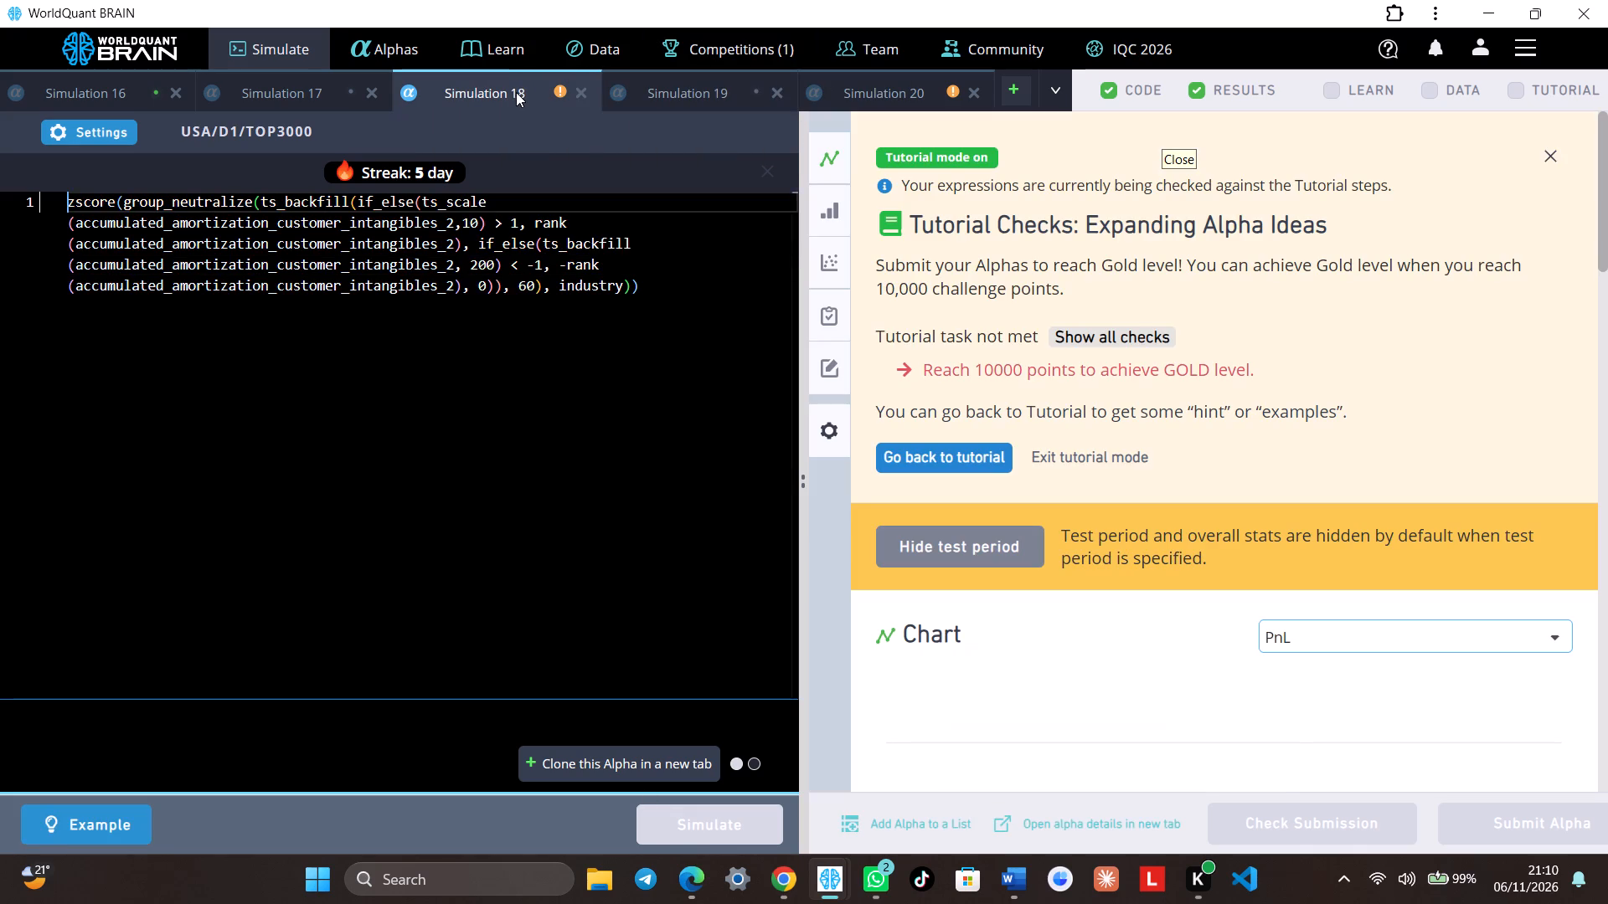
pyautogui.scroll(-3, 1134, 506)
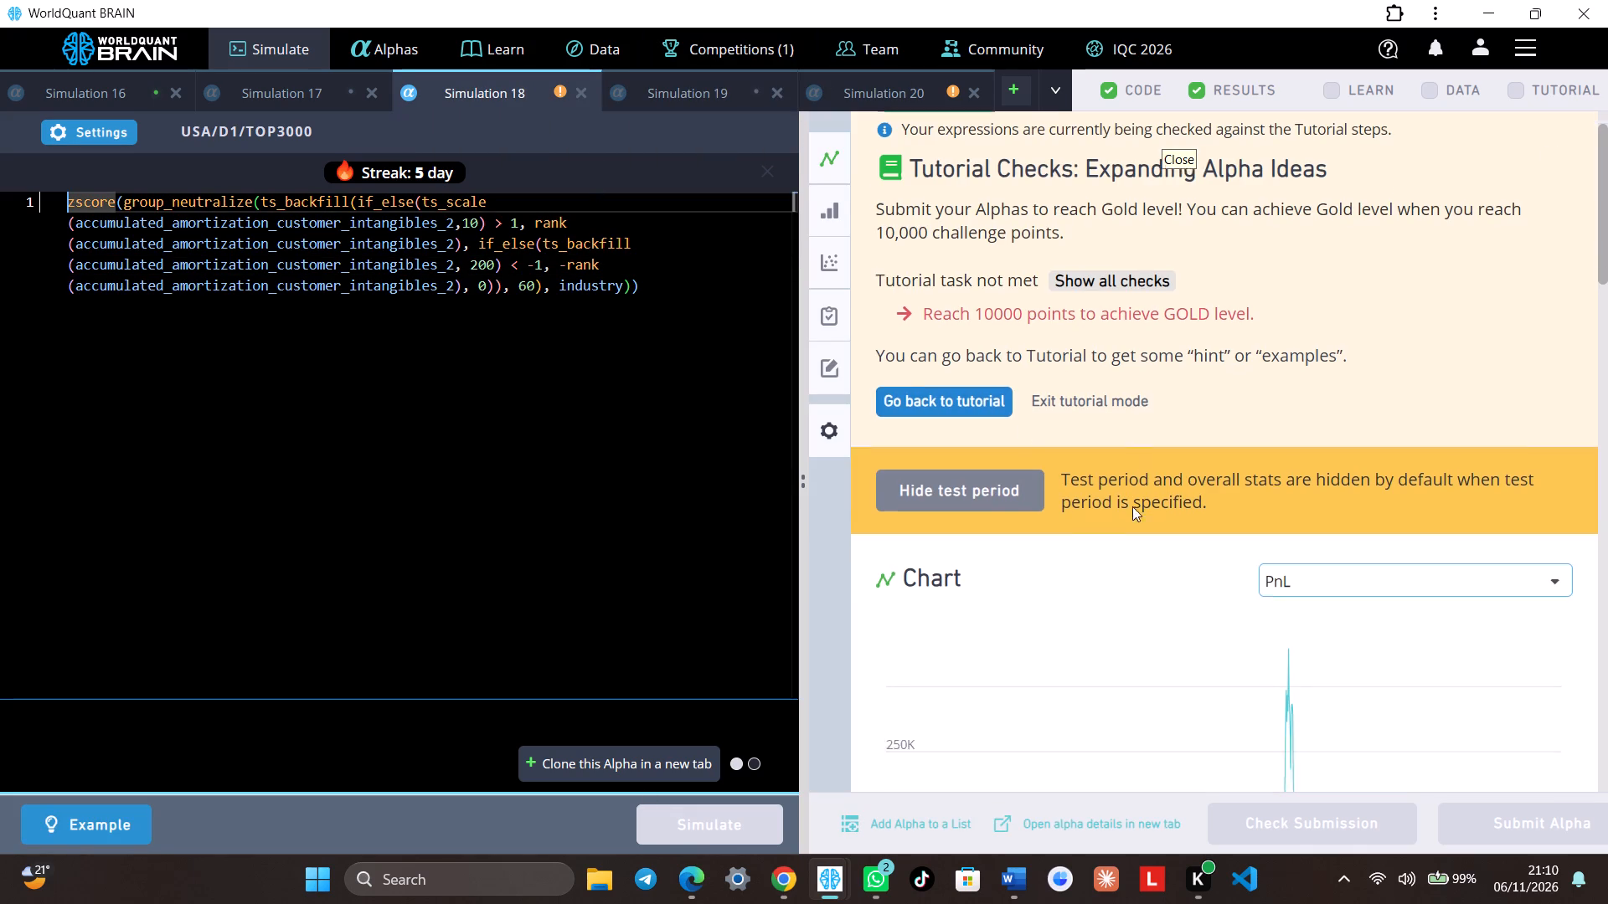
pyautogui.scroll(-5, 1247, 500)
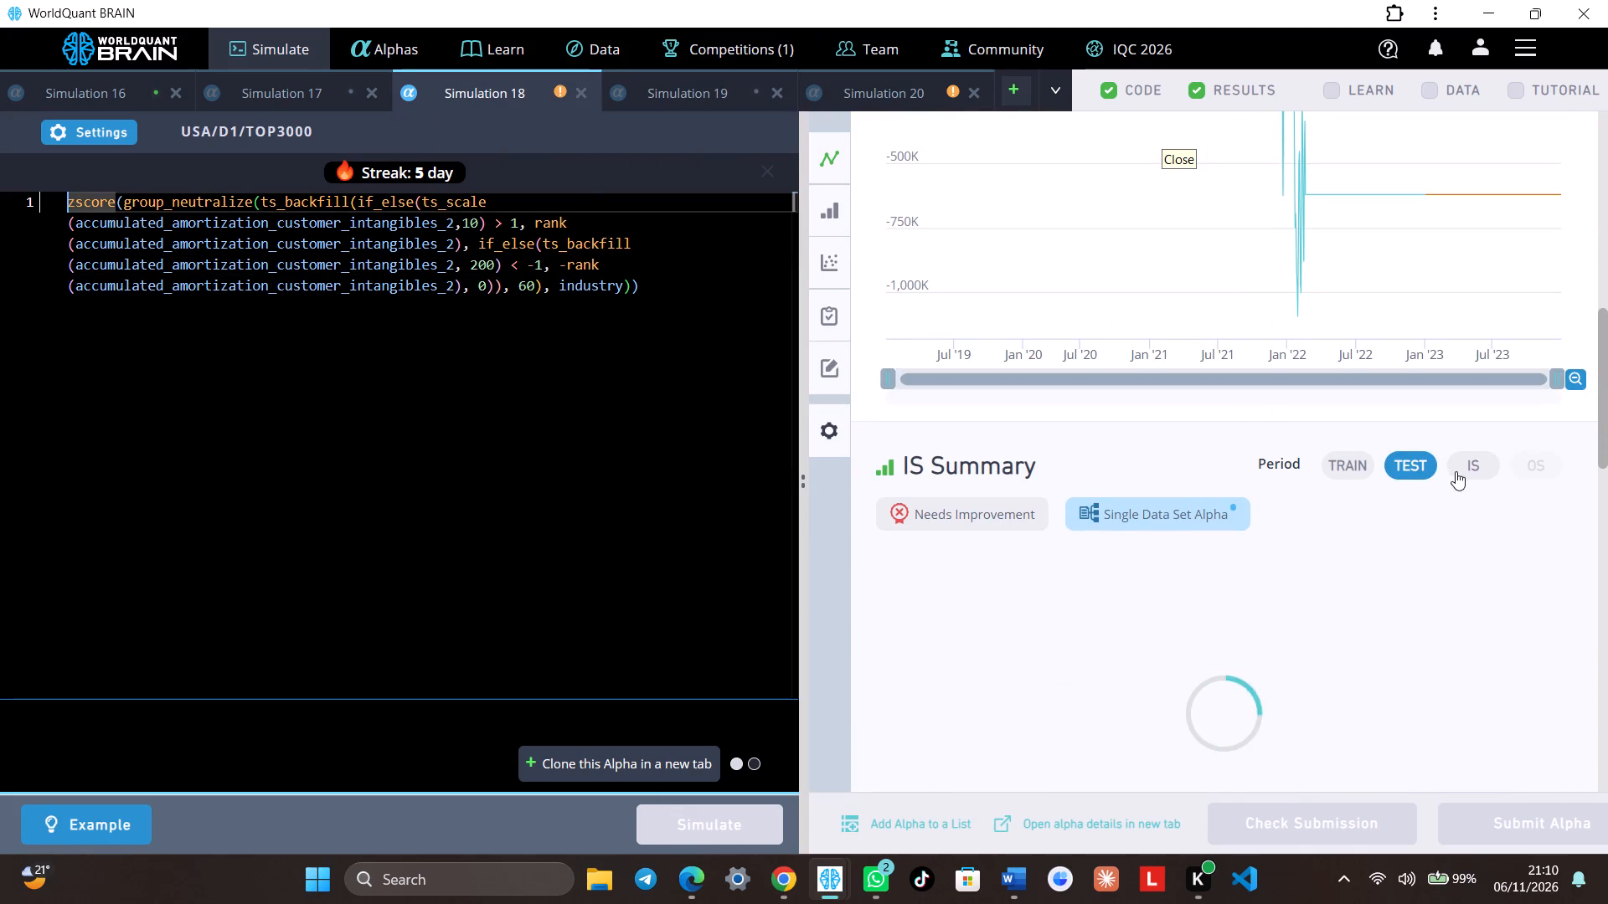
pyautogui.click(1456, 471)
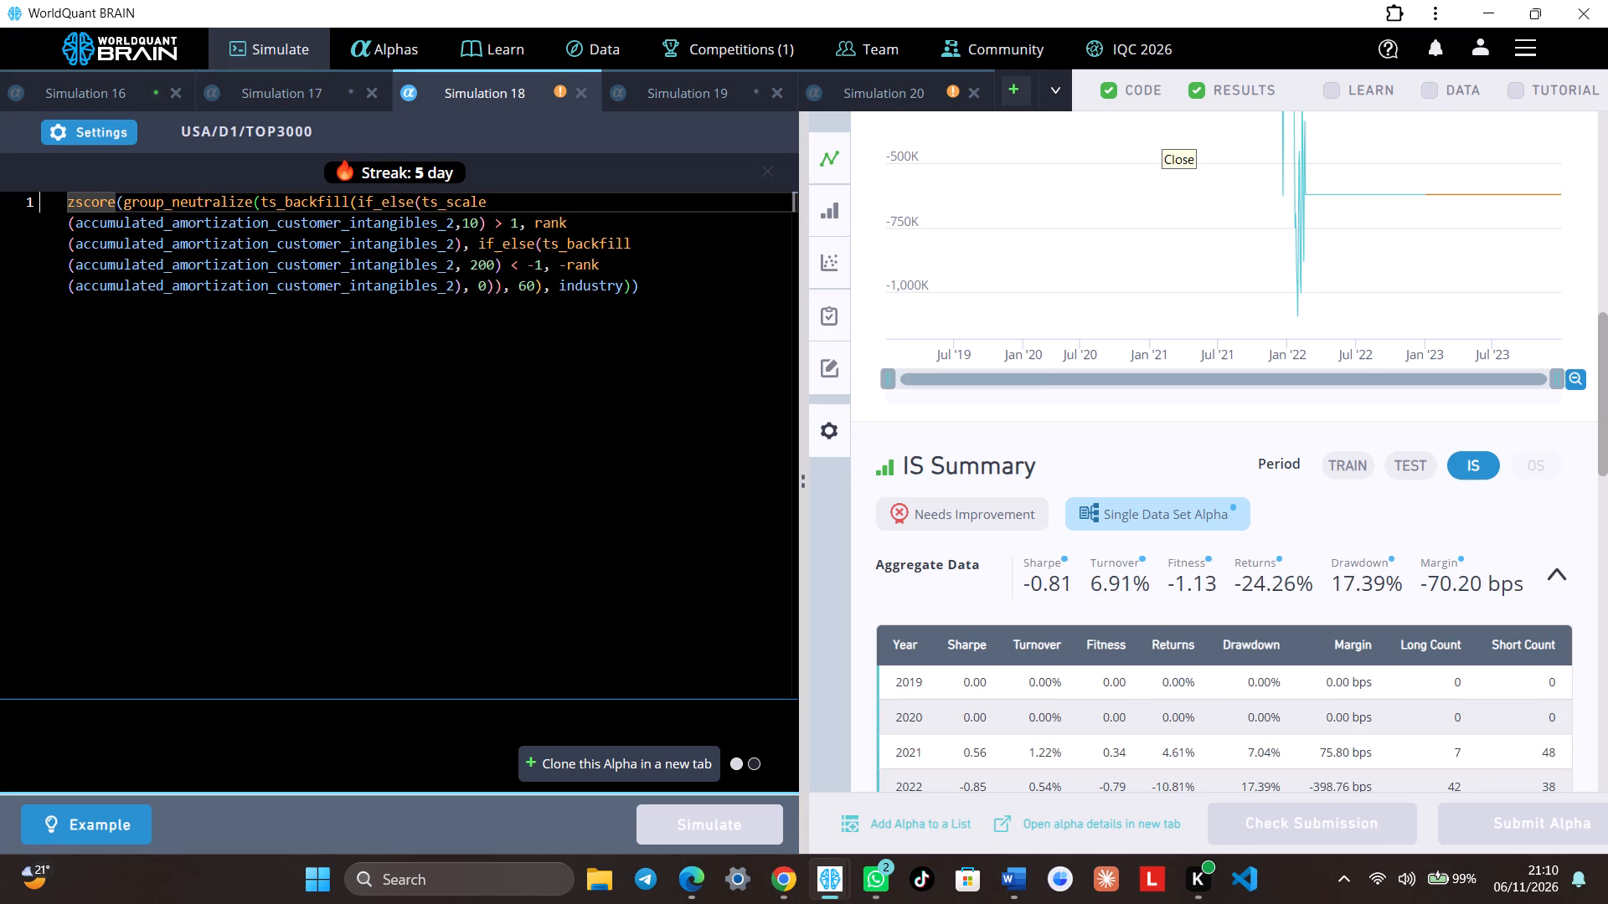
pyautogui.click(485, 265)
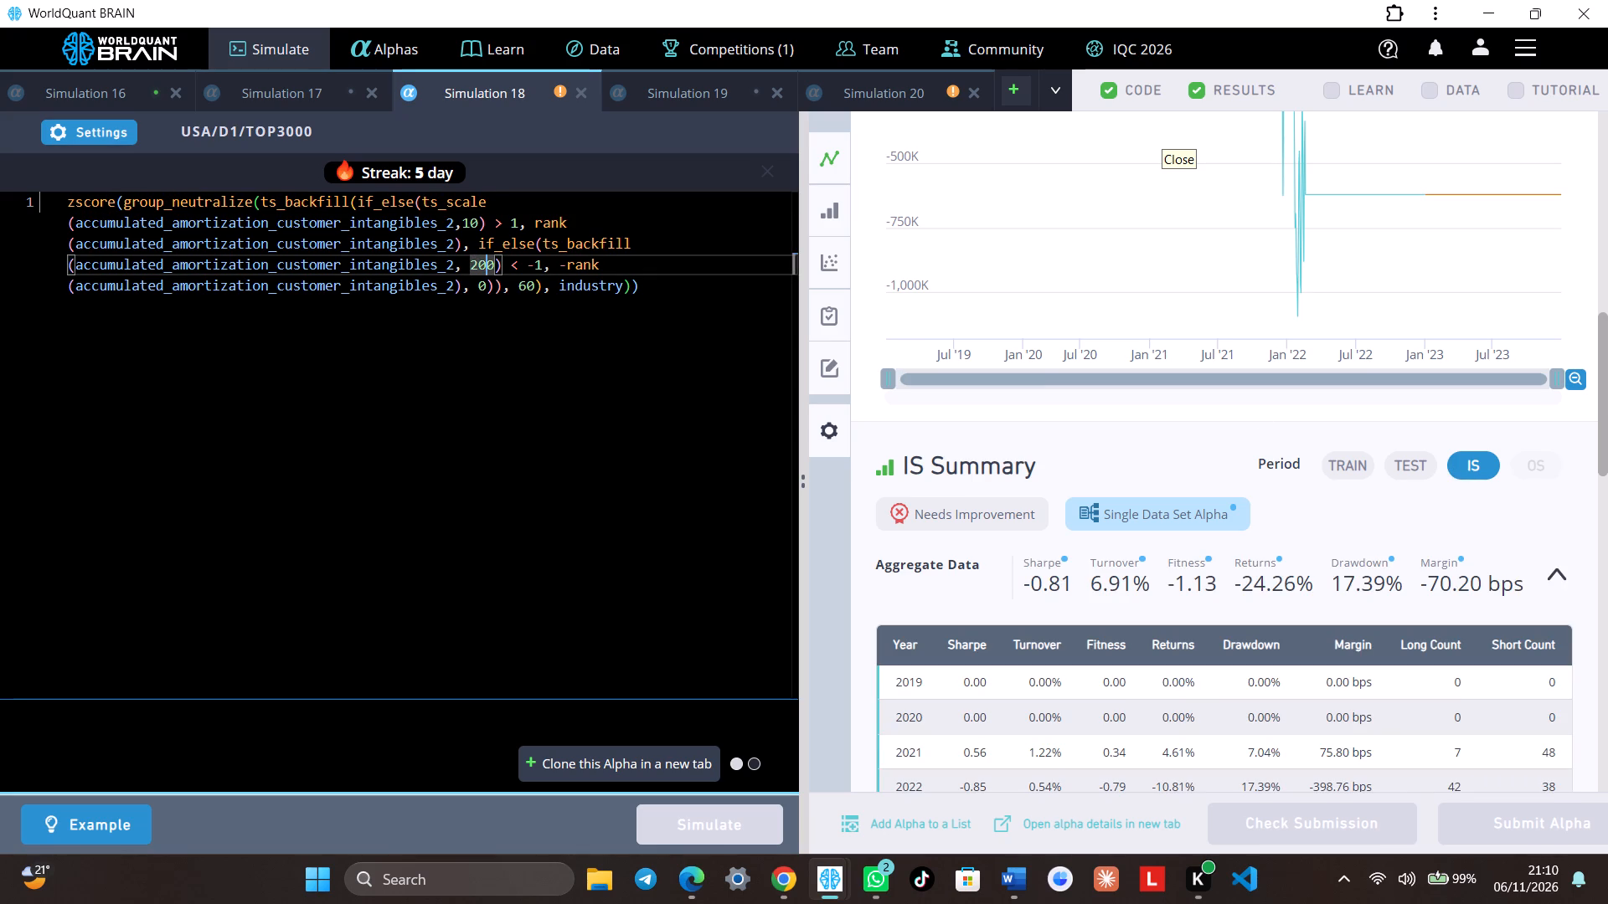
pyautogui.press('BackSpace')
pyautogui.press('BackSpace')
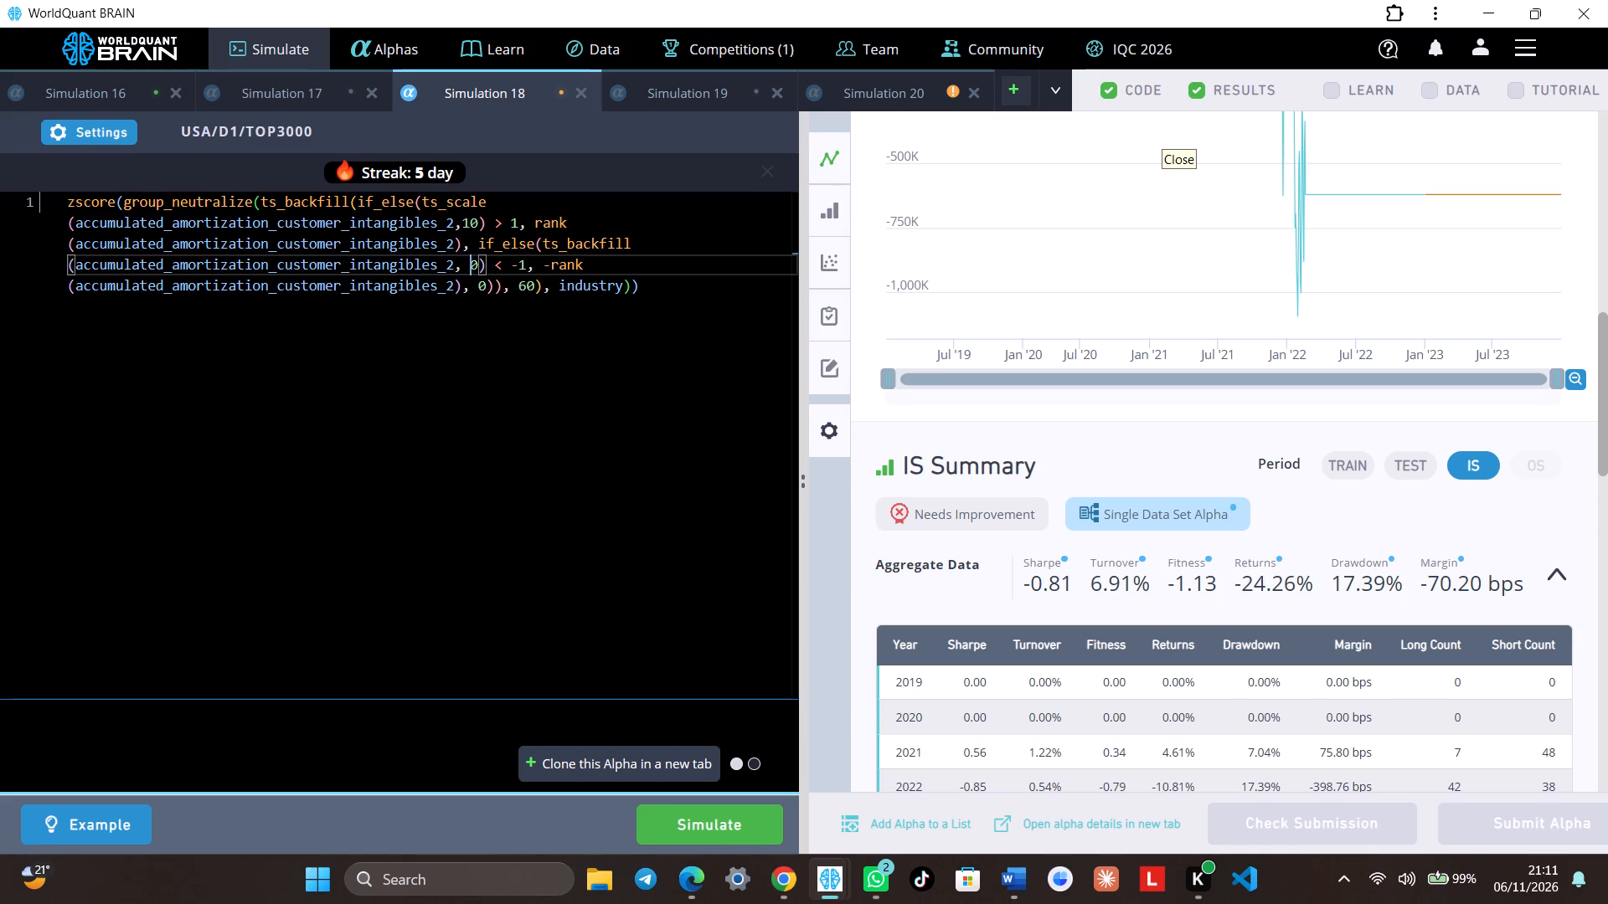
pyautogui.press('2')
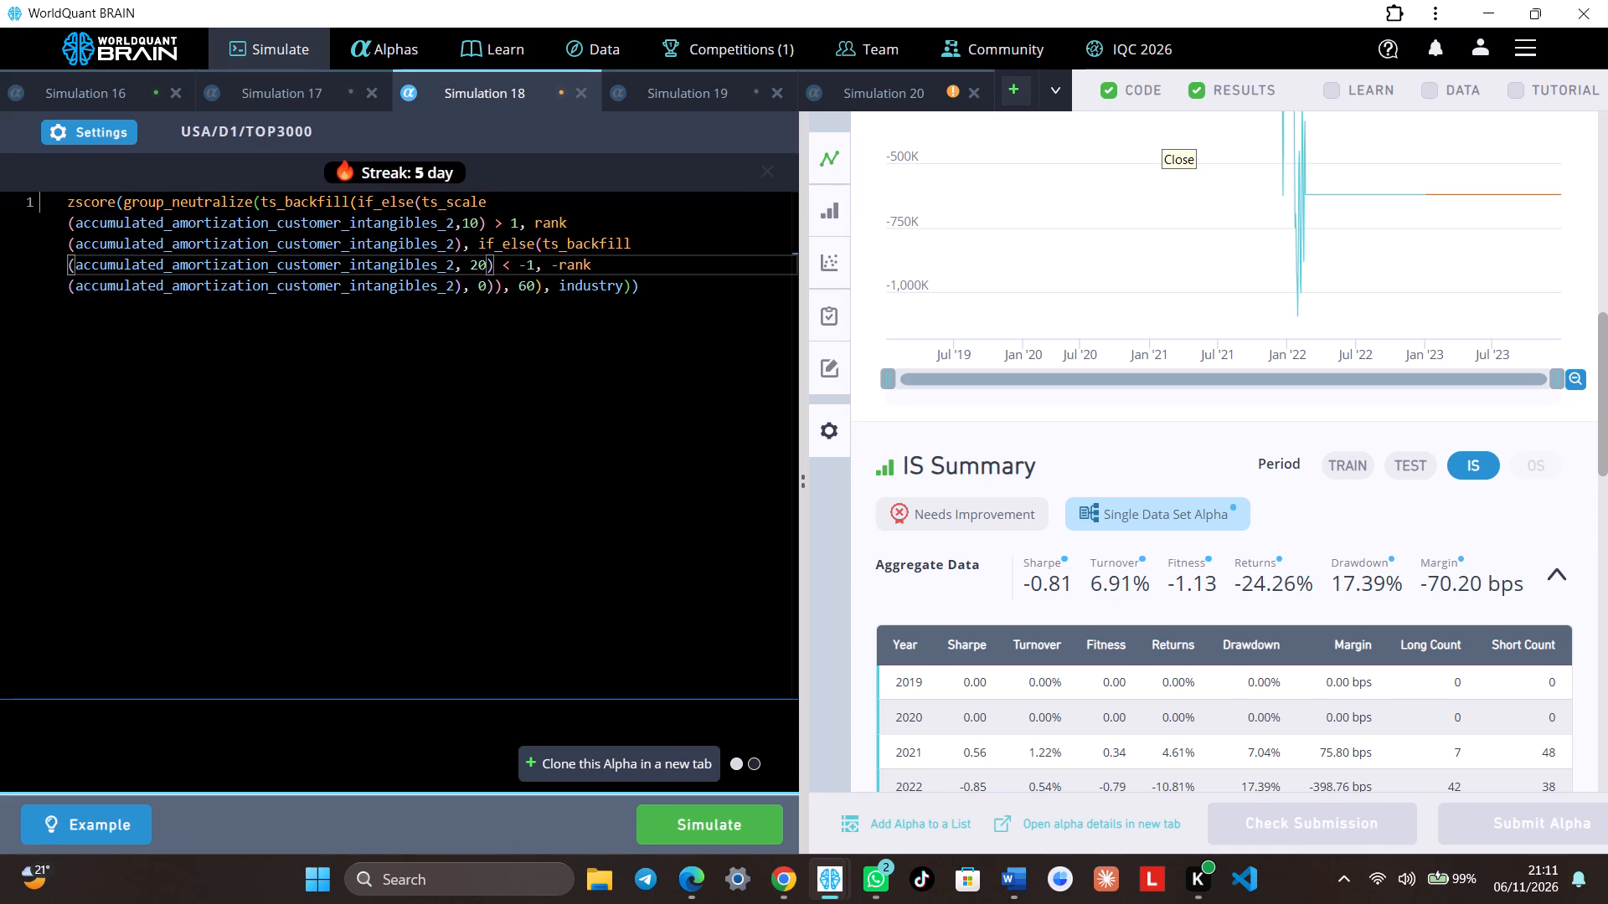
pyautogui.click(472, 223)
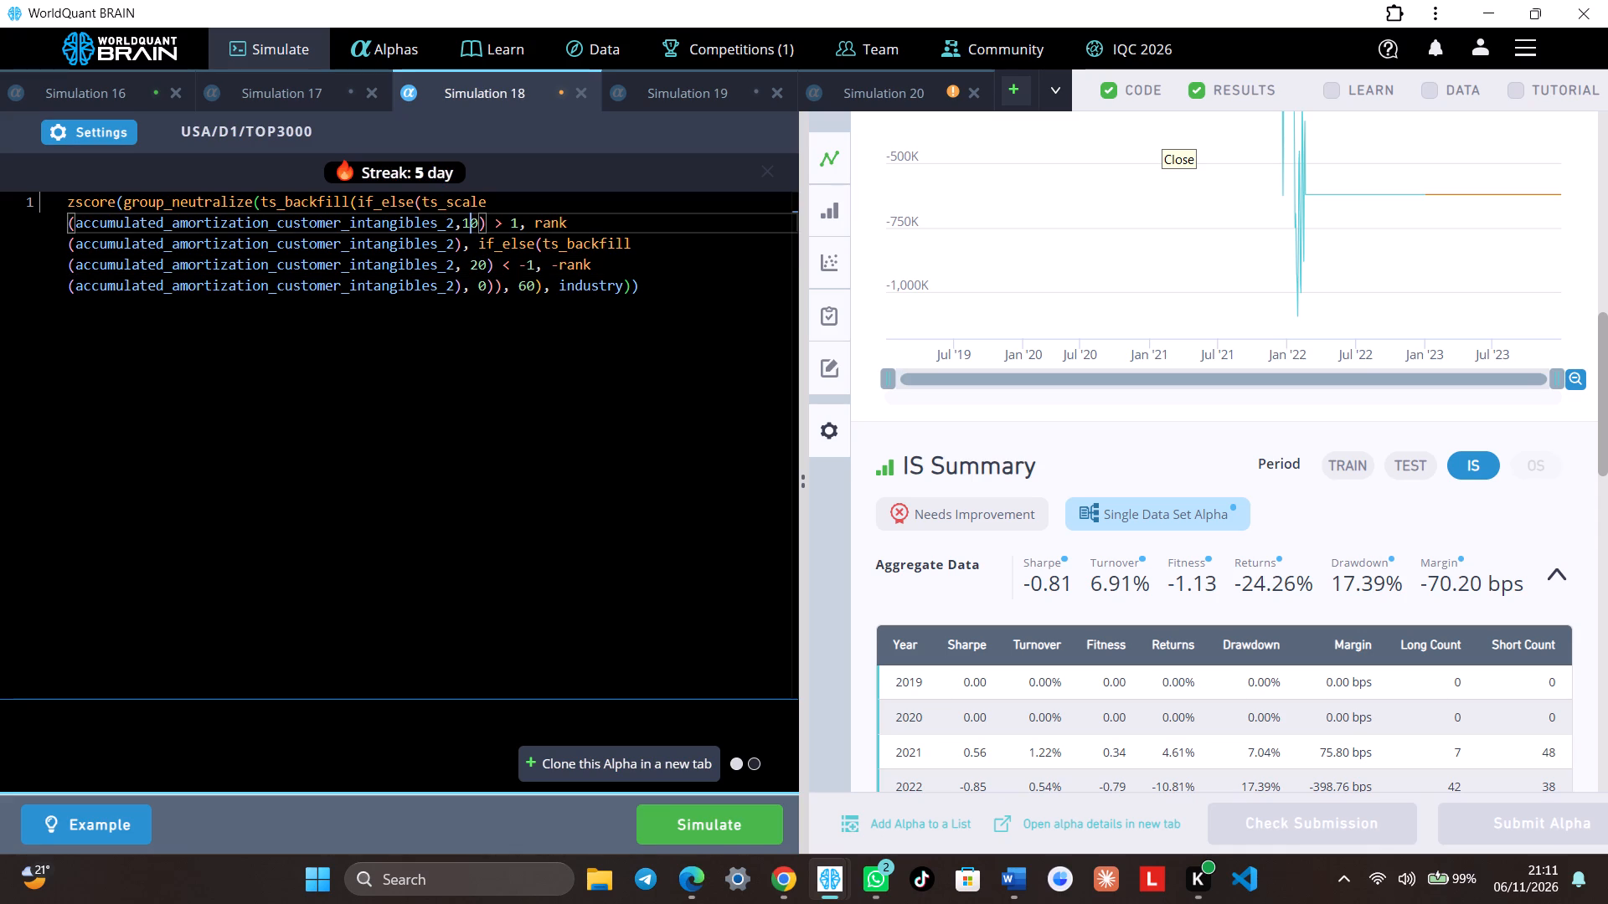
pyautogui.press('BackSpace')
pyautogui.press('6')
# Replace ts_scale with ts_backfill in Simulation 18's first if_else condition and simulate the alpha.
pyautogui.click(492, 202)
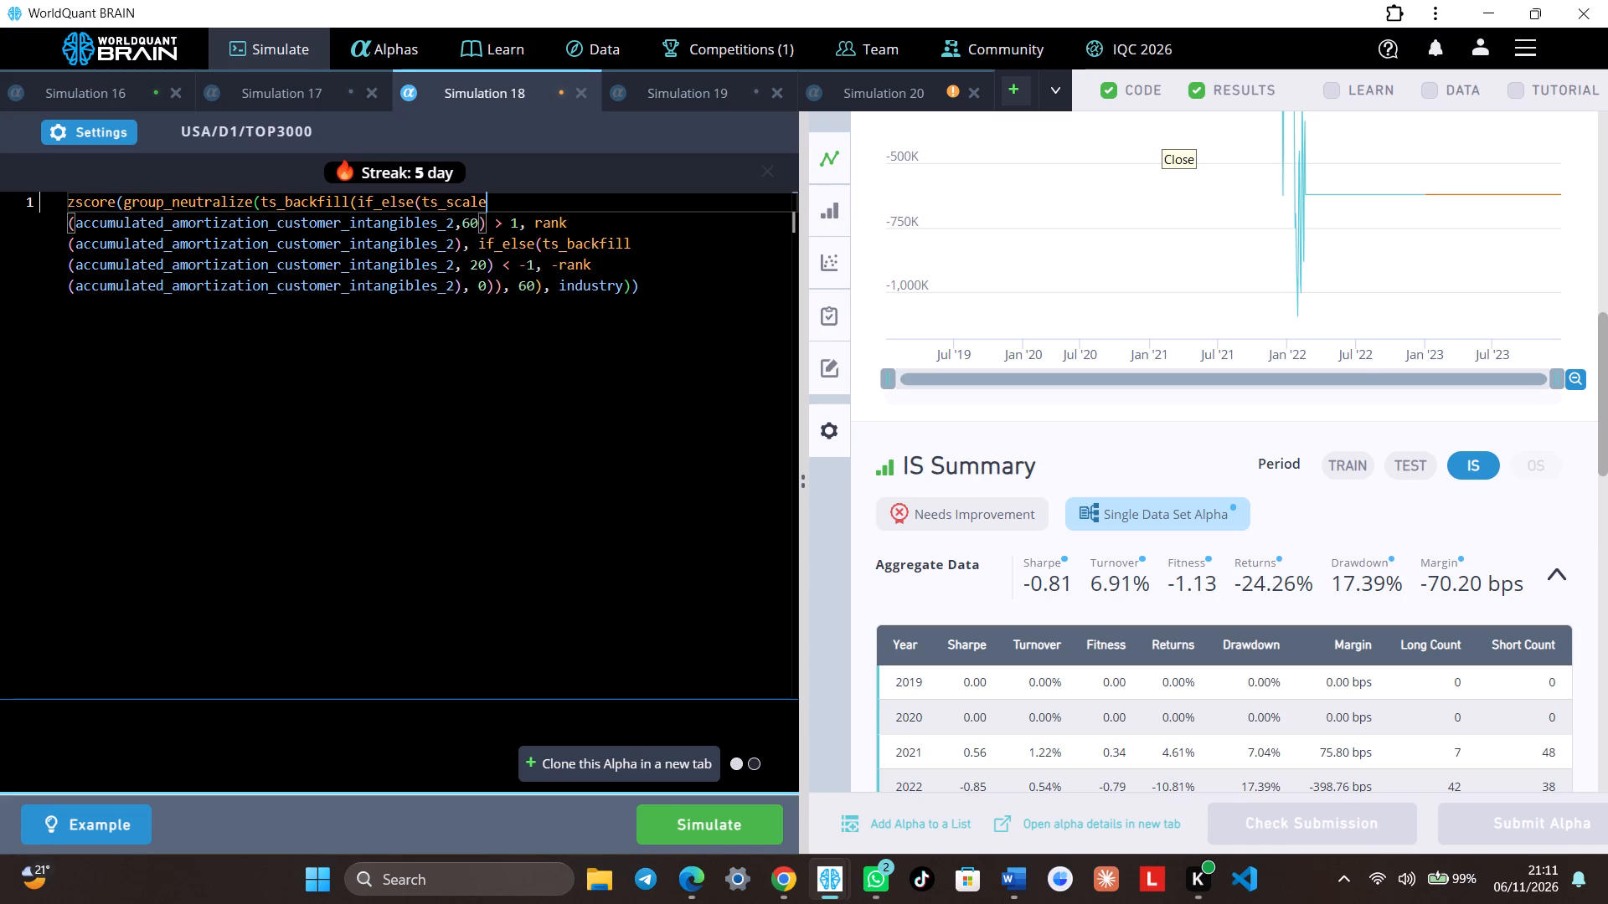
pyautogui.press('BackSpace')
pyautogui.press('BackSpace')
pyautogui.press('BackSpace')
pyautogui.press('BackSpace')
pyautogui.press('BackSpace')
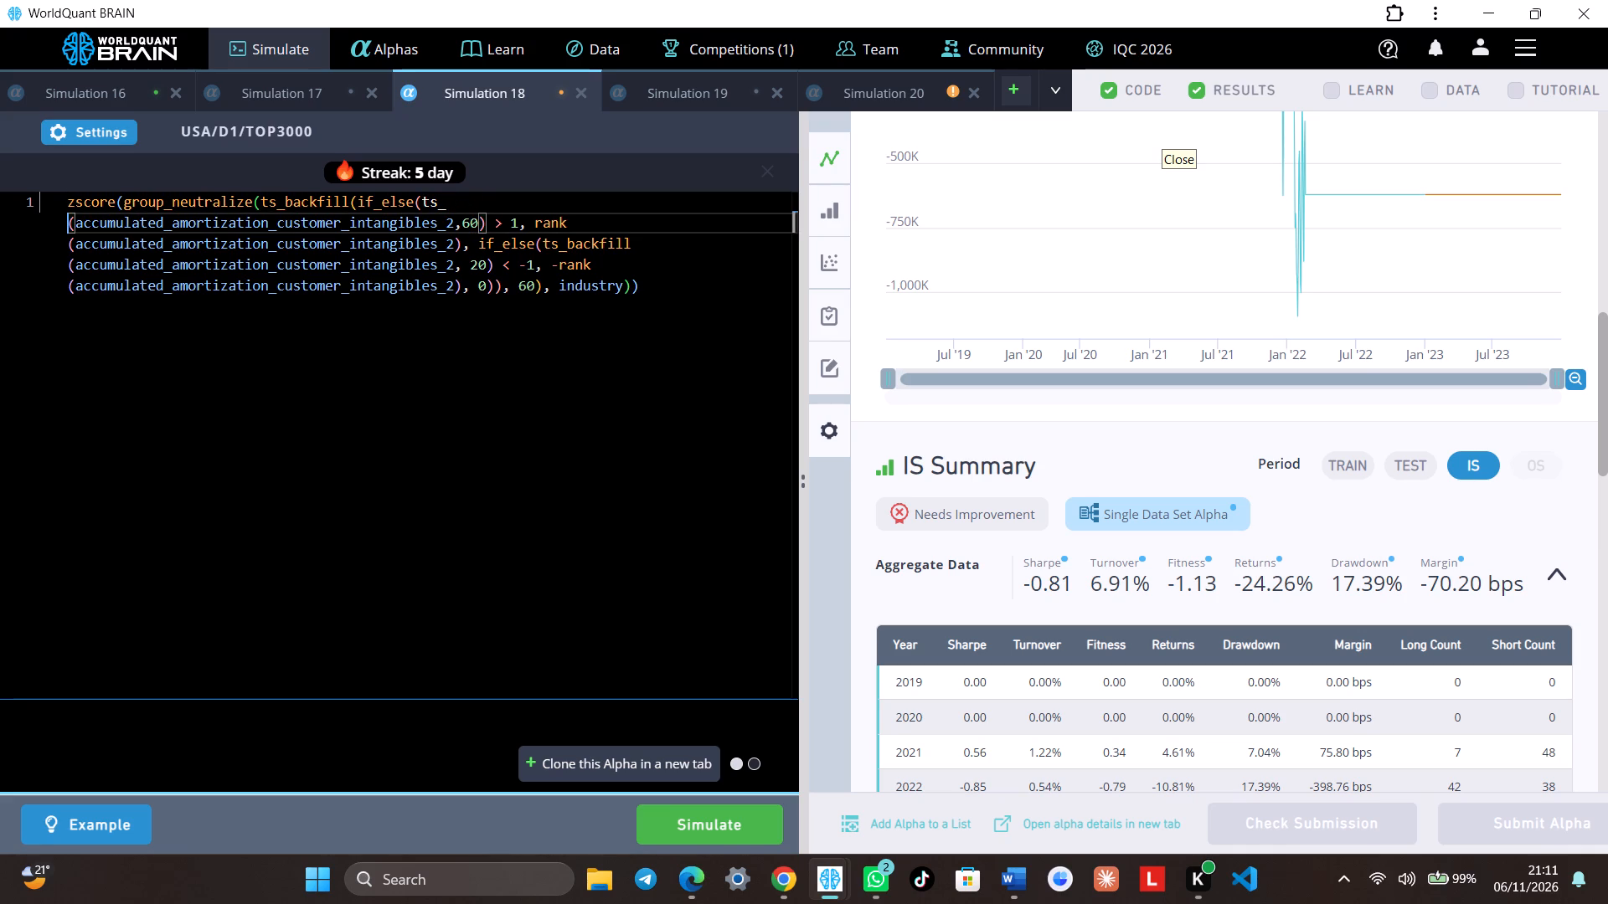
pyautogui.write('ba')
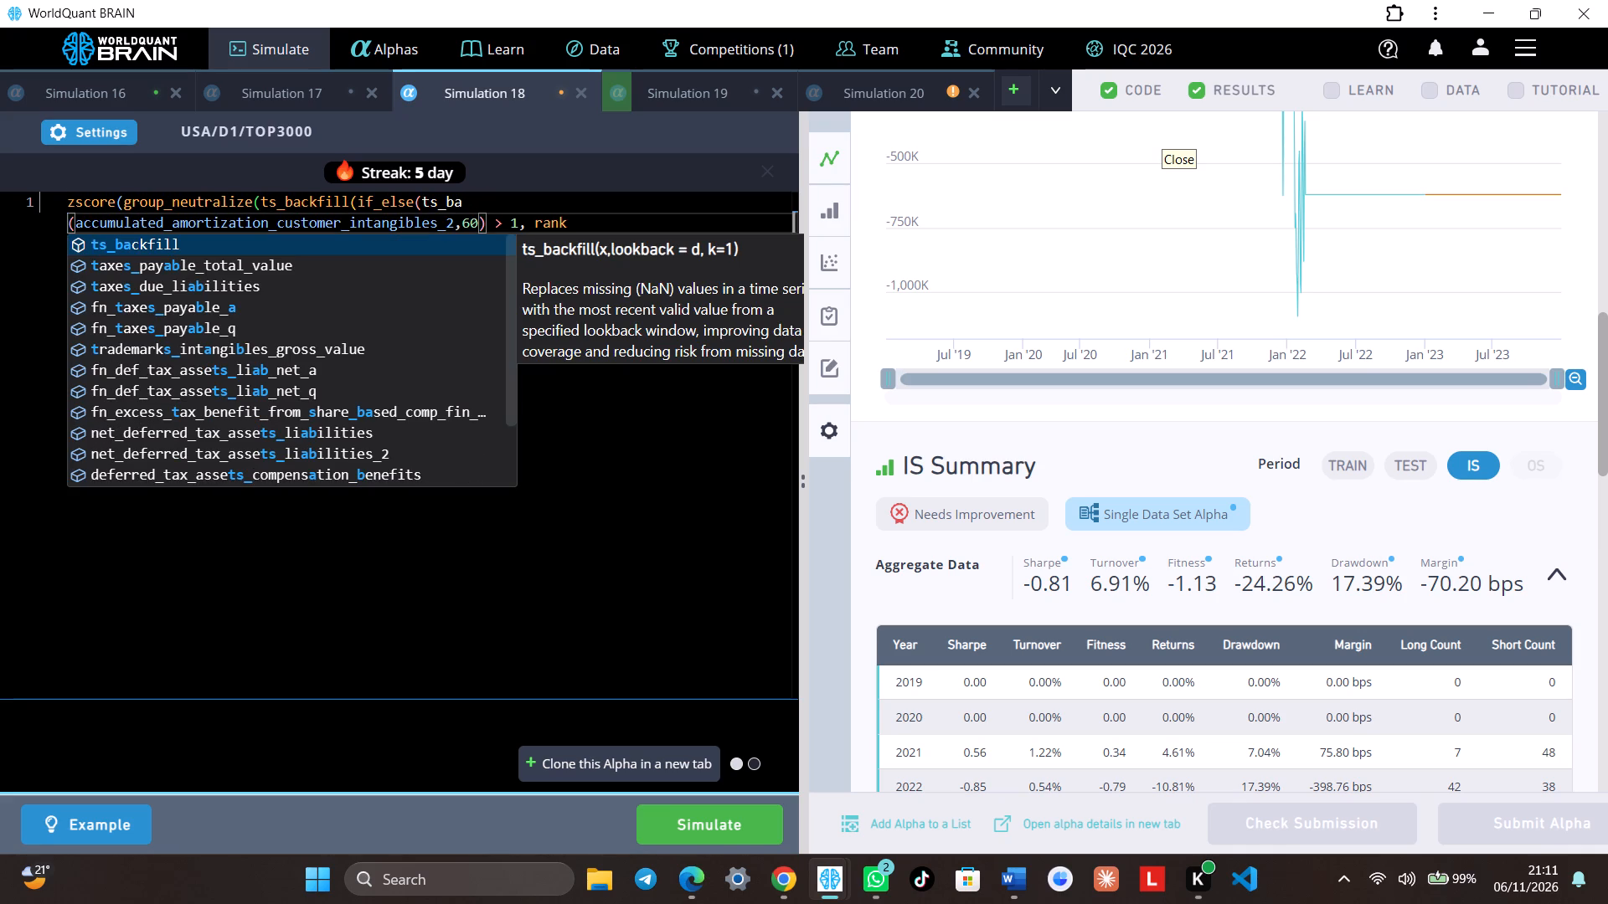
pyautogui.click(380, 241)
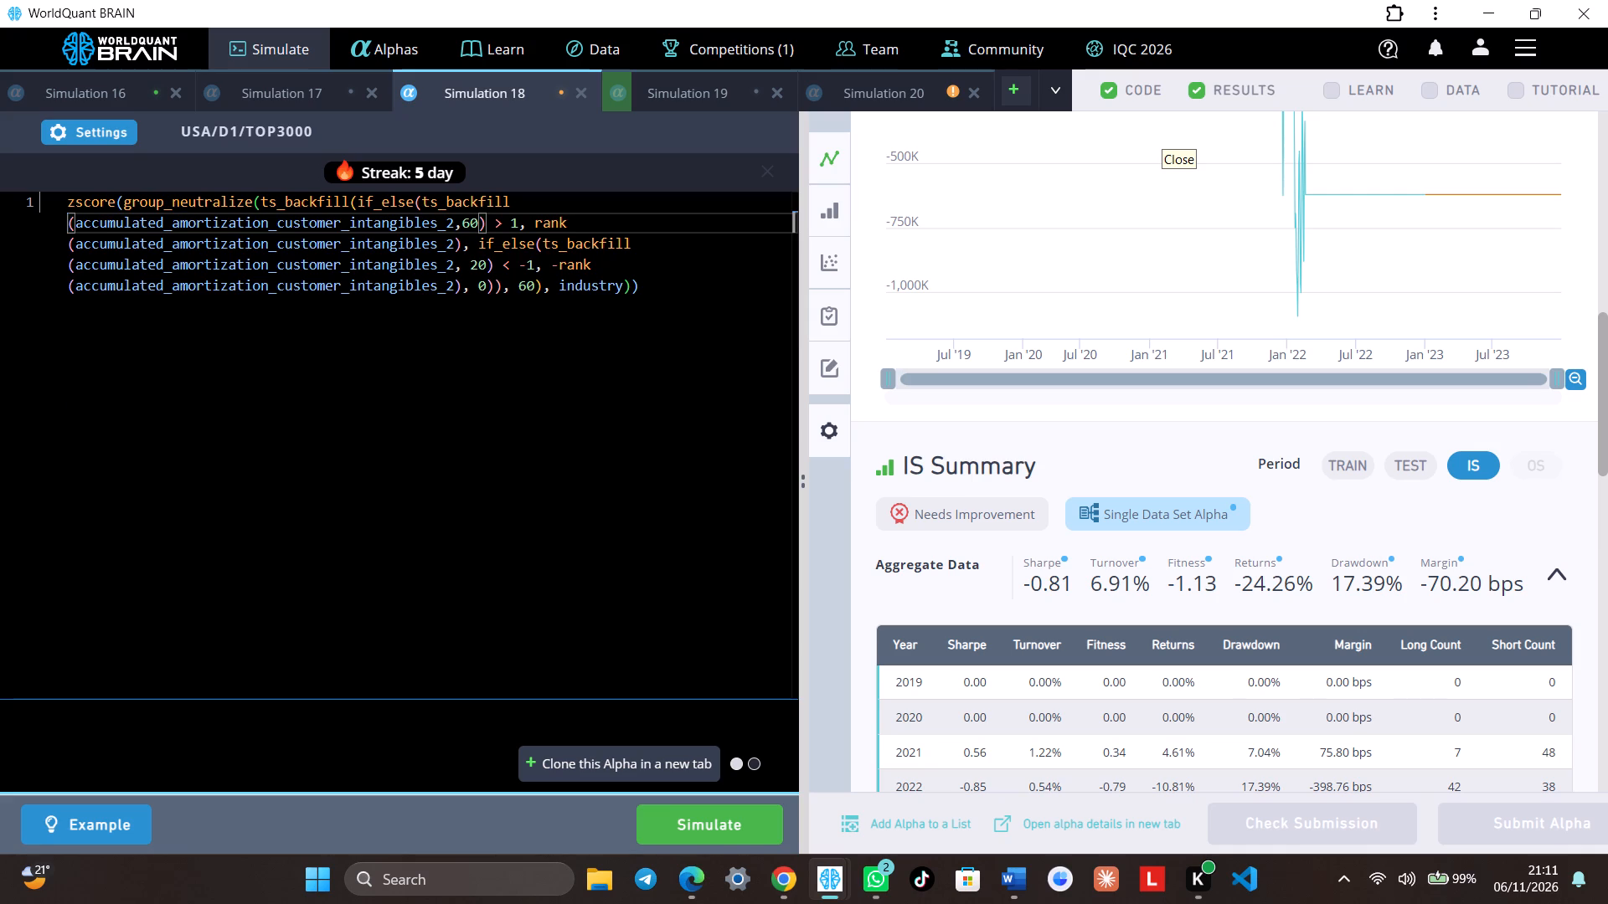
pyautogui.click(743, 816)
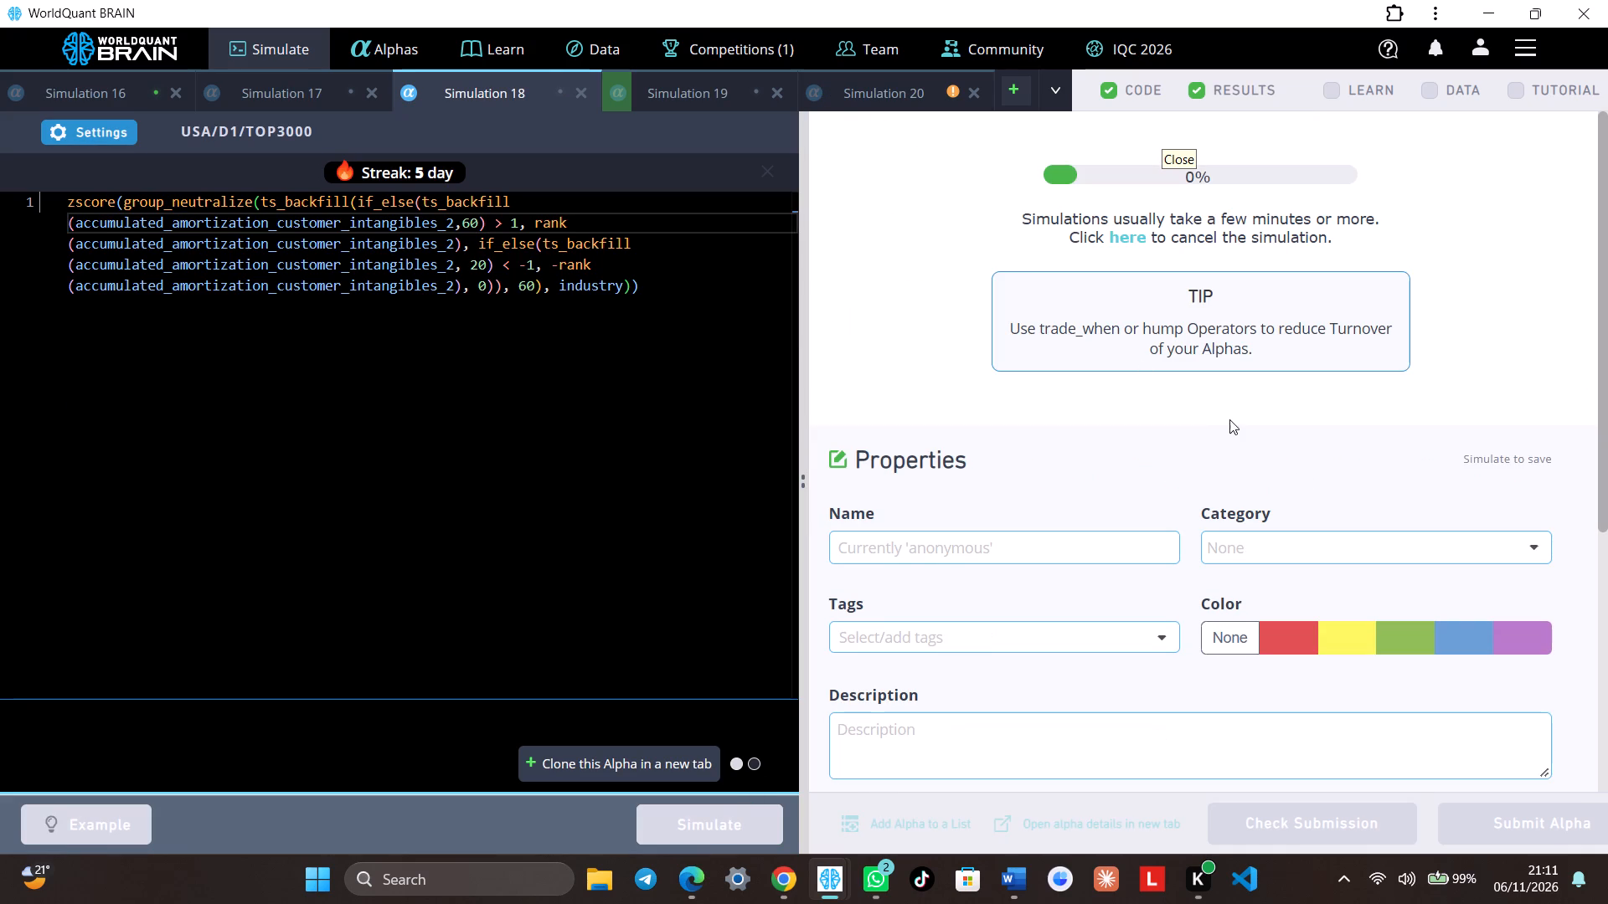
# Show the test period for Simulation 20, select the IS period in IS Summary, and examine the failed IS tests.
pyautogui.click(858, 100)
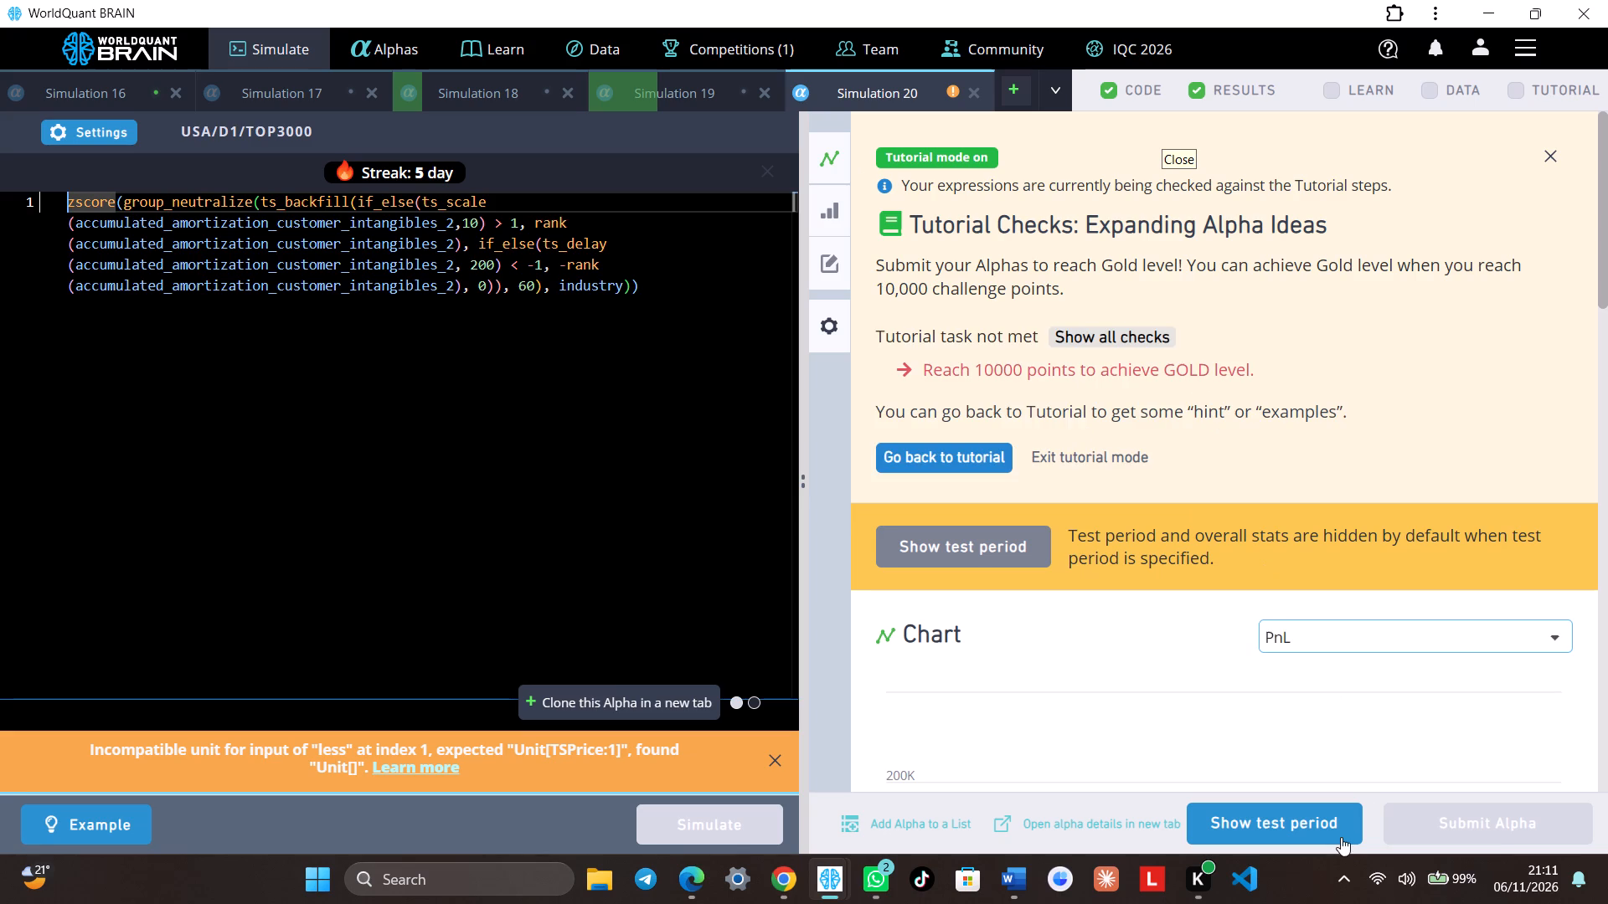
pyautogui.click(1323, 811)
pyautogui.scroll(-5, 1305, 598)
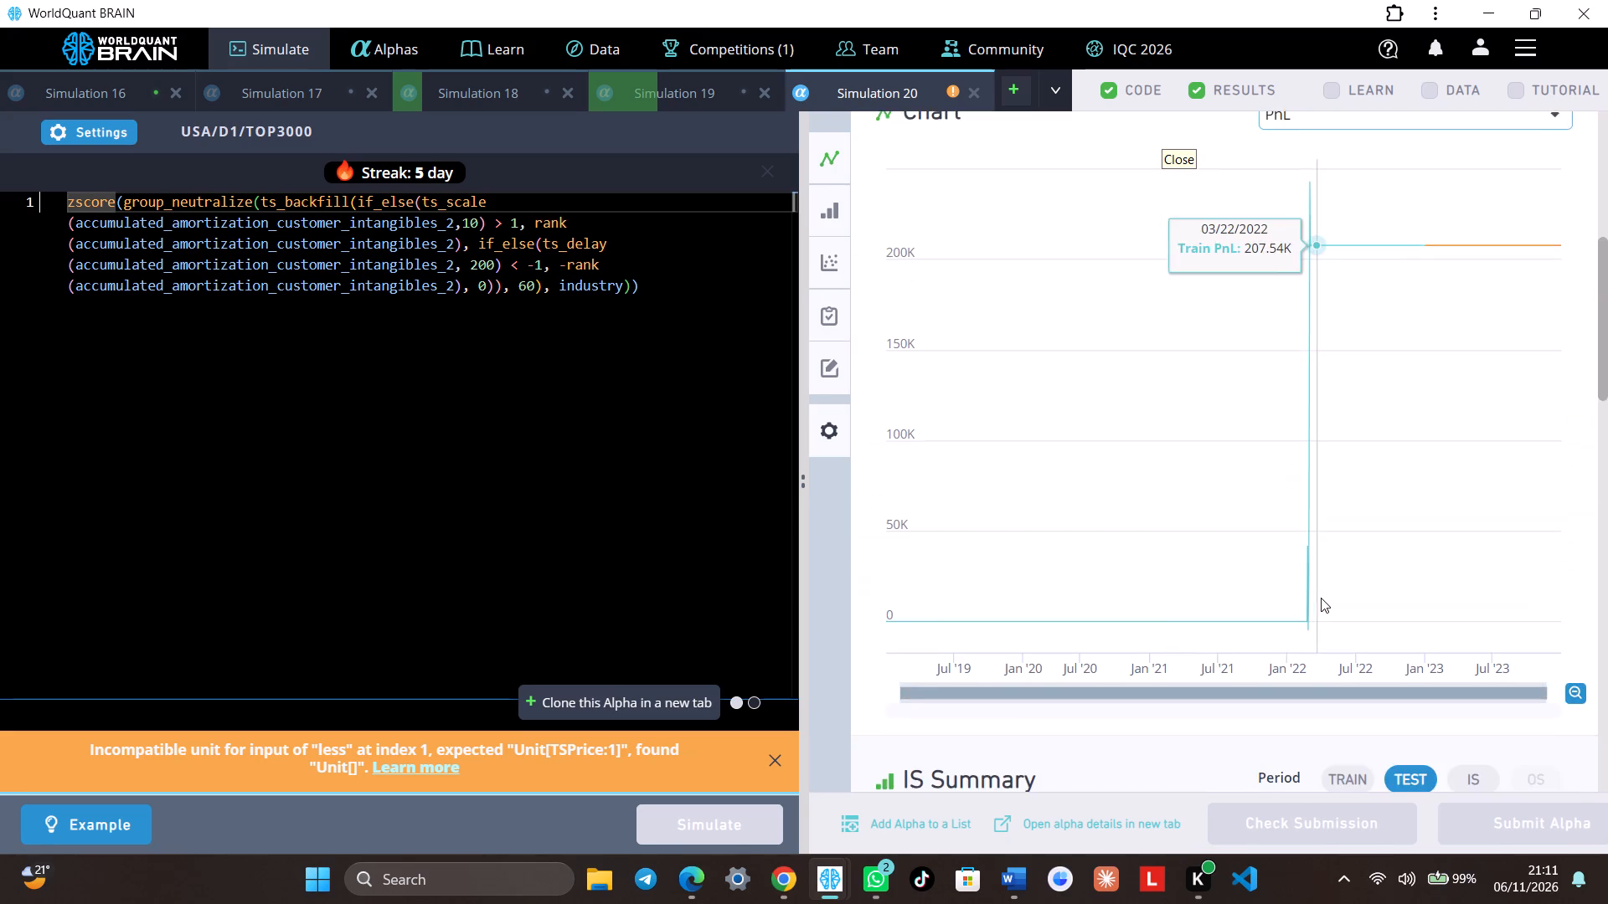
pyautogui.scroll(-2, 1321, 598)
pyautogui.click(1464, 572)
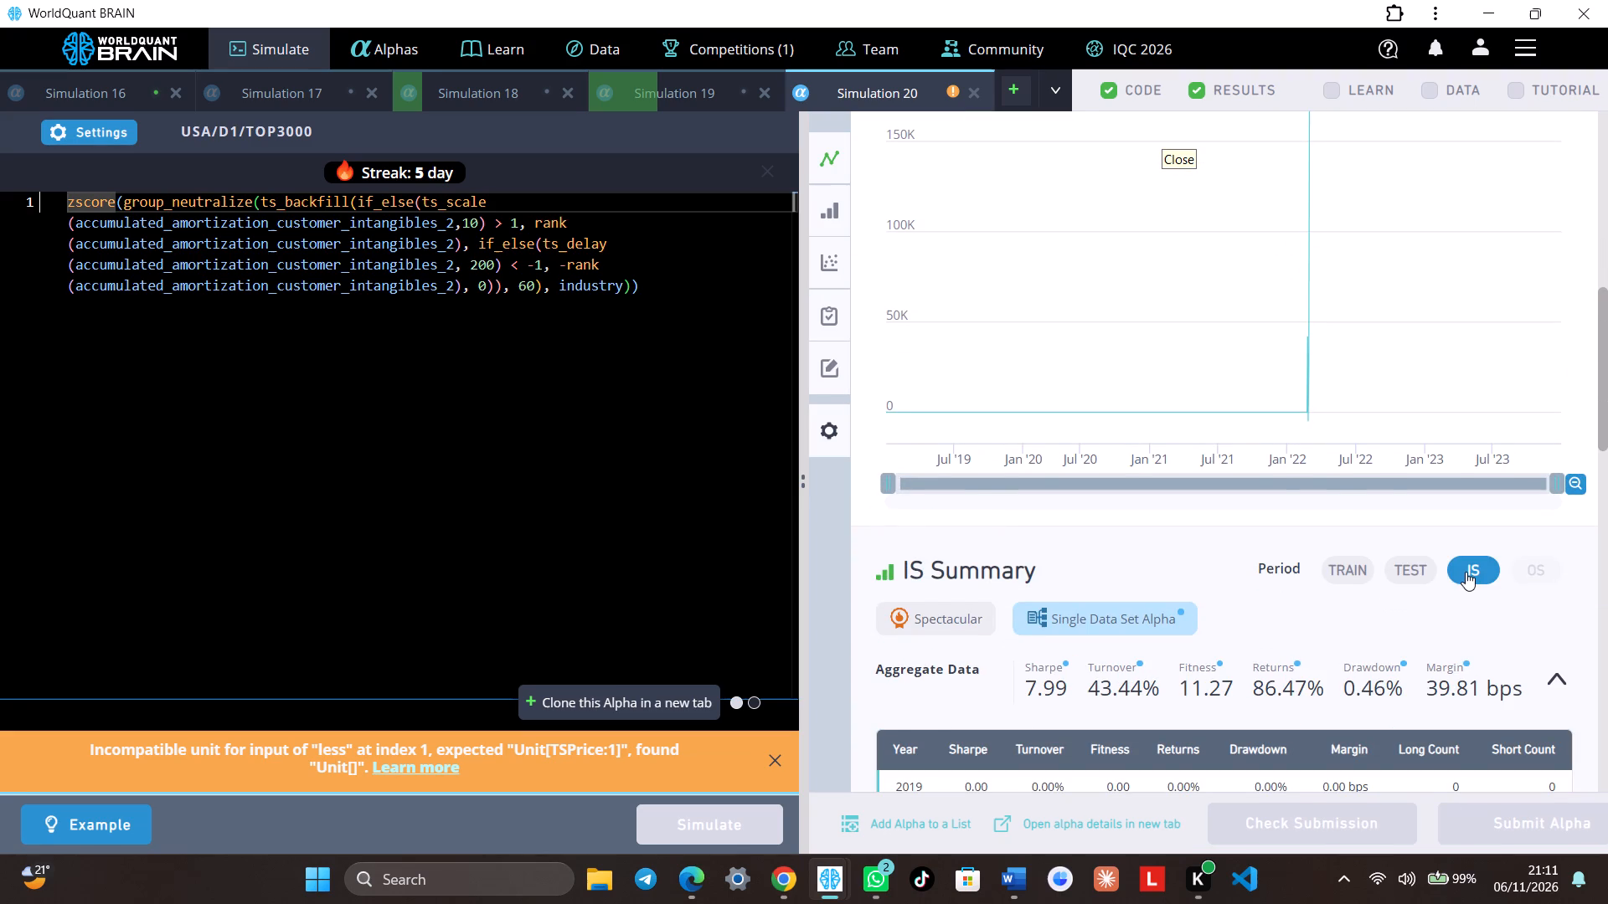
pyautogui.scroll(-4, 1404, 583)
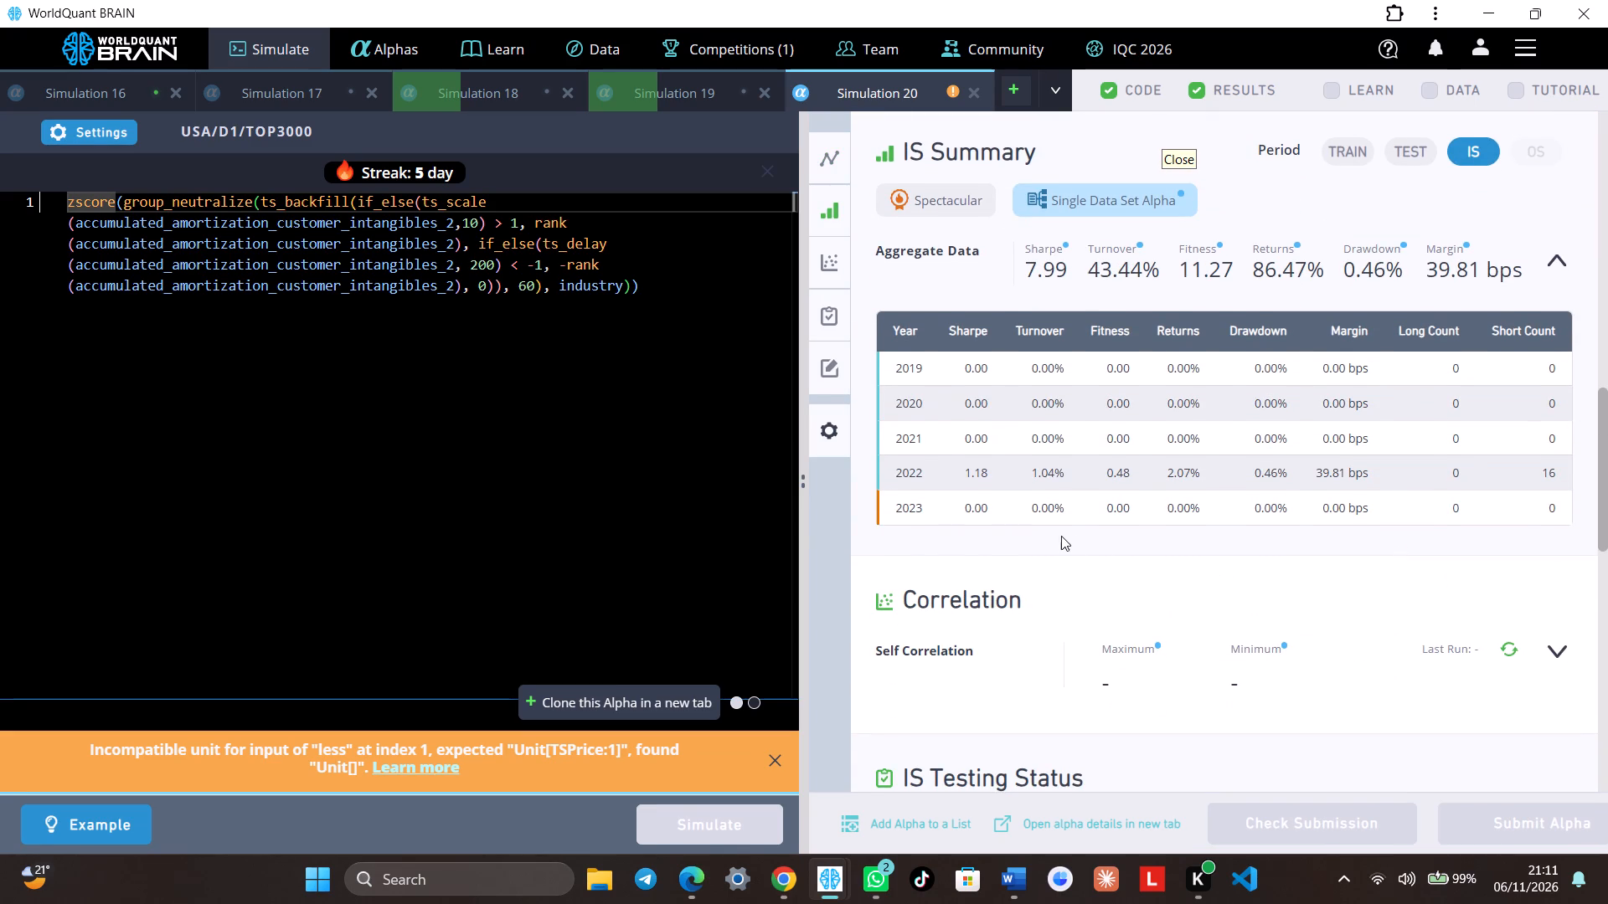
pyautogui.scroll(-4, 1073, 533)
pyautogui.click(1116, 477)
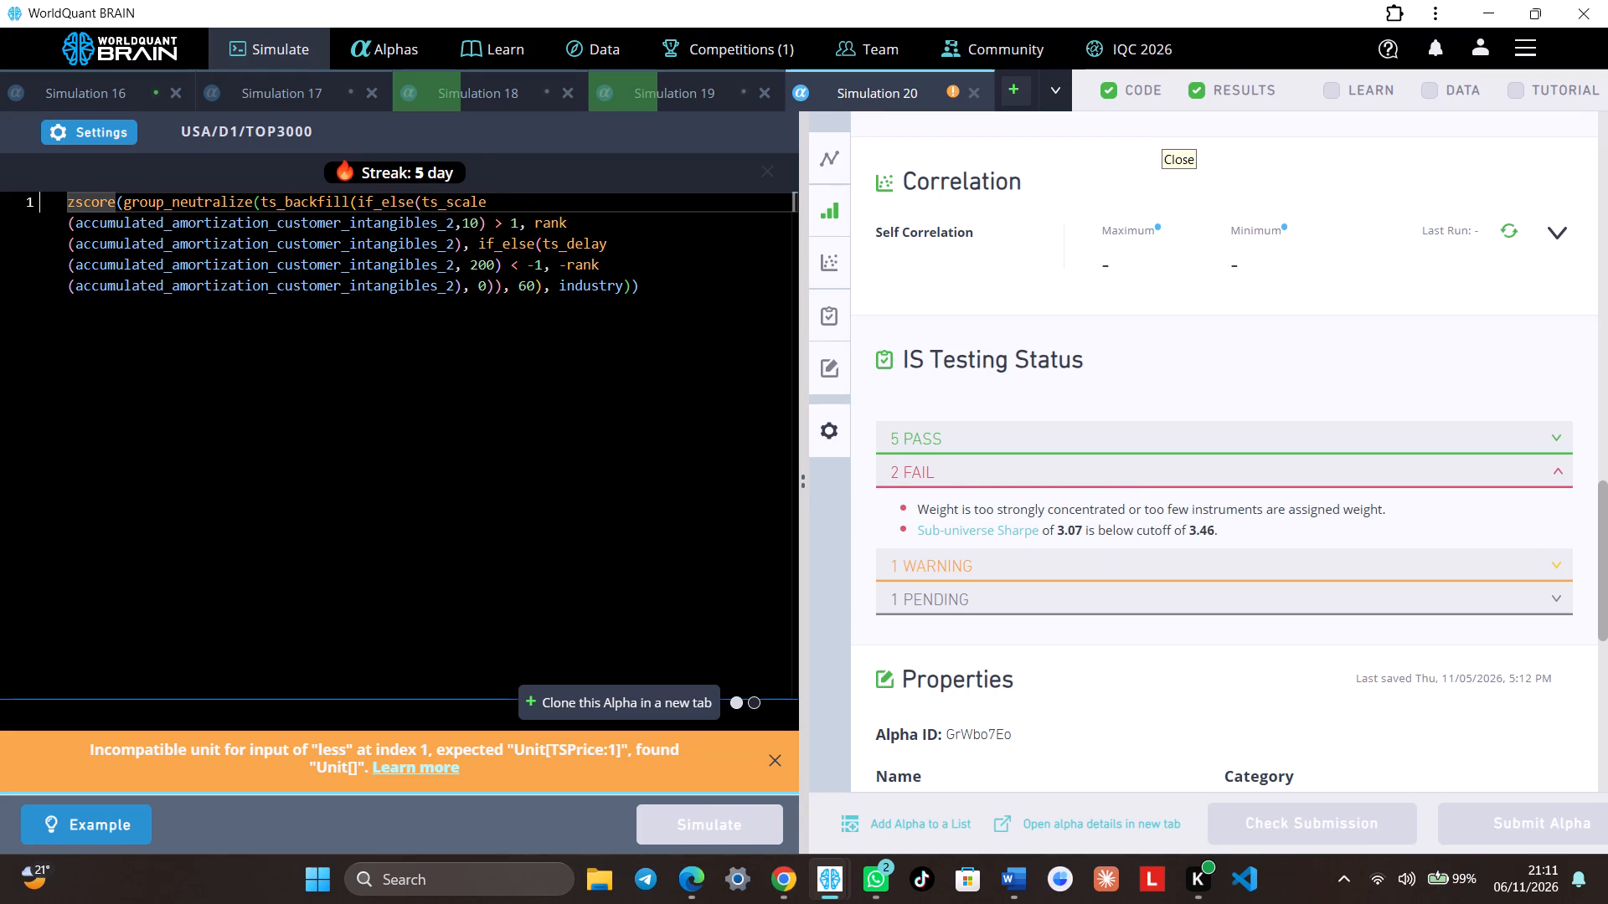
# In Simulation 20, replace ts_scale with ts_delay in the first if_else condition and simulate the alpha.
pyautogui.click(469, 95)
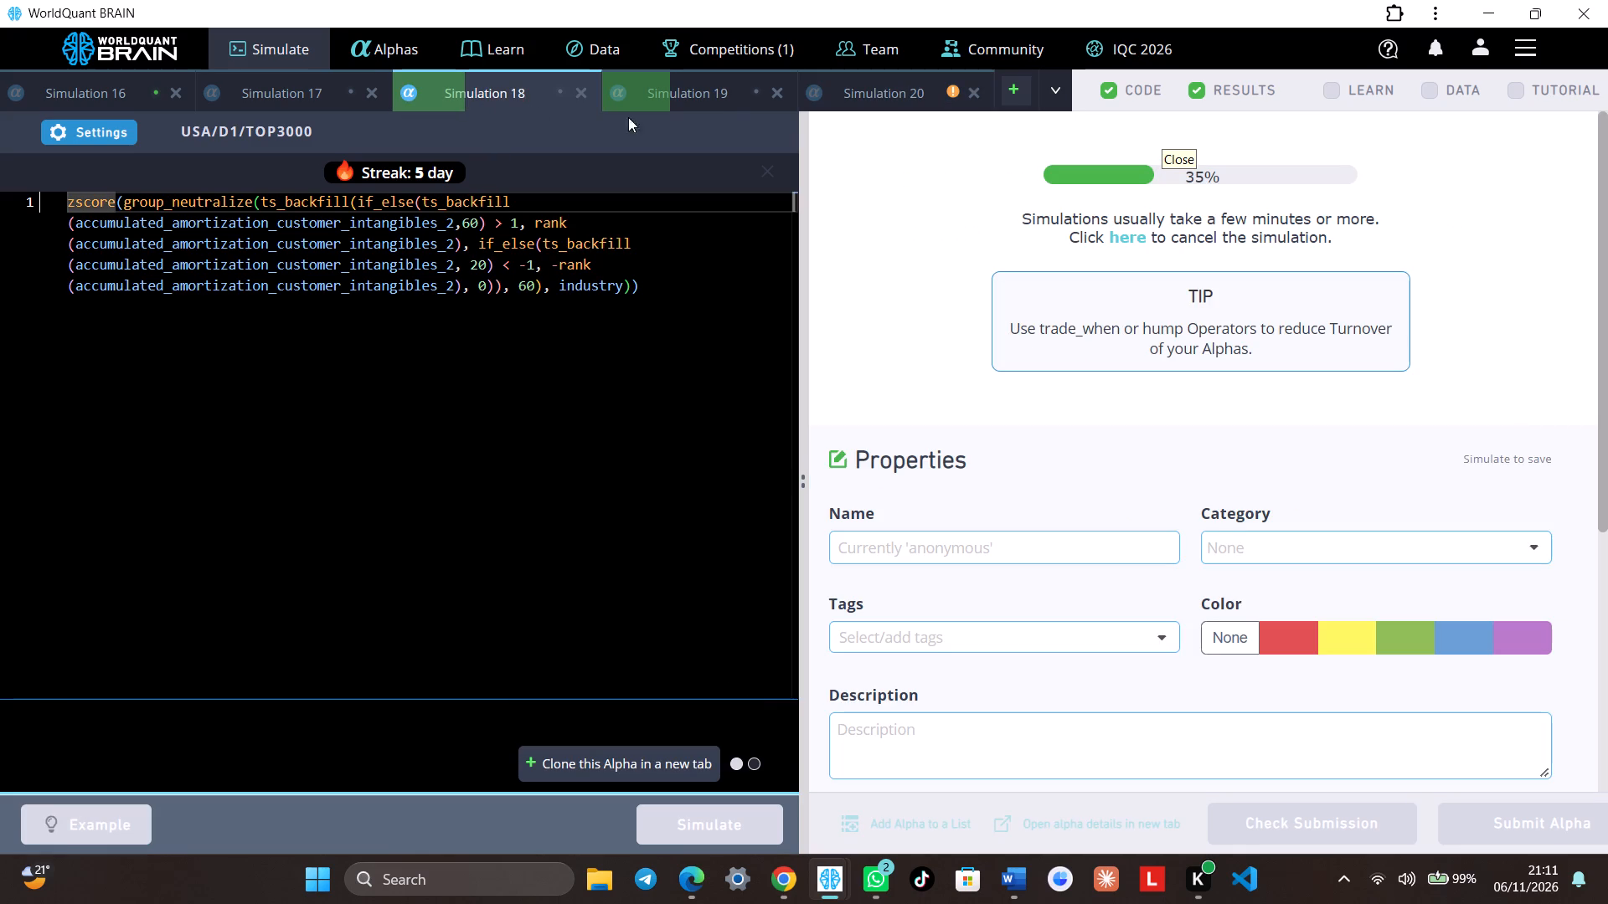
pyautogui.click(832, 92)
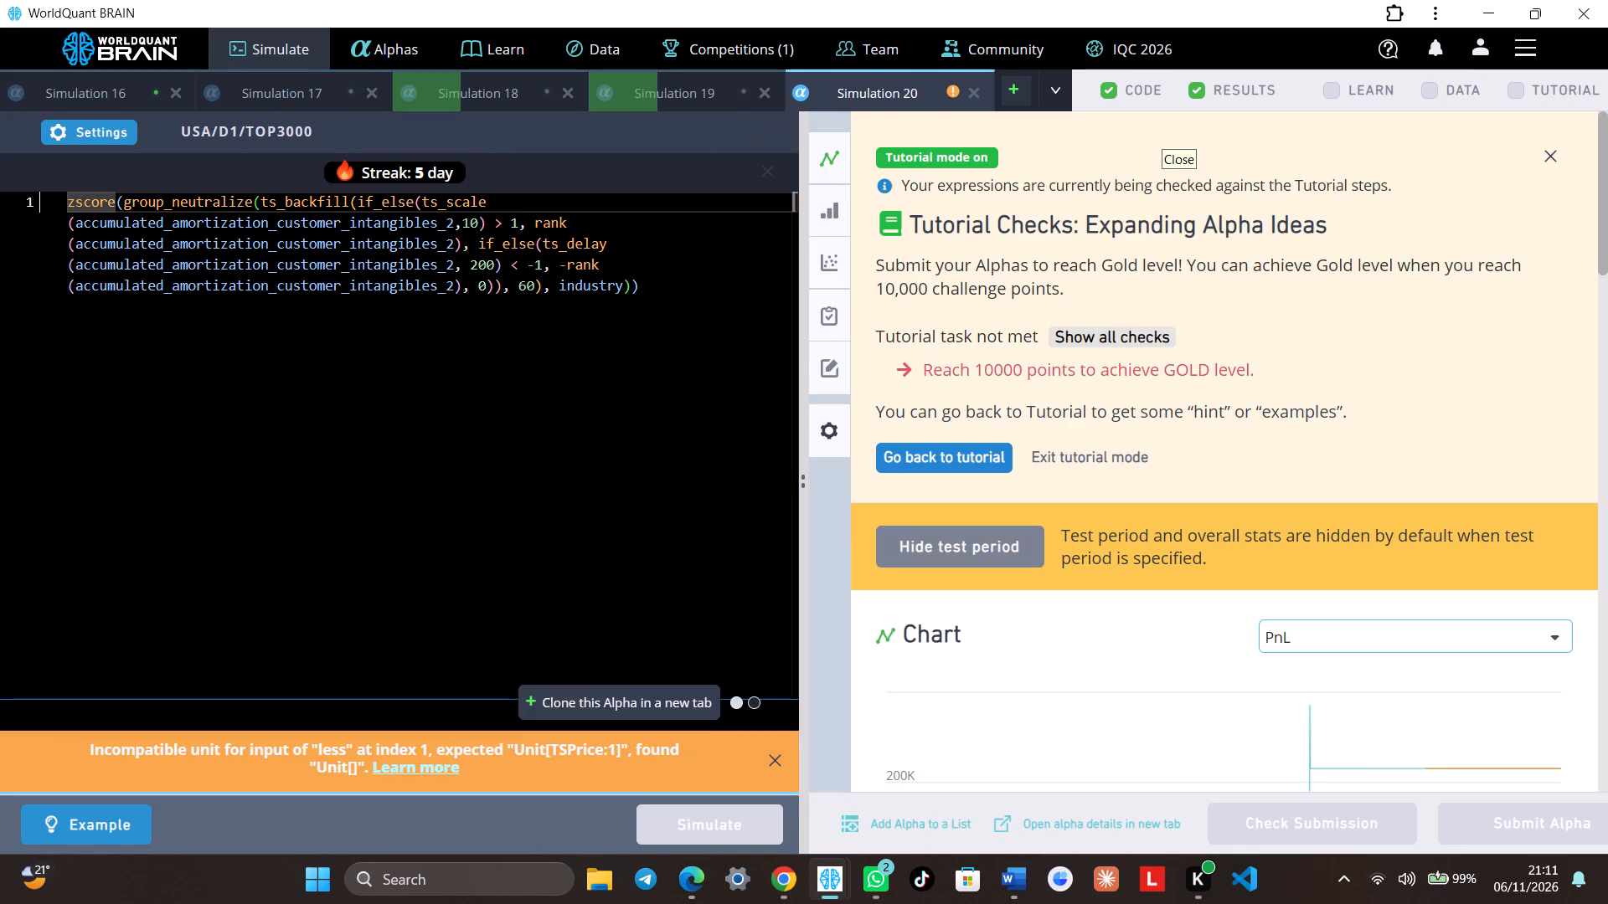
pyautogui.click(493, 201)
pyautogui.press('BackSpace')
pyautogui.press('BackSpace')
pyautogui.press('BackSpace')
pyautogui.press('BackSpace')
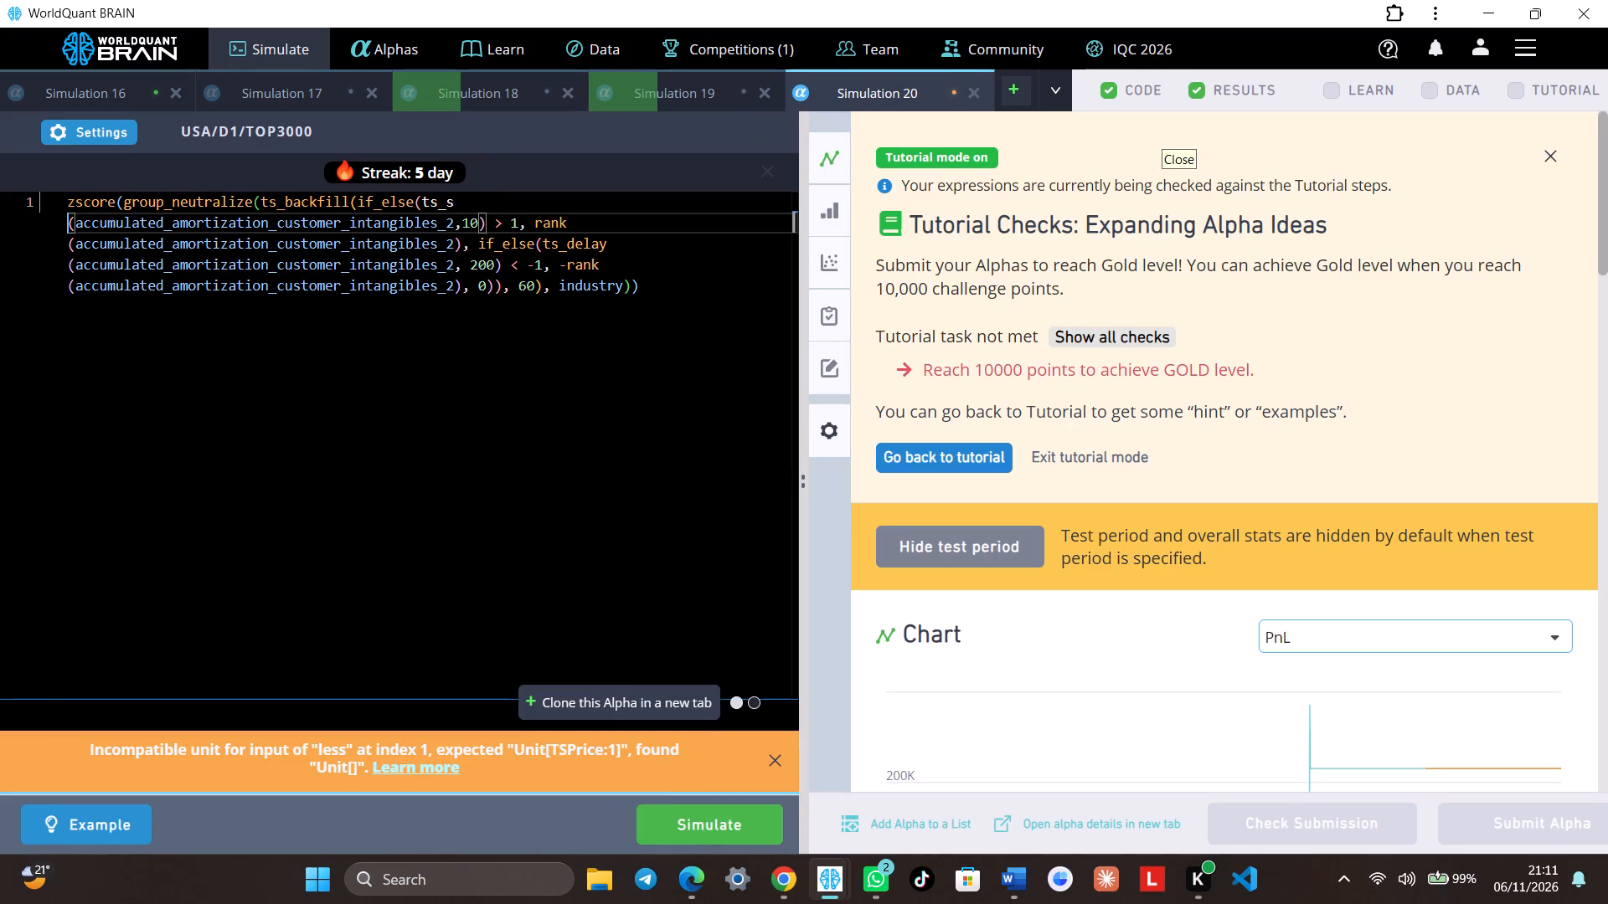
pyautogui.press('BackSpace')
pyautogui.write('de')
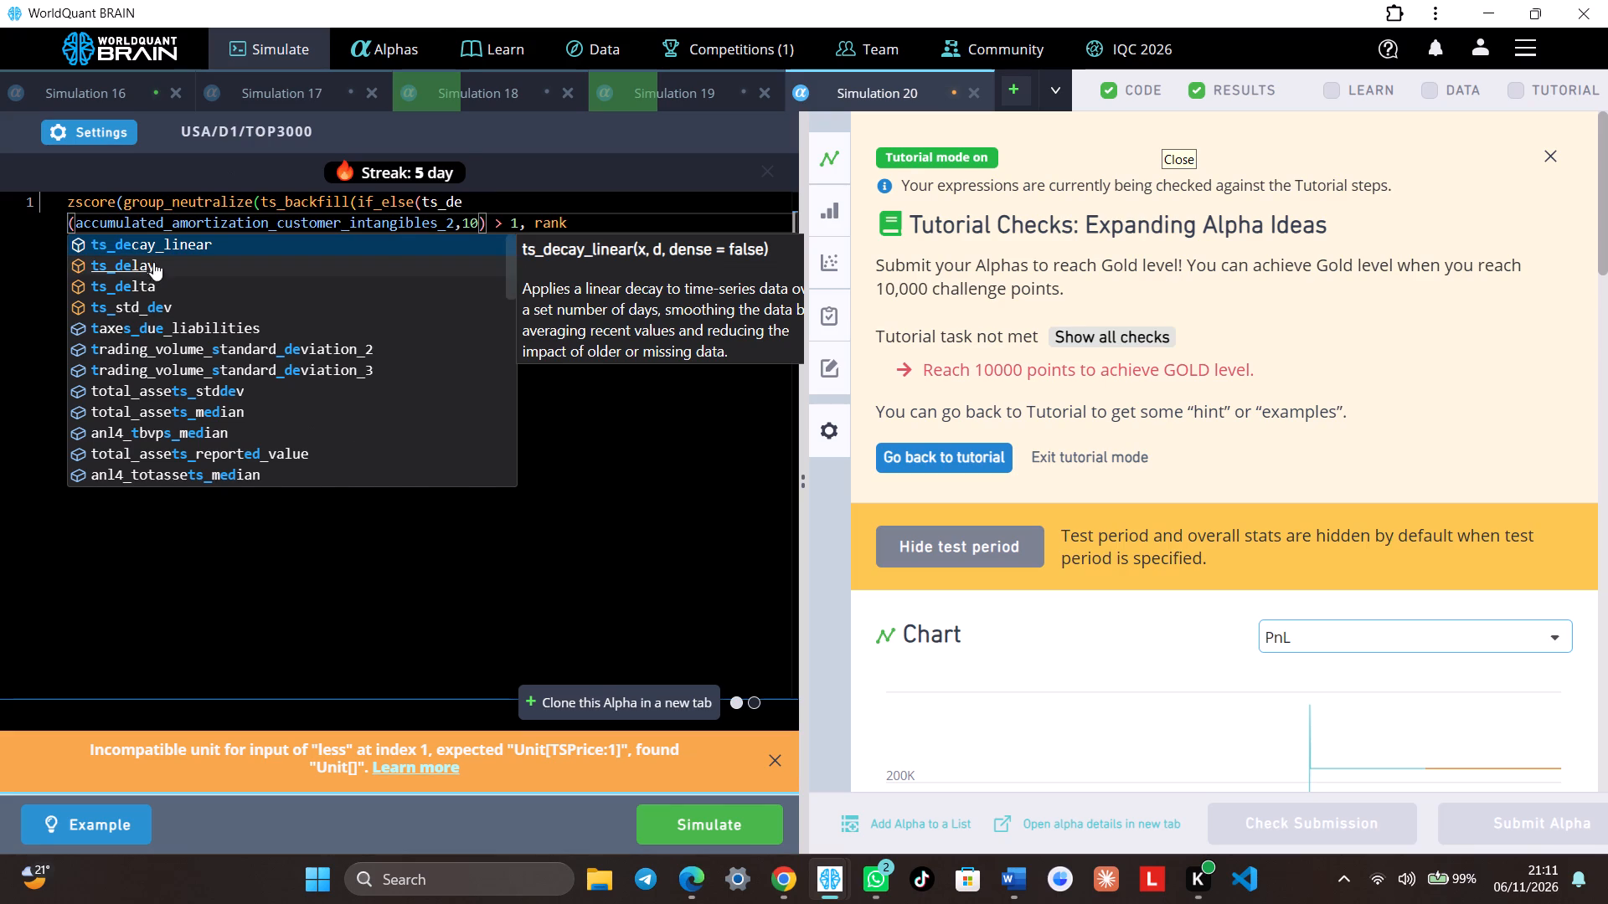
pyautogui.click(154, 262)
pyautogui.click(685, 832)
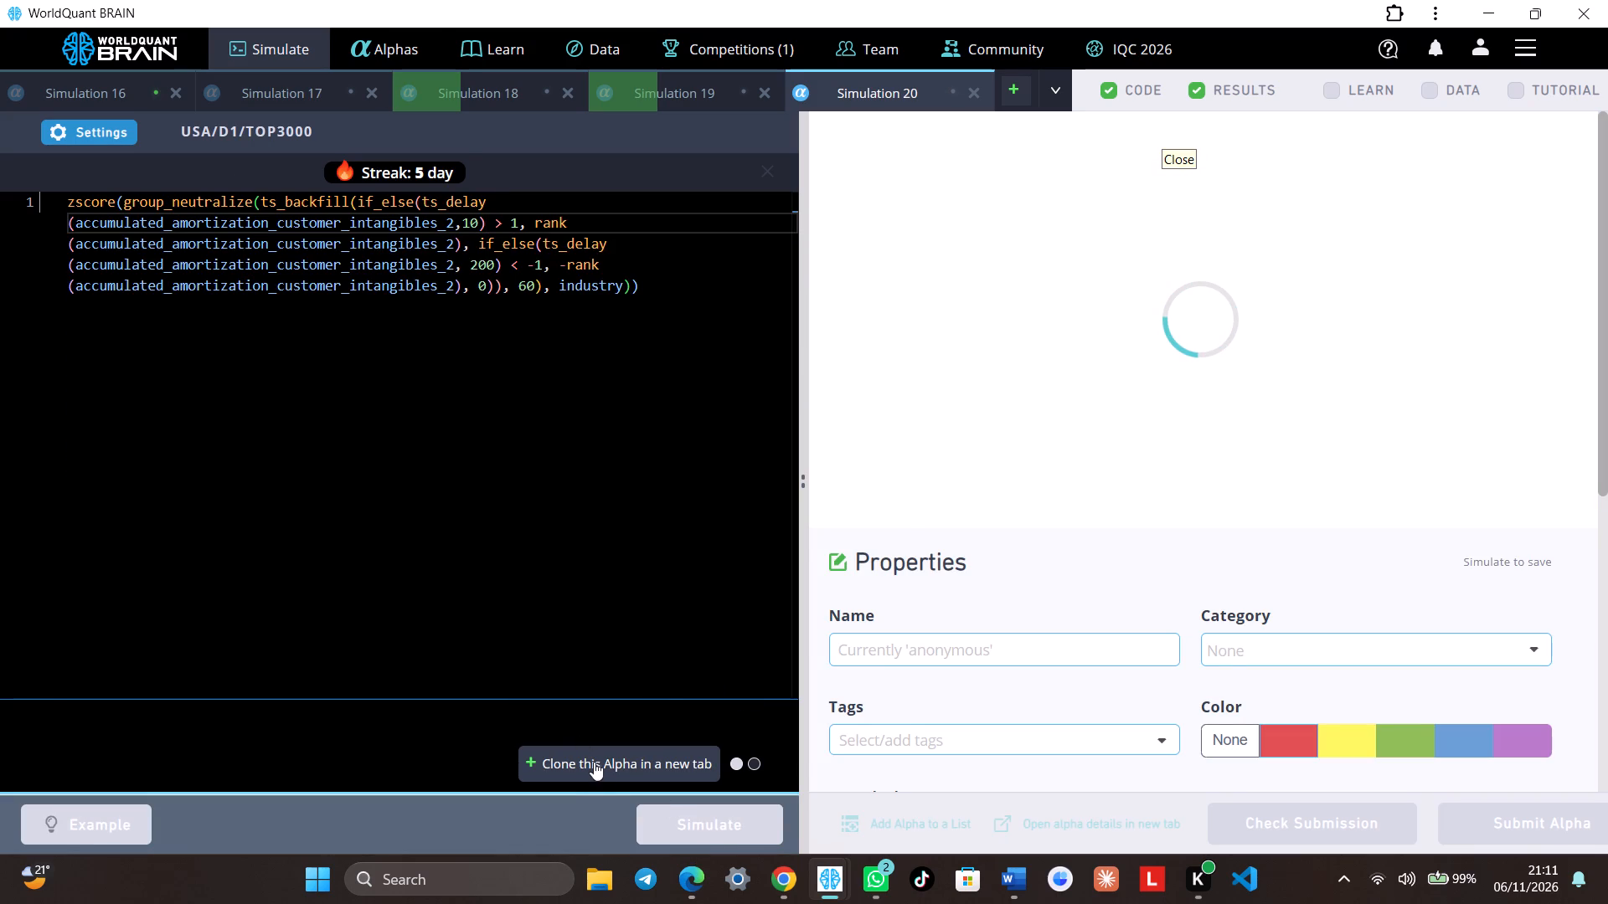
# Clone the Simulation 20 alpha into a new tab and replace ts_delay with ts_decay_linear in its first if_else condition.
pyautogui.click(600, 774)
pyautogui.click(492, 195)
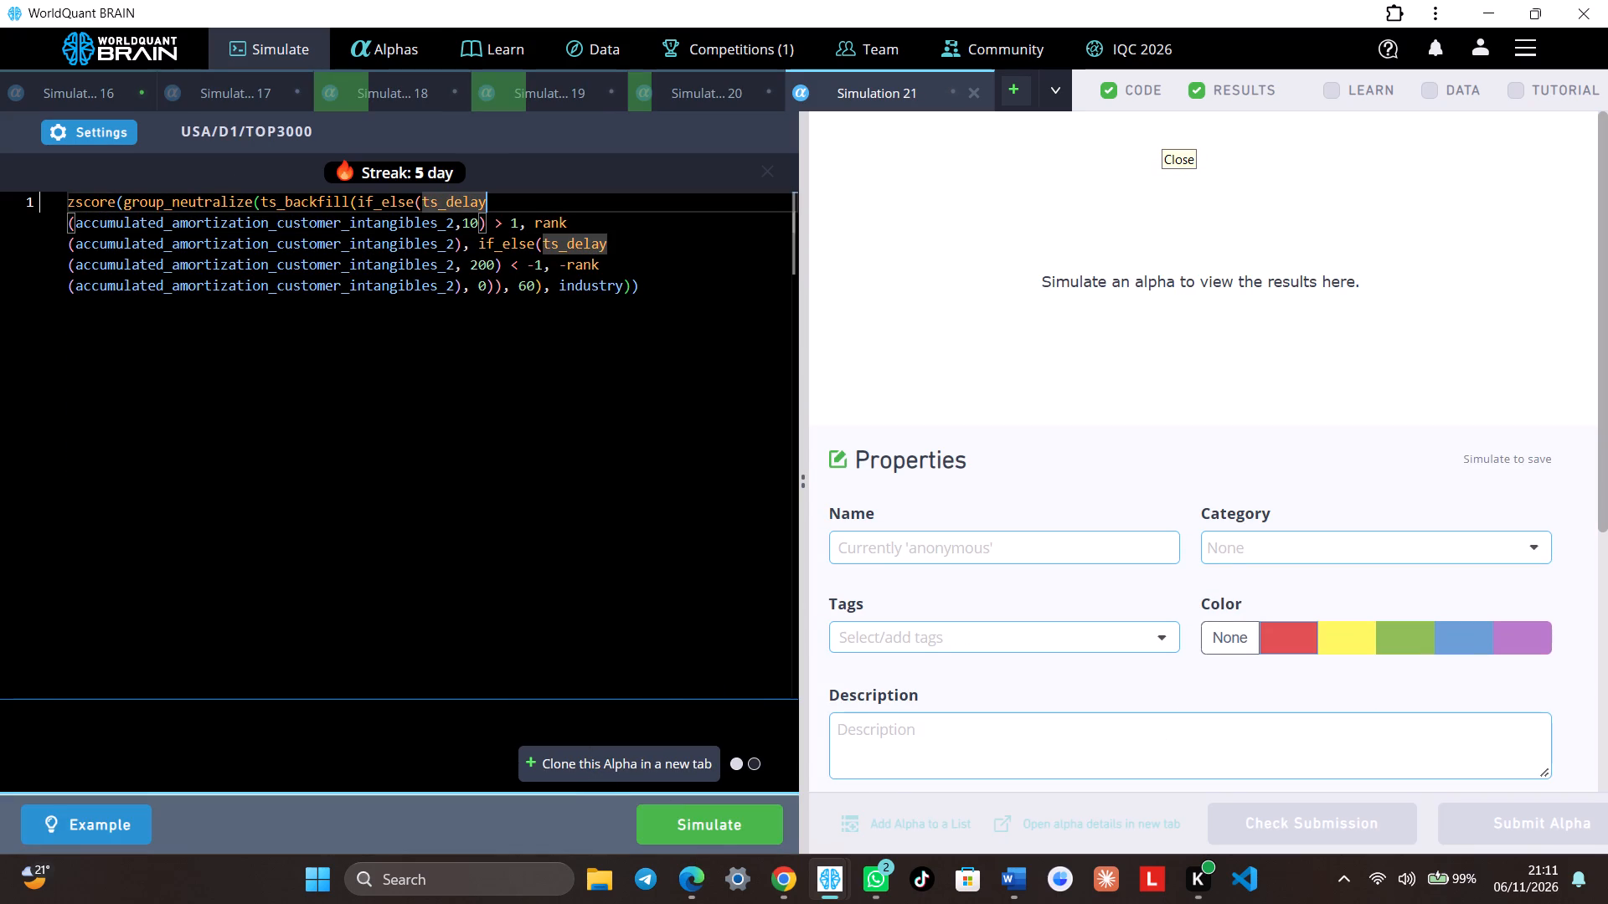
pyautogui.press('BackSpace')
pyautogui.press('BackSpace')
pyautogui.press('BackSpace')
pyautogui.press('BackSpace')
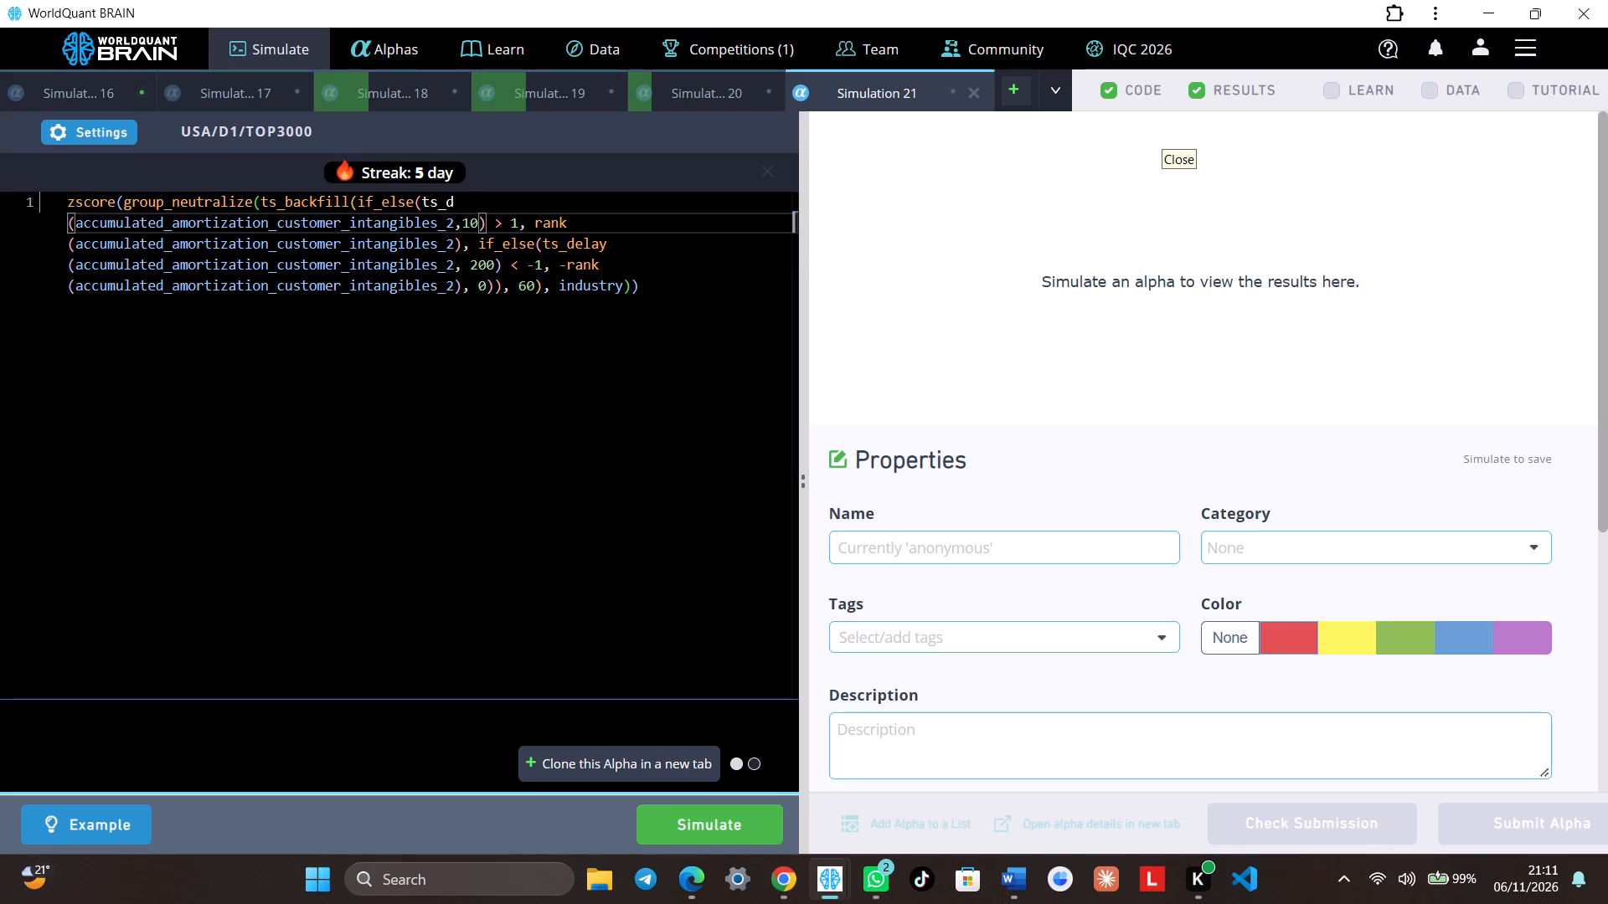
pyautogui.write('ec')
pyautogui.press('a')
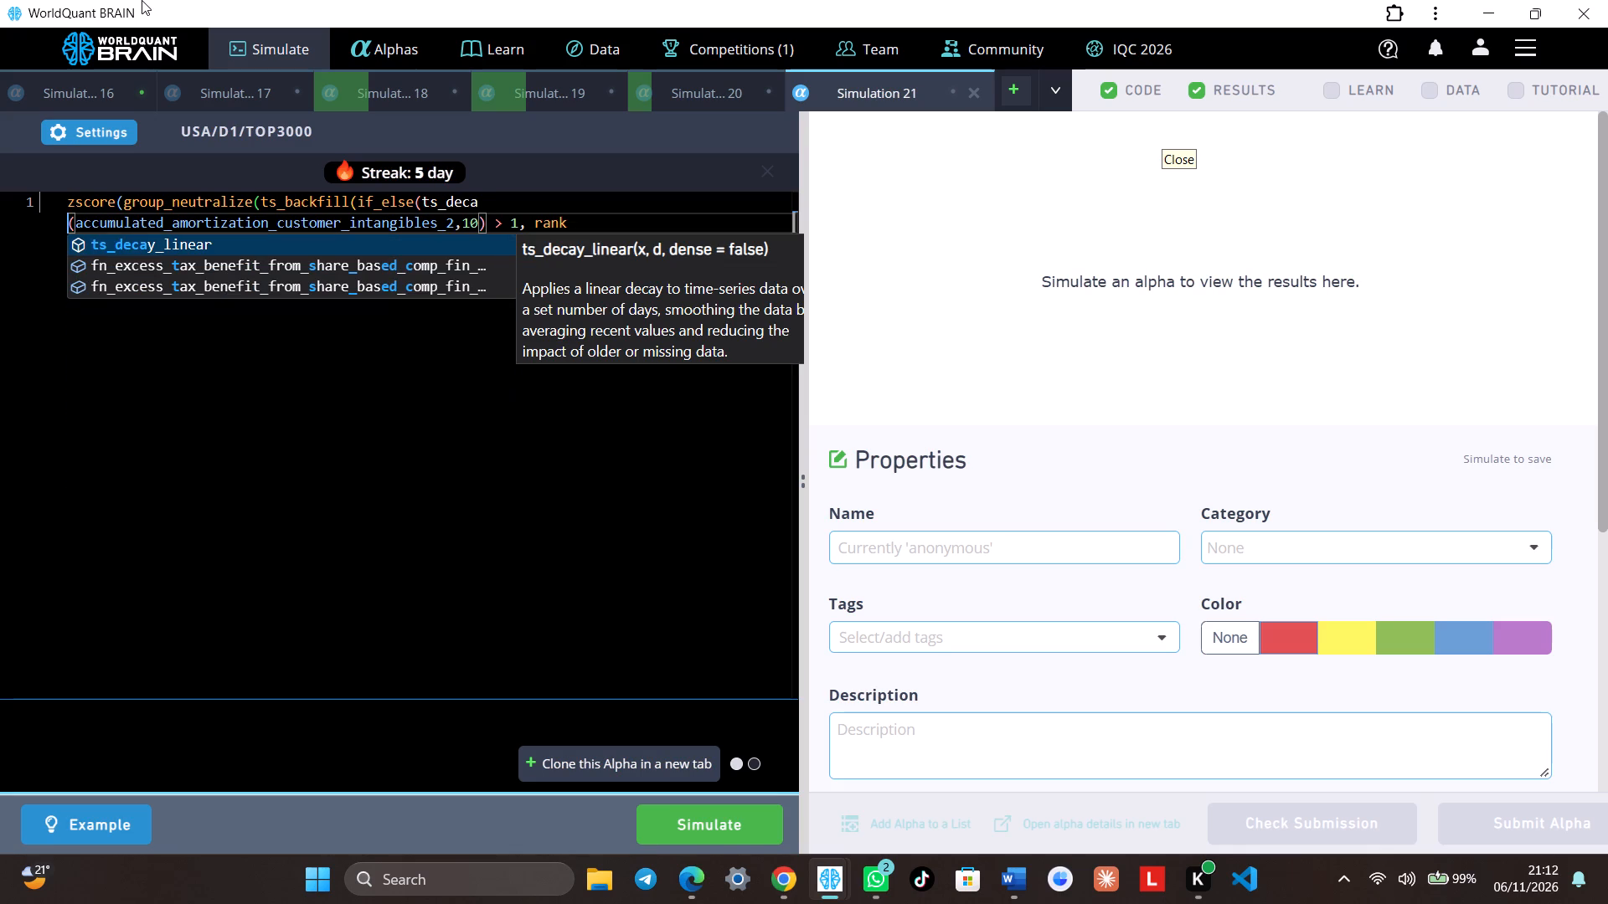
pyautogui.click(139, 246)
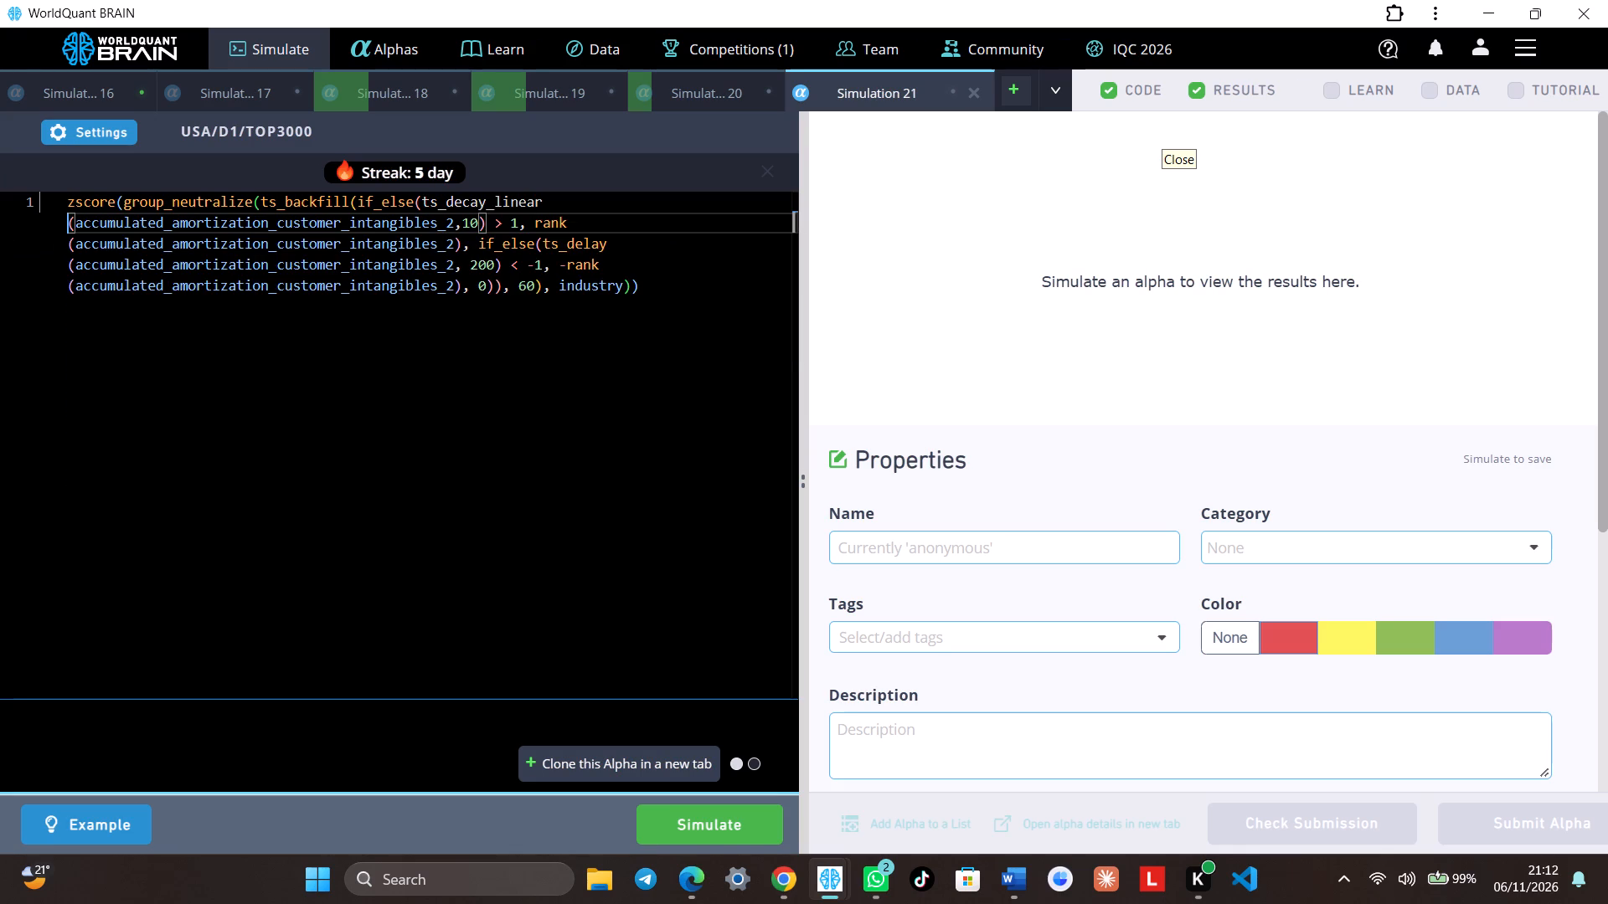
# Replace ts_delay with ts_decay_linear in the second if_else condition of Simulation 21 and simulate the alpha.
pyautogui.click(609, 254)
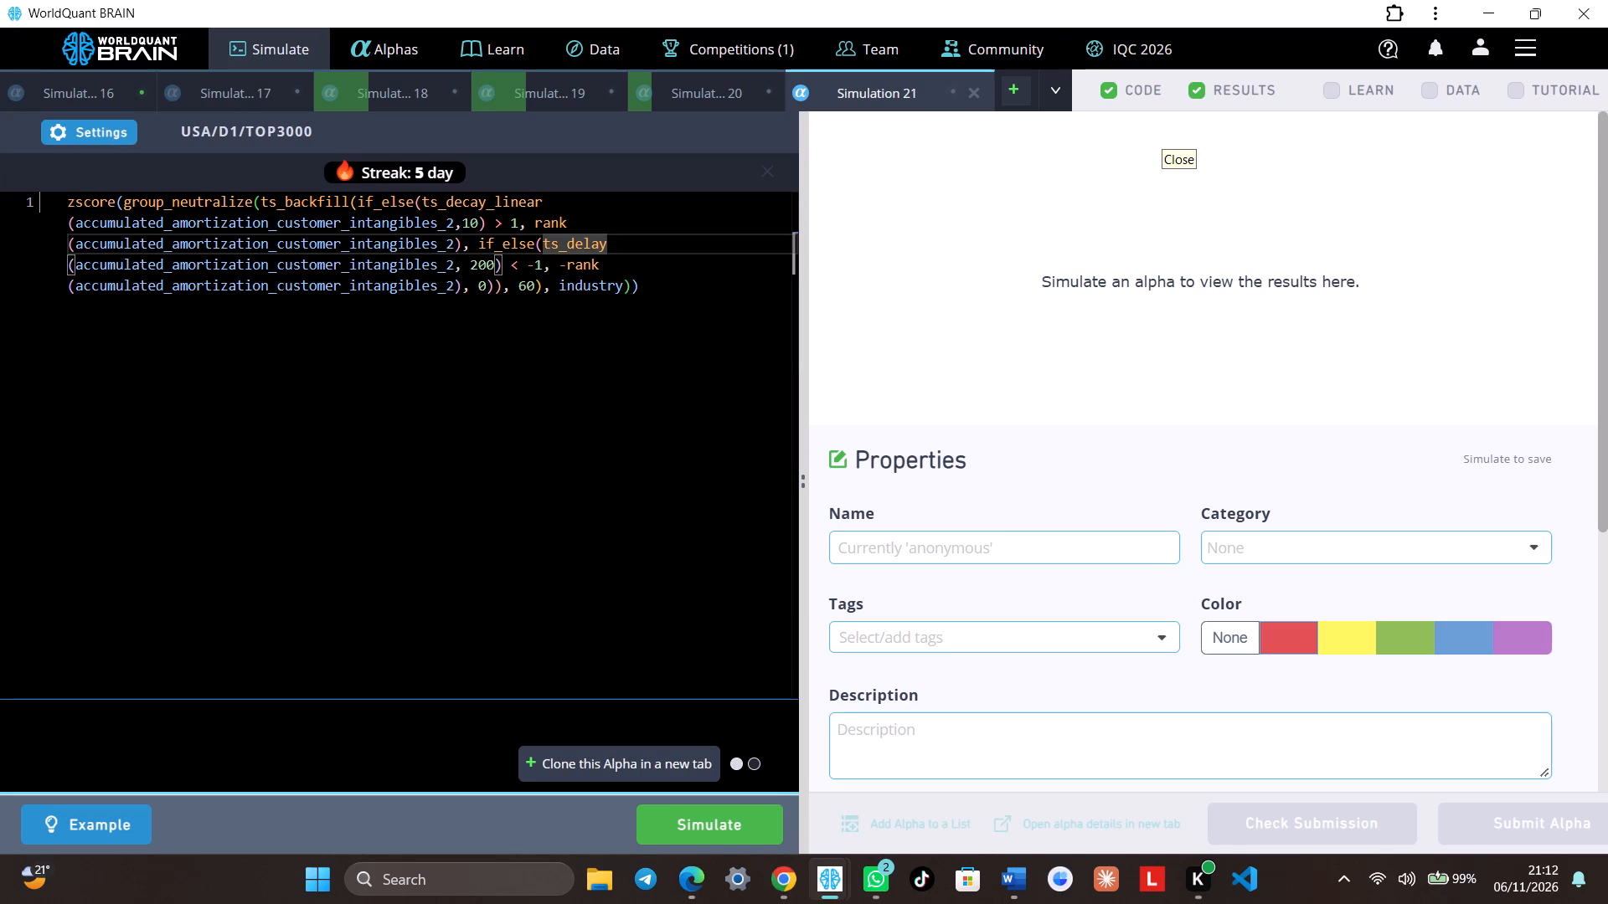
pyautogui.press('BackSpace')
pyautogui.press('BackSpace')
pyautogui.press('BackSpace')
pyautogui.press('BackSpace')
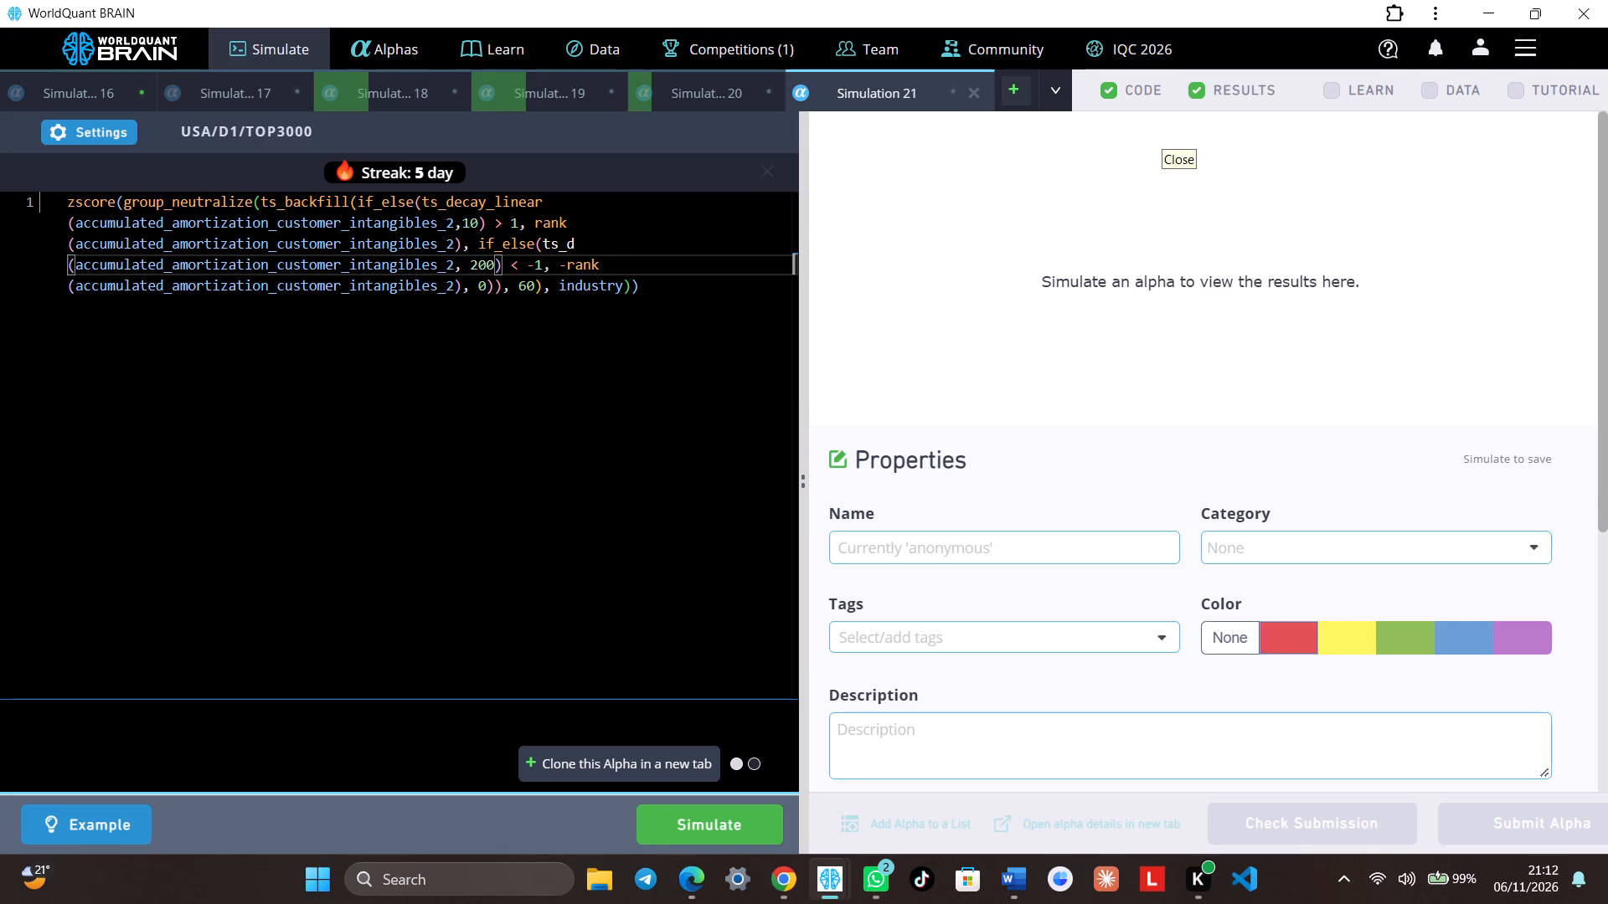
pyautogui.press('e')
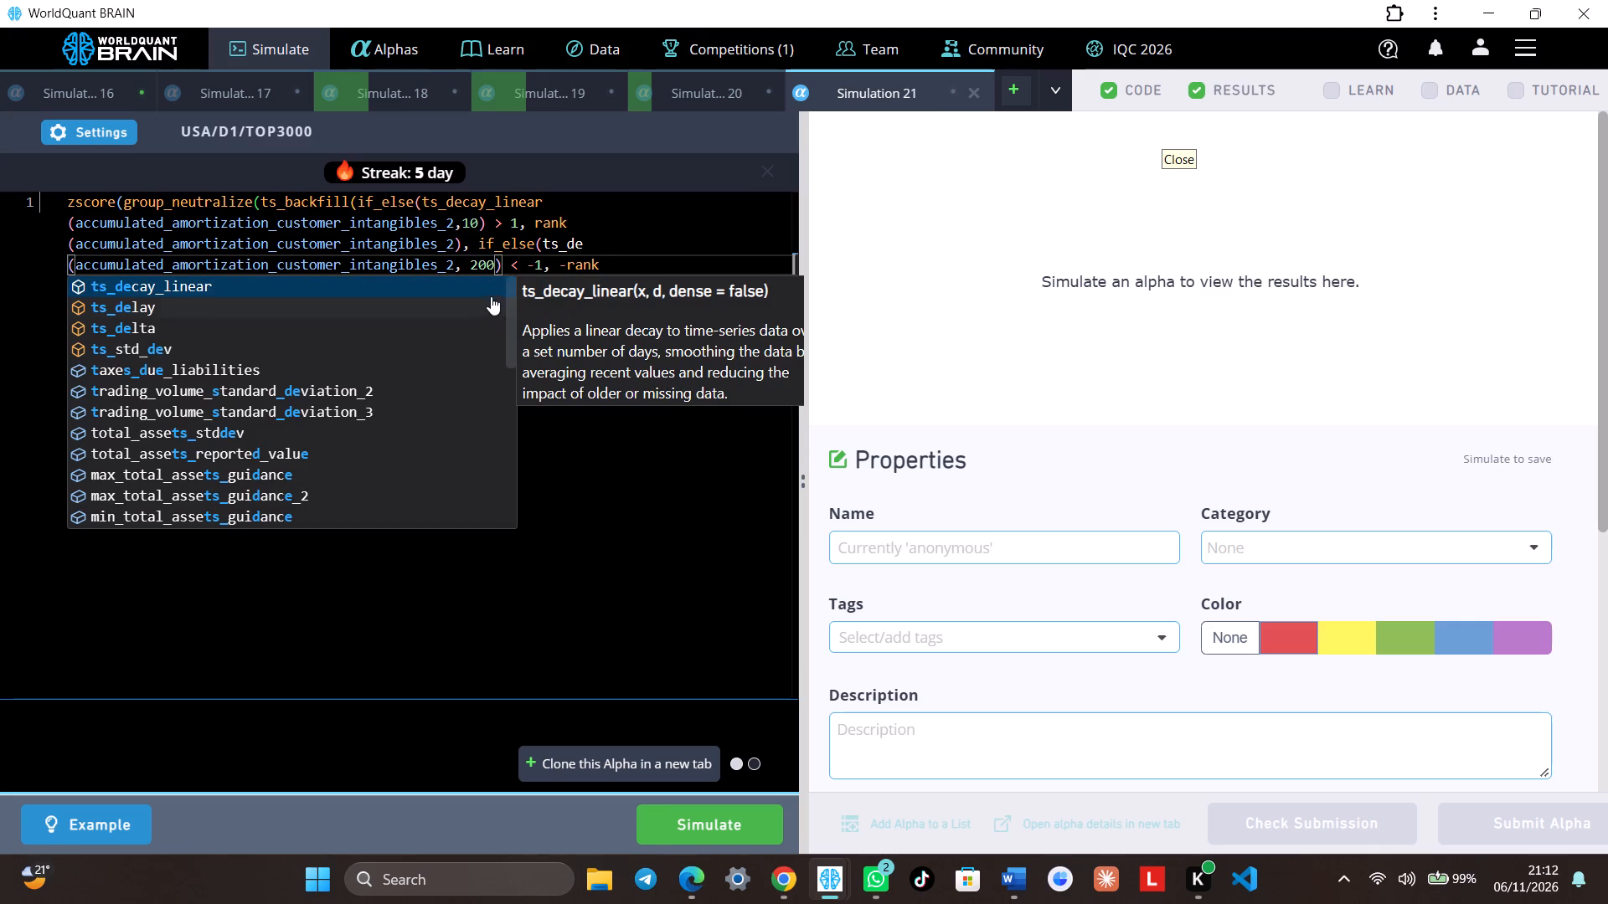
pyautogui.click(489, 285)
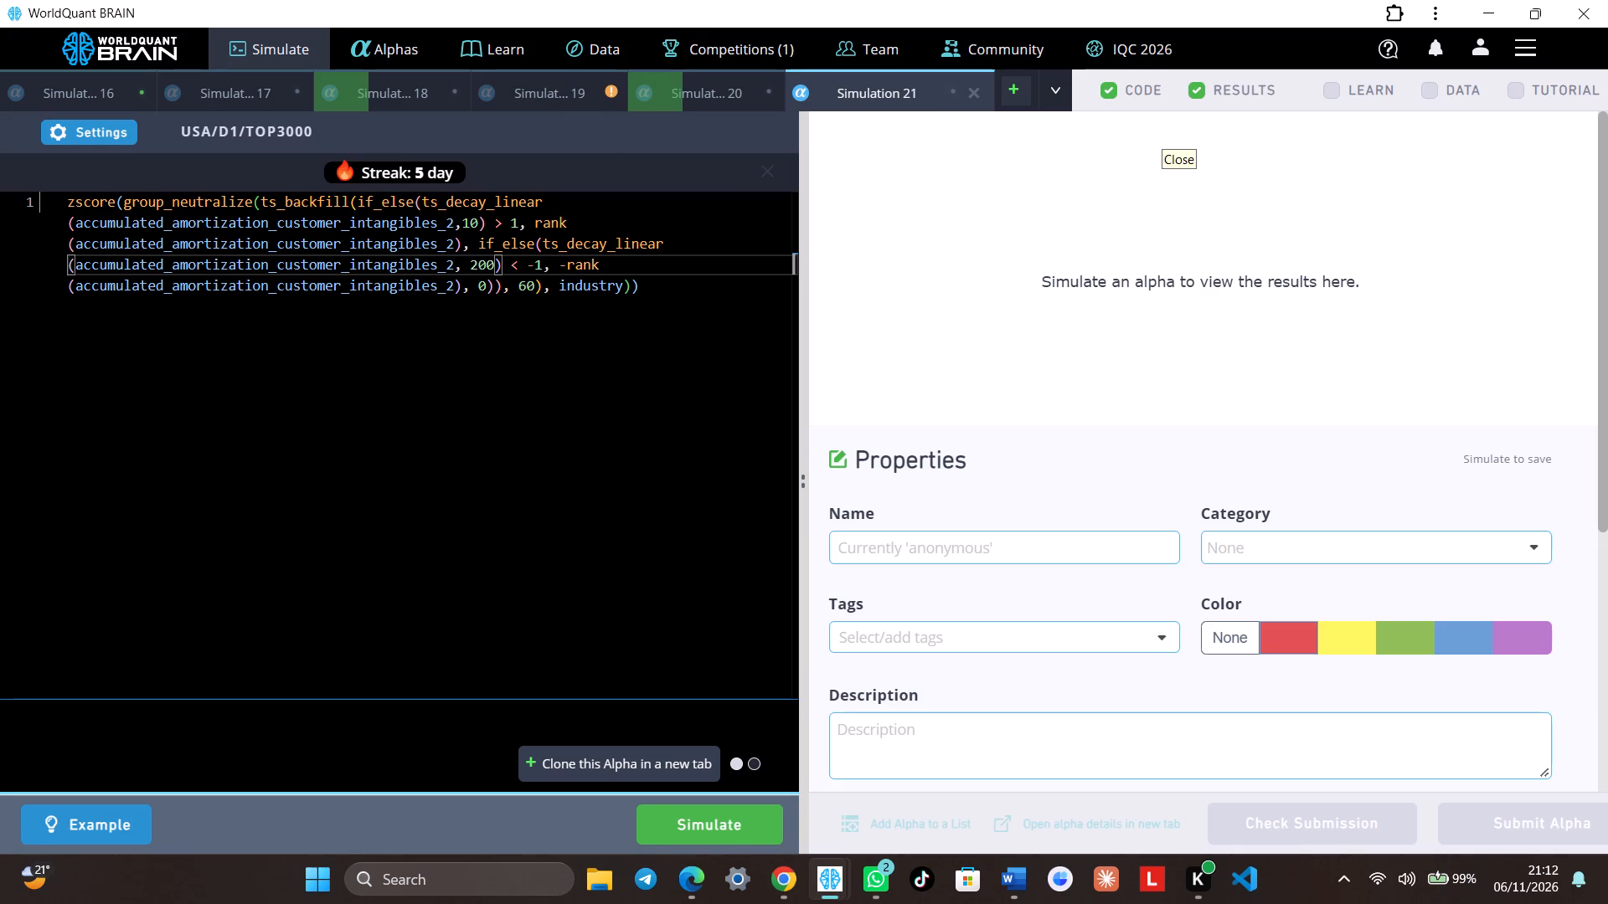
pyautogui.click(758, 809)
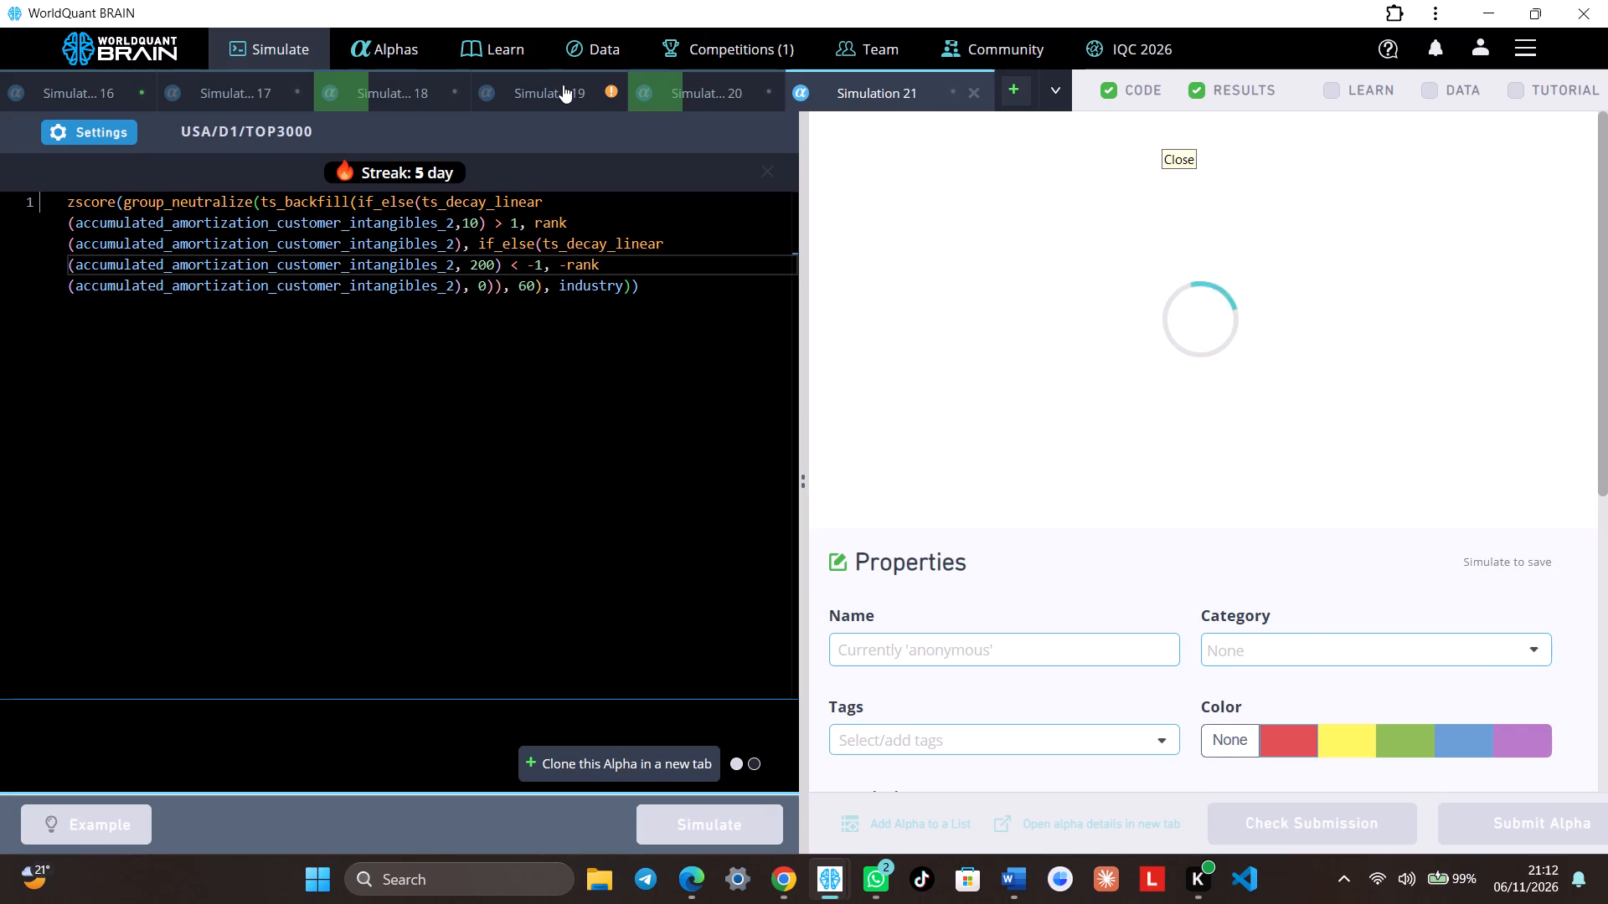
# In Simulation 19, dismiss the unit warning, show the test period, select the IS period and examine the failed IS tests.
pyautogui.click(568, 89)
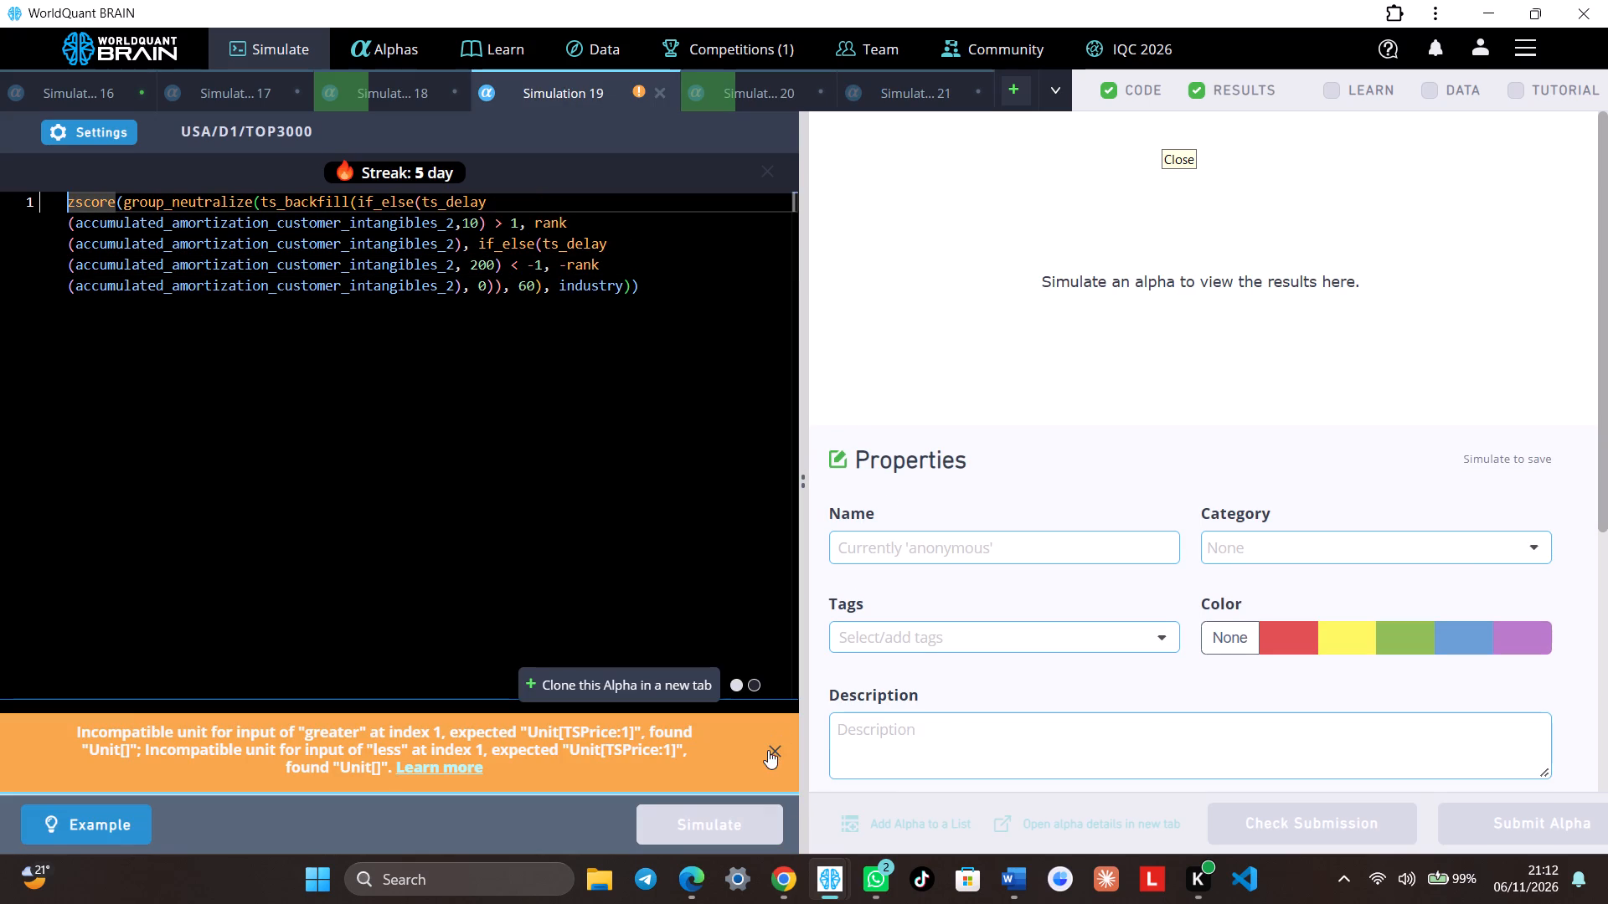
pyautogui.click(768, 753)
pyautogui.click(770, 748)
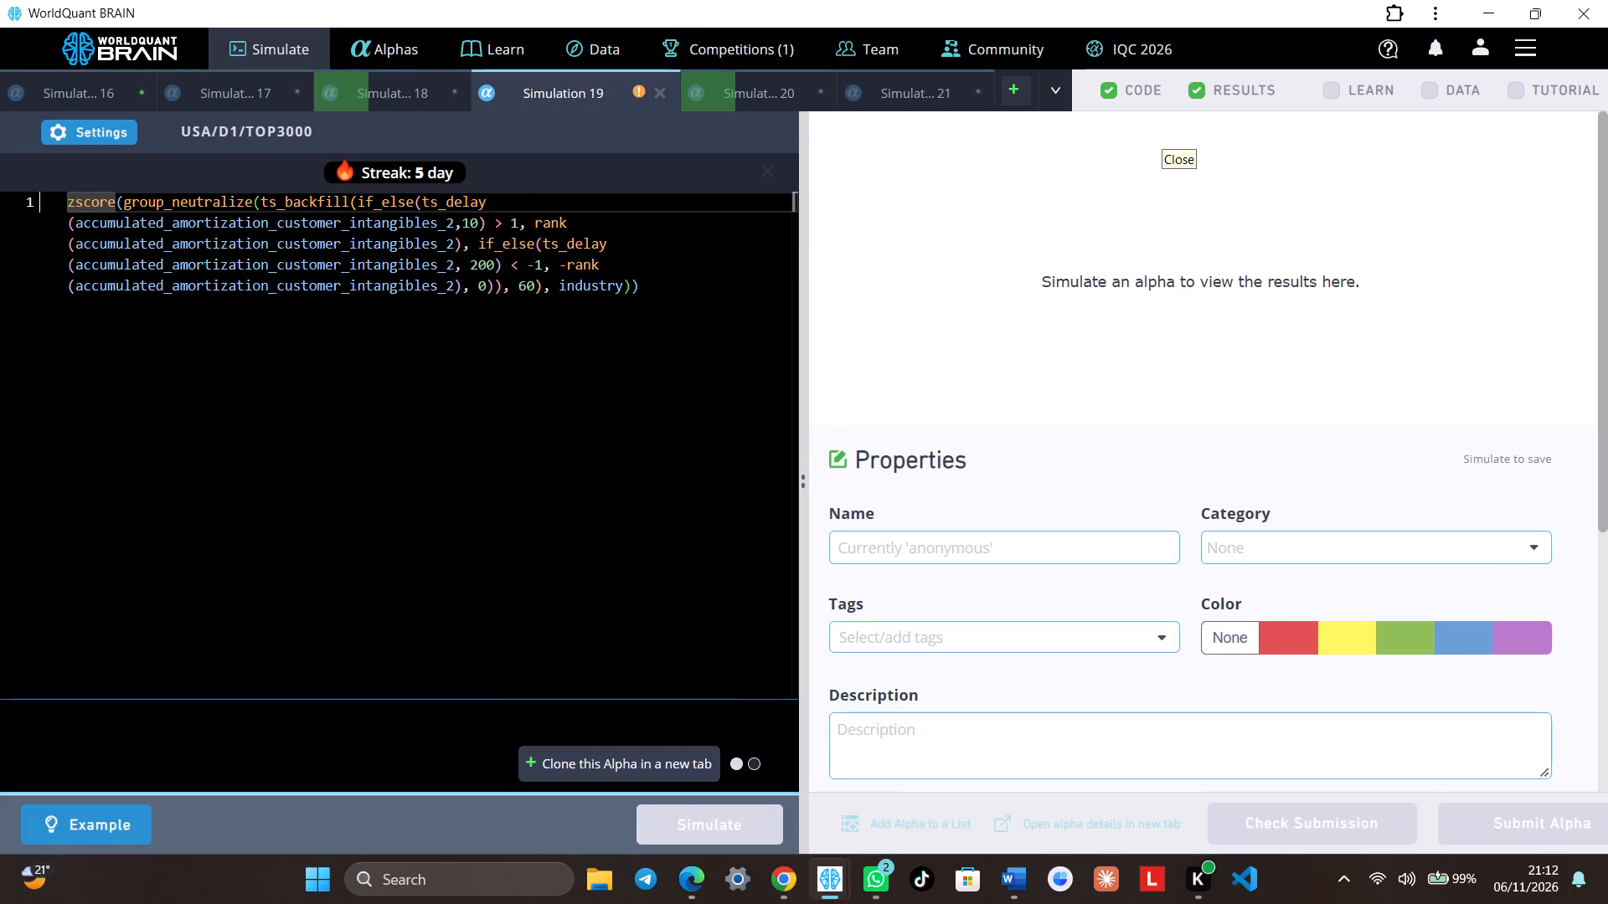
pyautogui.scroll(-9, 1316, 546)
pyautogui.scroll(9, 1333, 547)
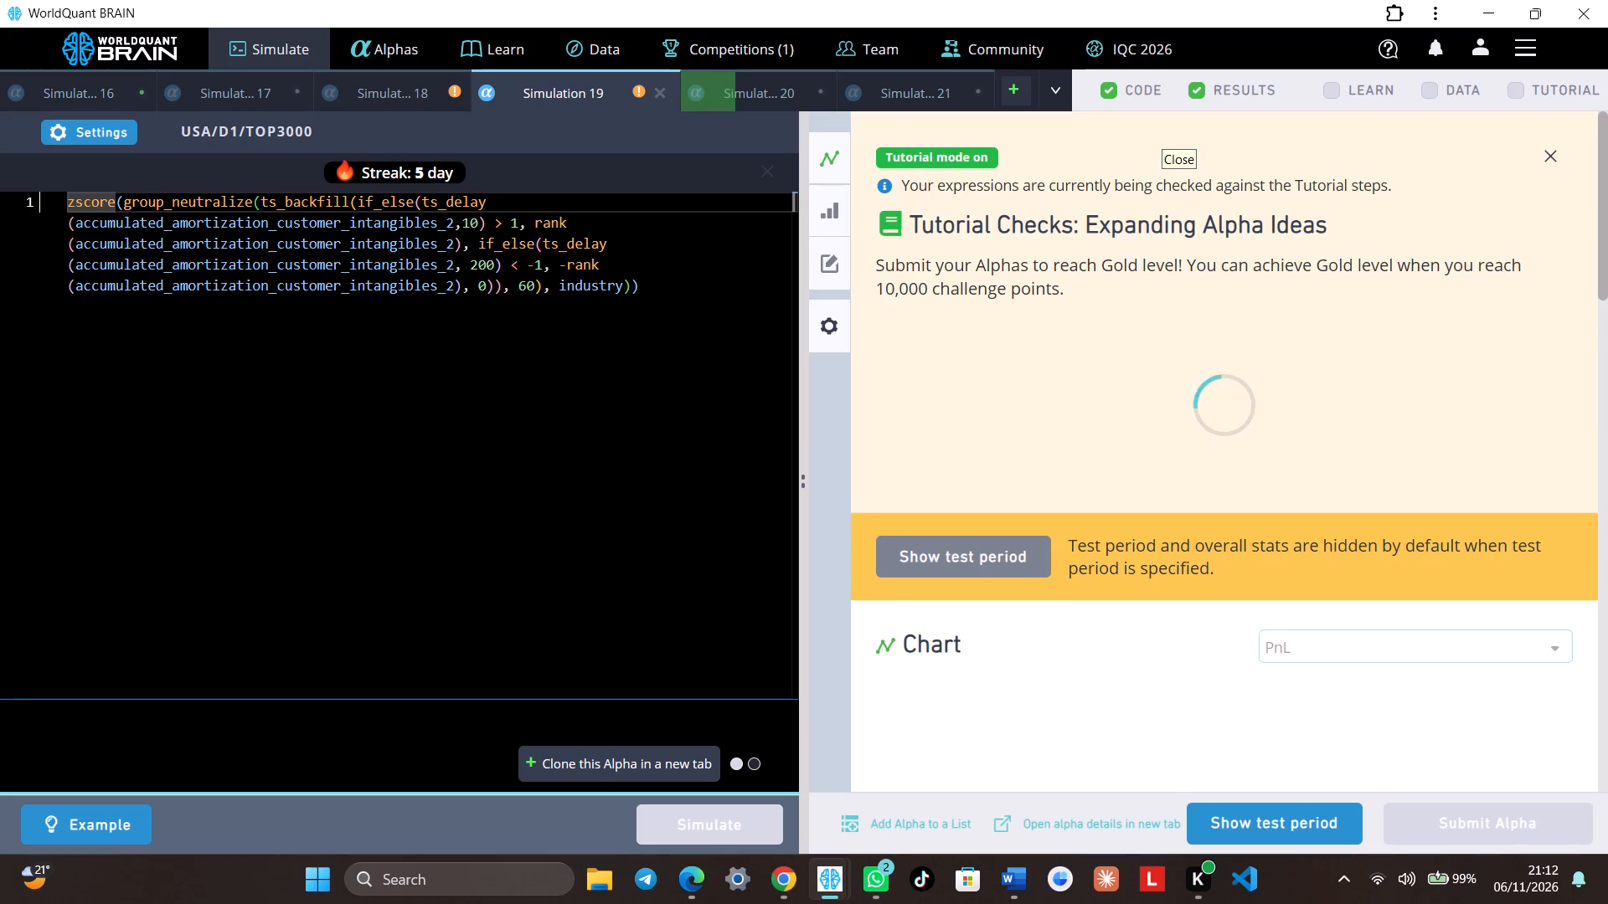
pyautogui.click(1314, 813)
pyautogui.scroll(-4, 1261, 718)
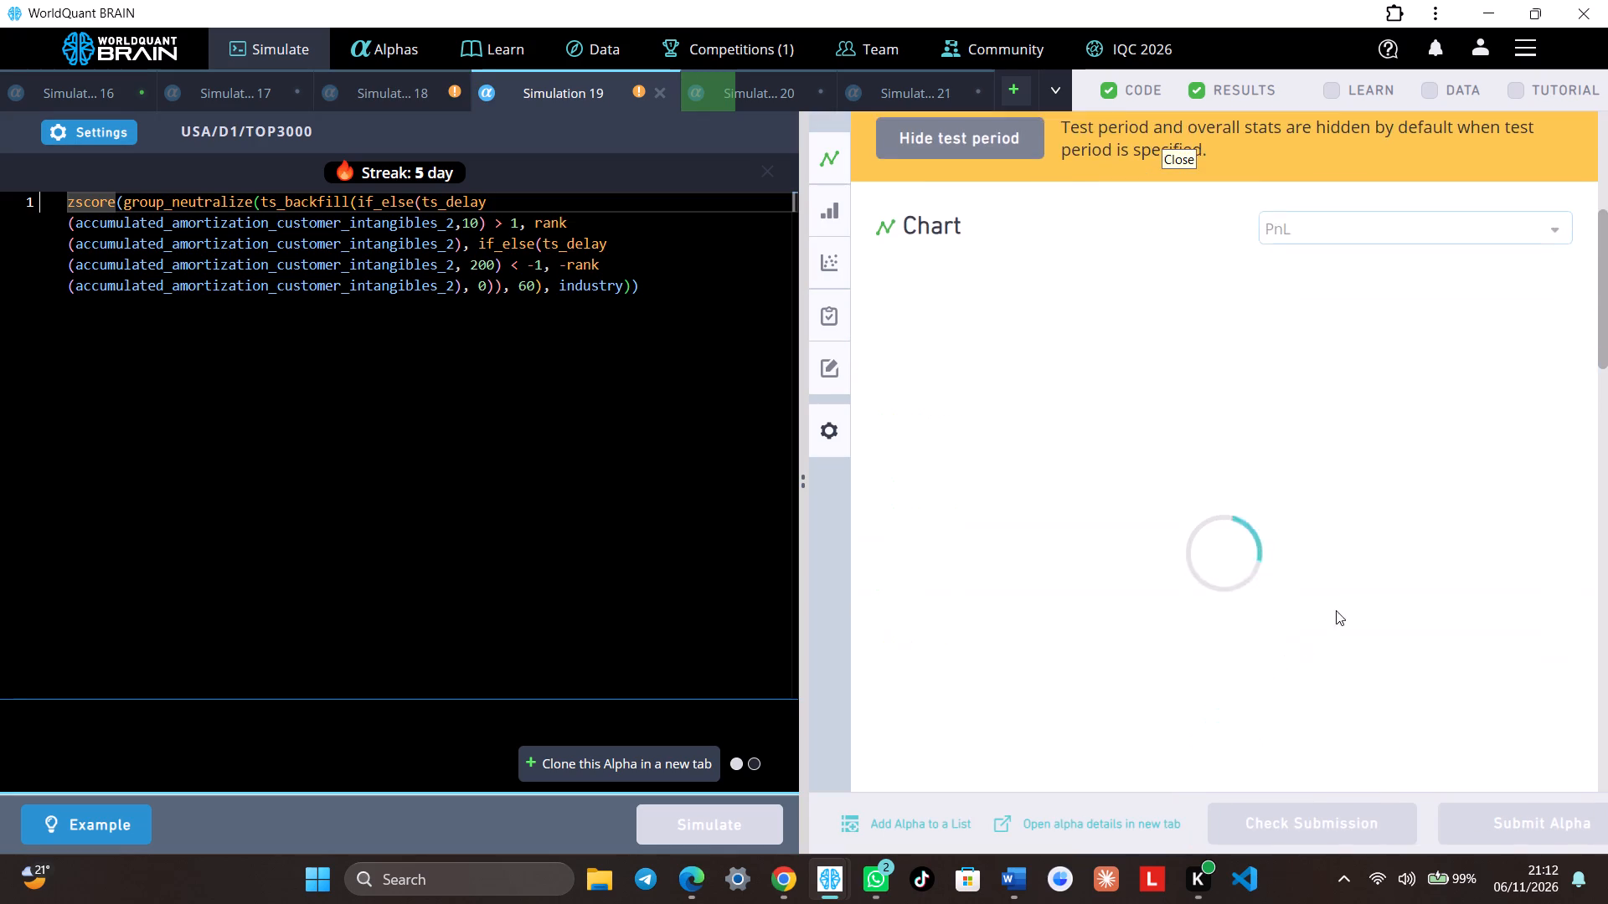
pyautogui.scroll(-4, 1357, 589)
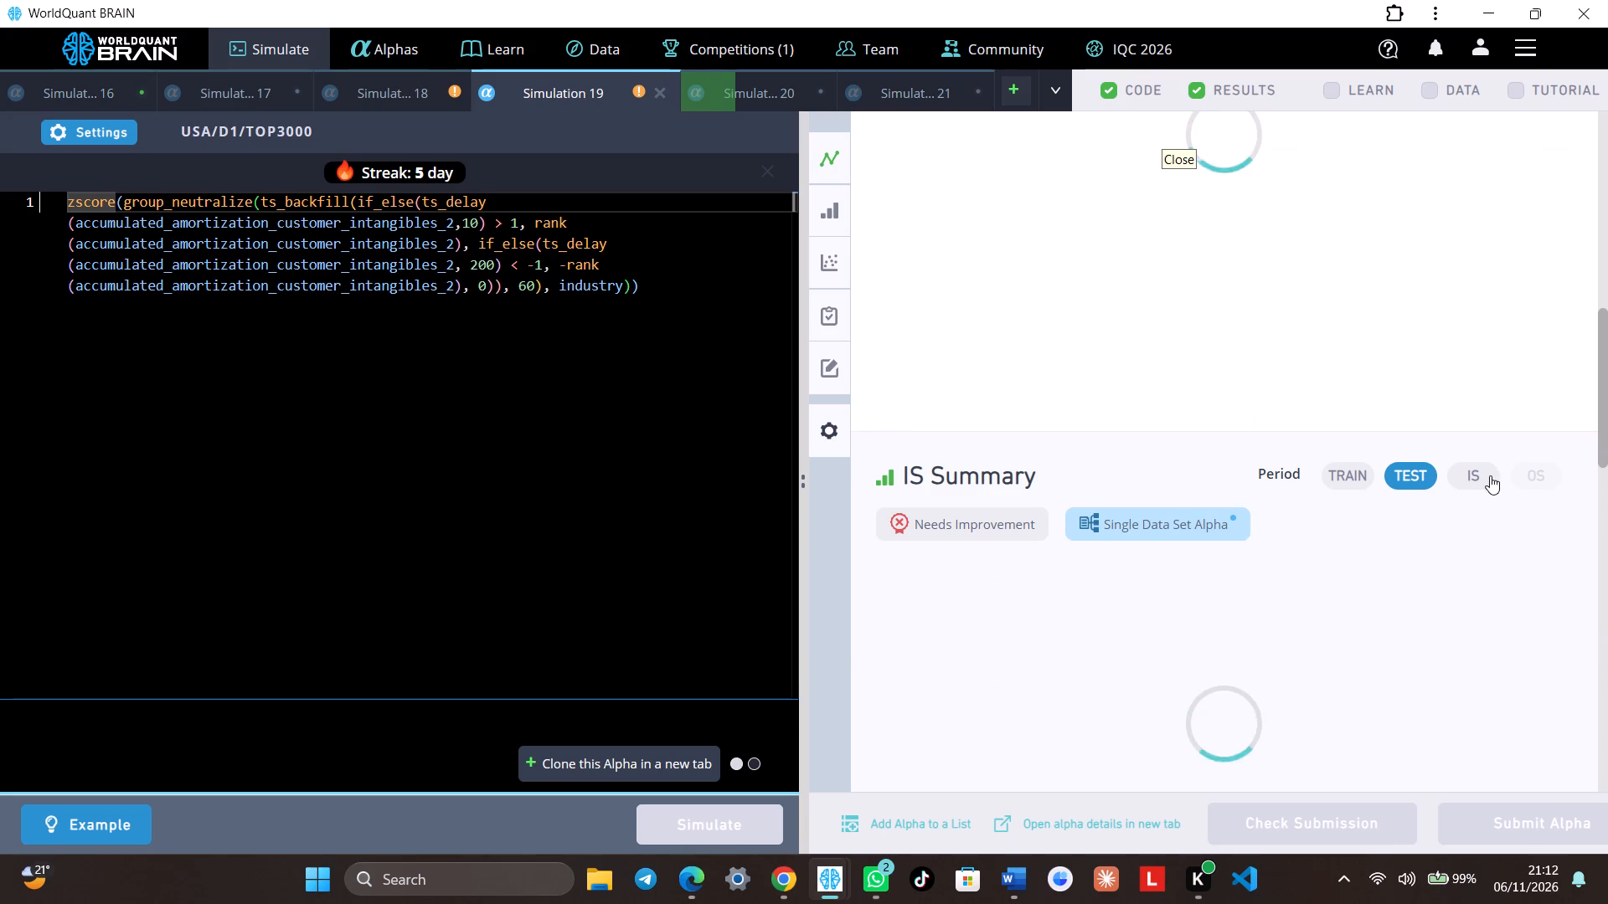
pyautogui.click(1490, 475)
pyautogui.scroll(-7, 1218, 525)
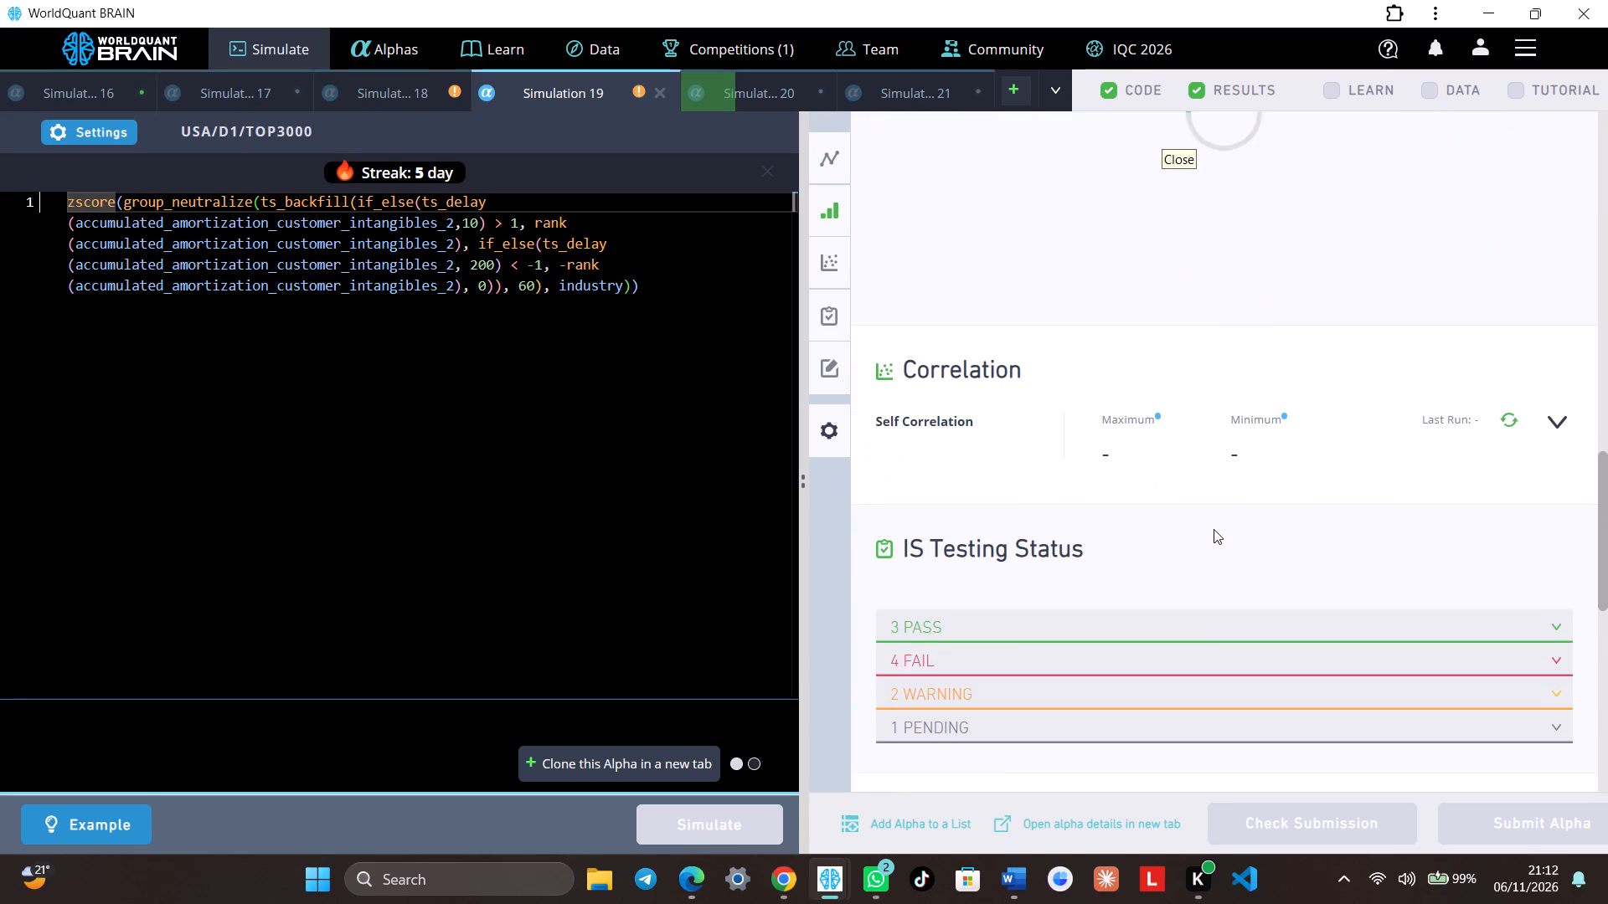
pyautogui.click(1205, 534)
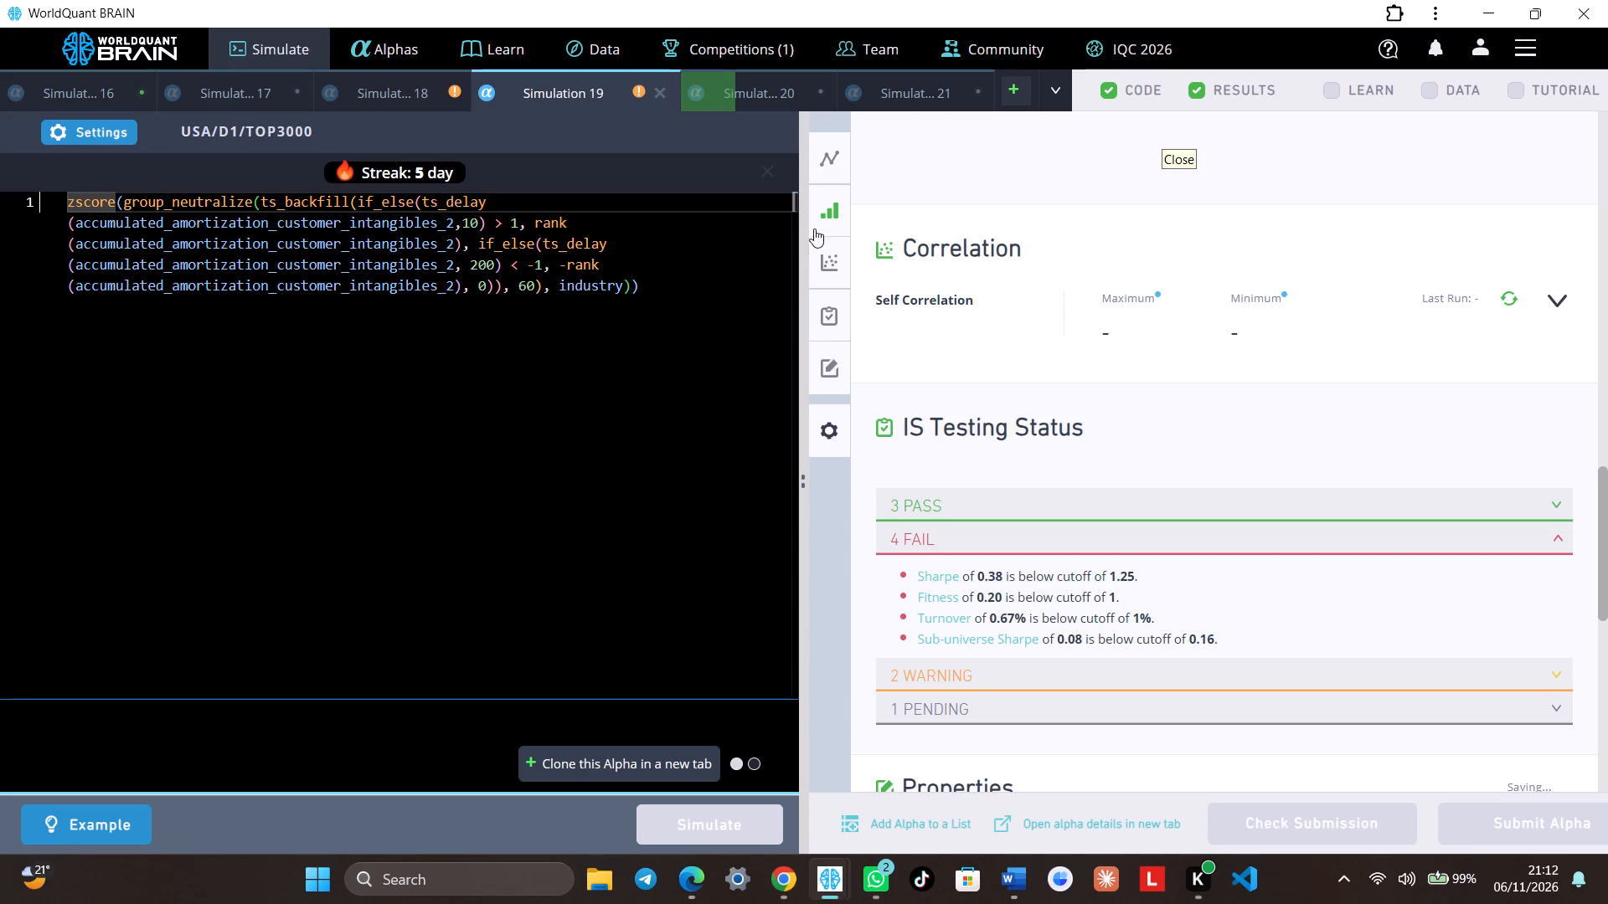
# Set the ts_delay lookback in Simulation 19's first if_else condition to 60.
pyautogui.click(478, 229)
pyautogui.press('BackSpace')
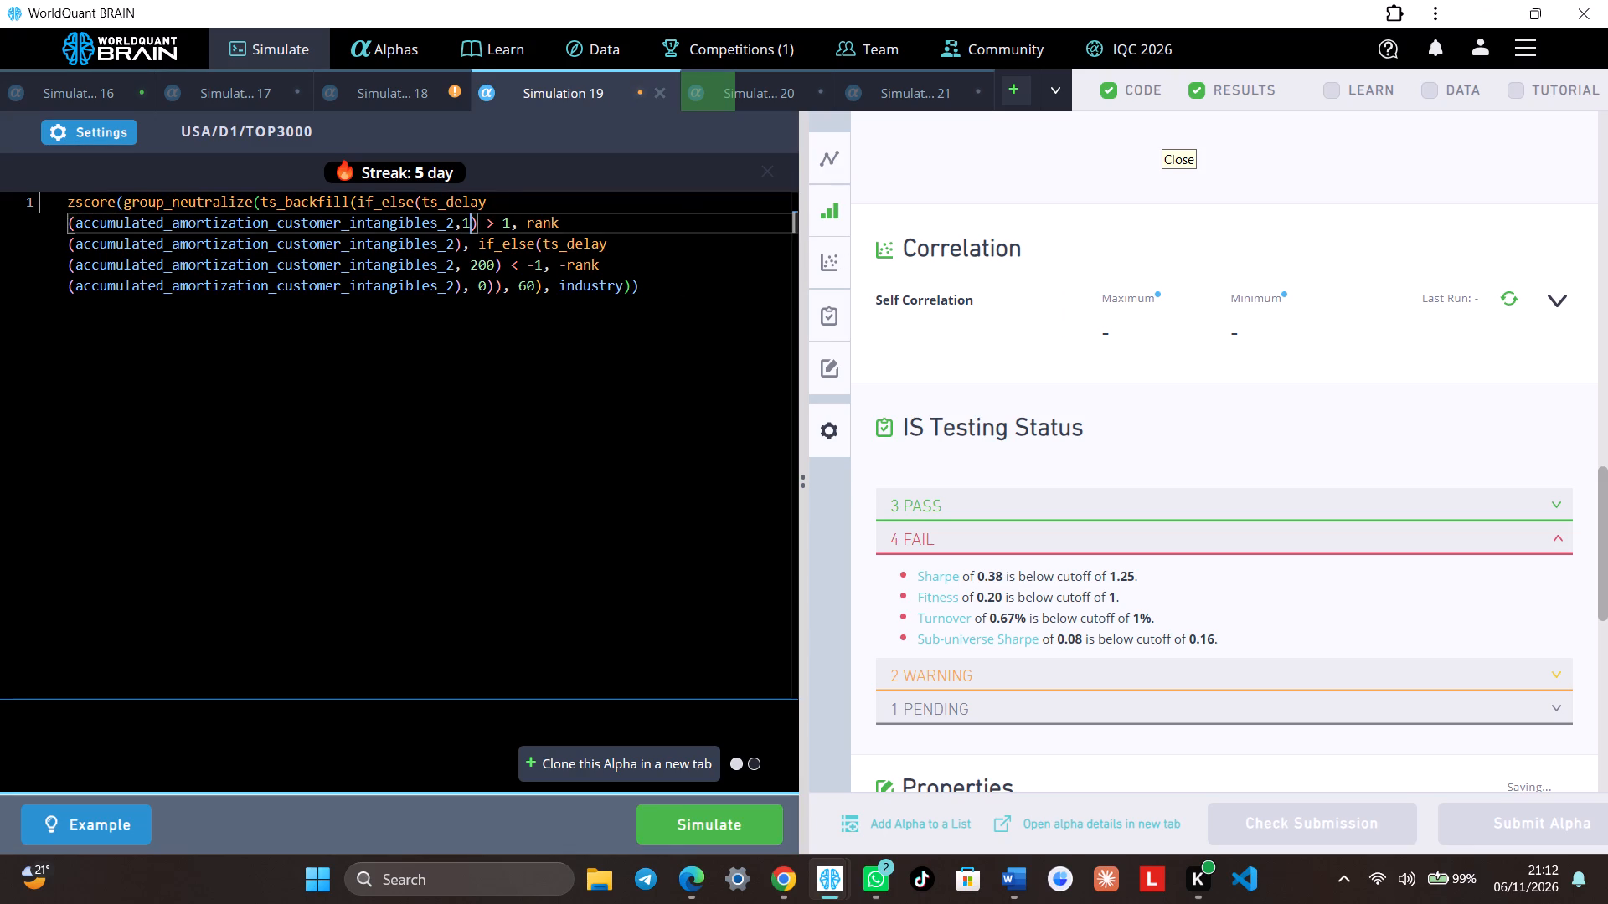
pyautogui.press('BackSpace')
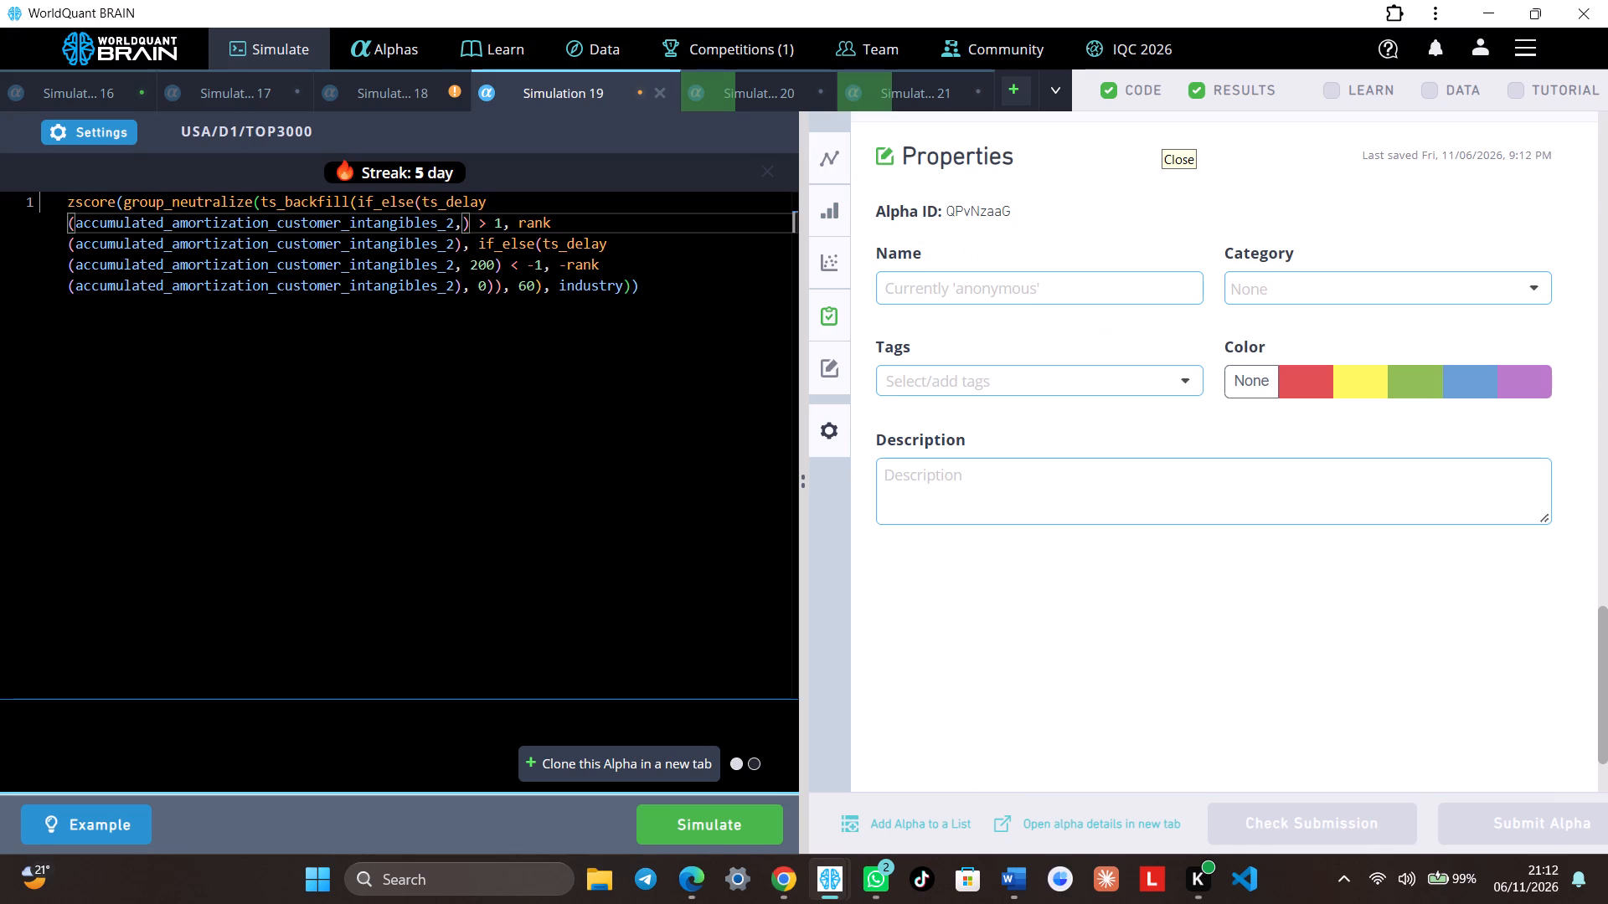
pyautogui.write('60')
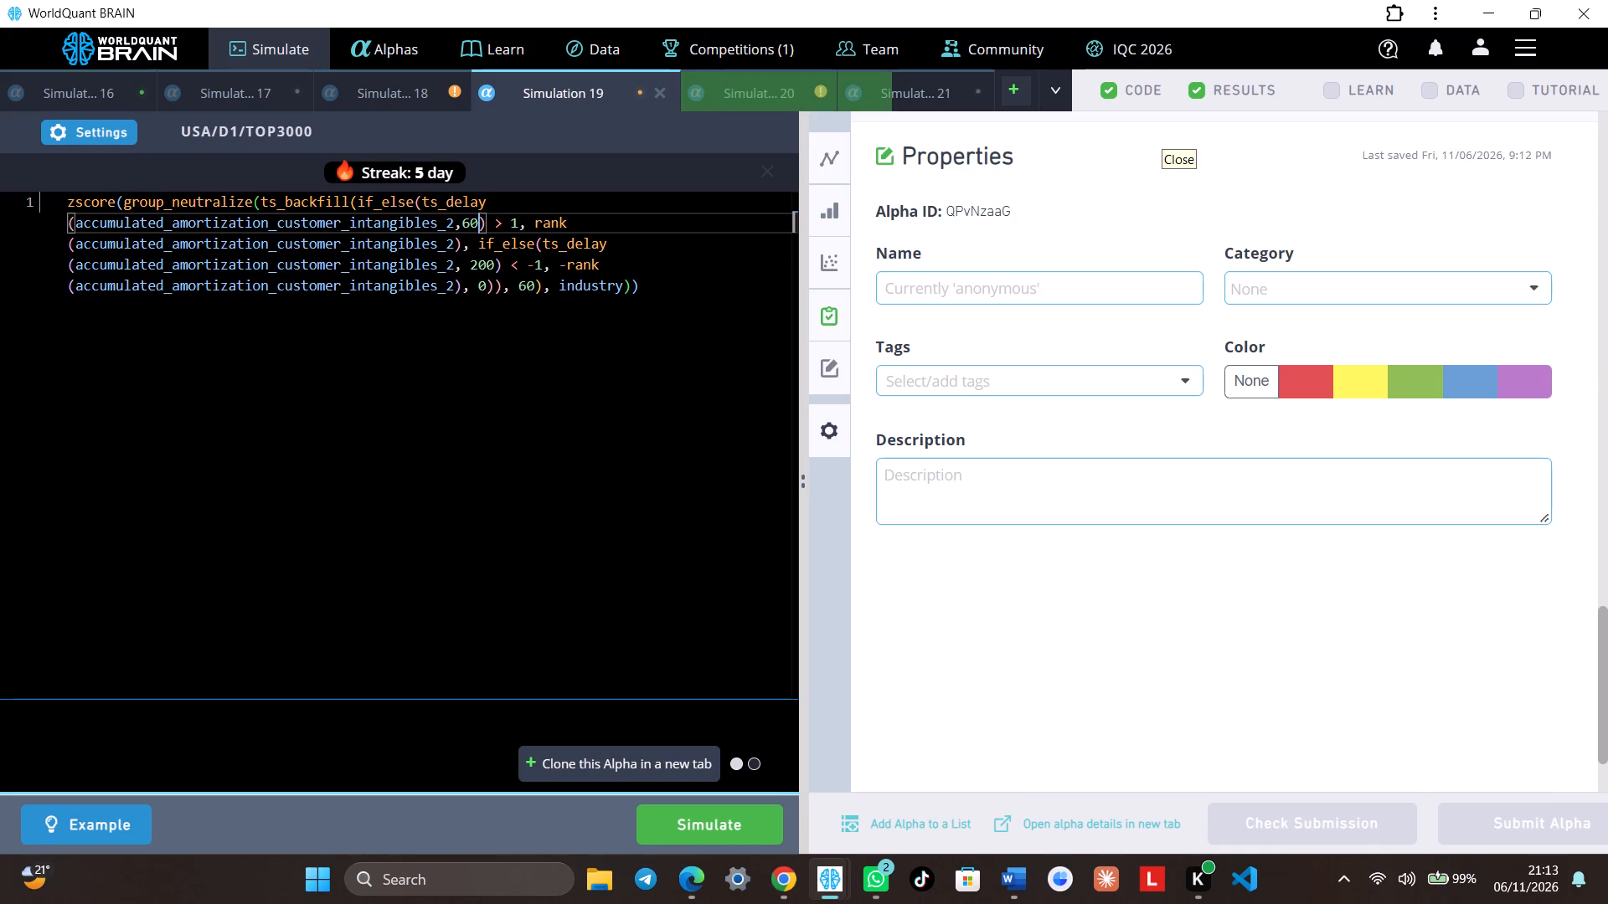
pyautogui.click(497, 264)
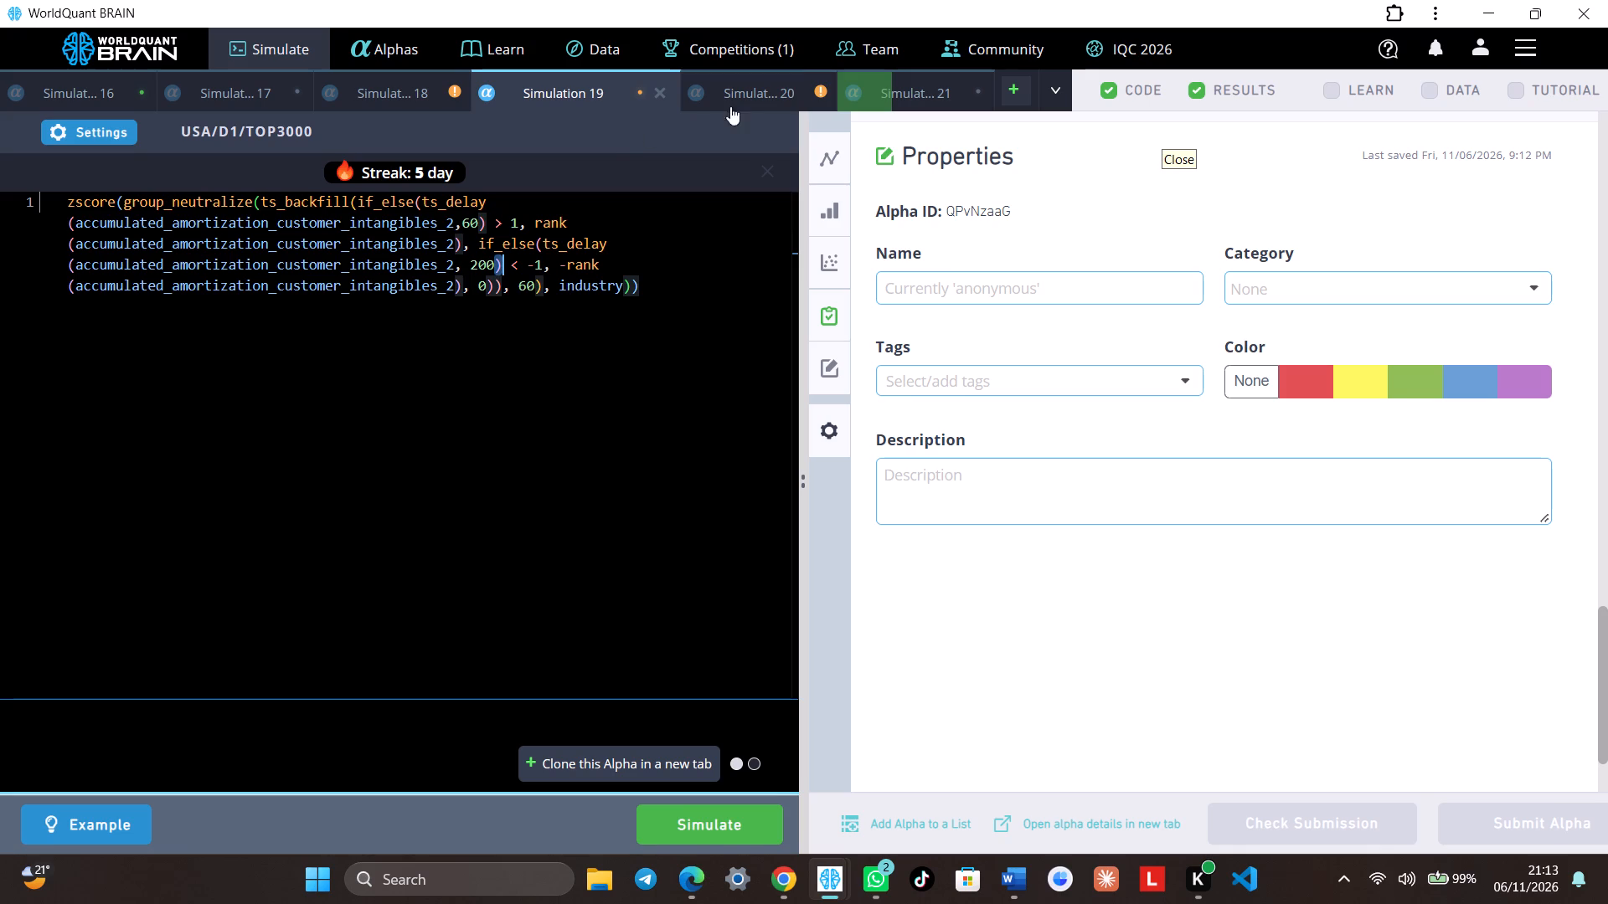
# Check Simulation 21's progress, then show the test period for Simulation 20 and select the IS period in its IS Summary.
pyautogui.click(935, 84)
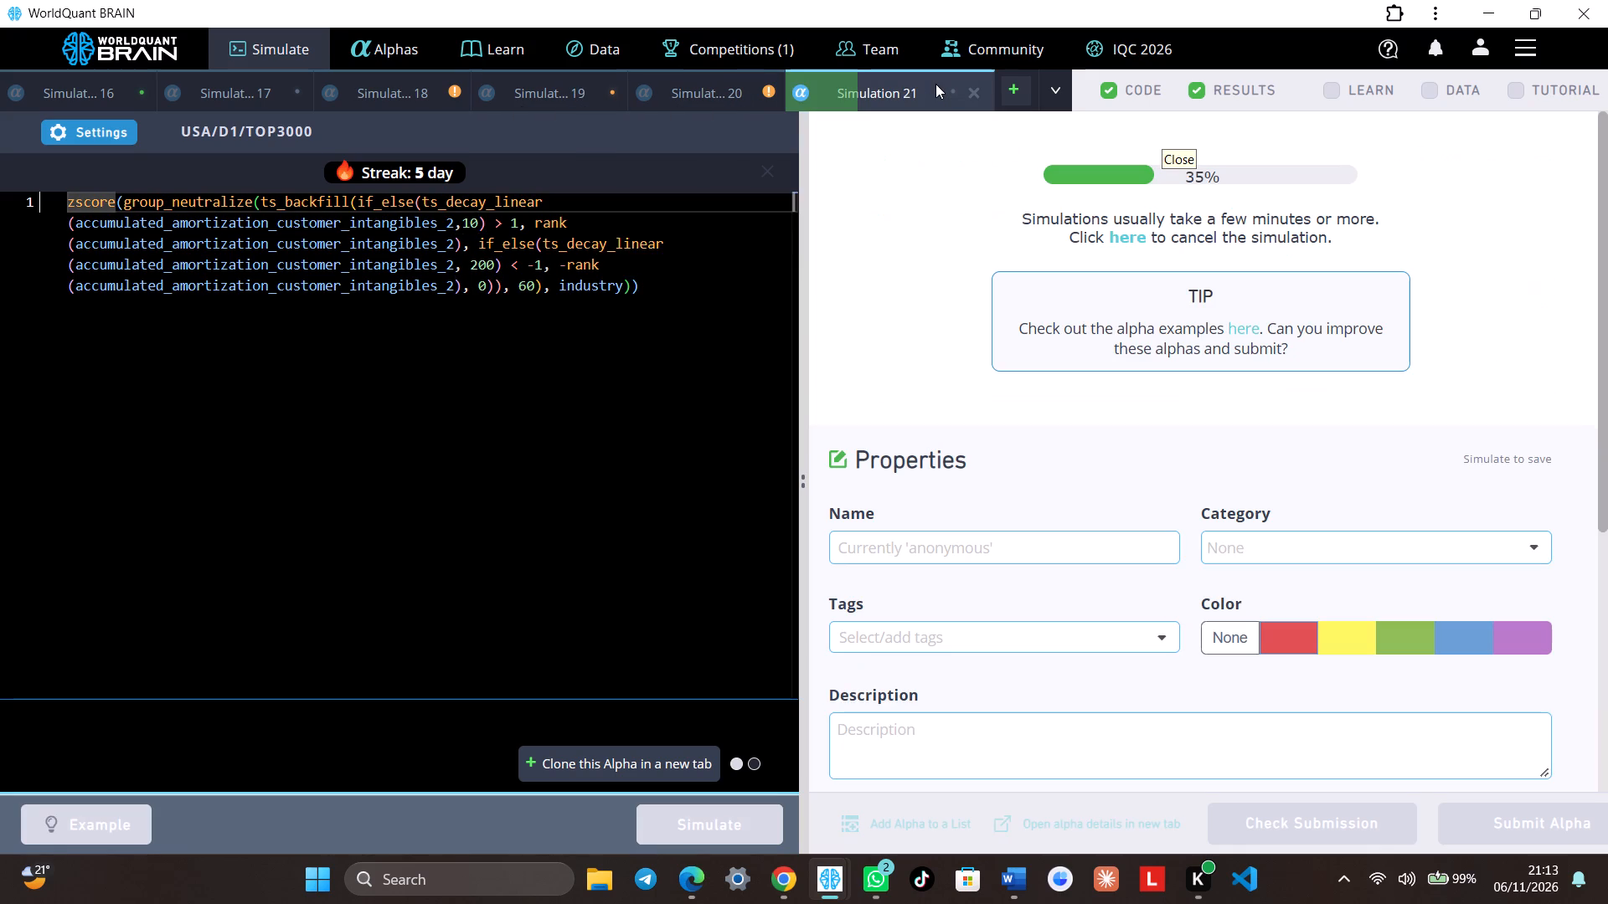
pyautogui.click(729, 96)
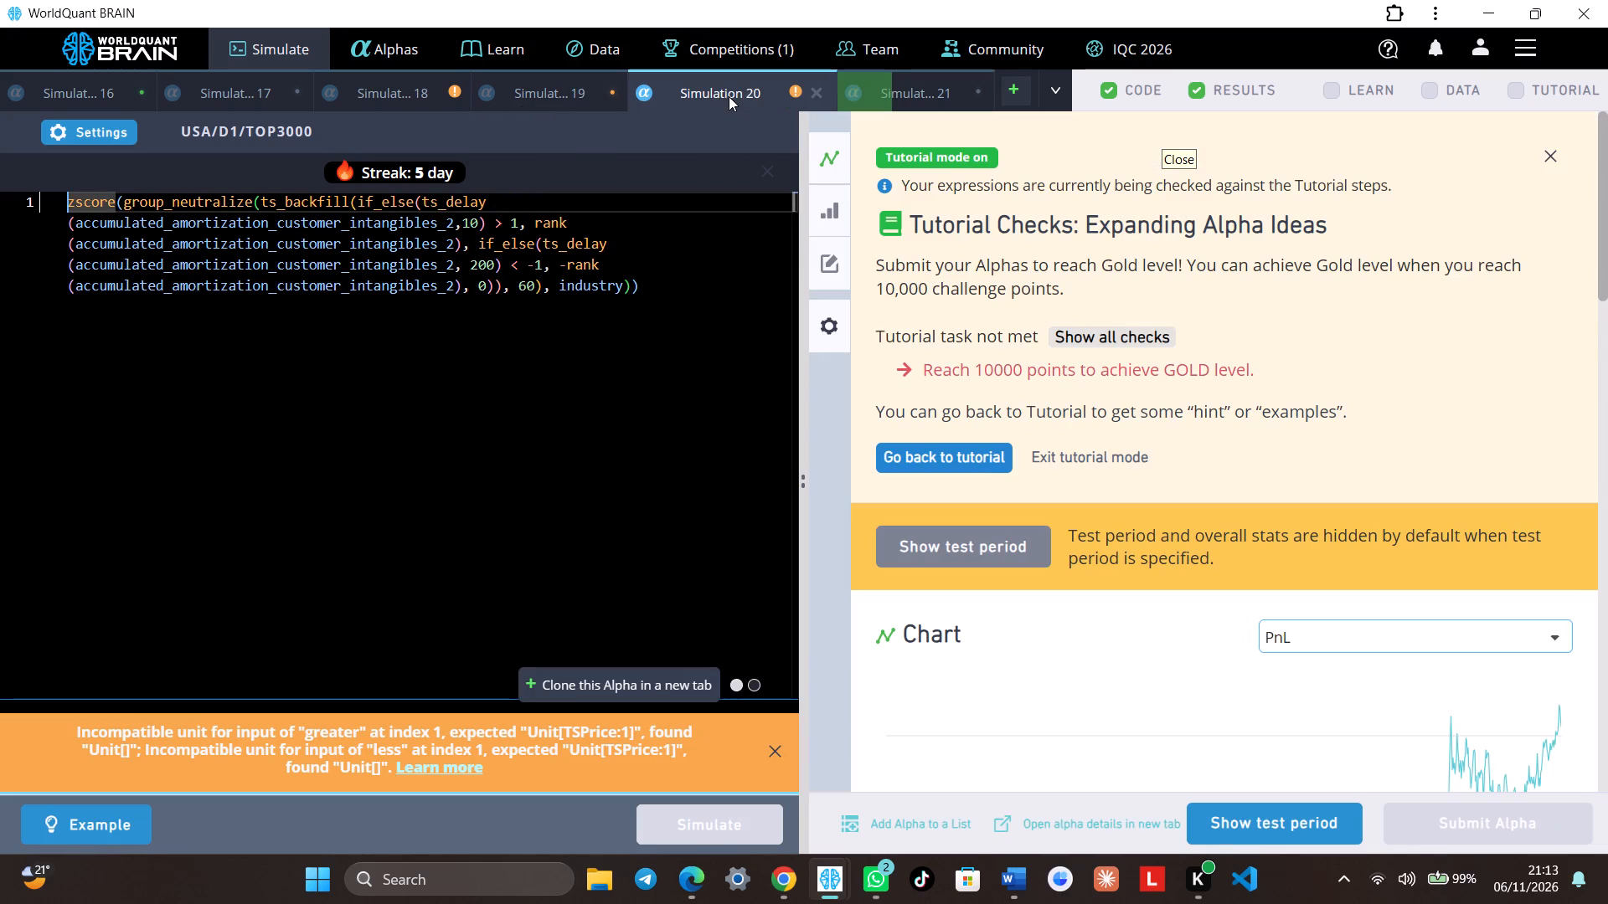
pyautogui.click(1322, 828)
pyautogui.scroll(-5, 1350, 656)
pyautogui.scroll(-3, 1373, 550)
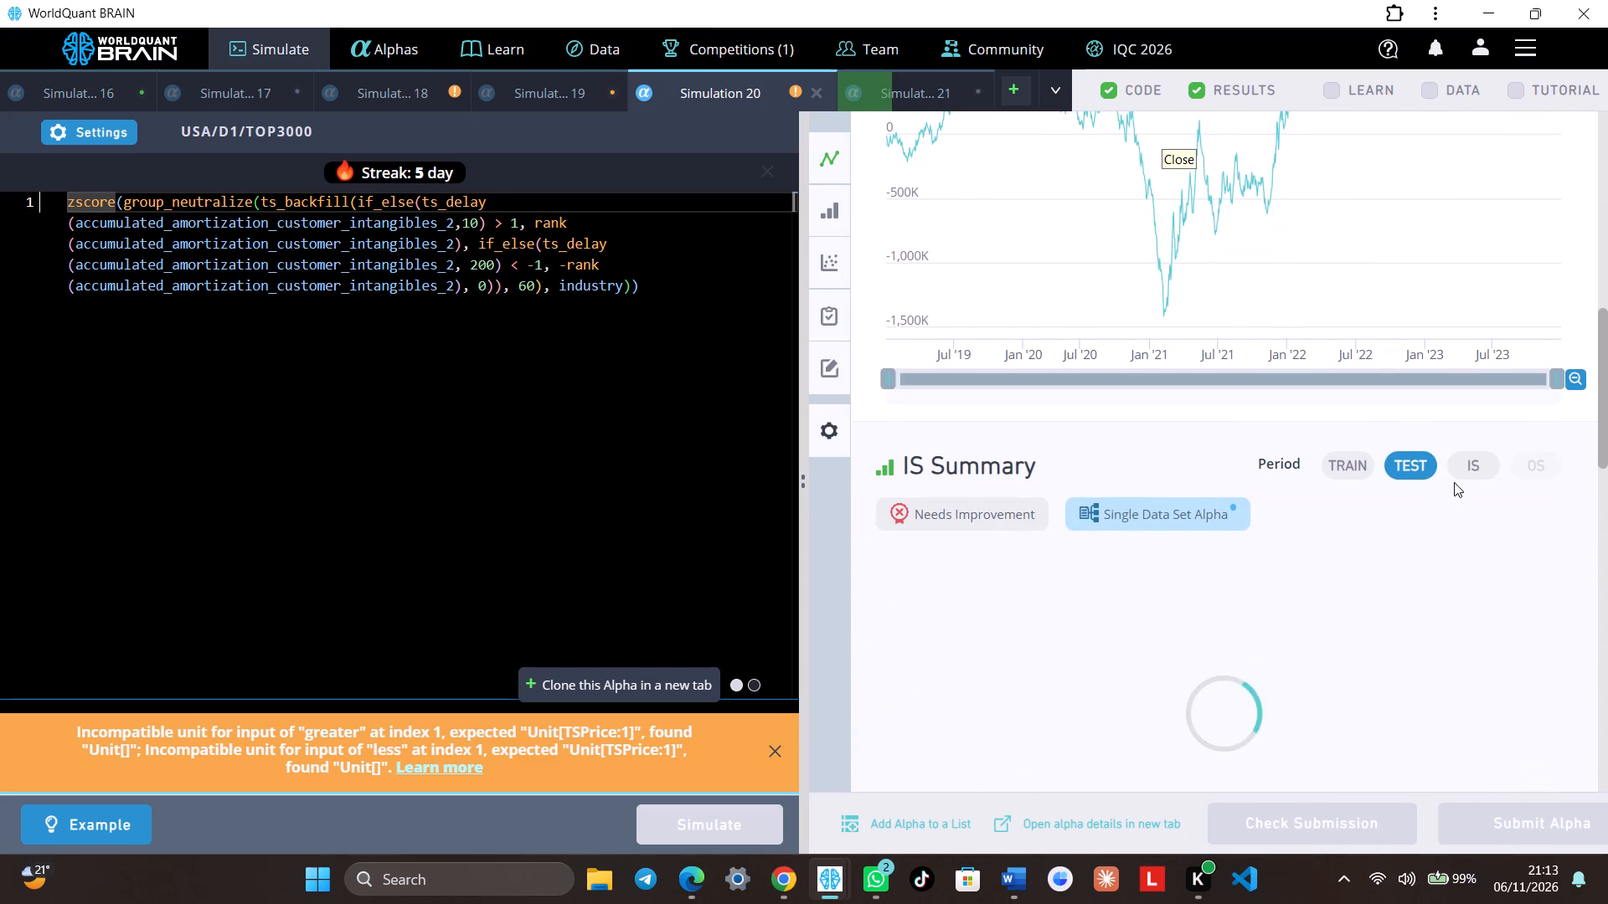
pyautogui.click(1470, 462)
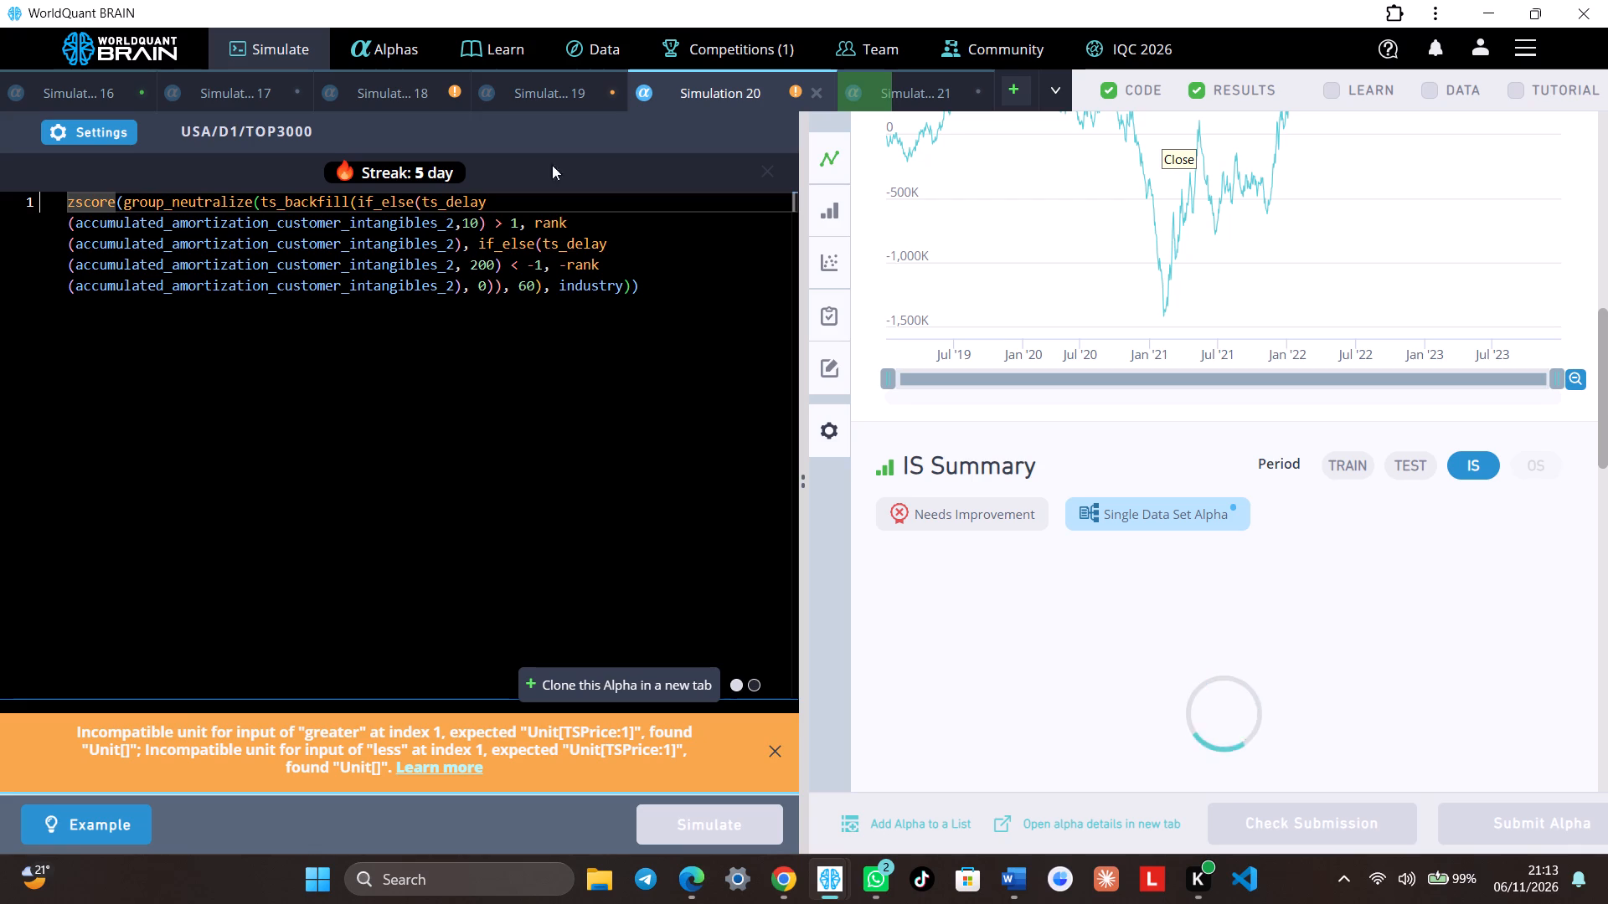
# Set the ts_delay lookback in Simulation 19's second if_else condition to 20 and simulate the alpha.
pyautogui.click(575, 92)
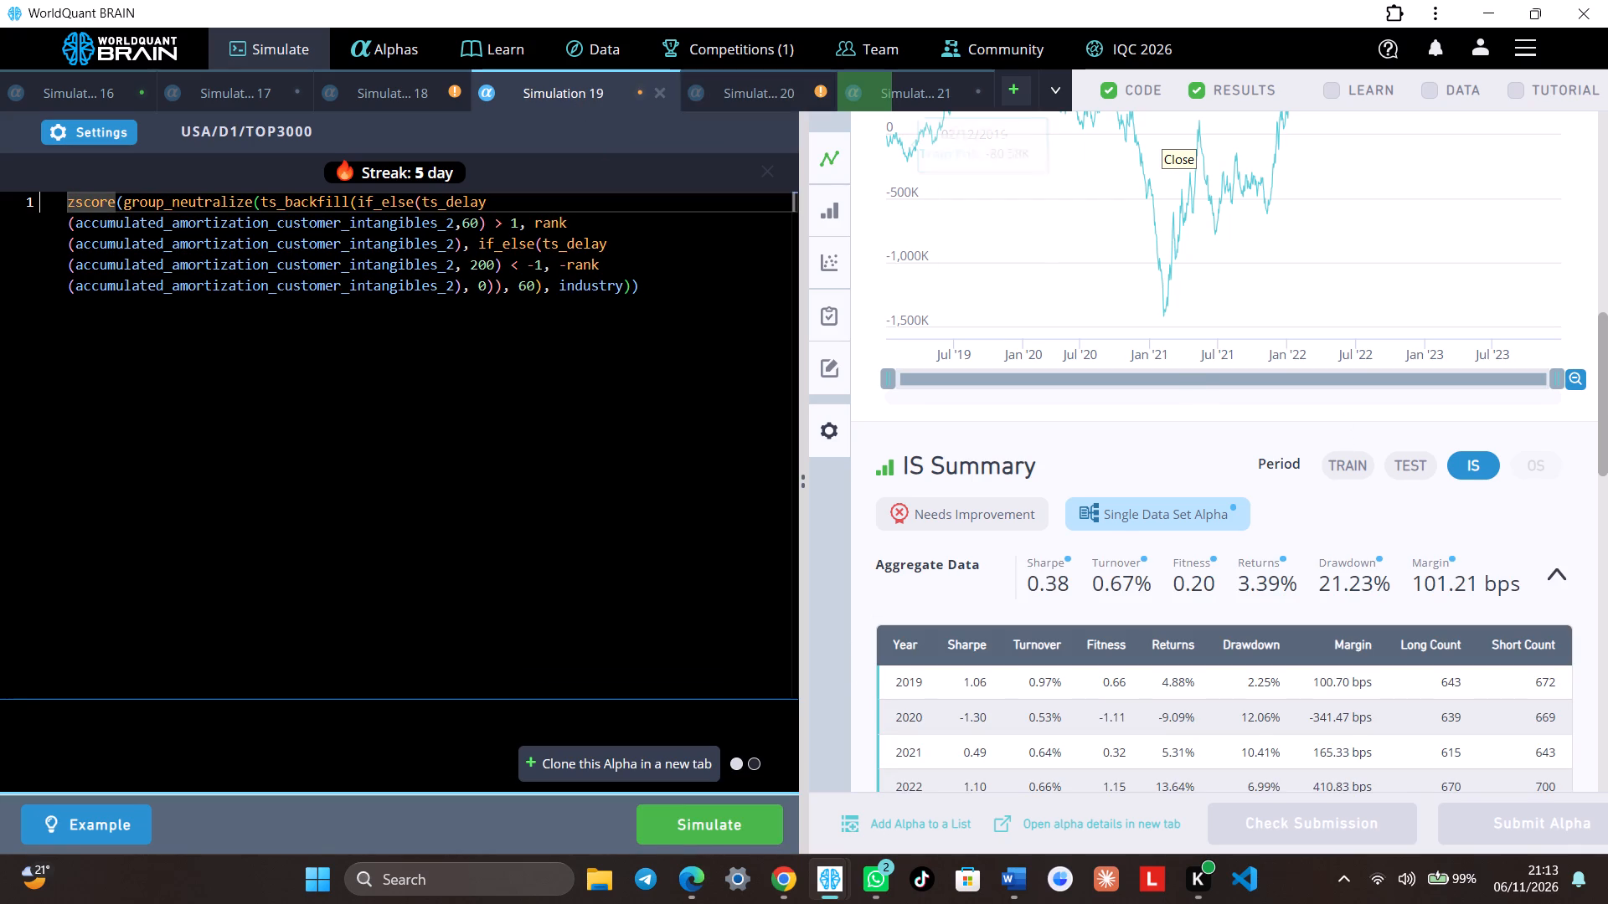
pyautogui.click(492, 270)
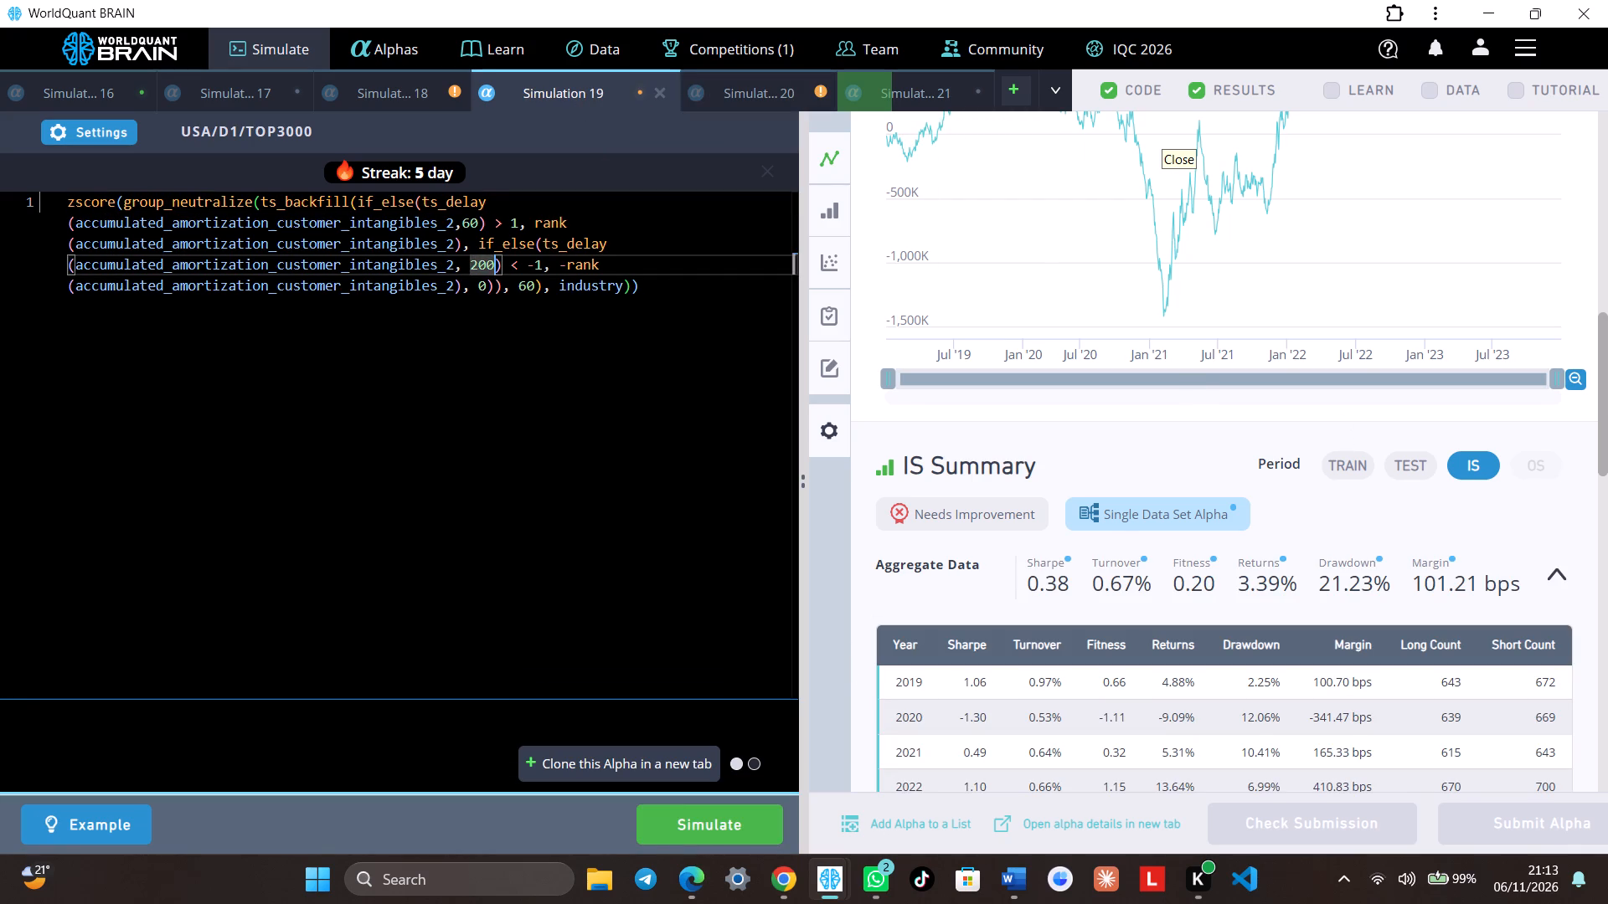
pyautogui.press('BackSpace')
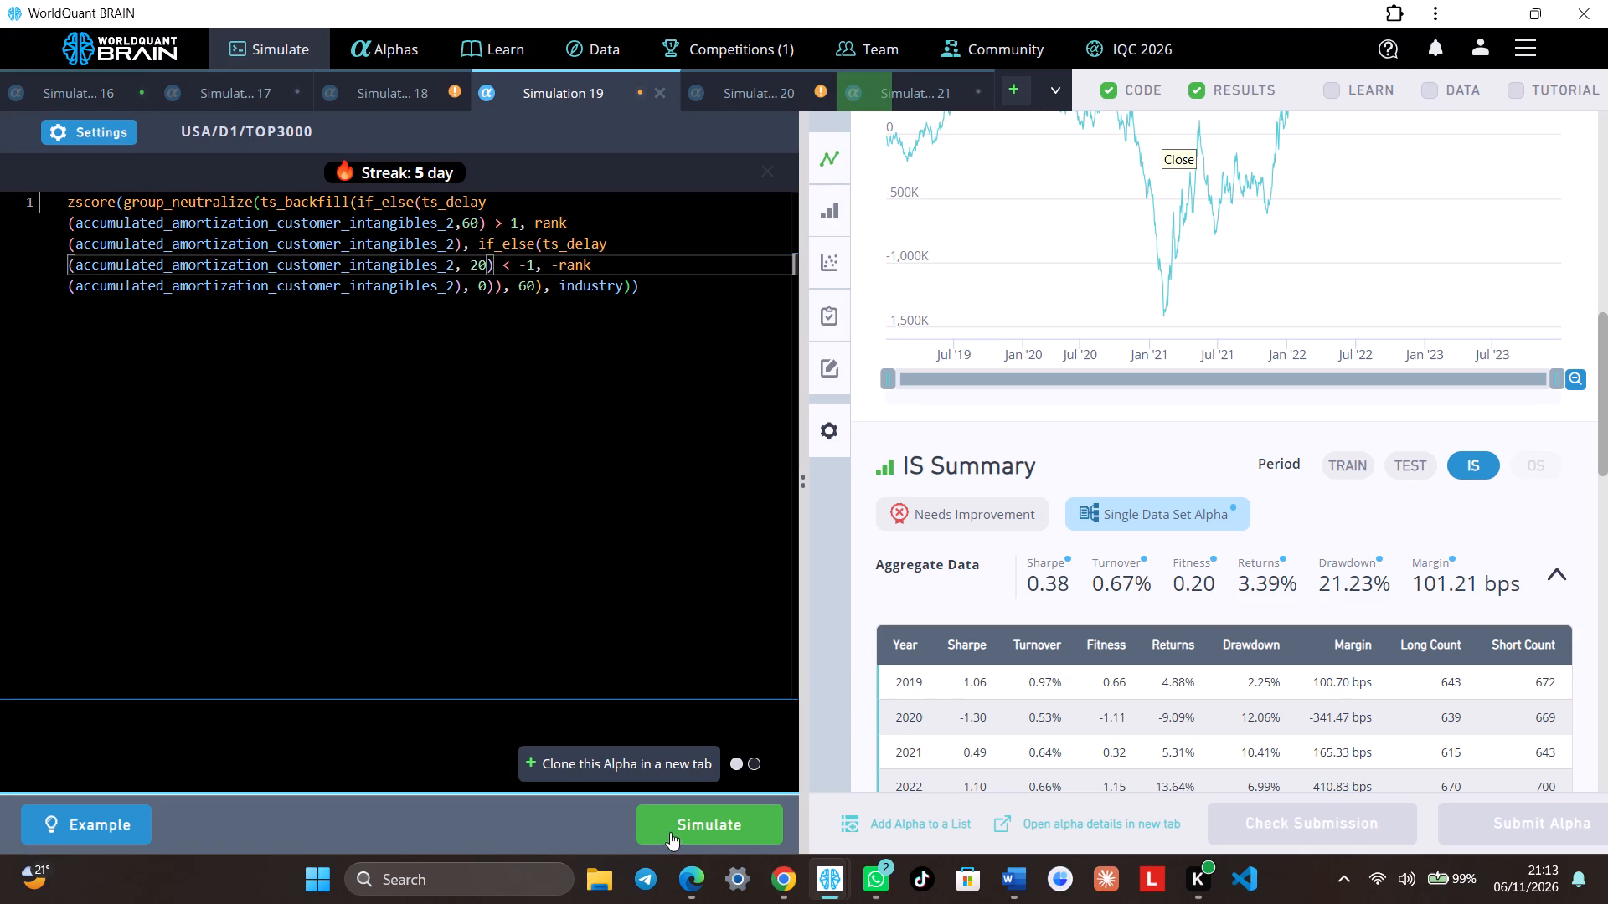
pyautogui.click(734, 819)
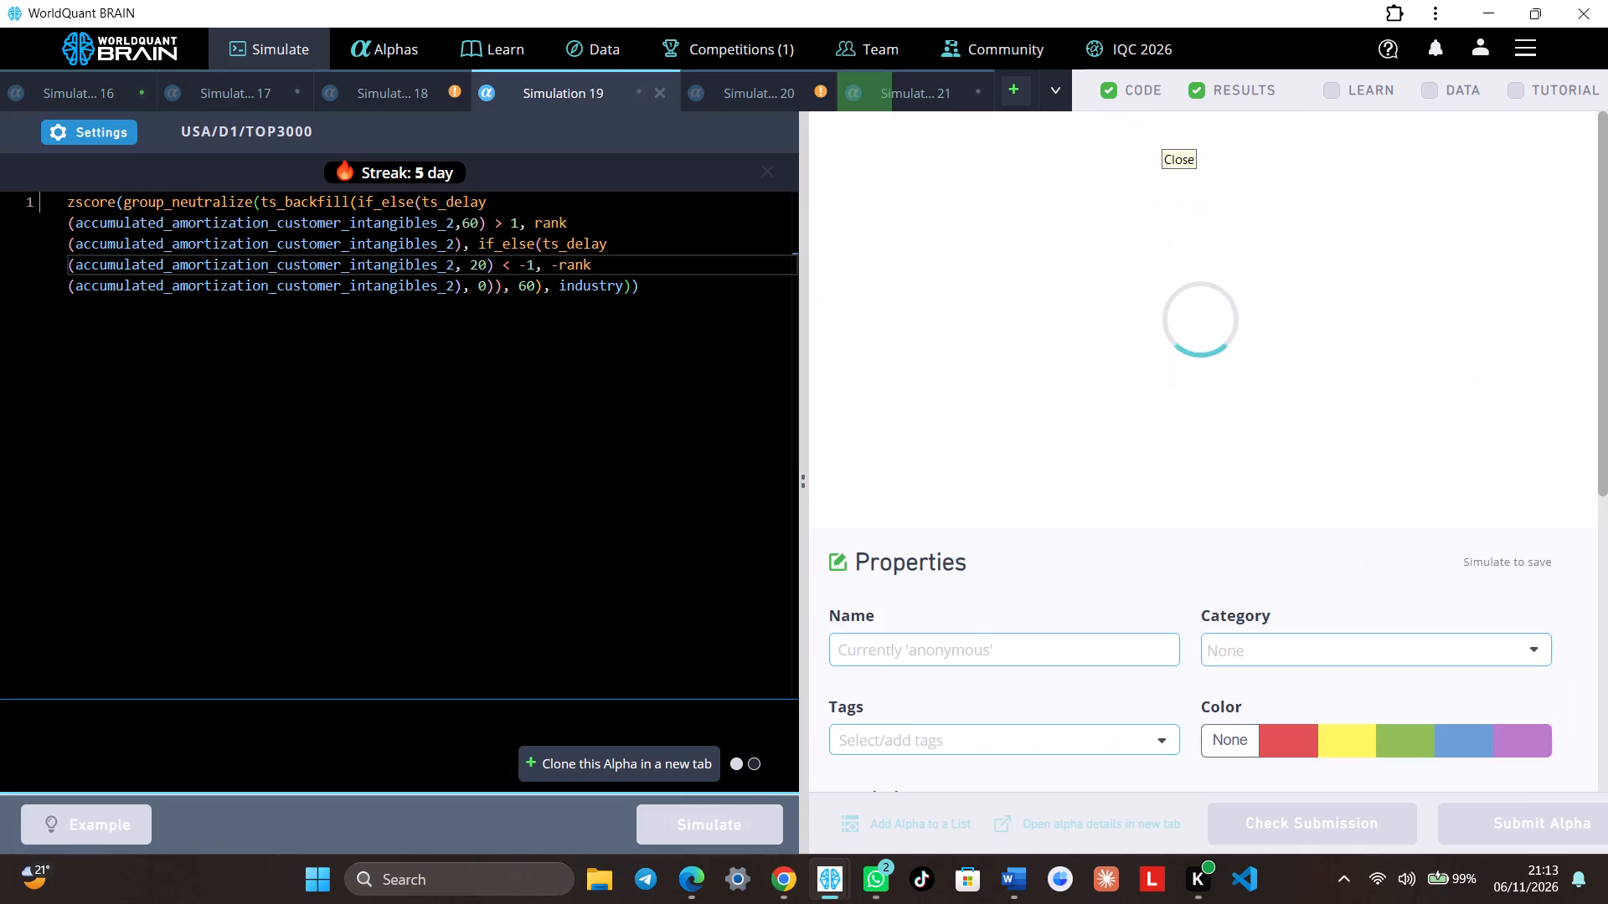
# Open Simulation 20 and close it.
pyautogui.click(742, 95)
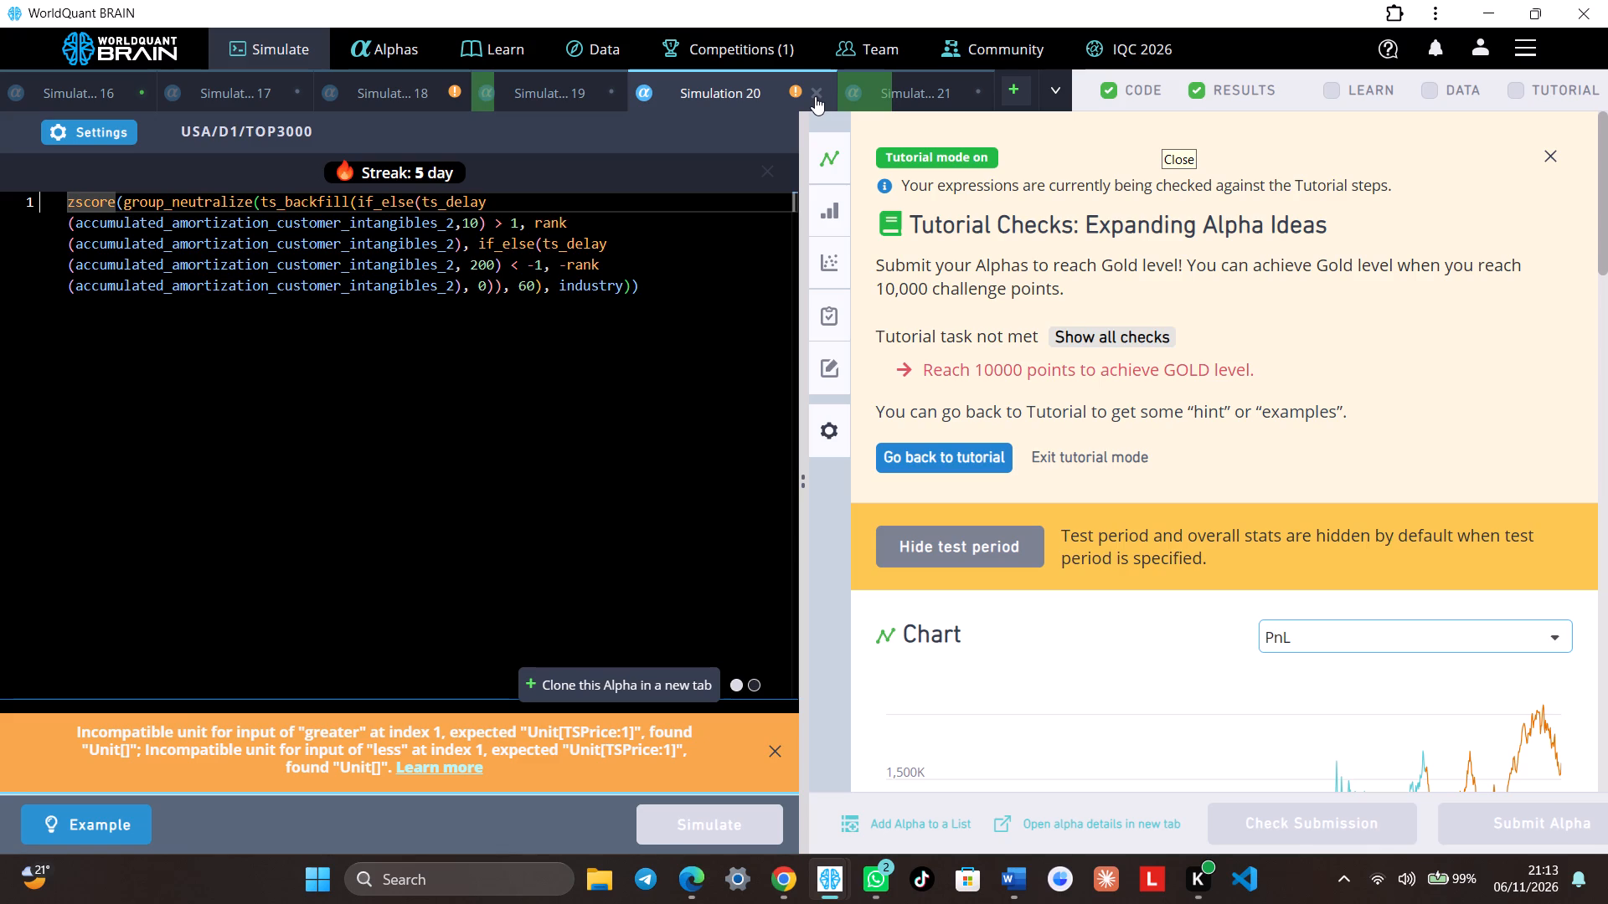
pyautogui.click(817, 91)
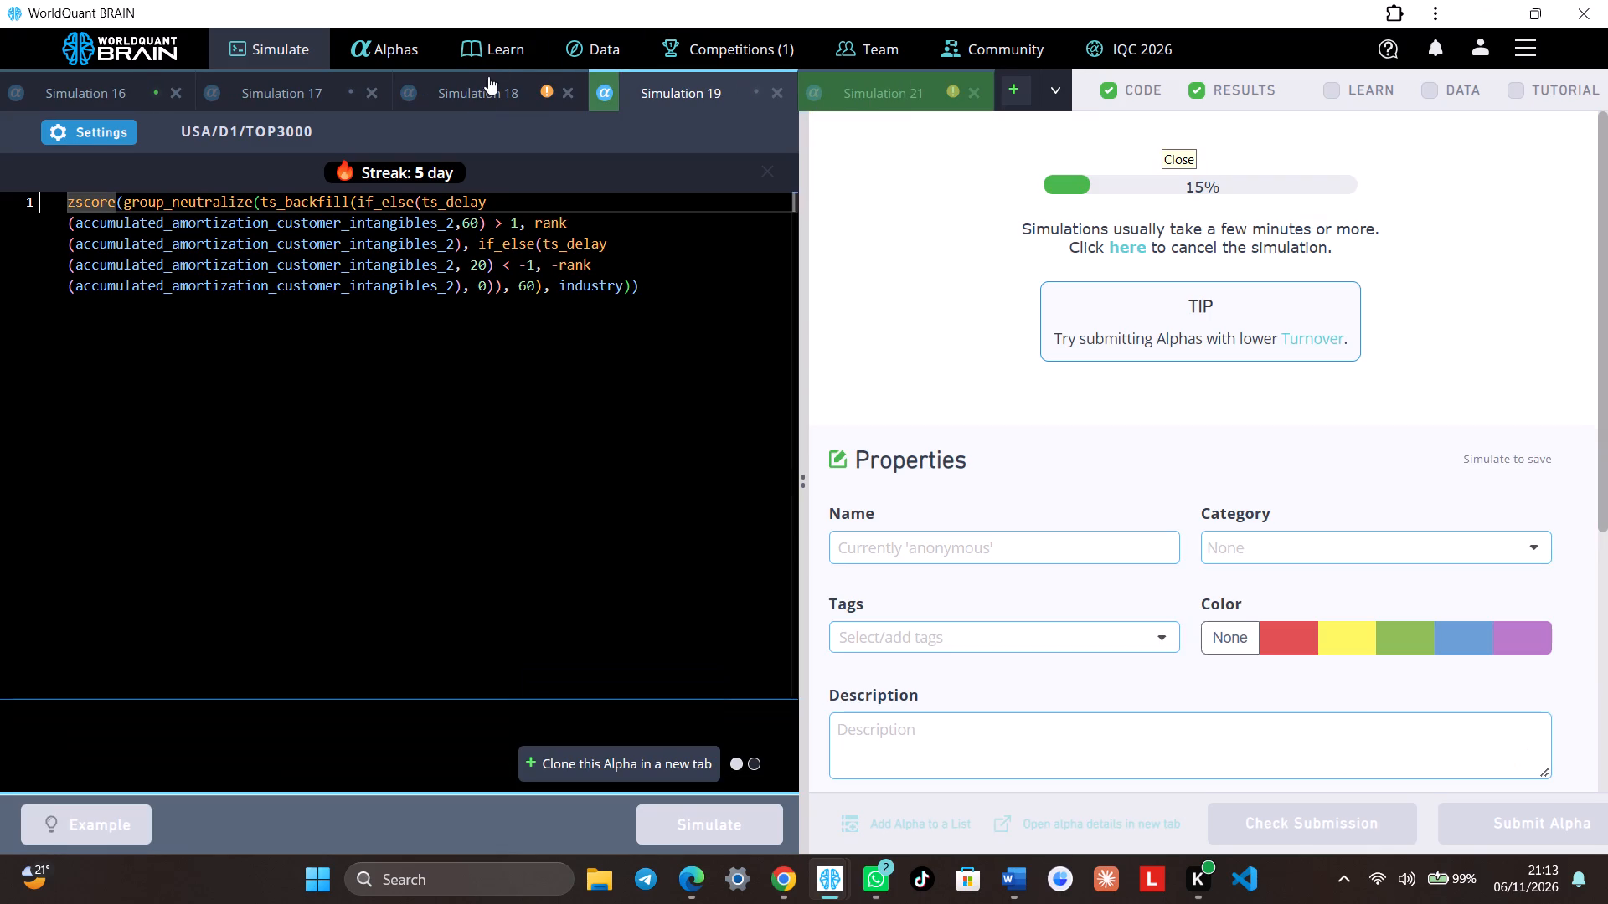
# Show the test period for Simulation 18 and select the IS period in its IS Summary.
pyautogui.click(493, 80)
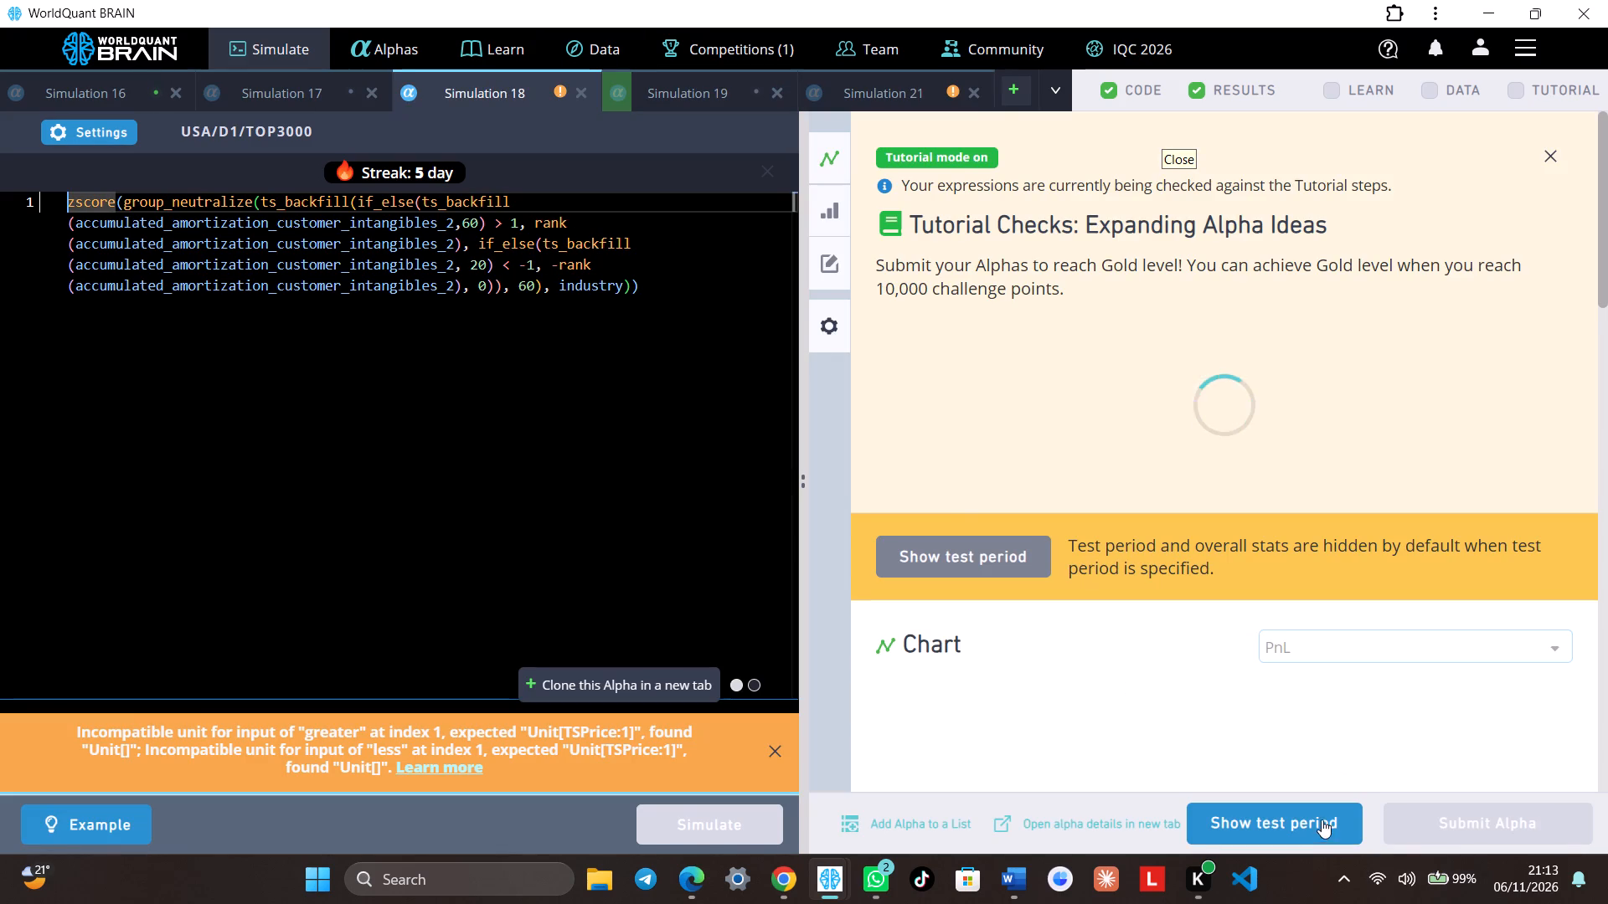
pyautogui.click(1322, 819)
pyautogui.scroll(-4, 1321, 752)
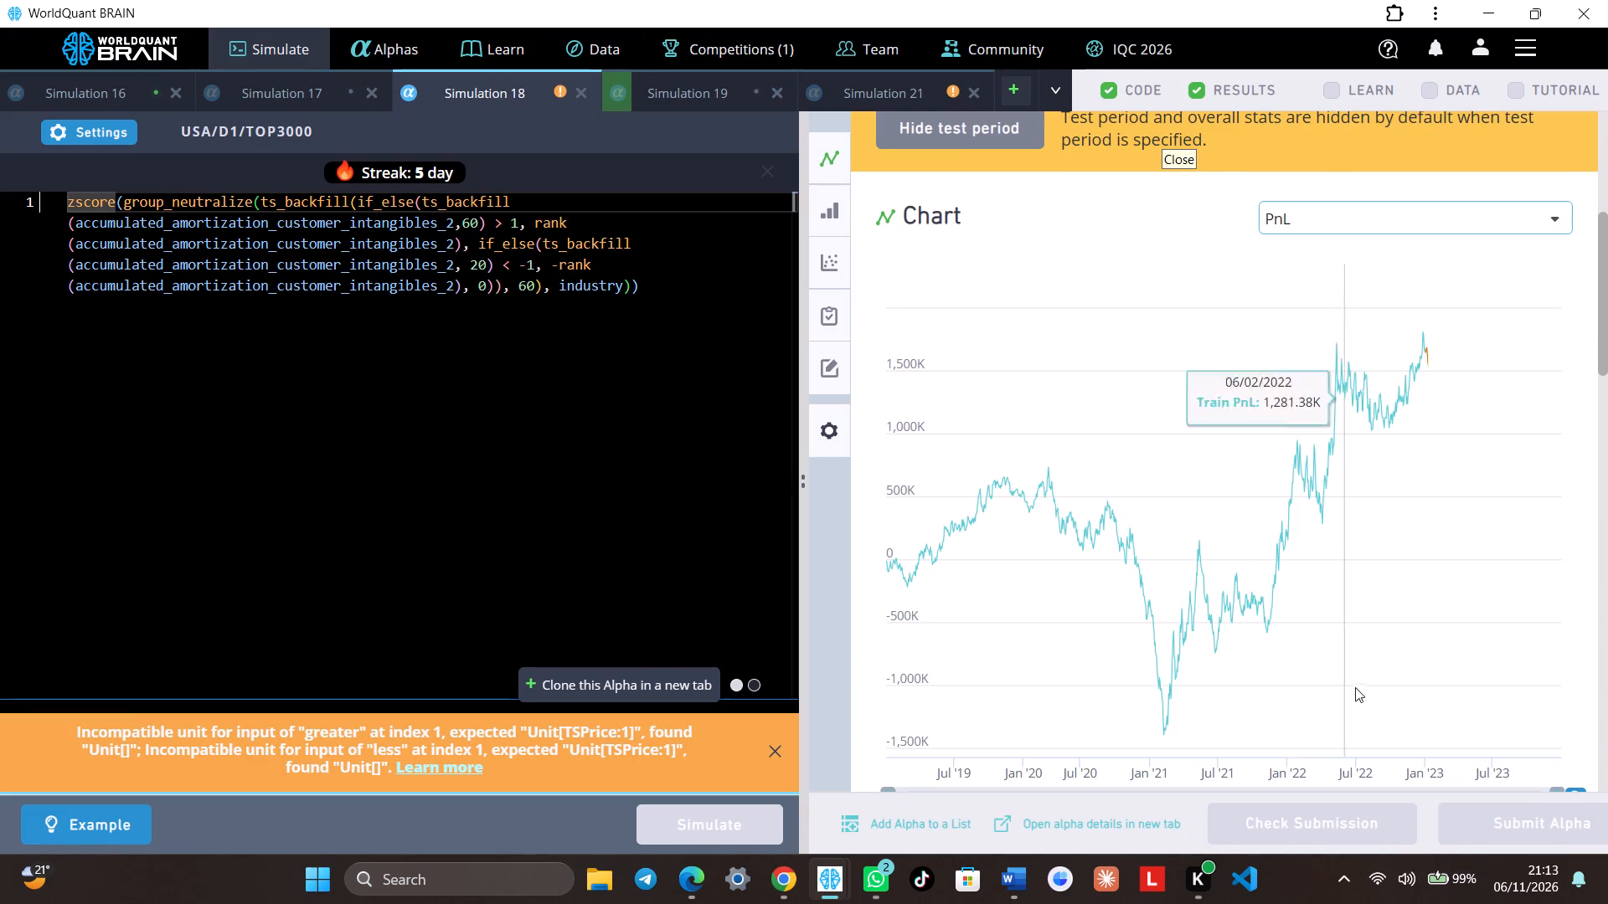
pyautogui.scroll(-3, 1363, 674)
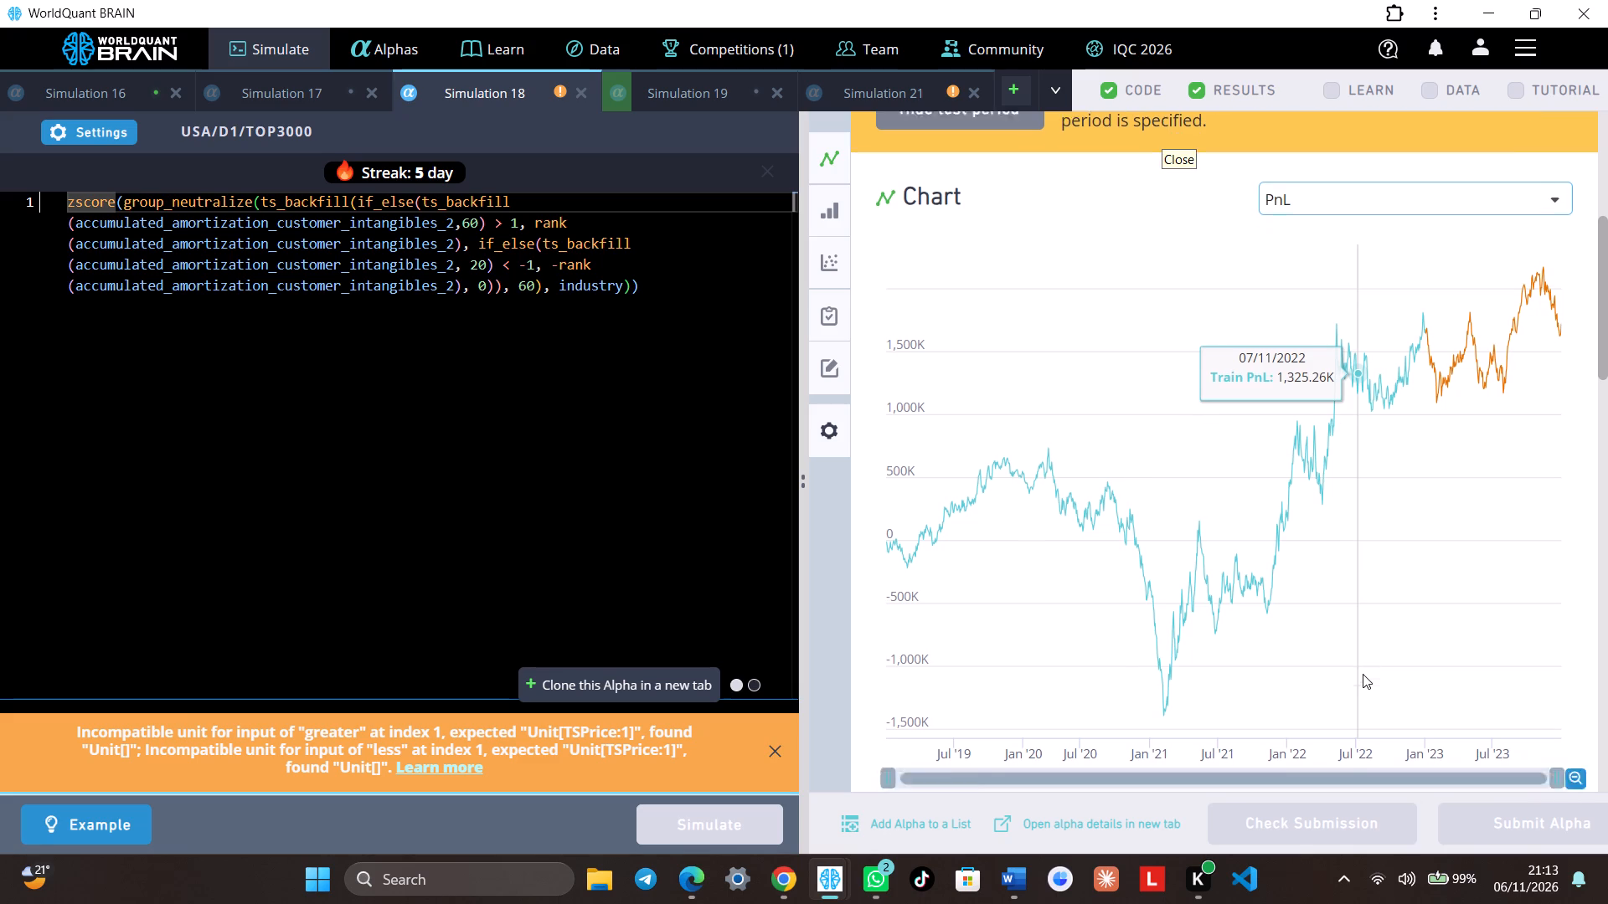
pyautogui.scroll(-1, 1363, 674)
pyautogui.click(1471, 469)
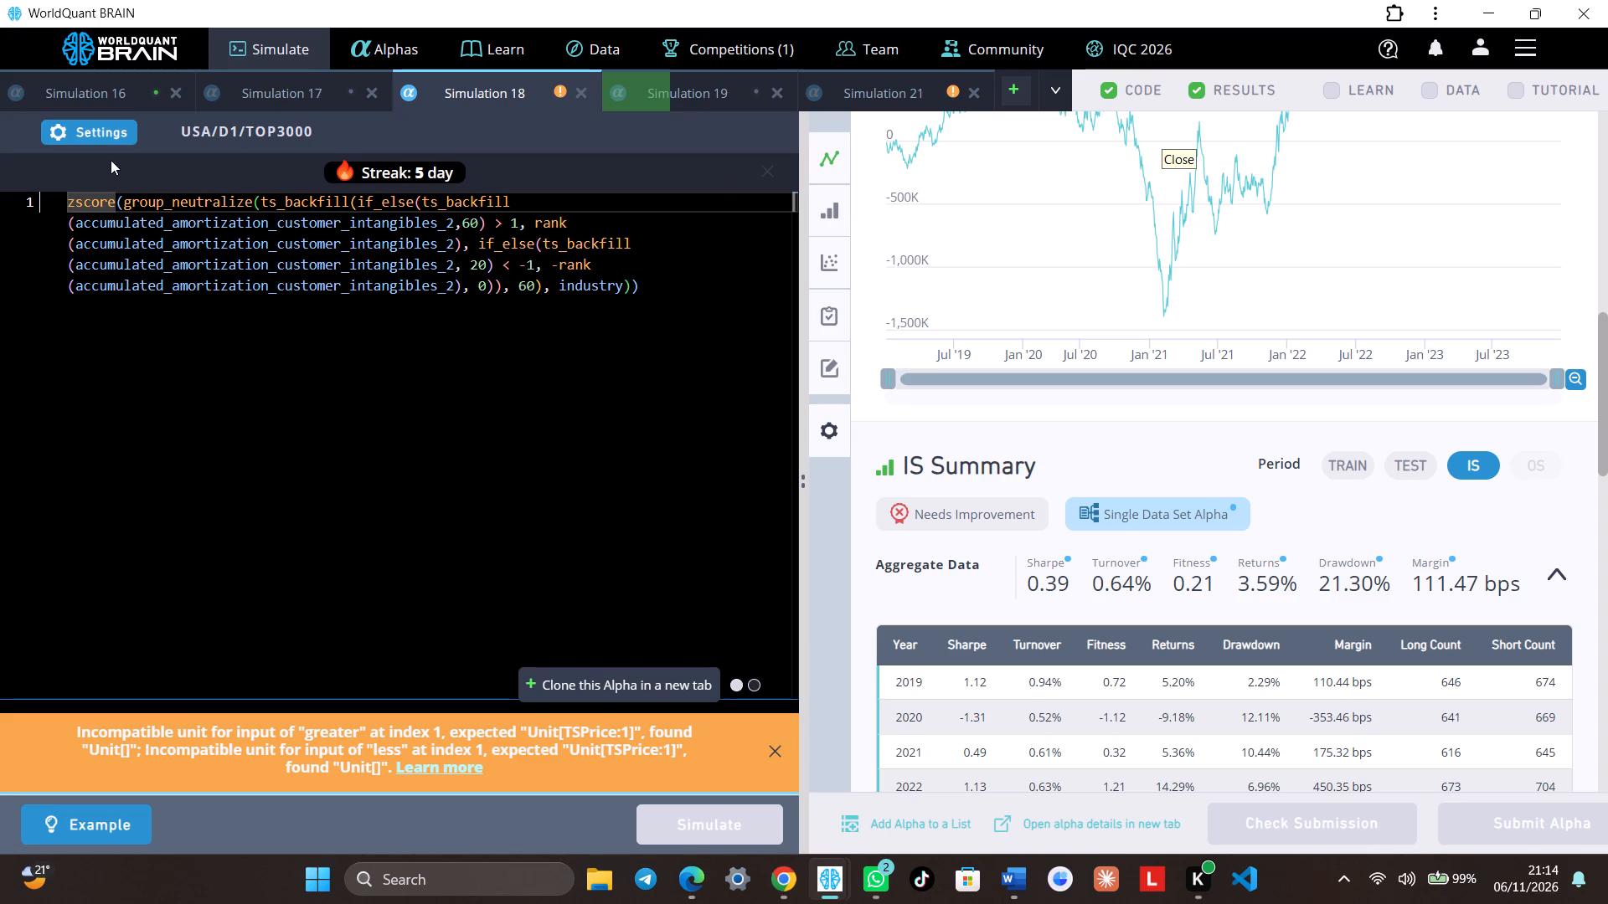
# Set Simulation 18's universe to TOP200, apply the settings and simulate the alpha.
pyautogui.click(121, 131)
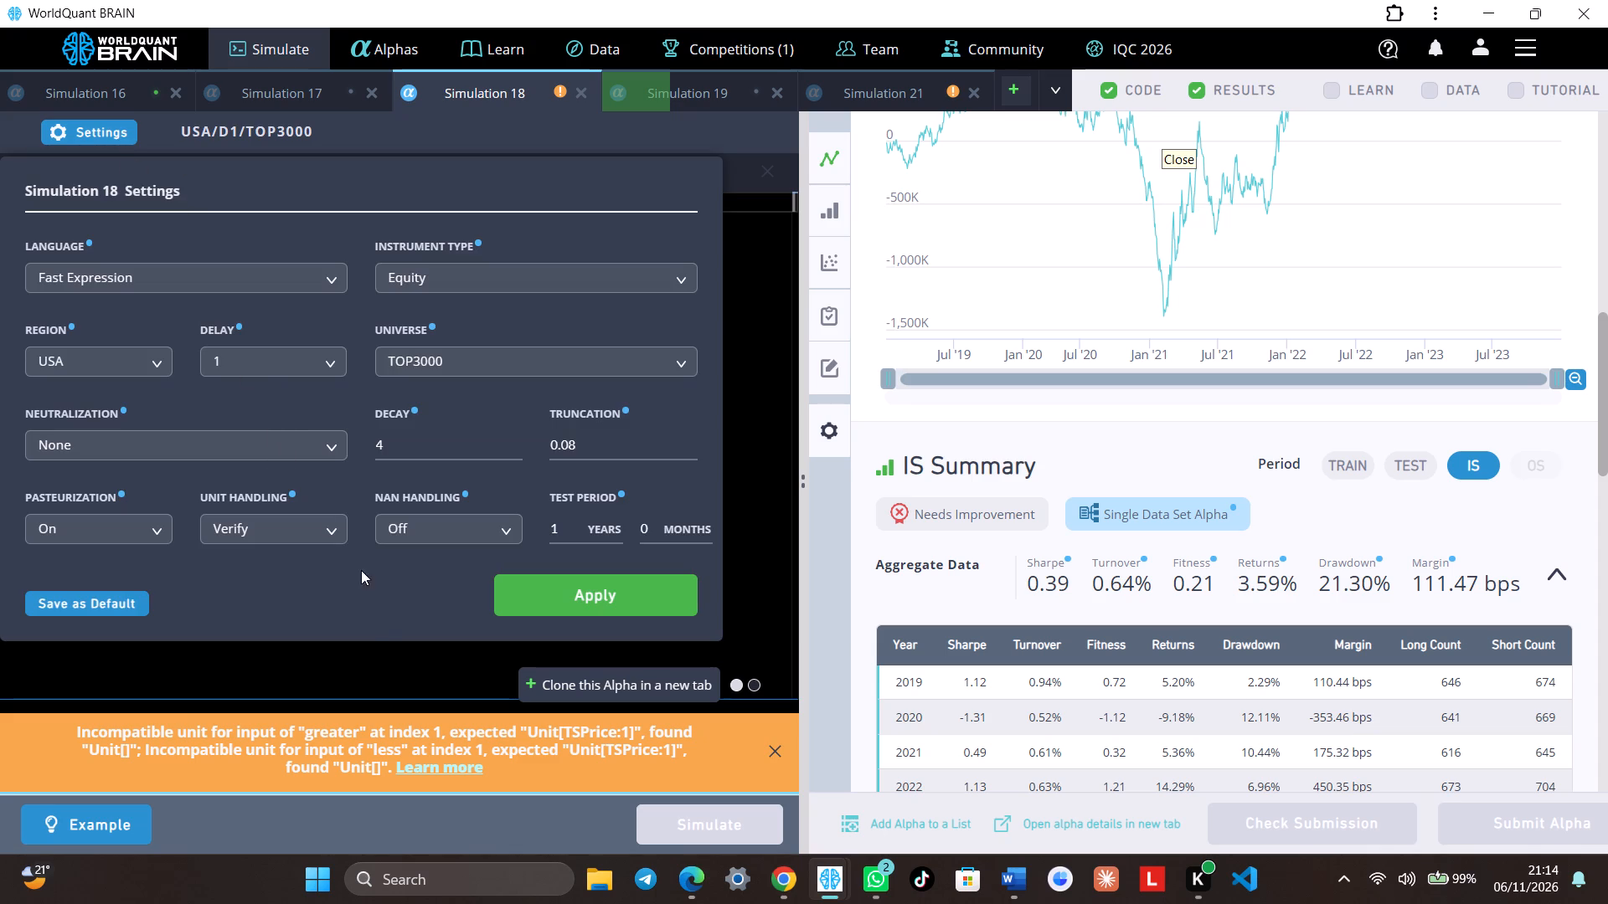
pyautogui.click(451, 365)
pyautogui.click(481, 525)
pyautogui.click(560, 600)
pyautogui.click(692, 828)
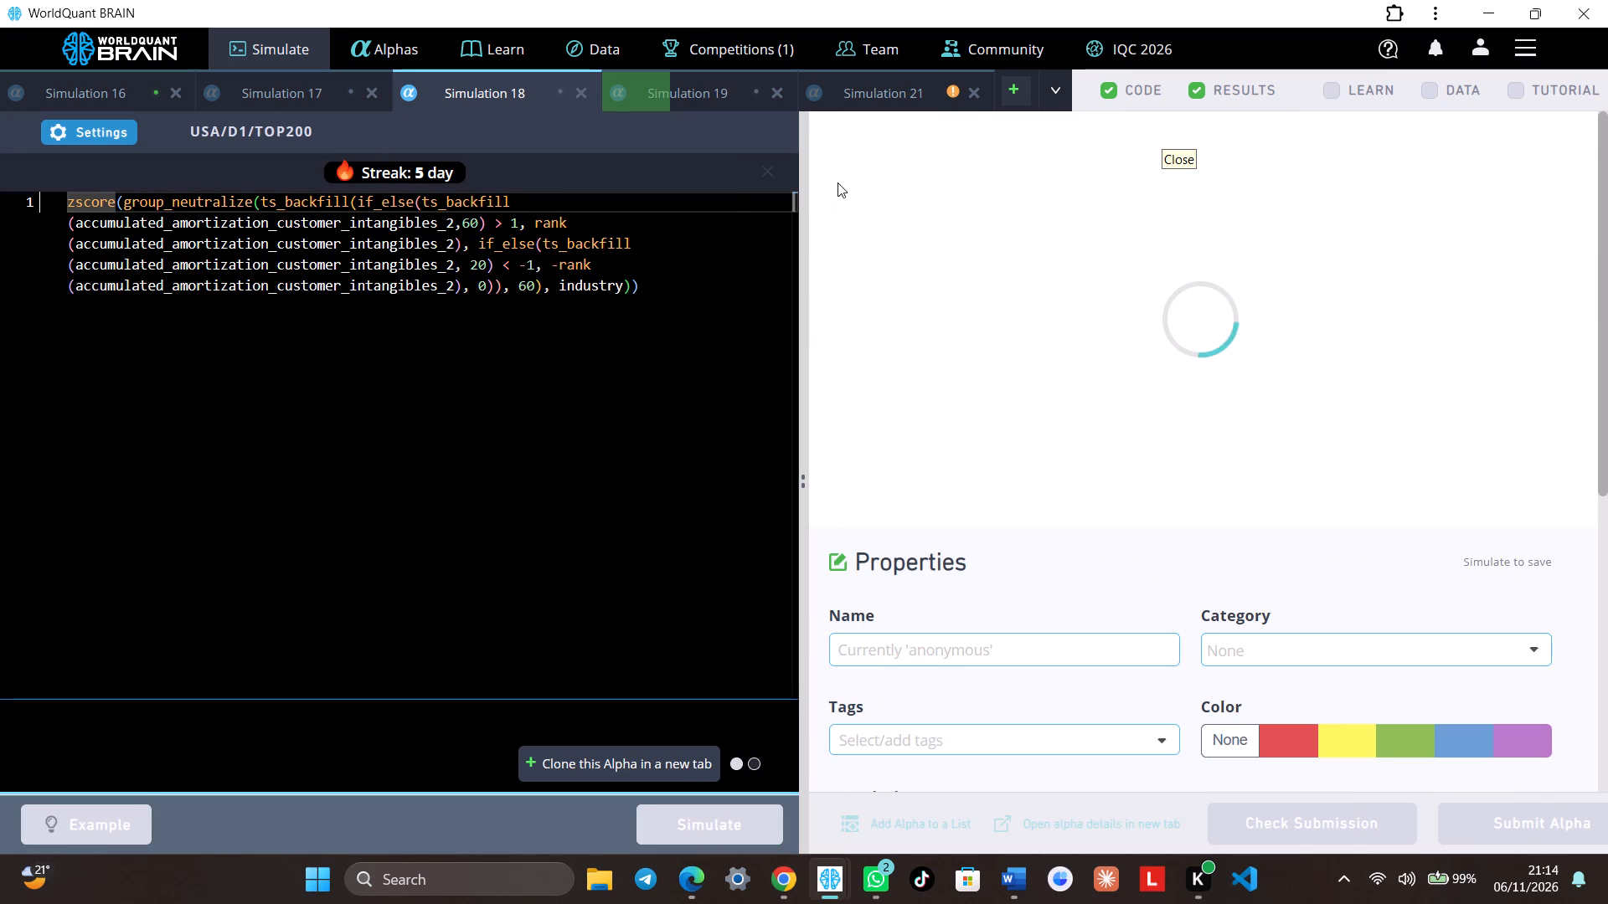
# Show the test period for Simulation 21, select the IS period and examine the failed IS tests.
pyautogui.click(858, 83)
pyautogui.click(1328, 803)
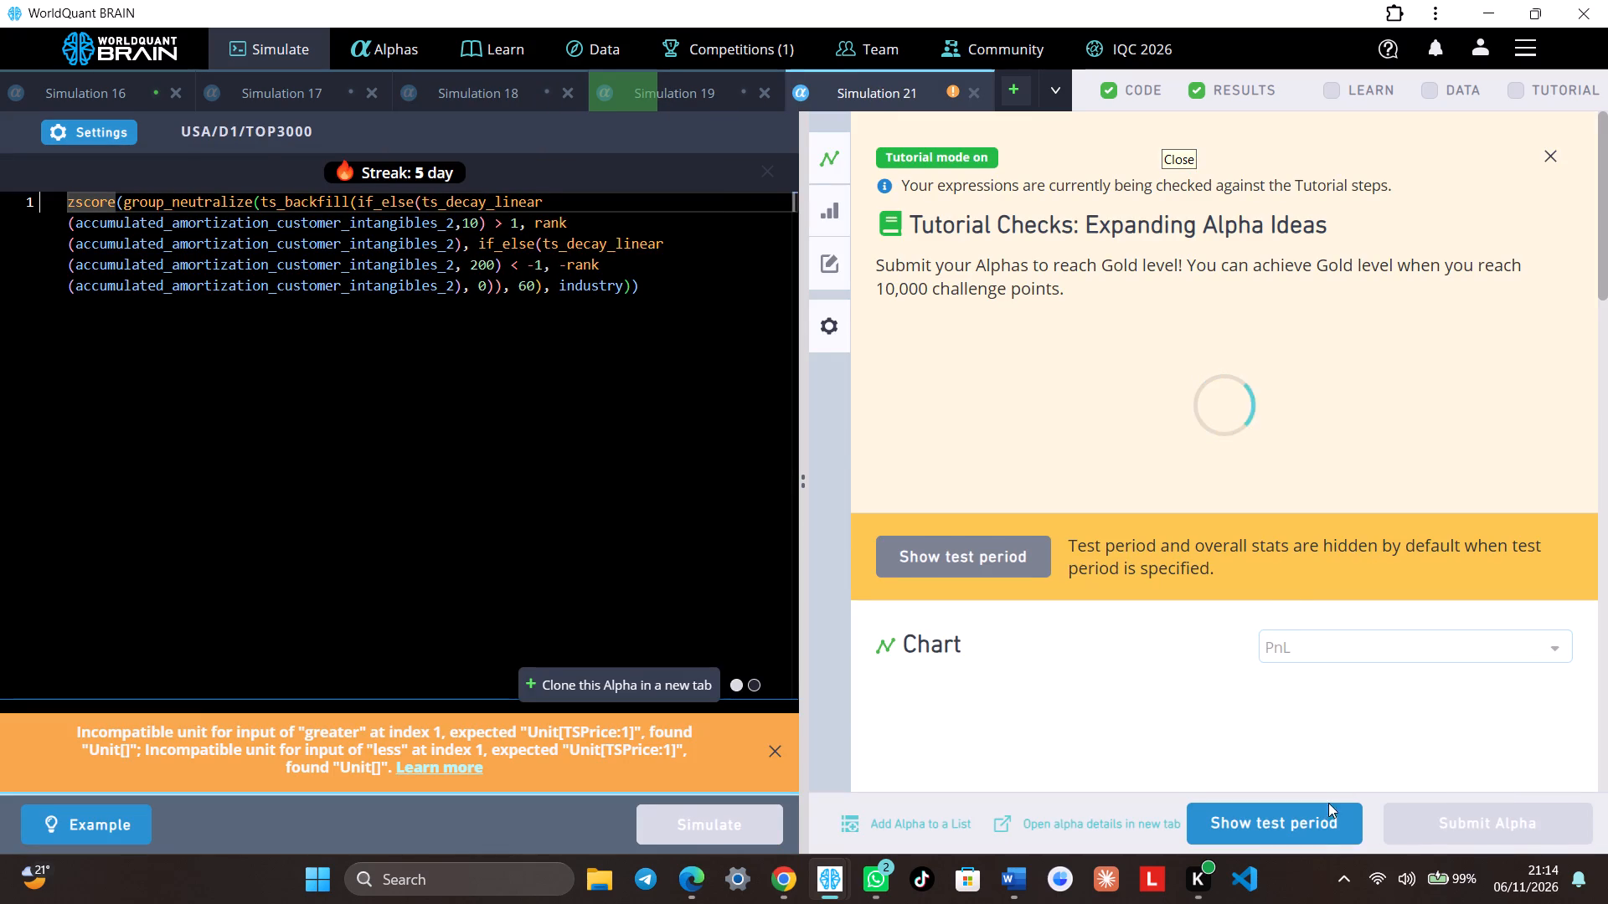
pyautogui.scroll(-8, 1303, 622)
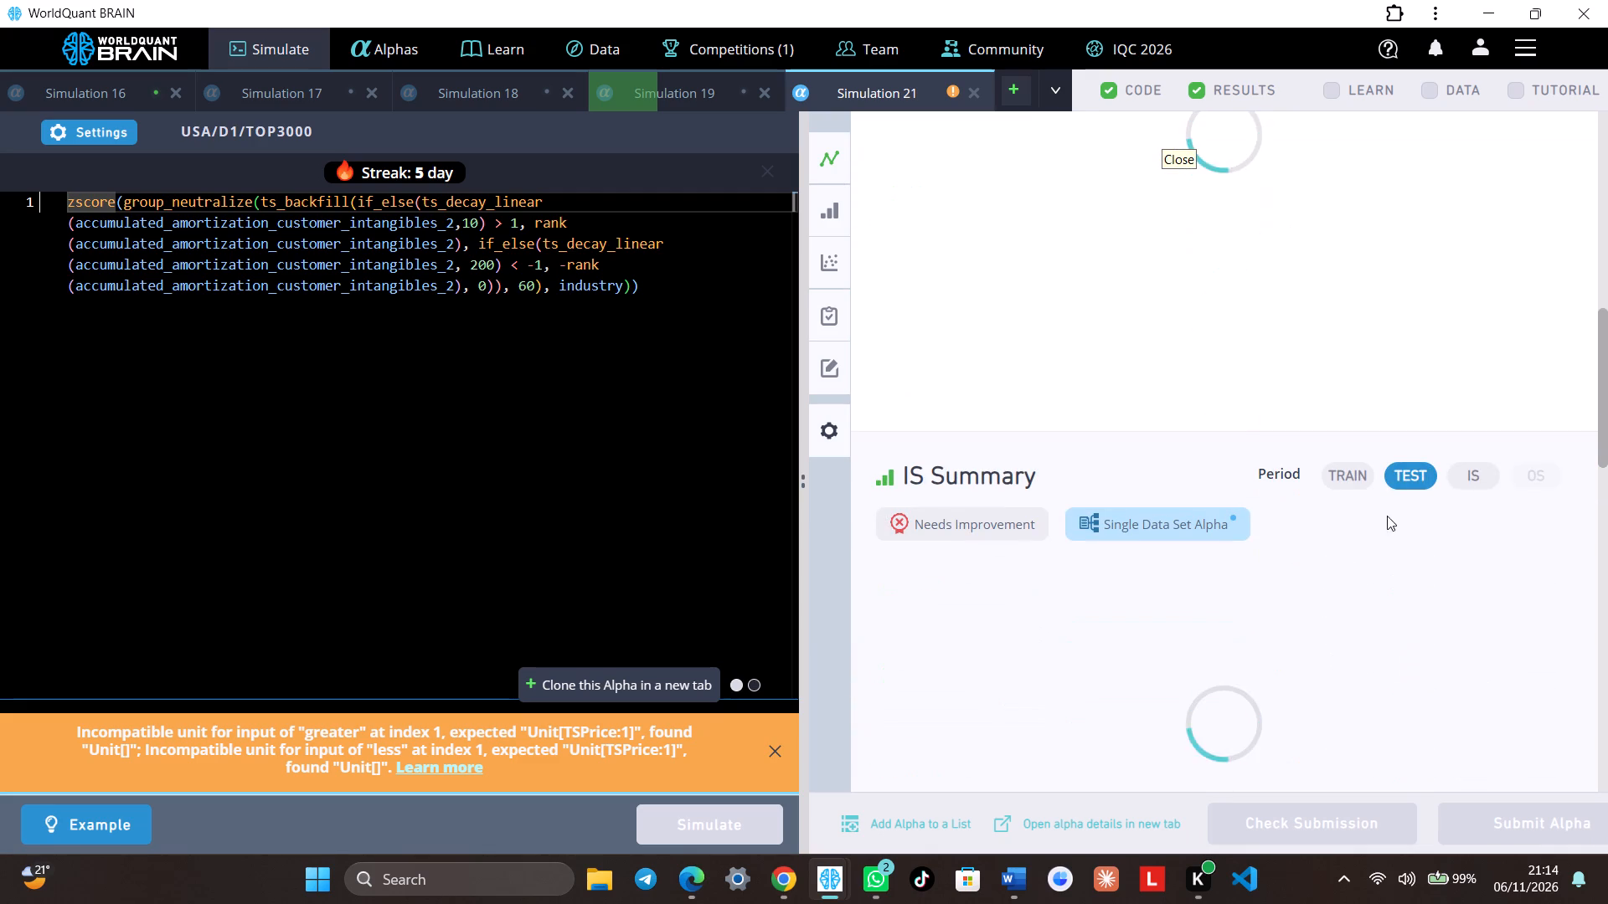
pyautogui.click(1475, 481)
pyautogui.scroll(-4, 1359, 494)
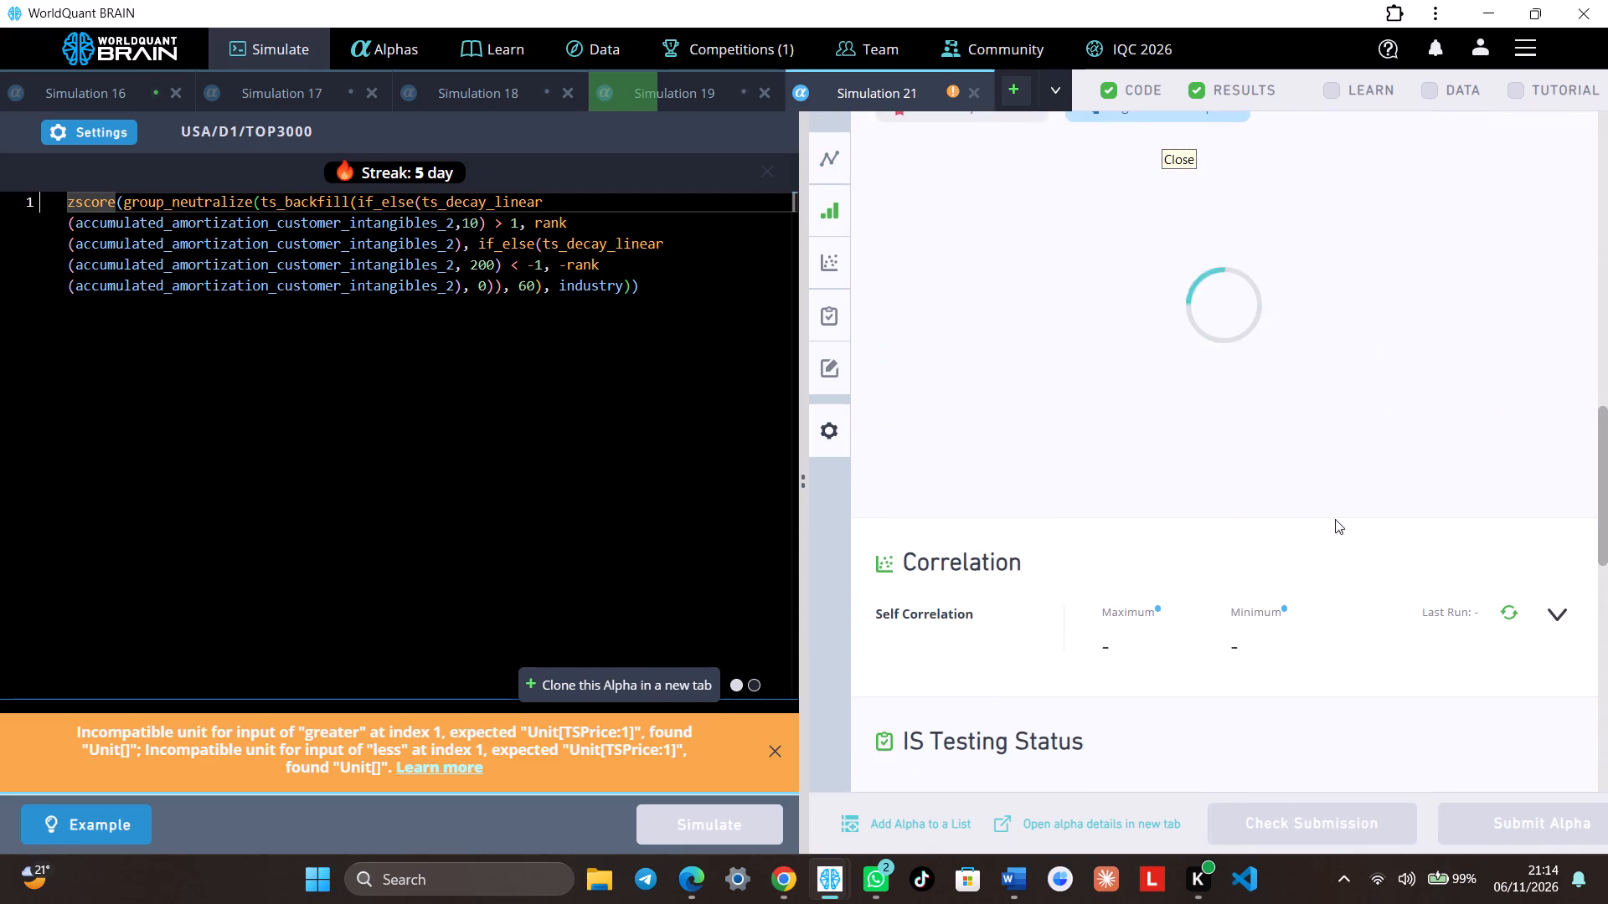
pyautogui.scroll(-4, 1335, 544)
pyautogui.click(1219, 432)
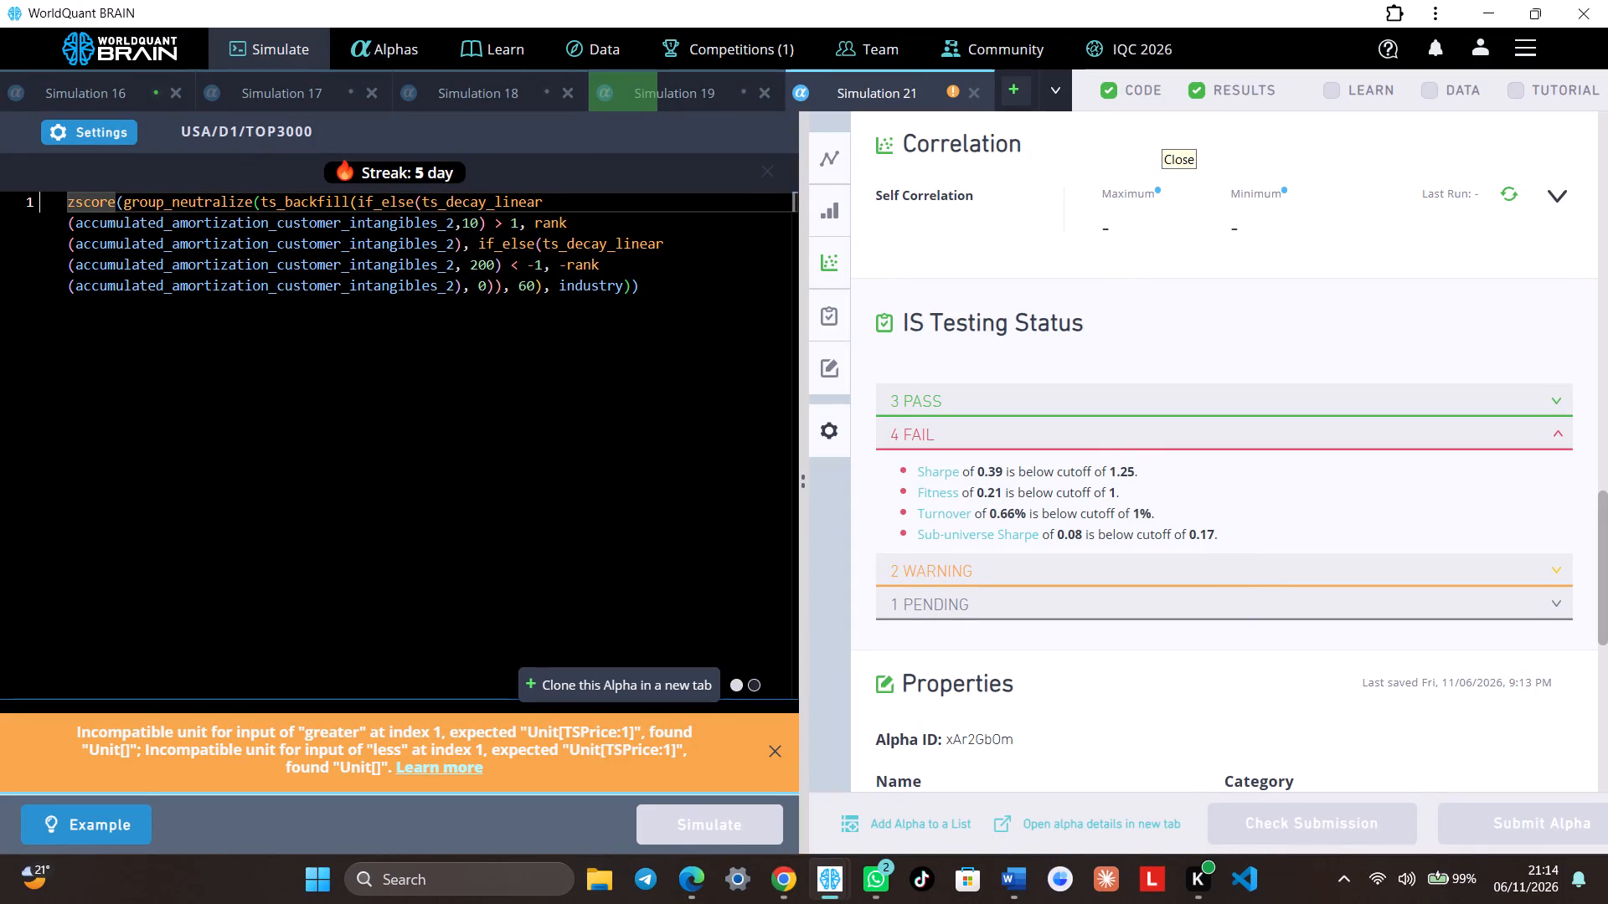
# Set Simulation 21's neutralization to None and its universe to TOP200, and apply the settings.
pyautogui.click(98, 128)
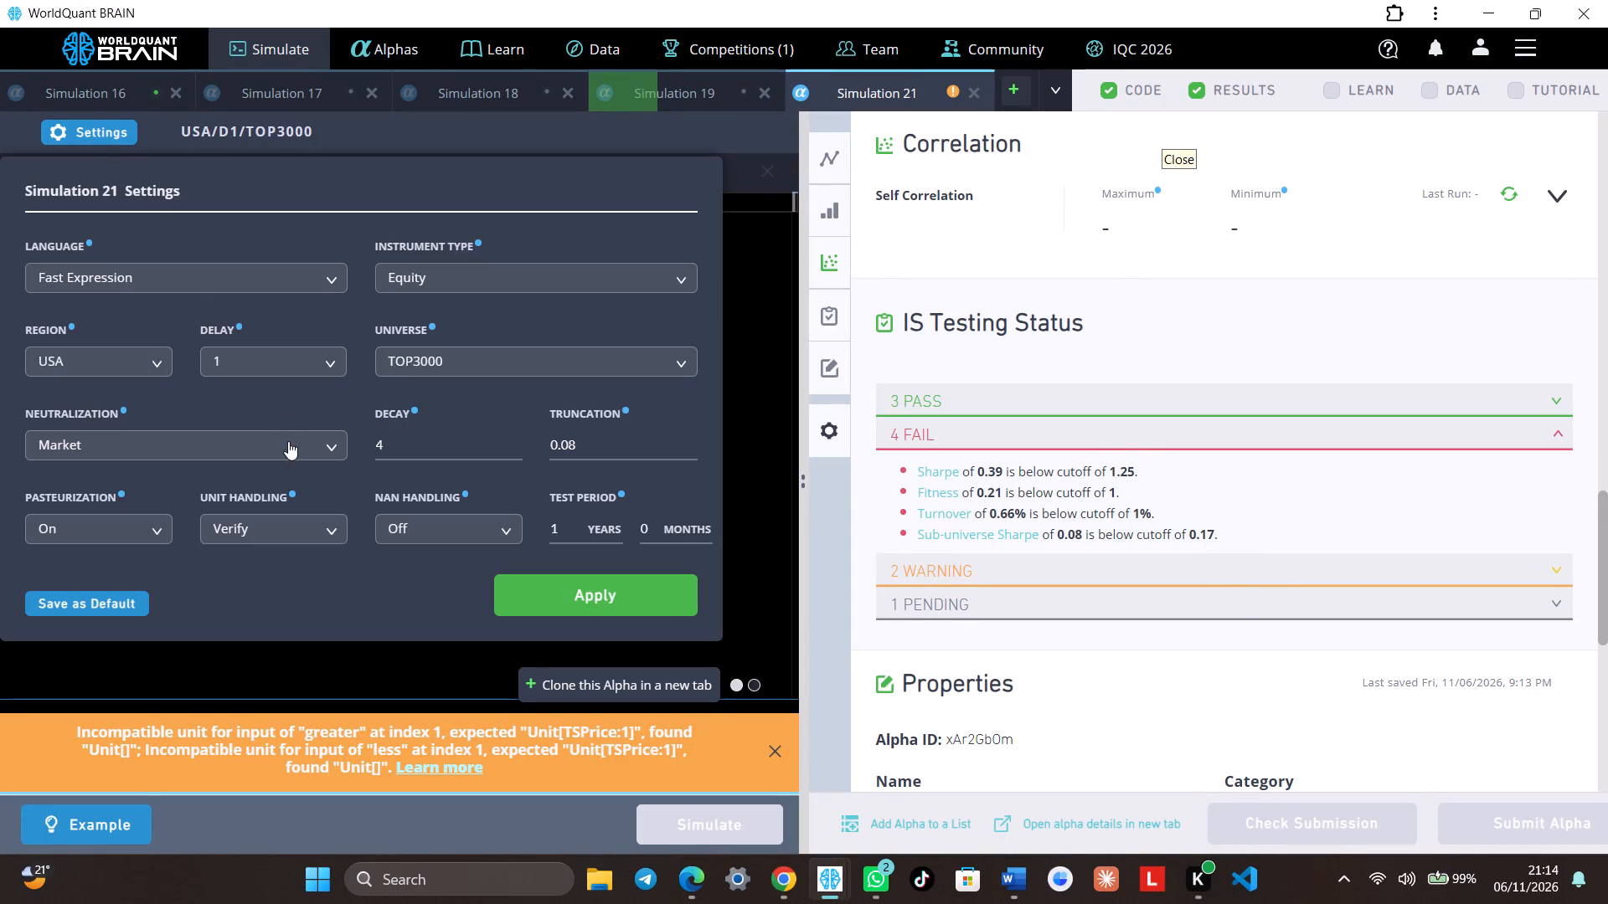
pyautogui.click(288, 447)
pyautogui.click(248, 479)
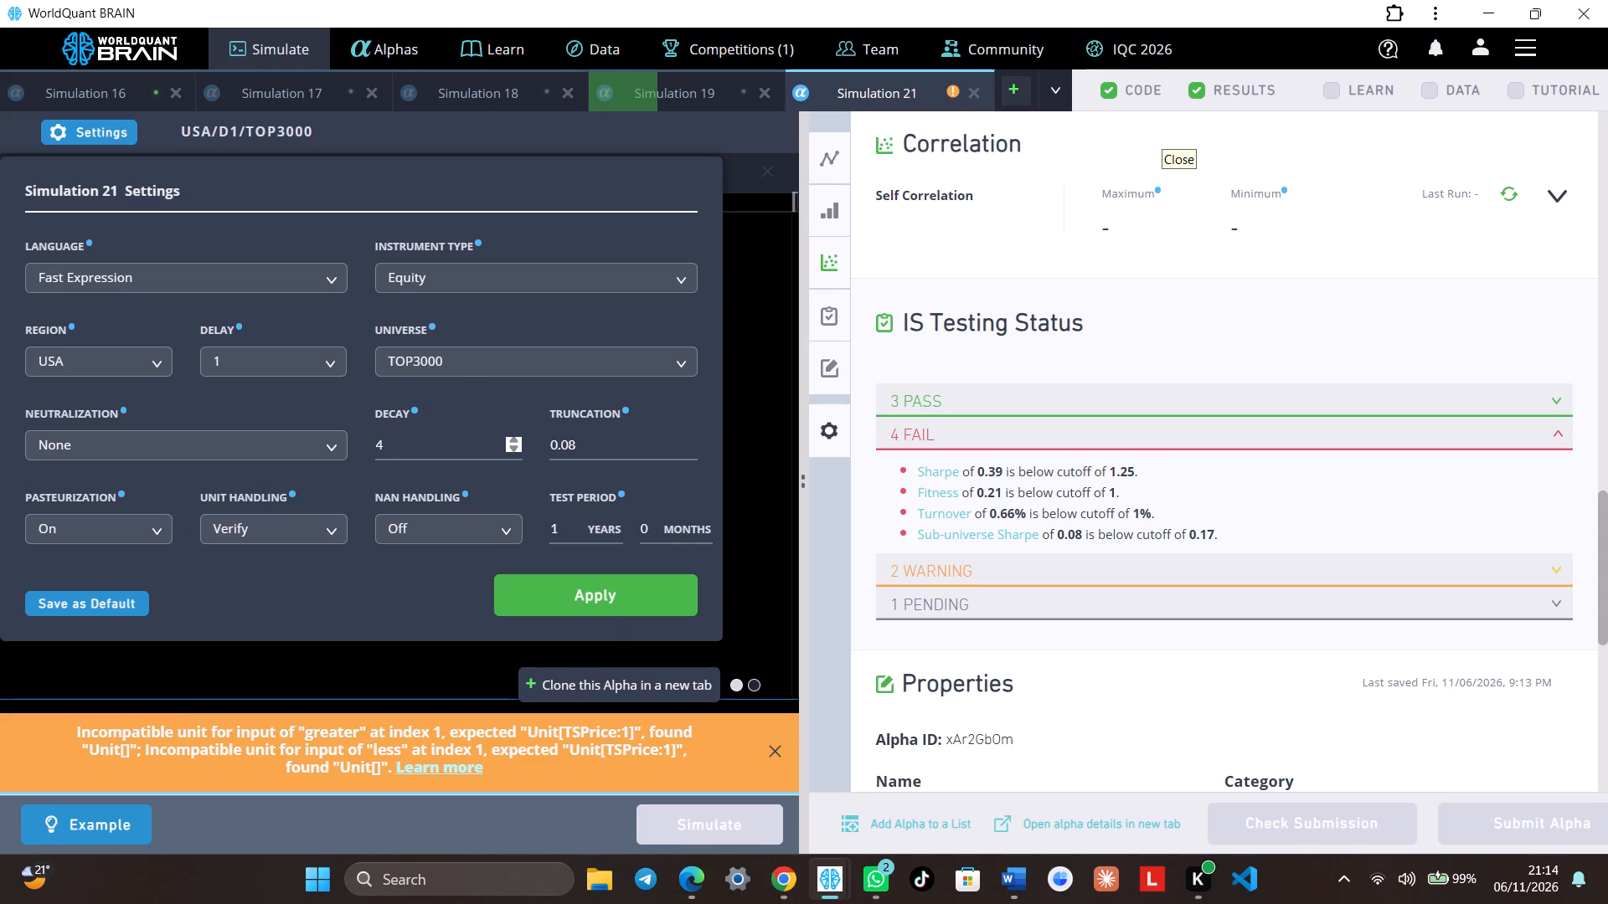
pyautogui.click(460, 365)
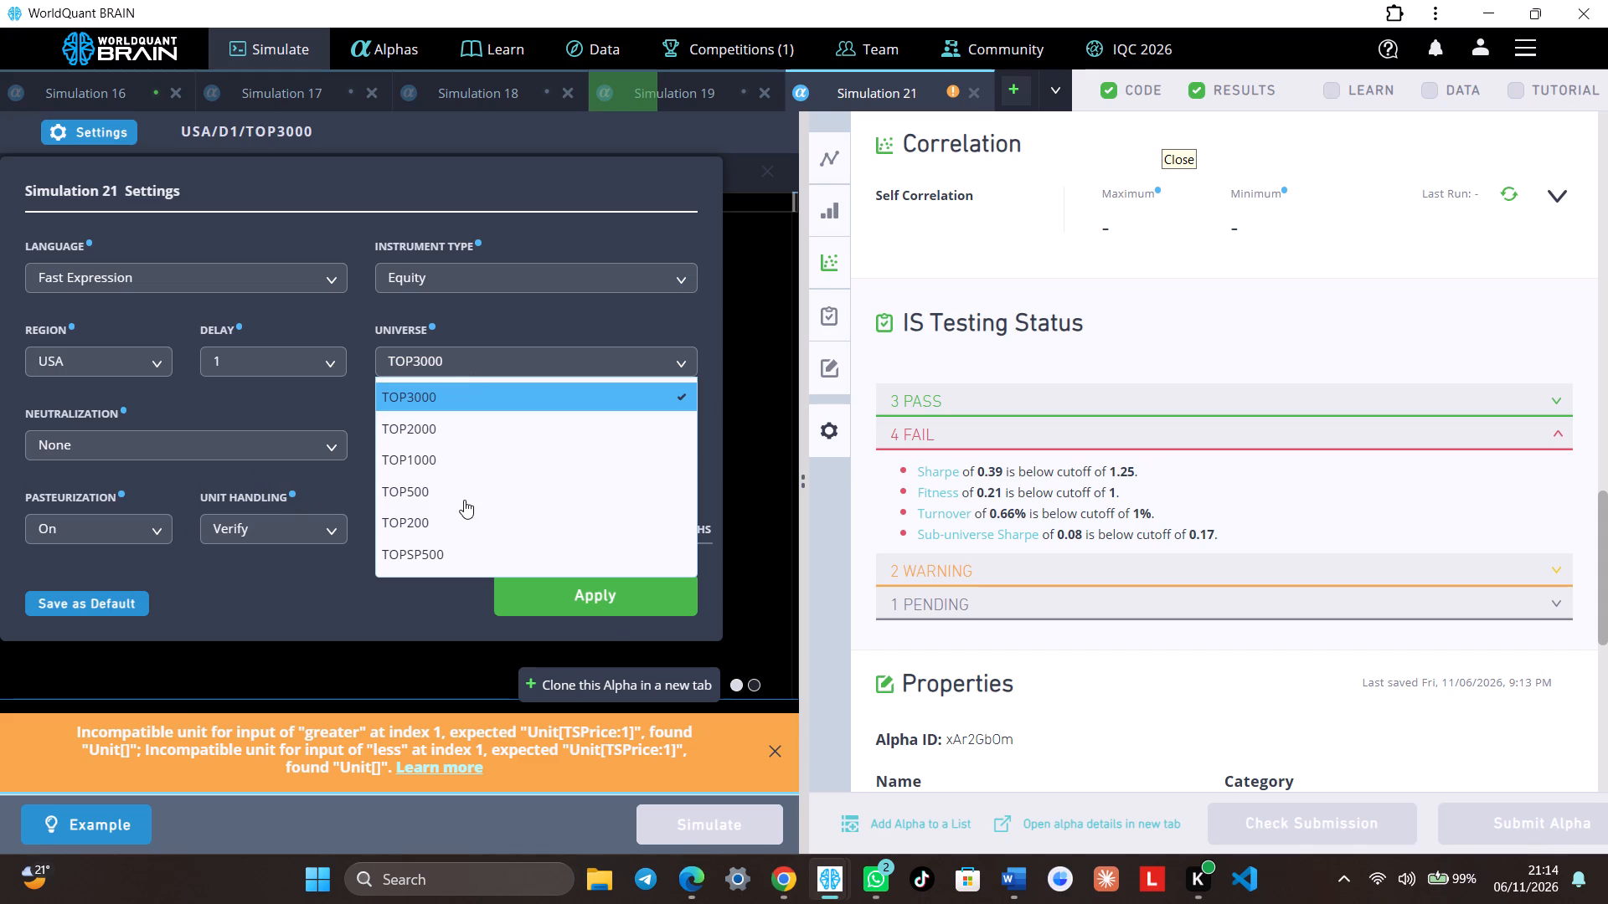
pyautogui.click(461, 516)
pyautogui.click(569, 598)
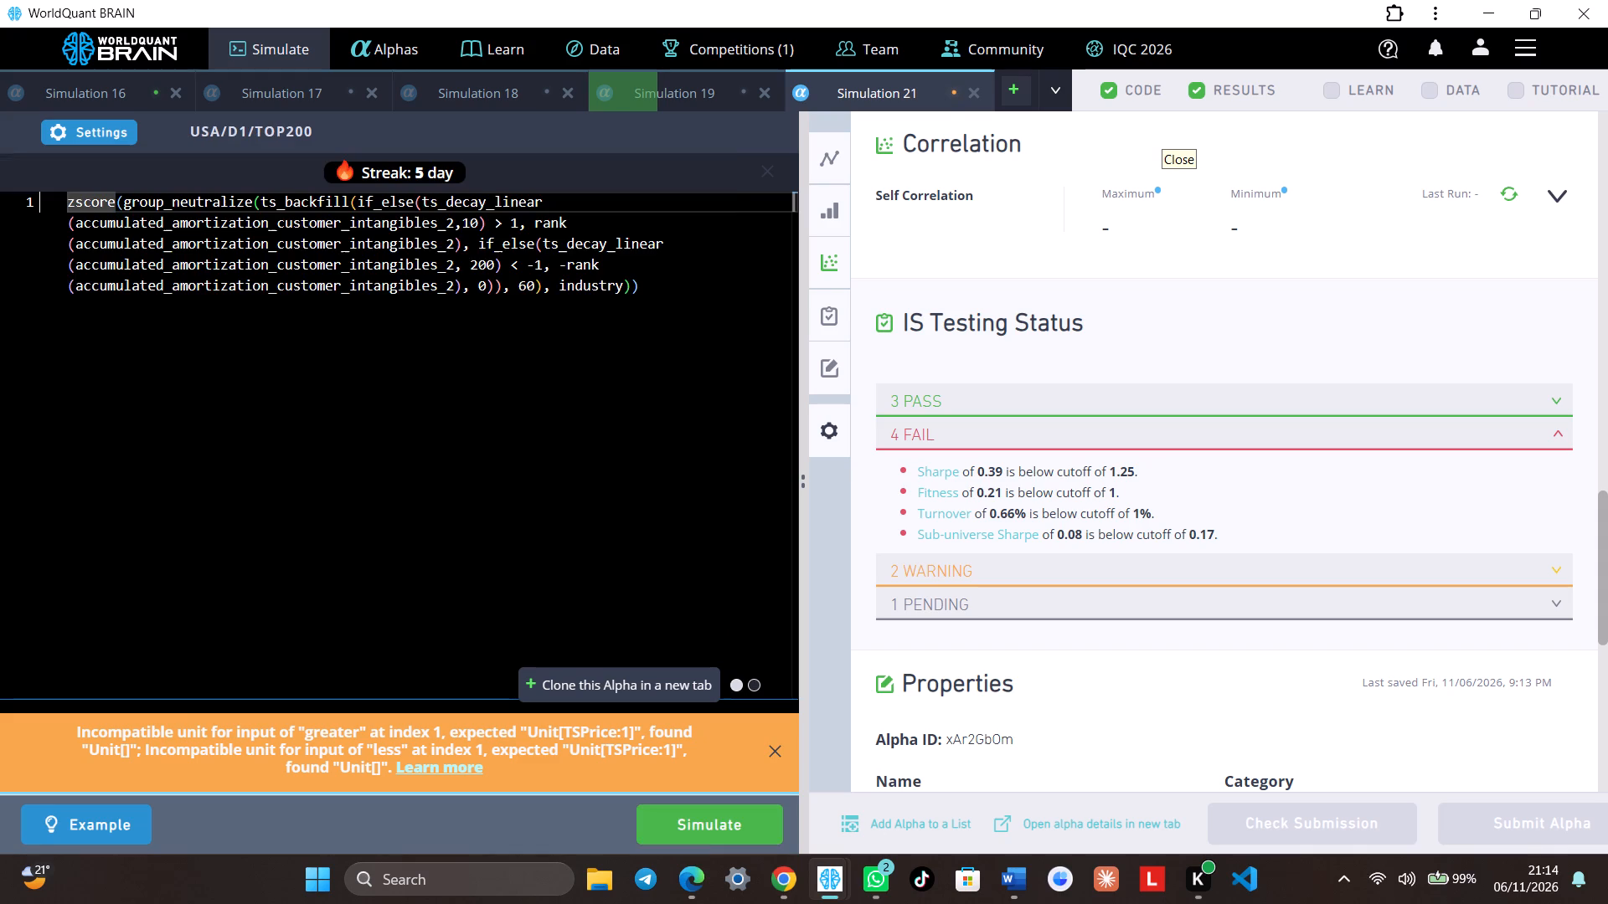
# Set Simulation 21's ts_decay_linear lookbacks to 20 in the second if_else condition and 60 in the first, and simulate the alpha.
pyautogui.click(487, 274)
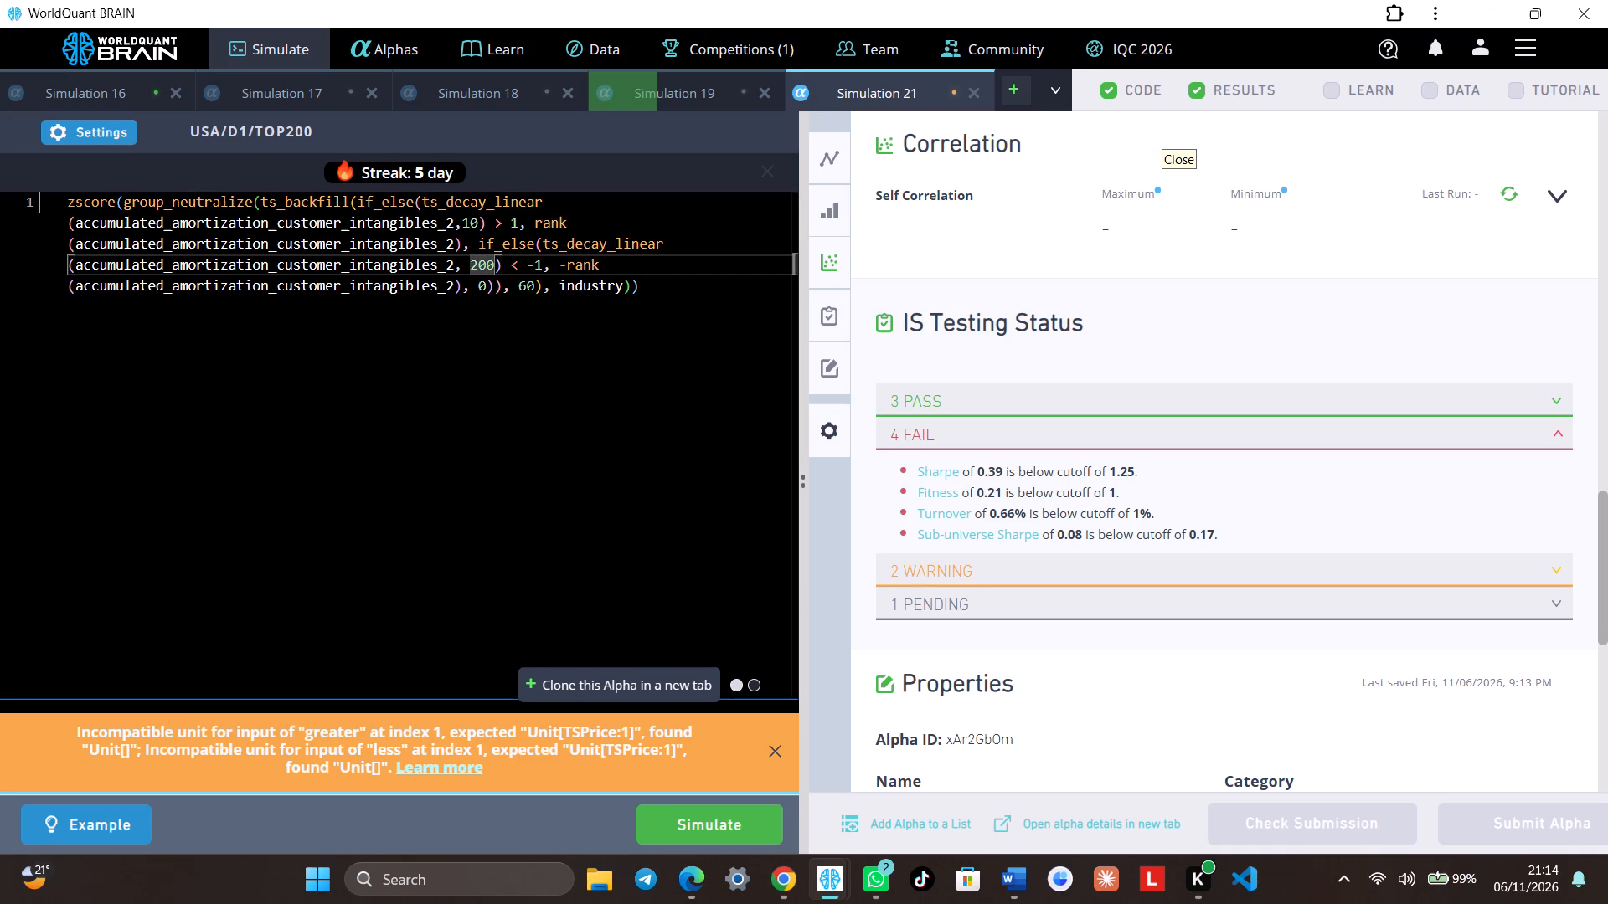
pyautogui.press('Delete')
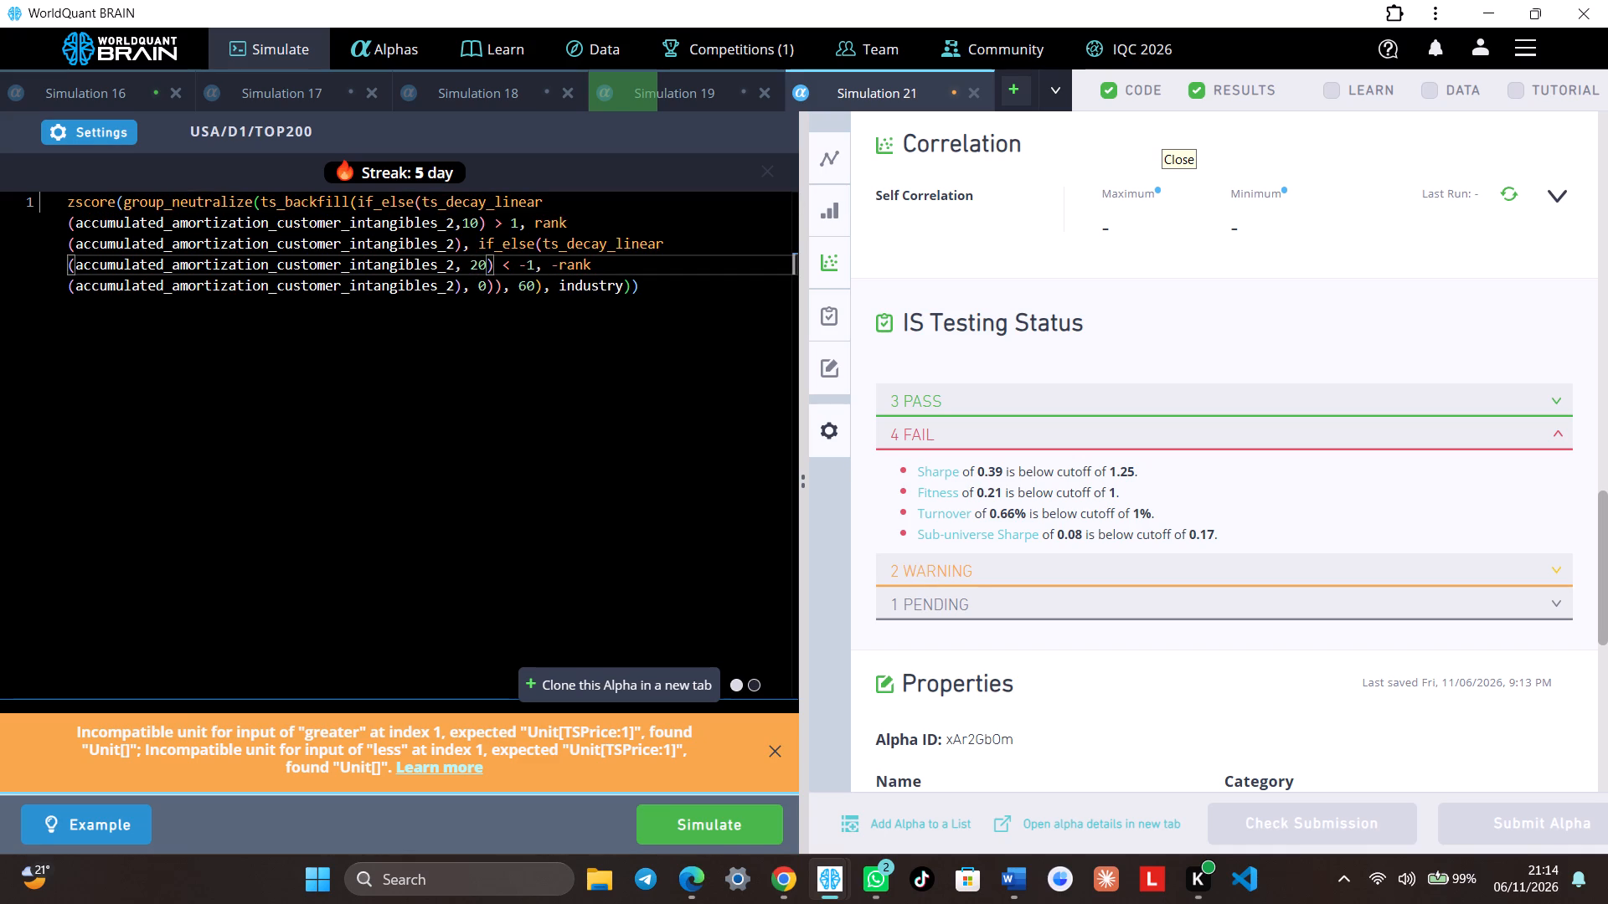
pyautogui.click(470, 222)
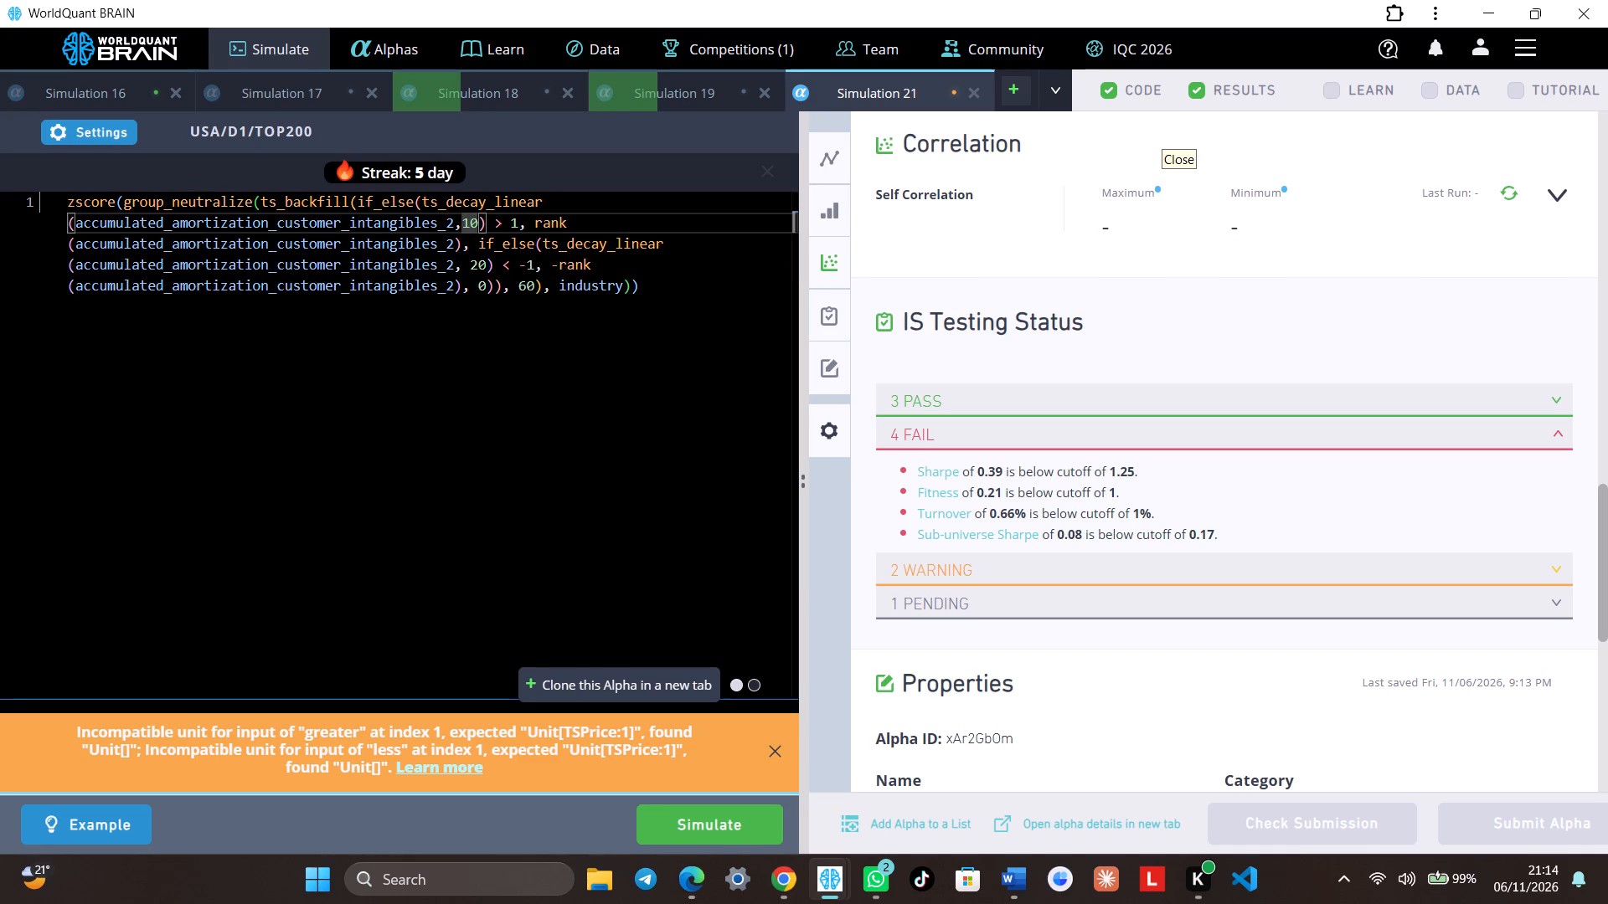
pyautogui.press('BackSpace')
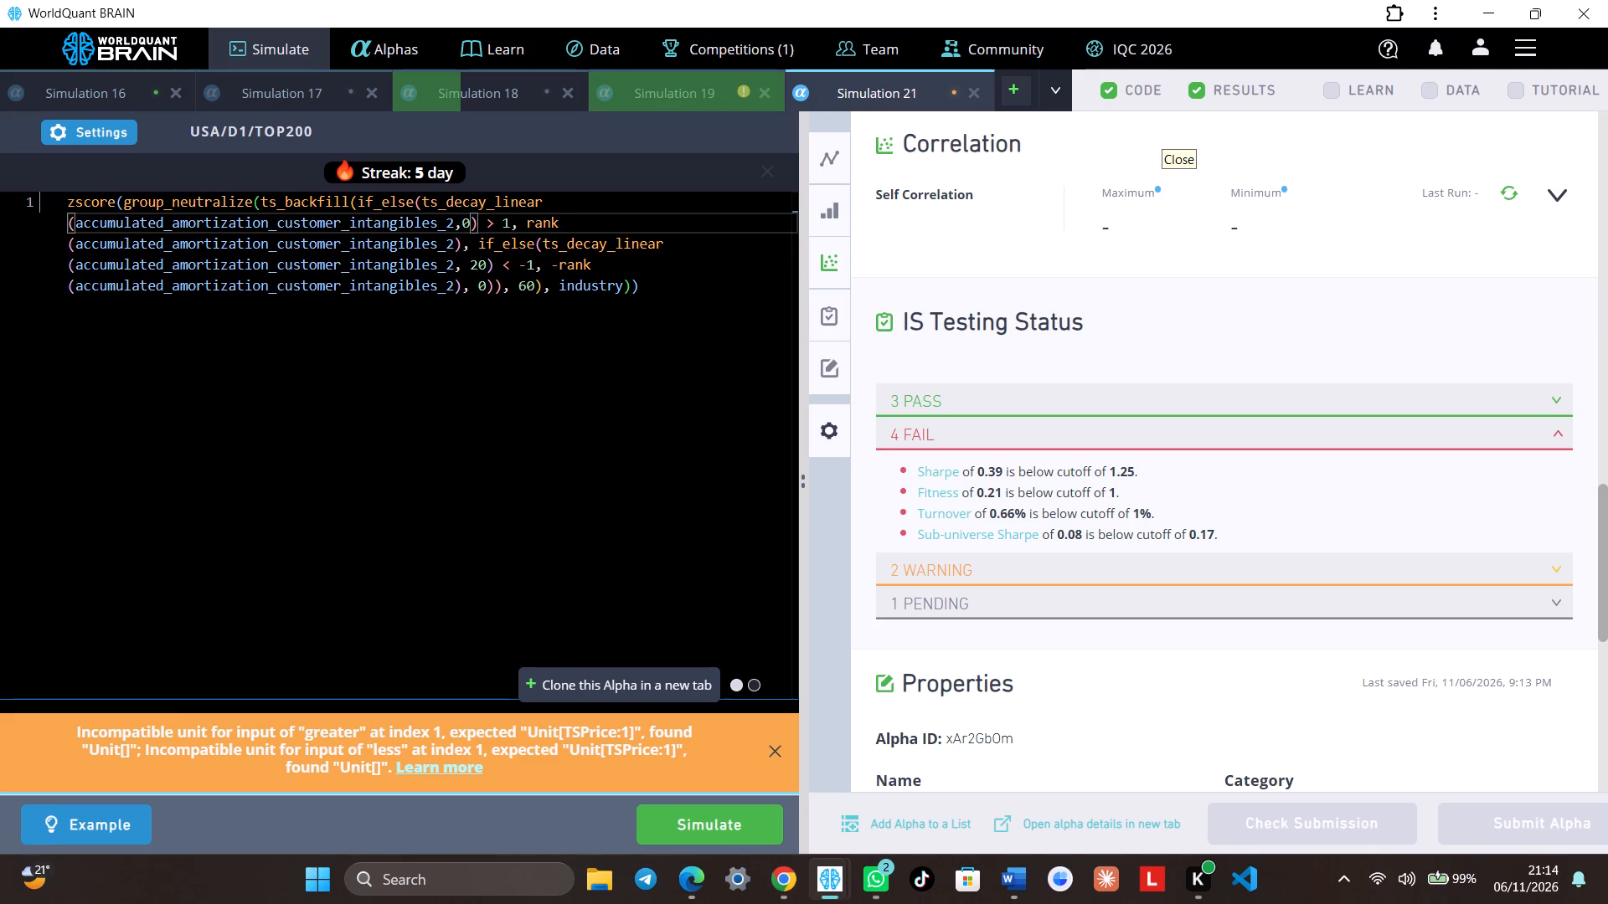
pyautogui.press('6')
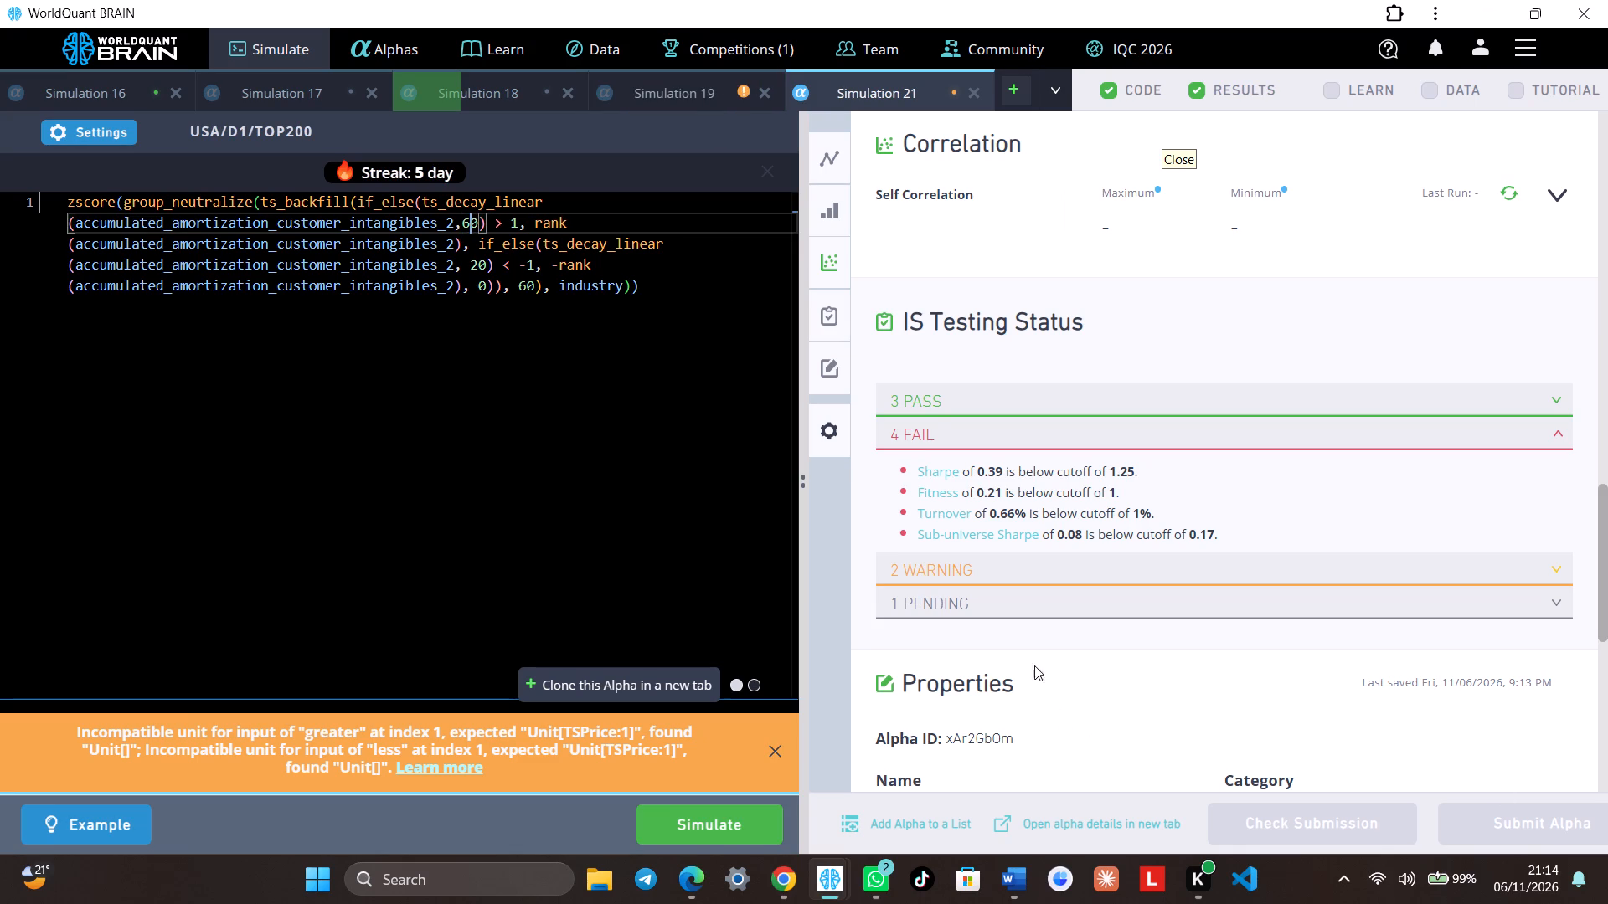
pyautogui.click(753, 835)
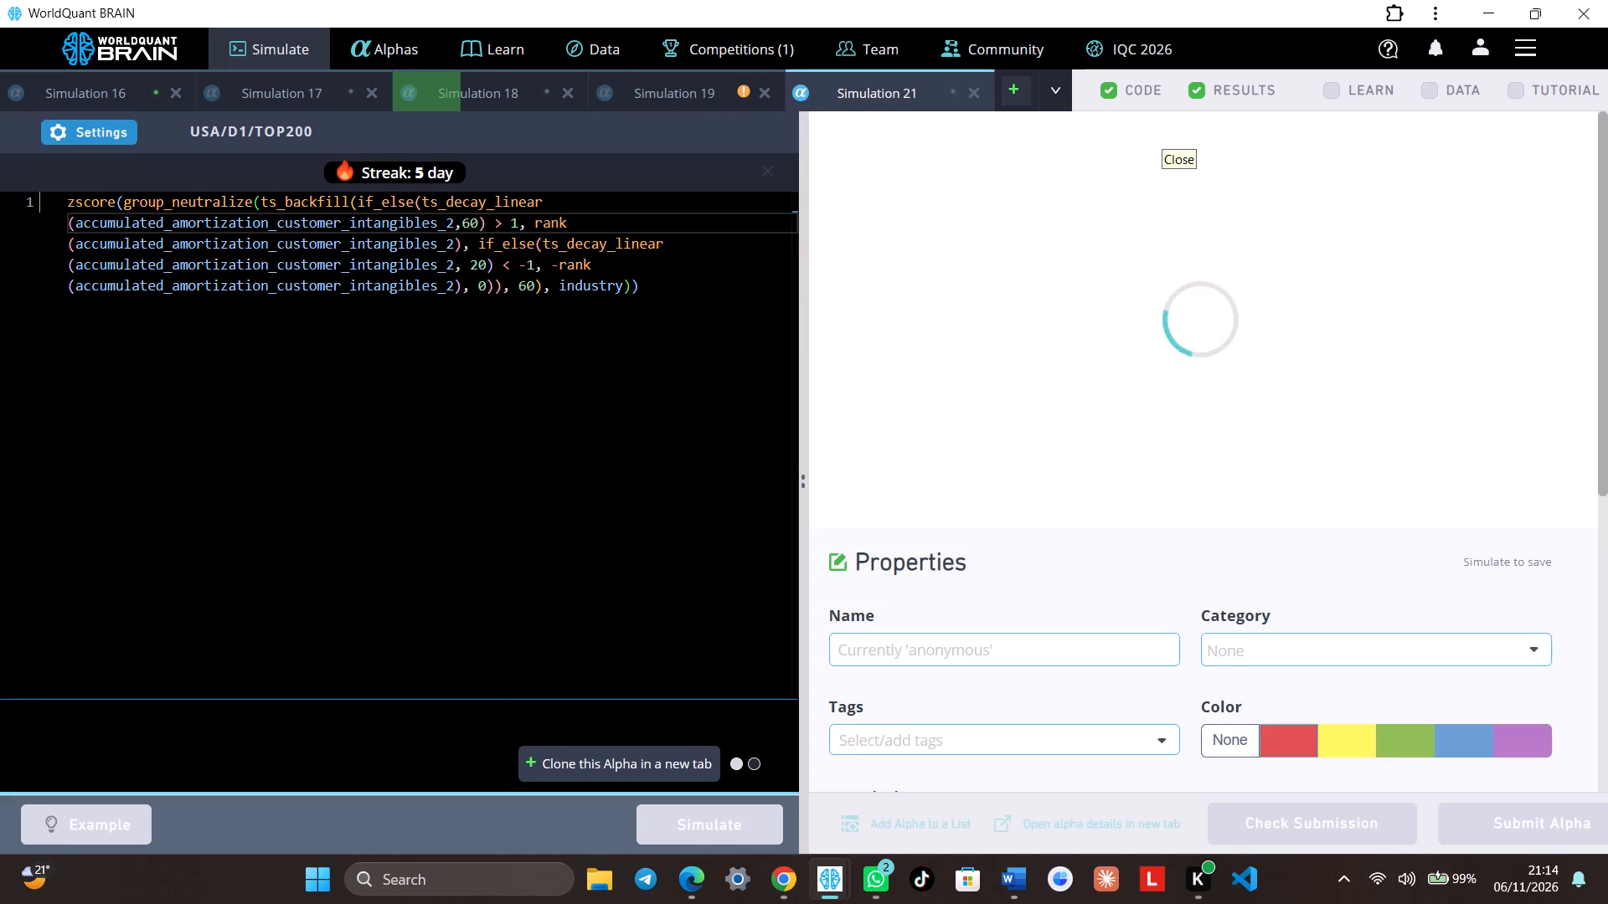
# Show the test period for Simulation 19 and select the IS period in its IS Summary.
pyautogui.click(703, 85)
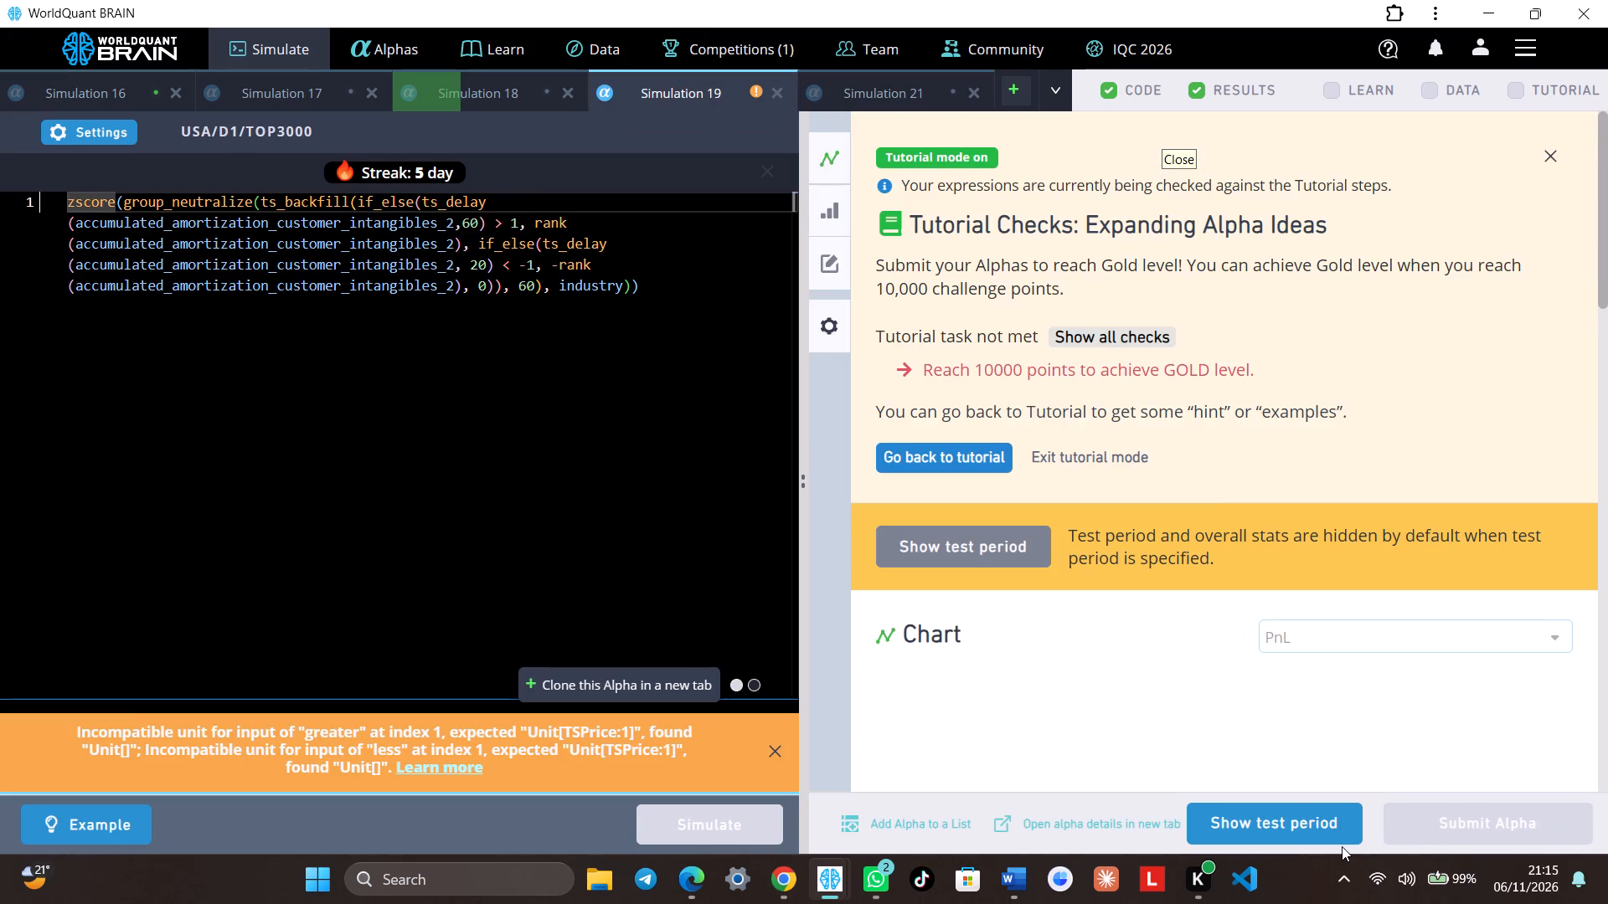
pyautogui.click(1318, 821)
pyautogui.scroll(-7, 1317, 714)
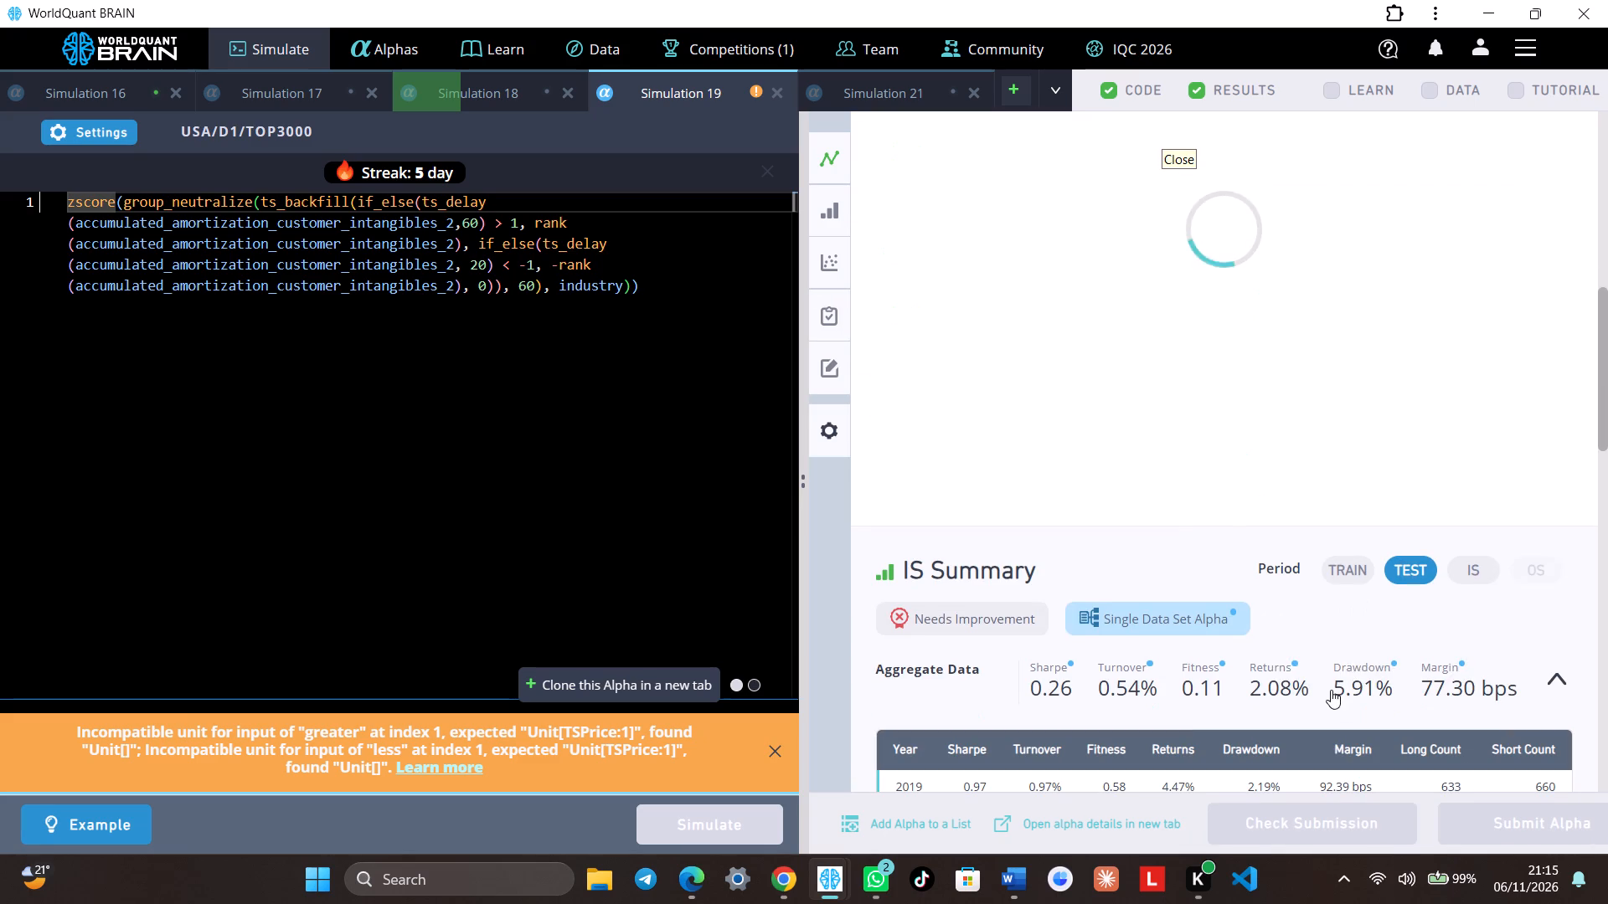
pyautogui.scroll(3, 1388, 629)
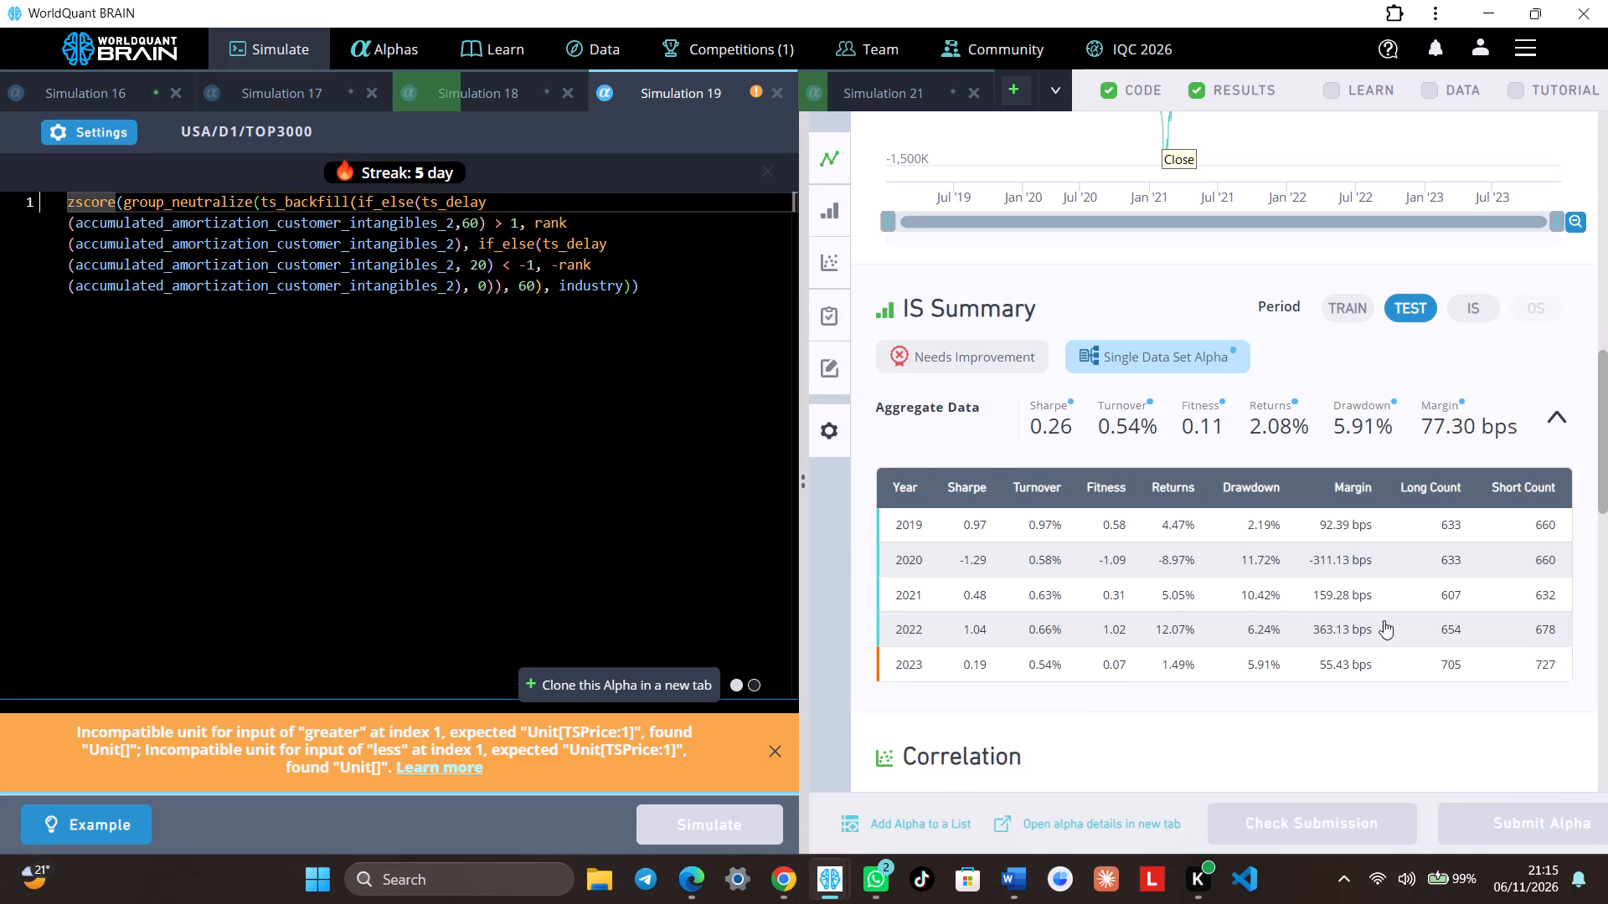
pyautogui.click(1471, 311)
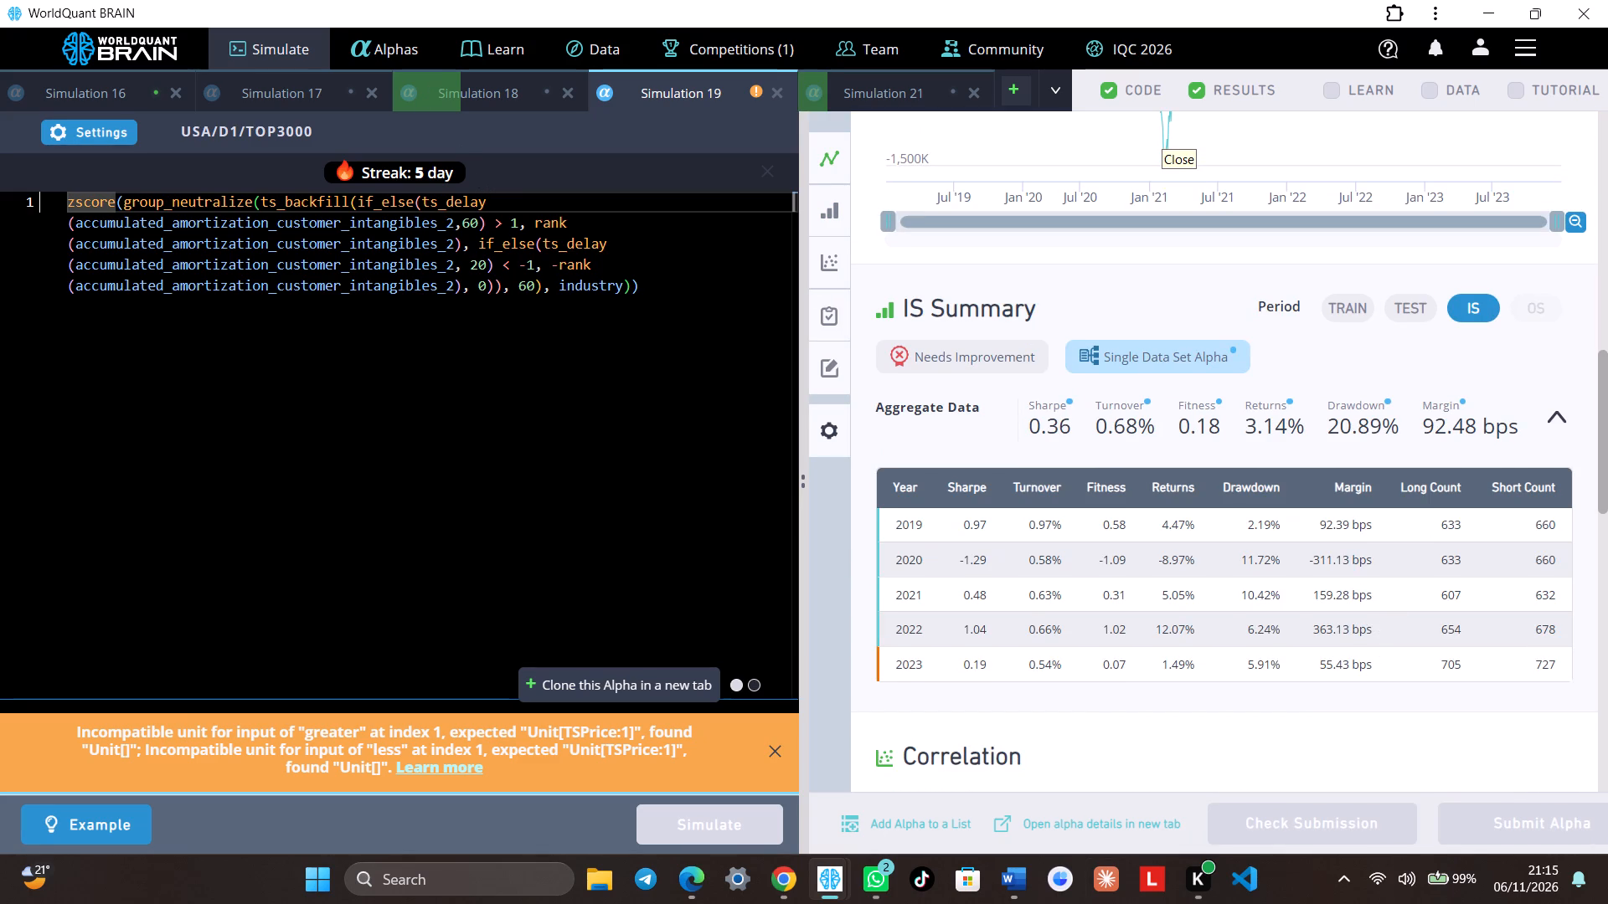
# Set Simulation 19's universe to TOP200 and neutralization to None, apply the settings and simulate the alpha.
pyautogui.click(95, 120)
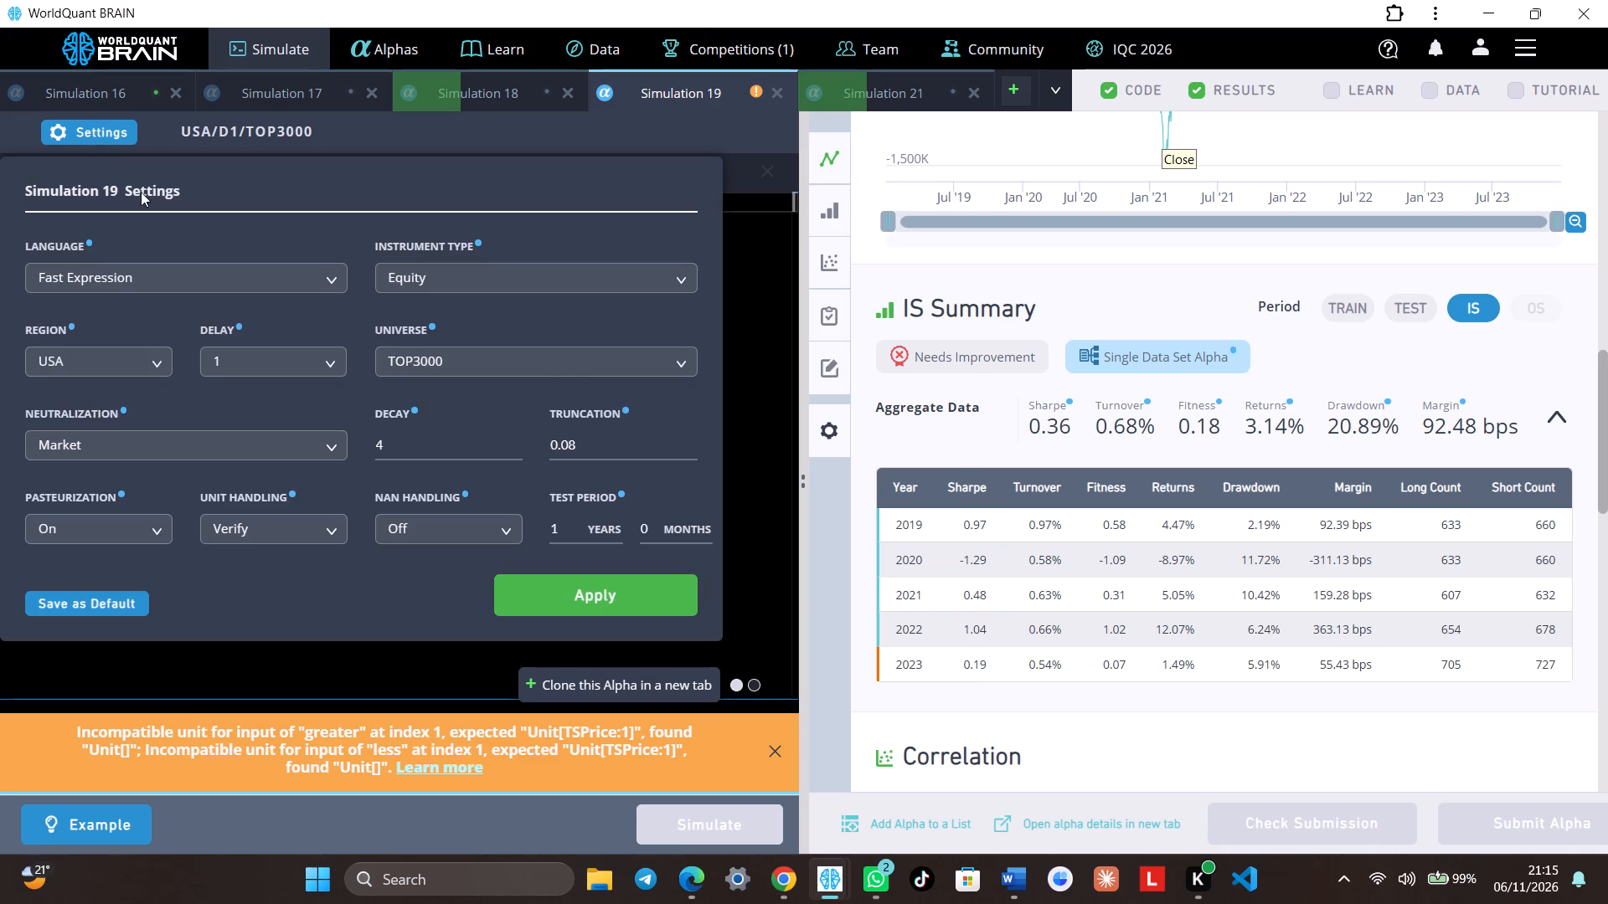
pyautogui.click(564, 365)
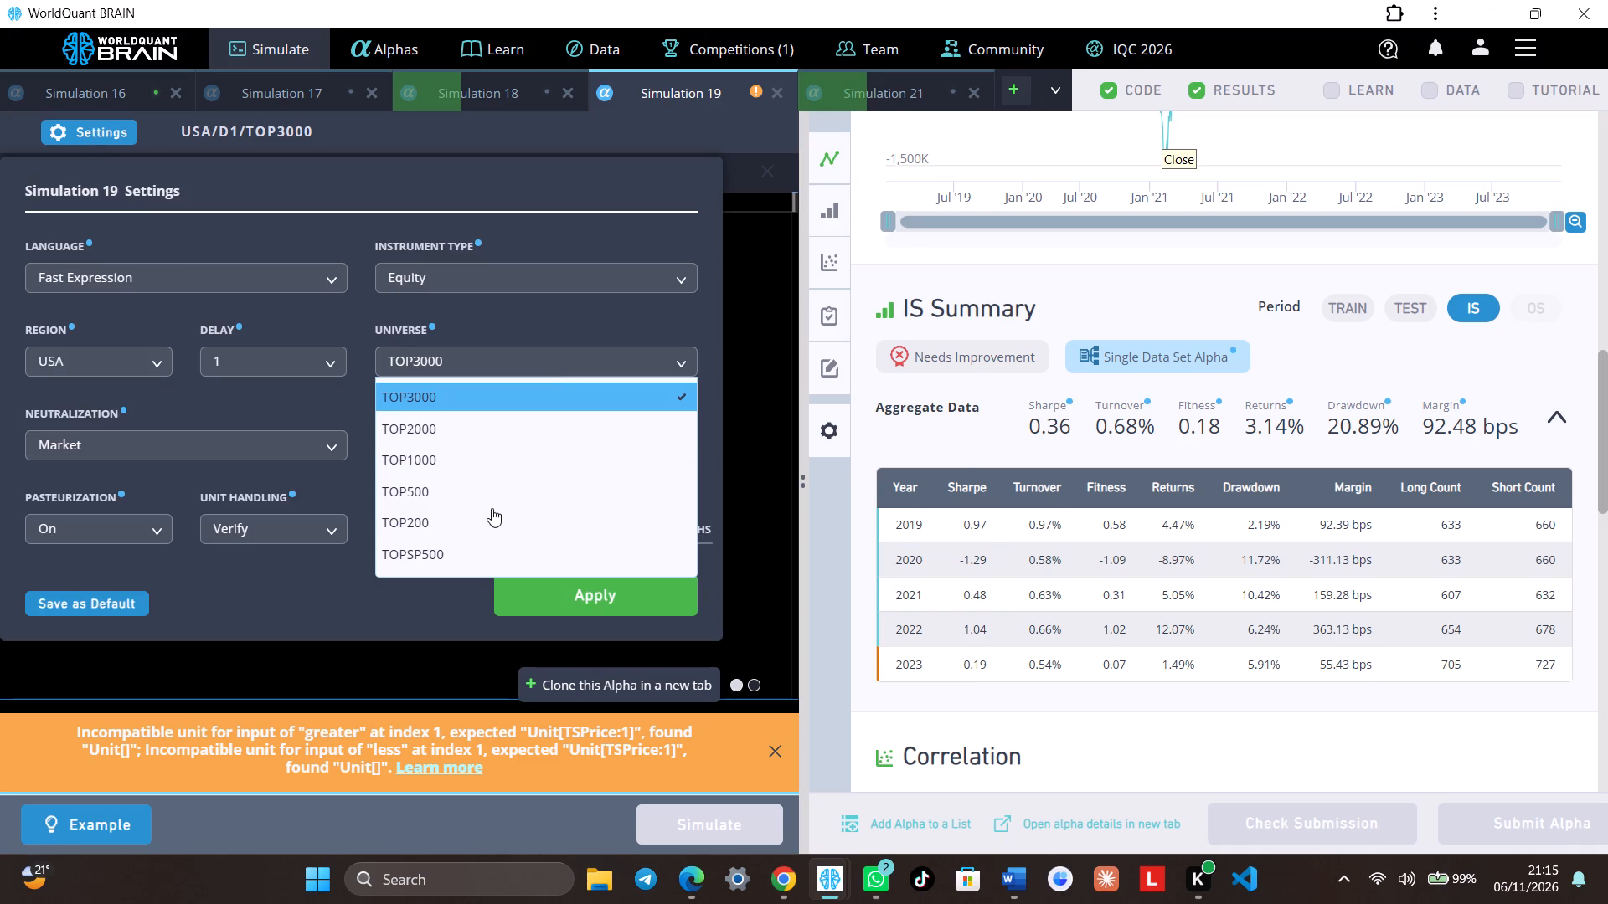
pyautogui.click(490, 512)
pyautogui.click(305, 440)
pyautogui.click(296, 480)
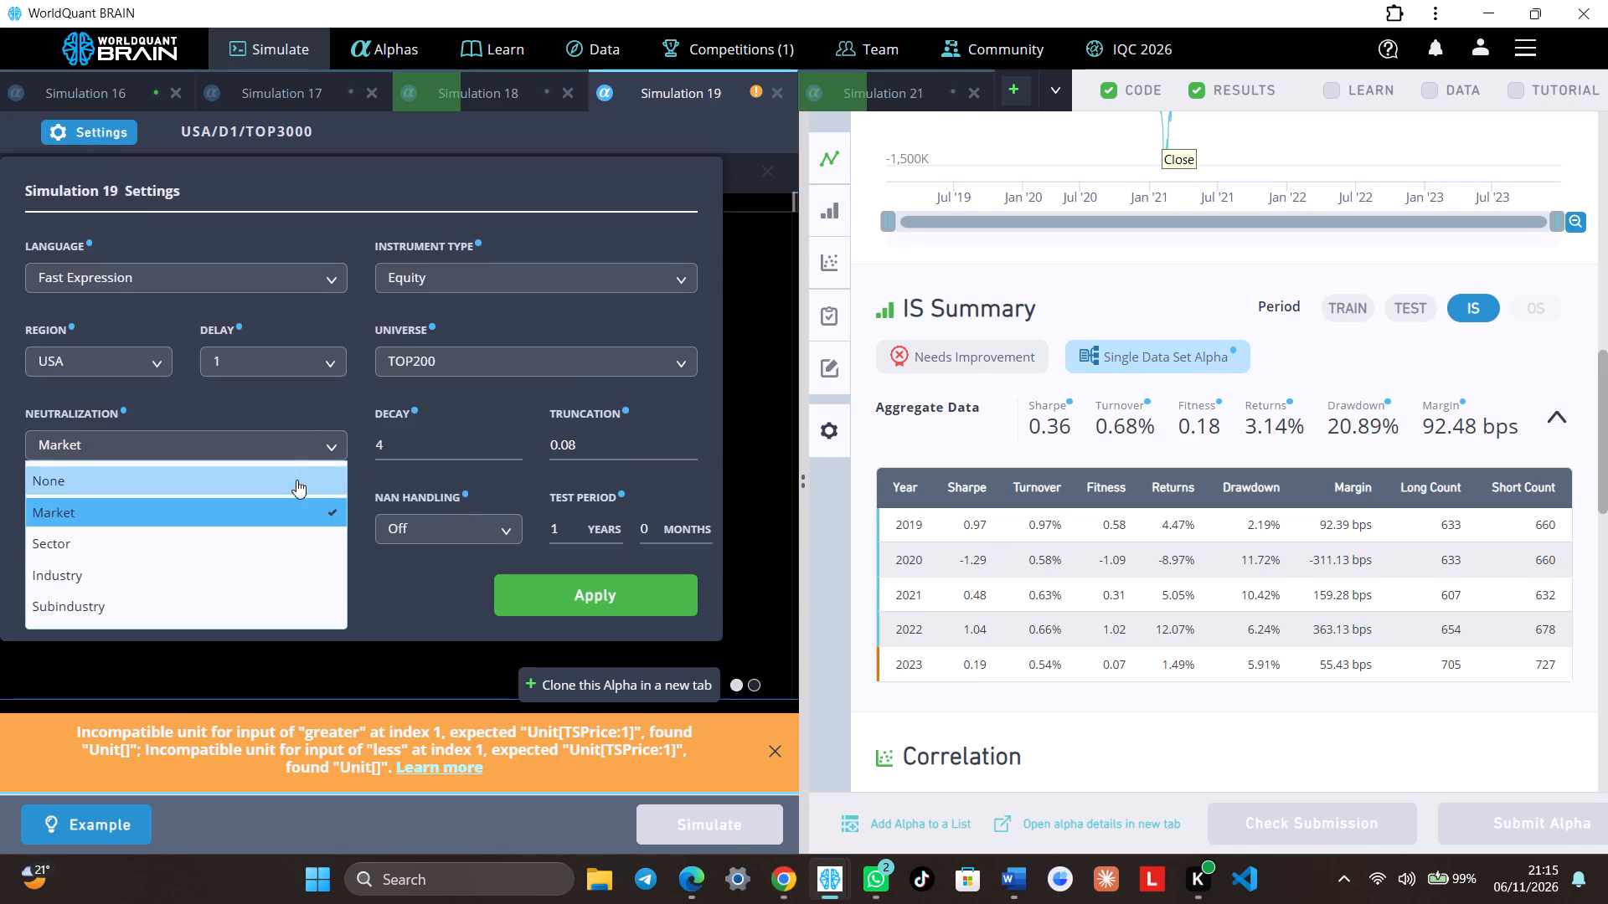
pyautogui.click(607, 604)
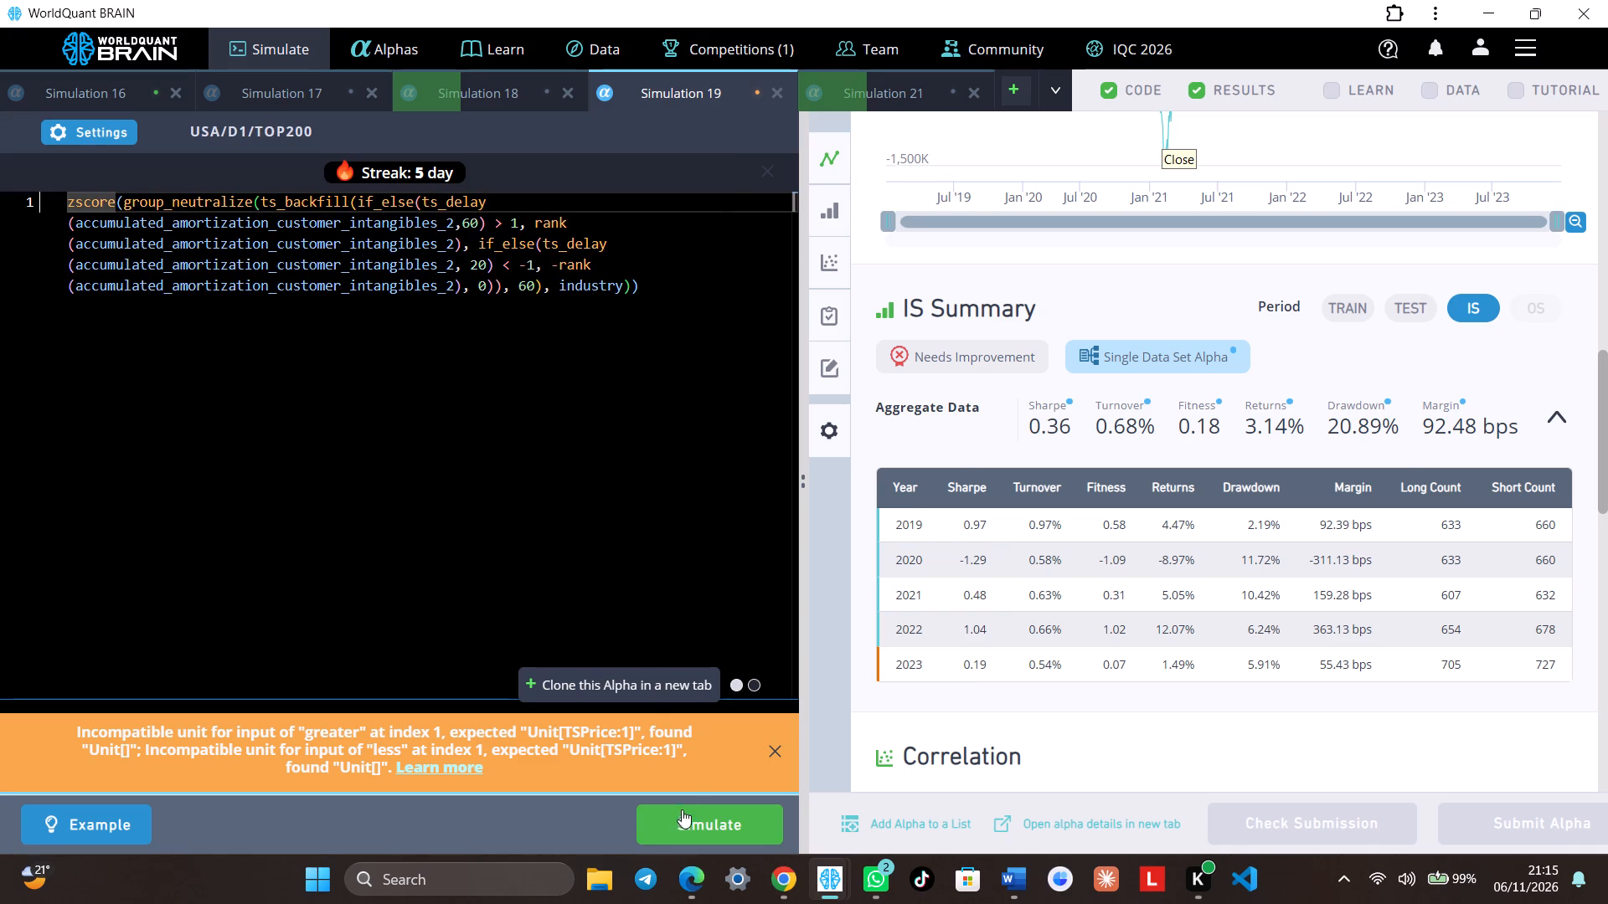
pyautogui.click(682, 822)
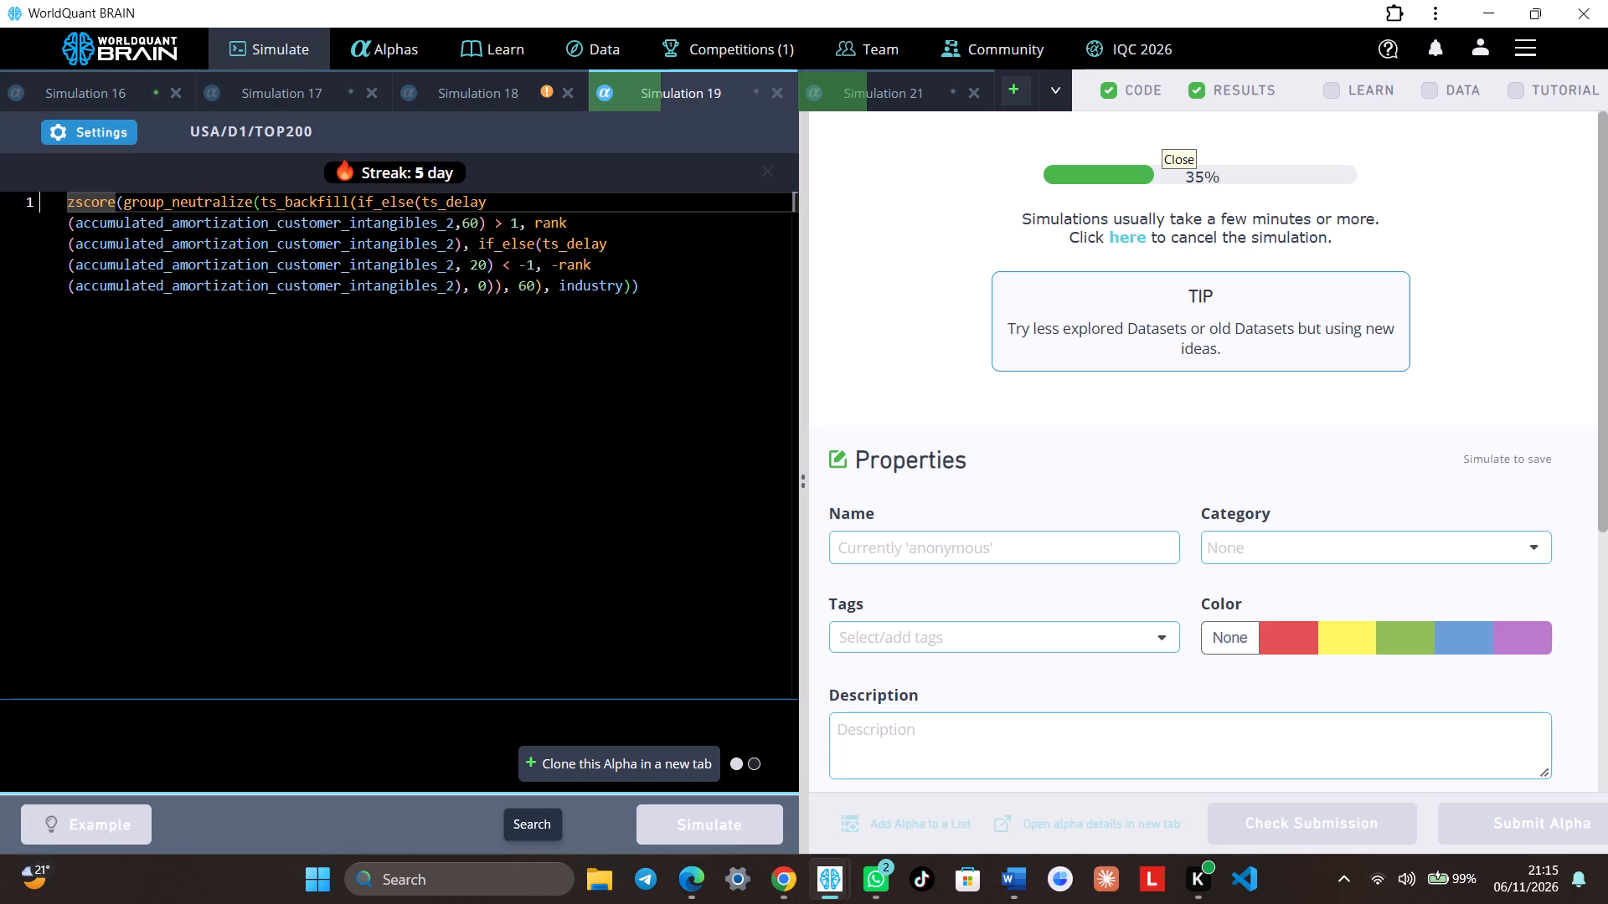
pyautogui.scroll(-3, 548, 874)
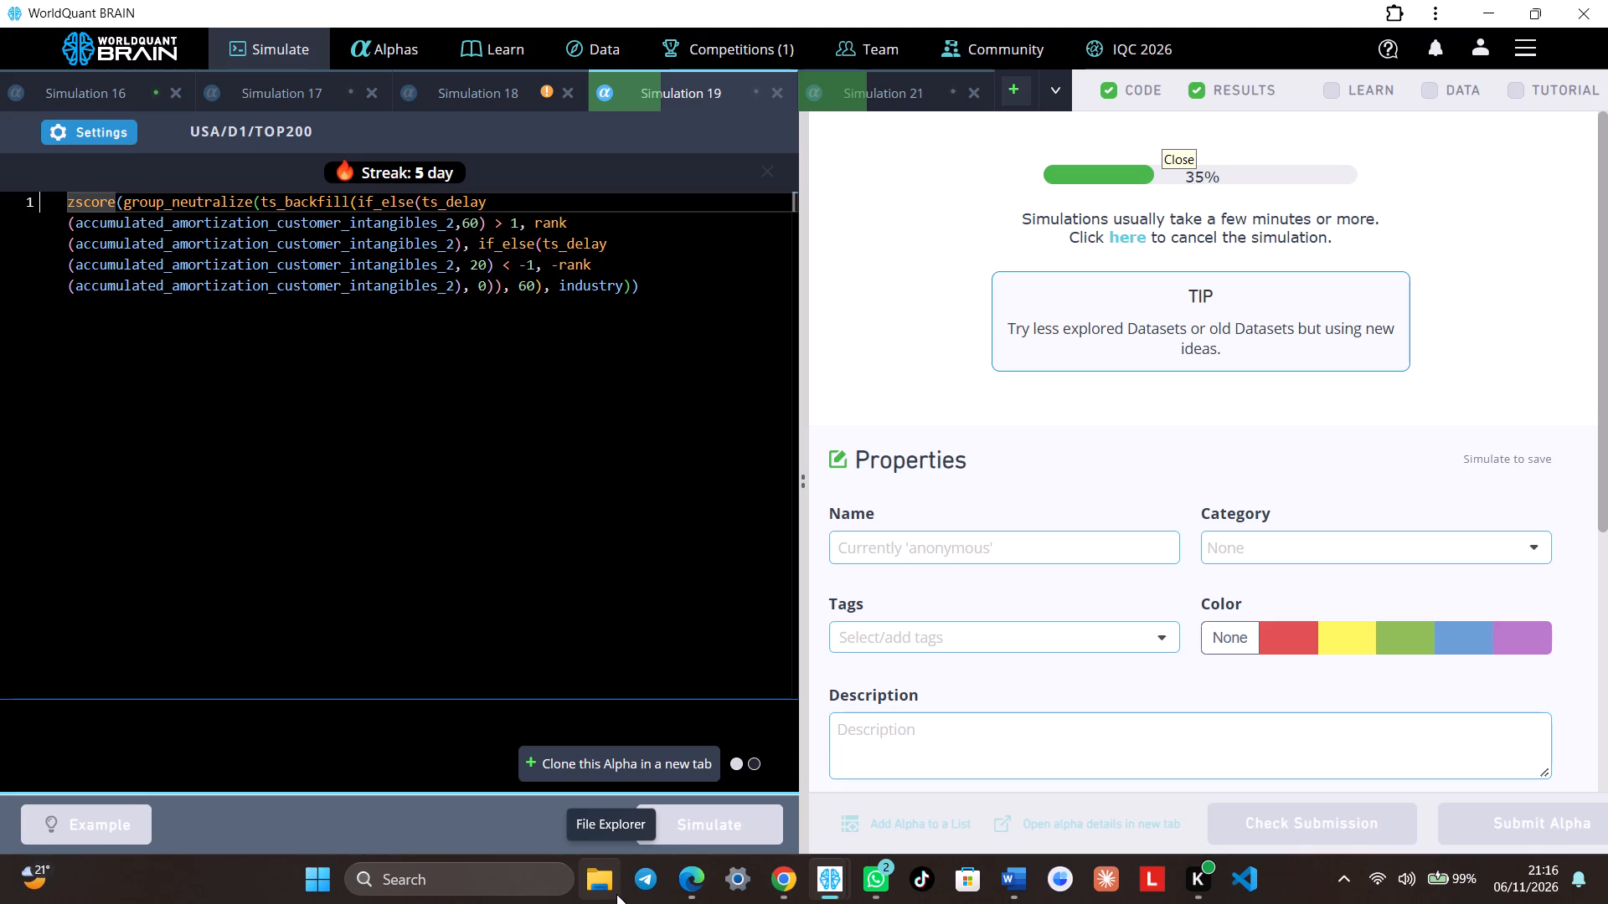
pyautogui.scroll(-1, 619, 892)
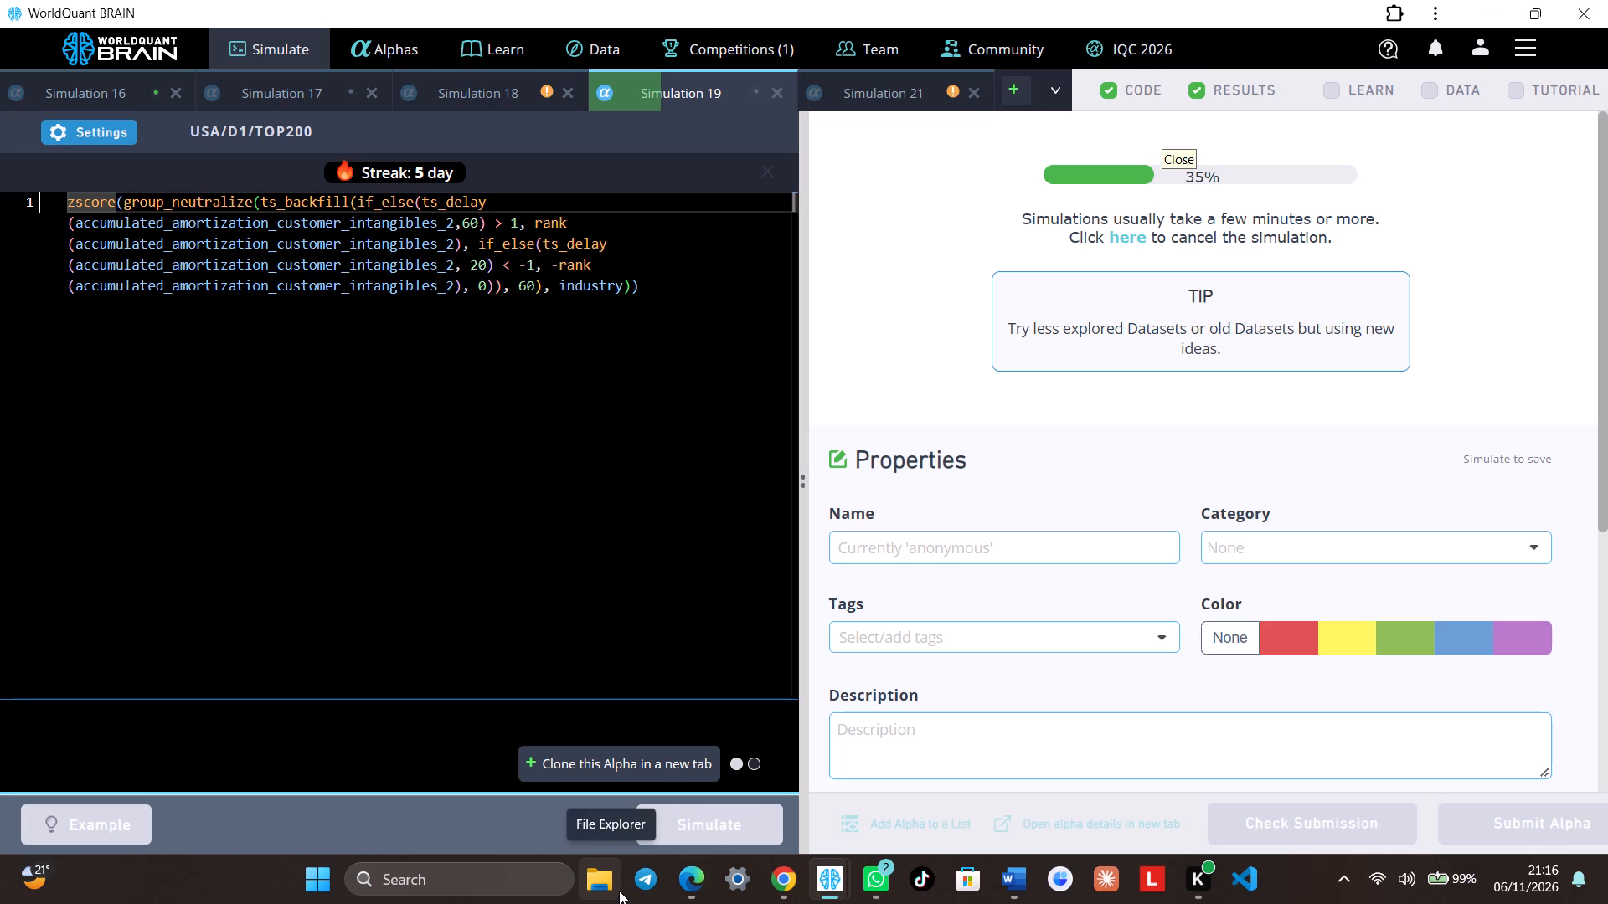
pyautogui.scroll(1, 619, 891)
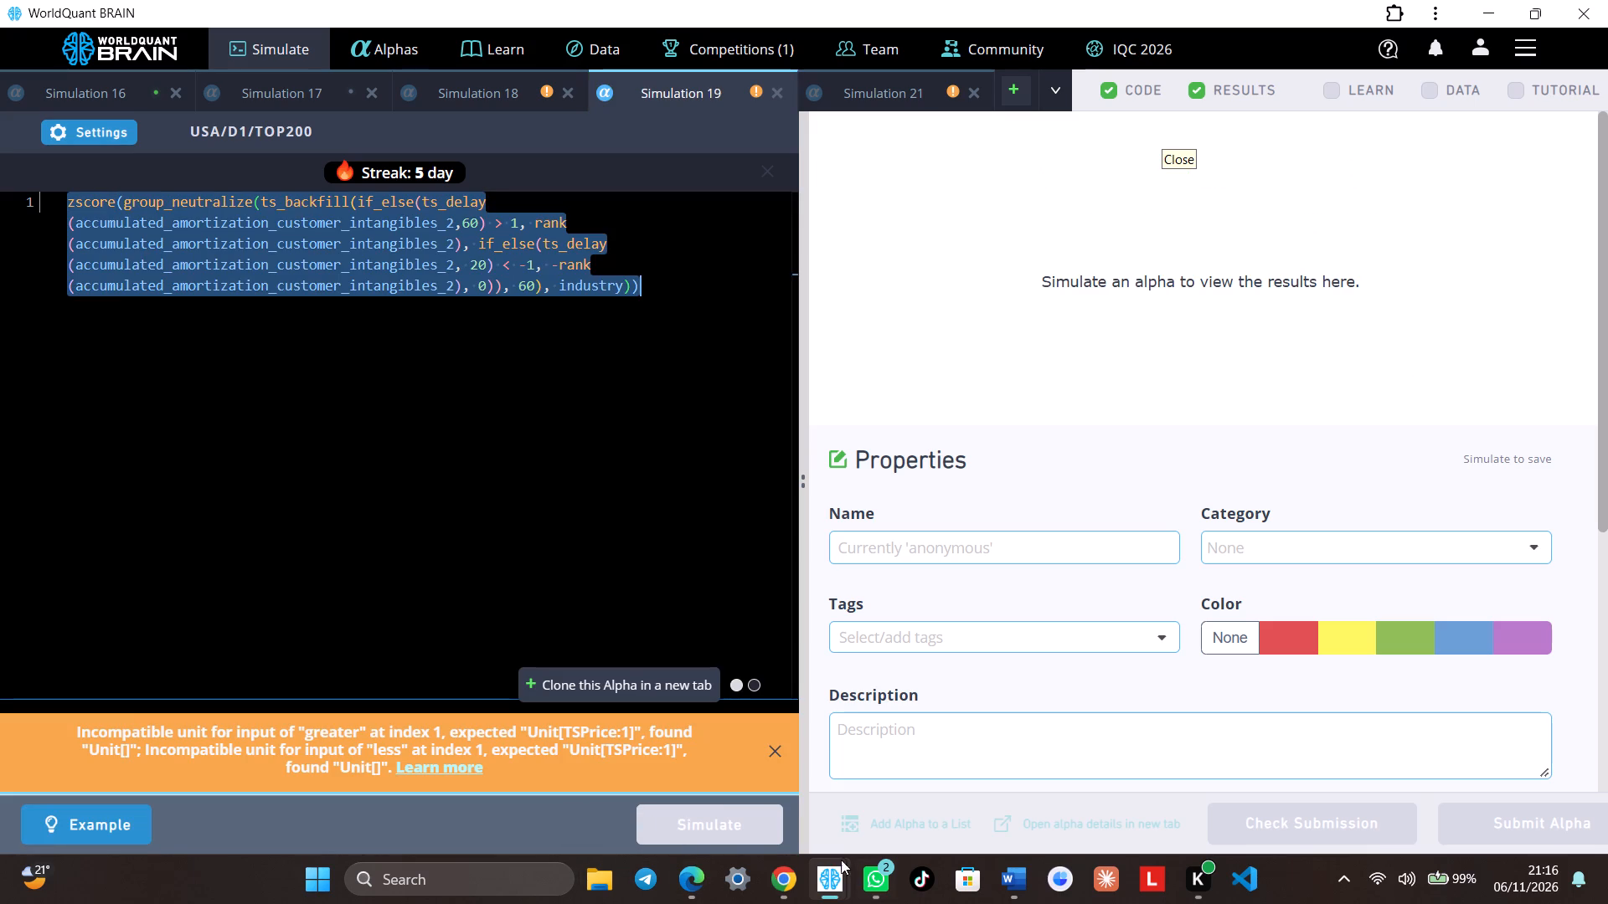
# Show the test period for Simulation 19 and select the IS period in its IS Summary.
pyautogui.scroll(-4, 1243, 646)
pyautogui.scroll(8, 1226, 655)
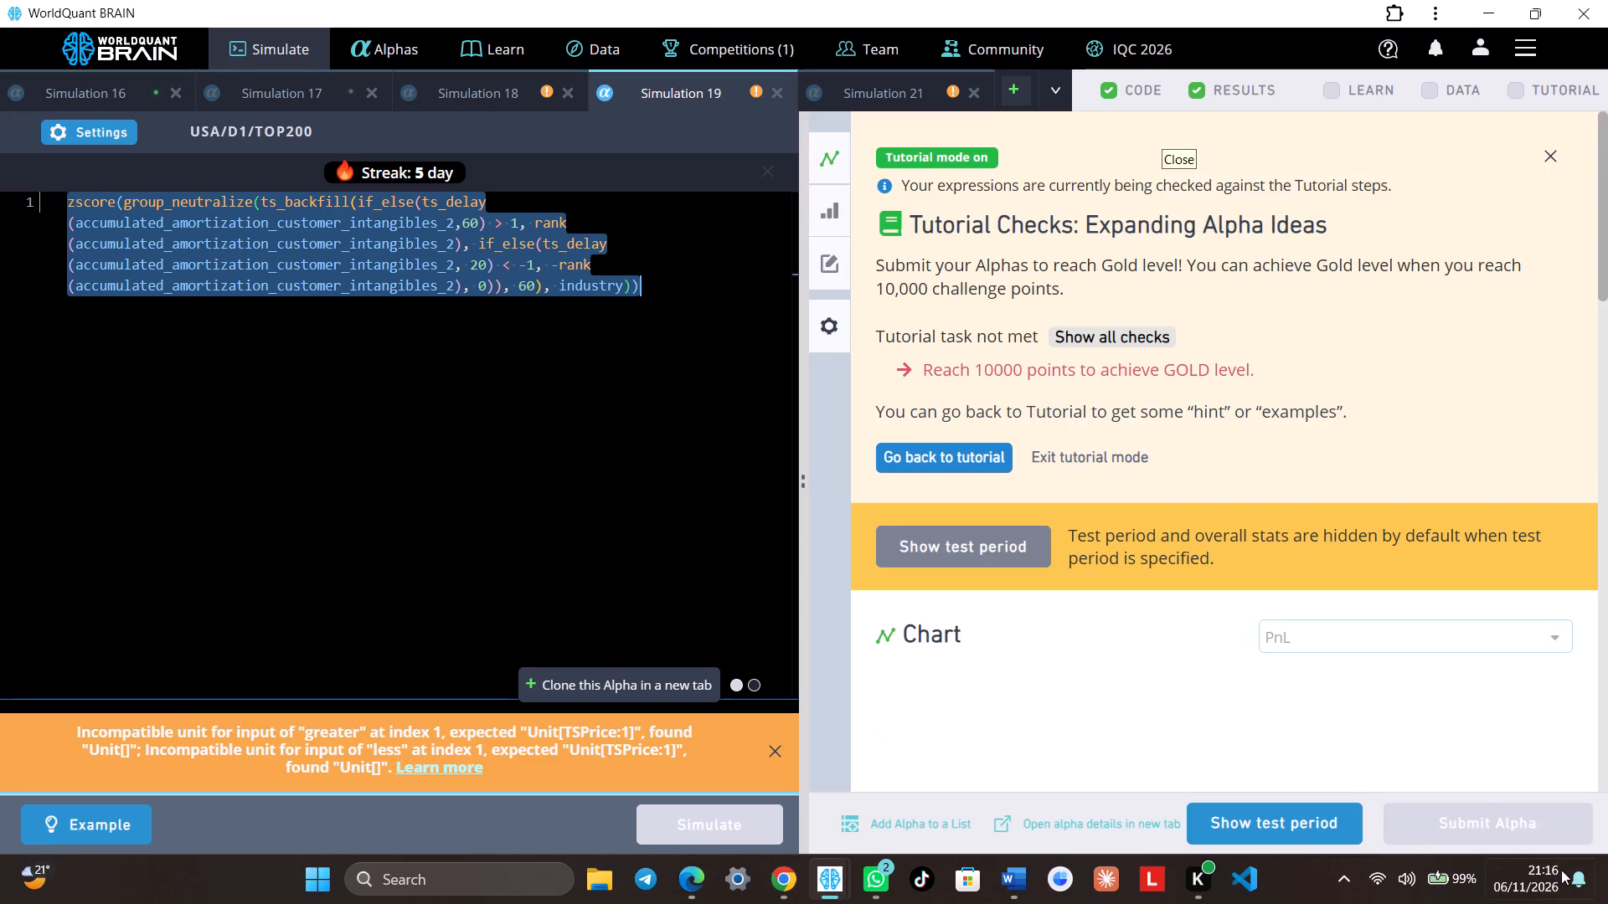
pyautogui.click(1344, 819)
pyautogui.scroll(-4, 1361, 749)
pyautogui.scroll(-2, 1292, 653)
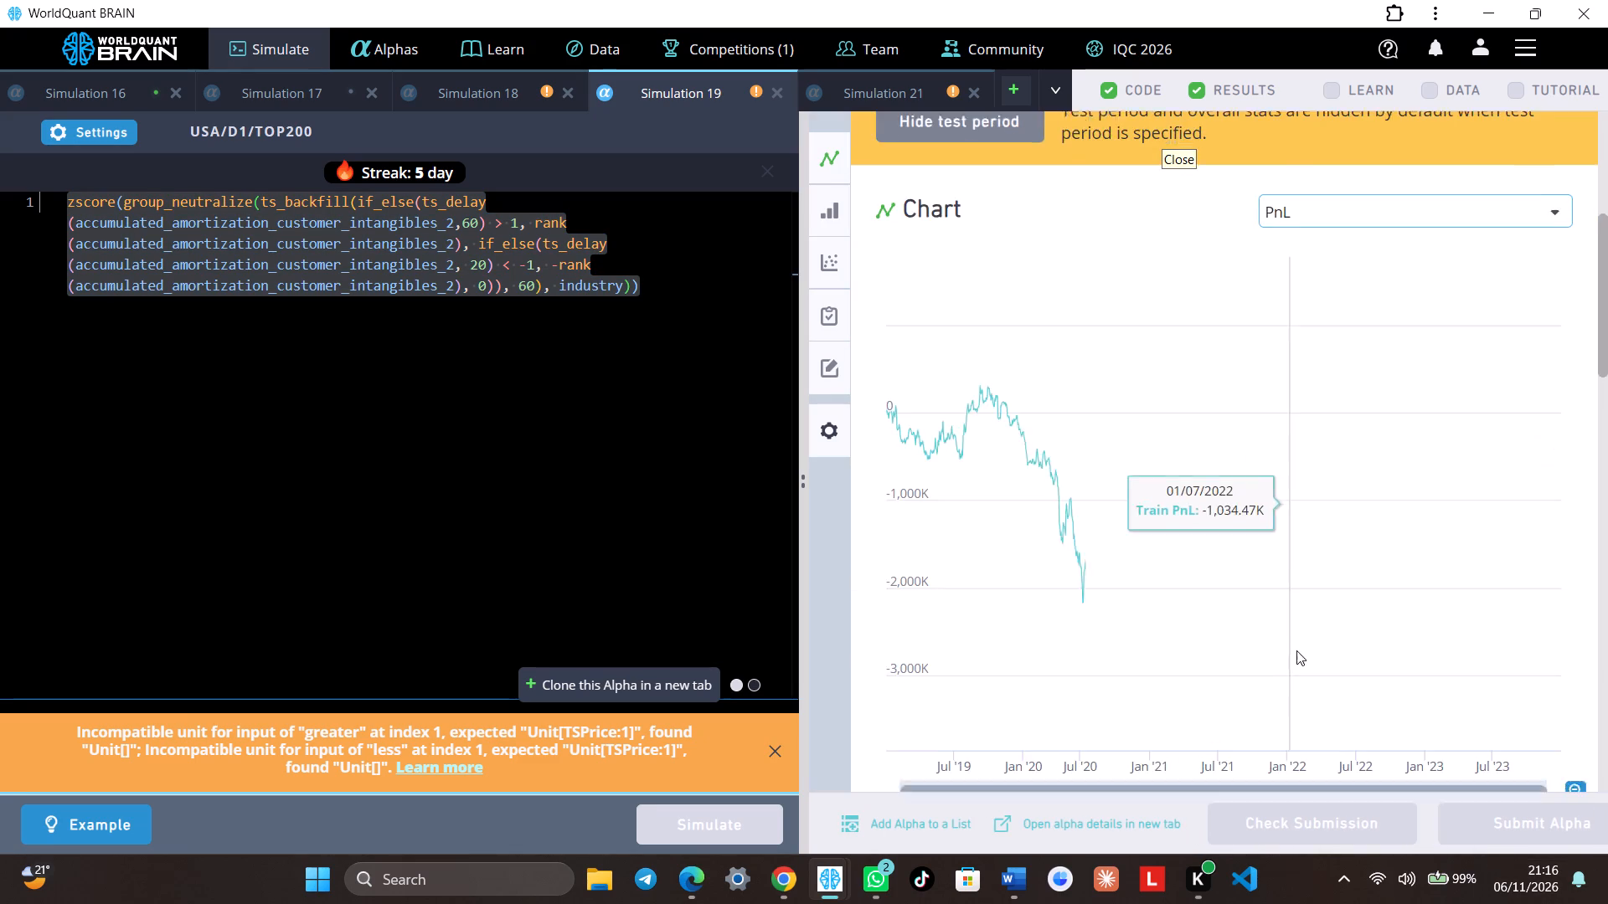
pyautogui.scroll(-2, 1296, 650)
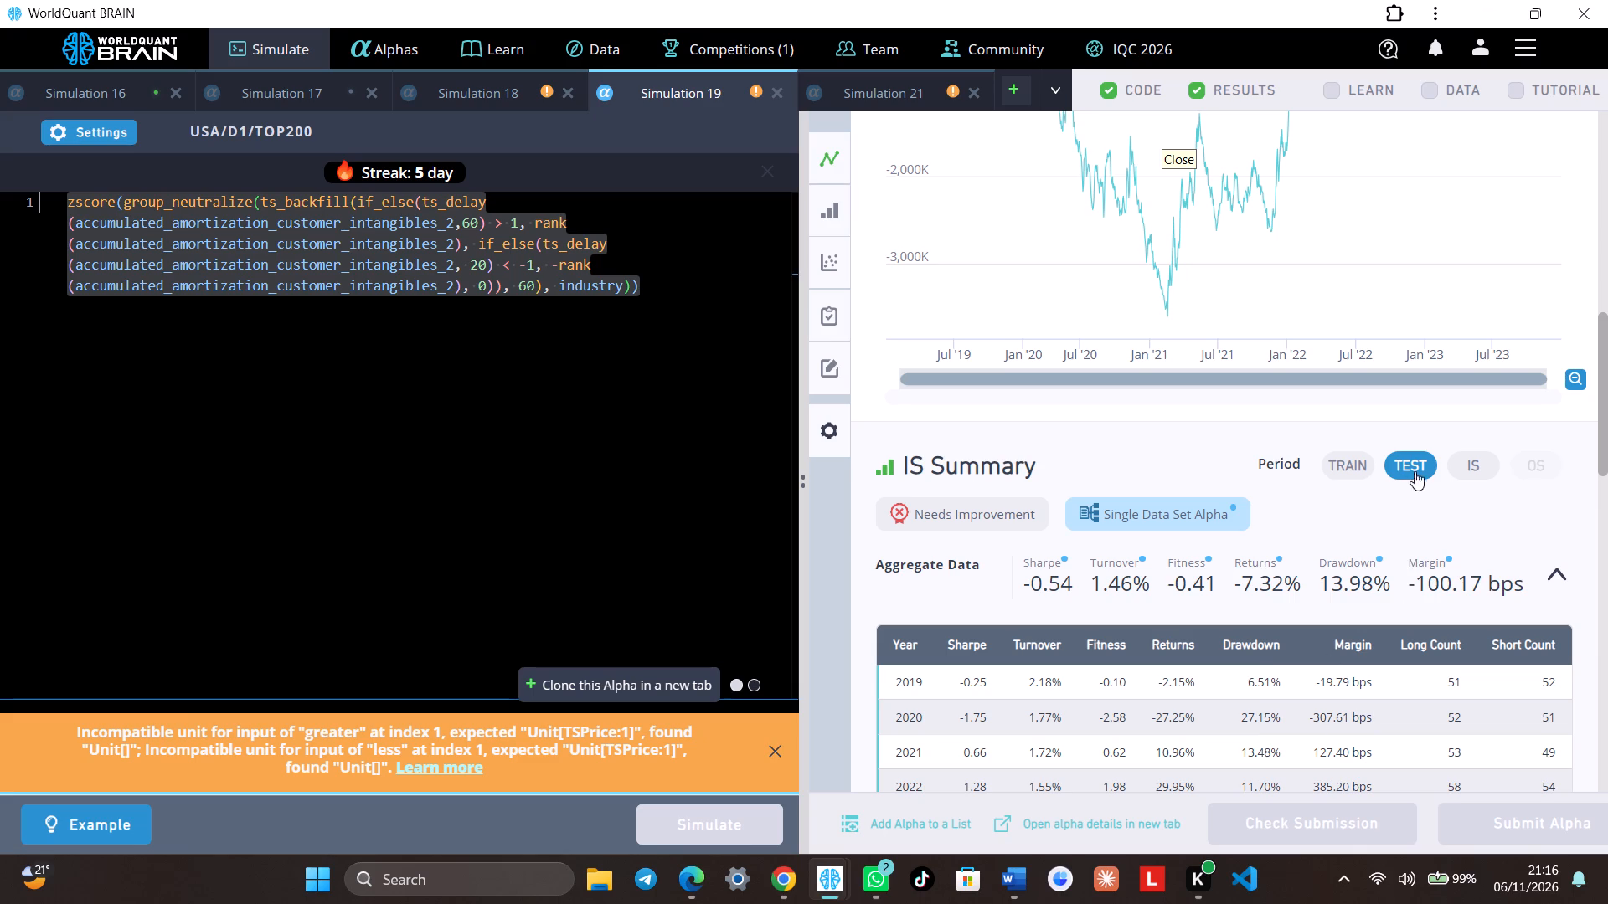
pyautogui.click(1488, 458)
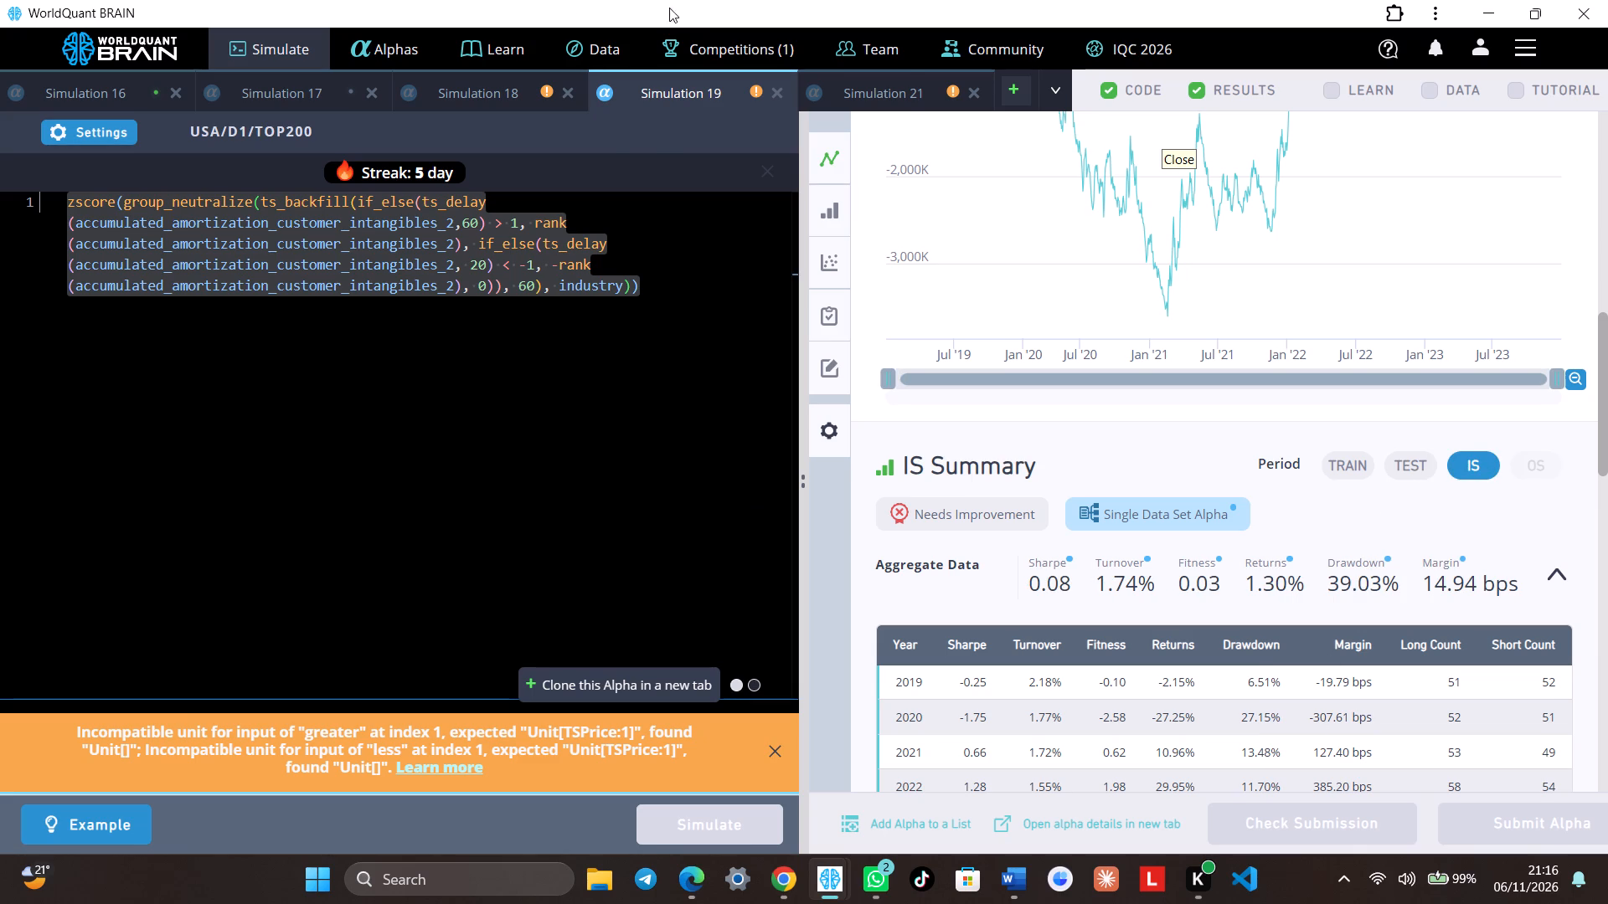
# Review Simulation 19's settings and close them.
pyautogui.click(110, 130)
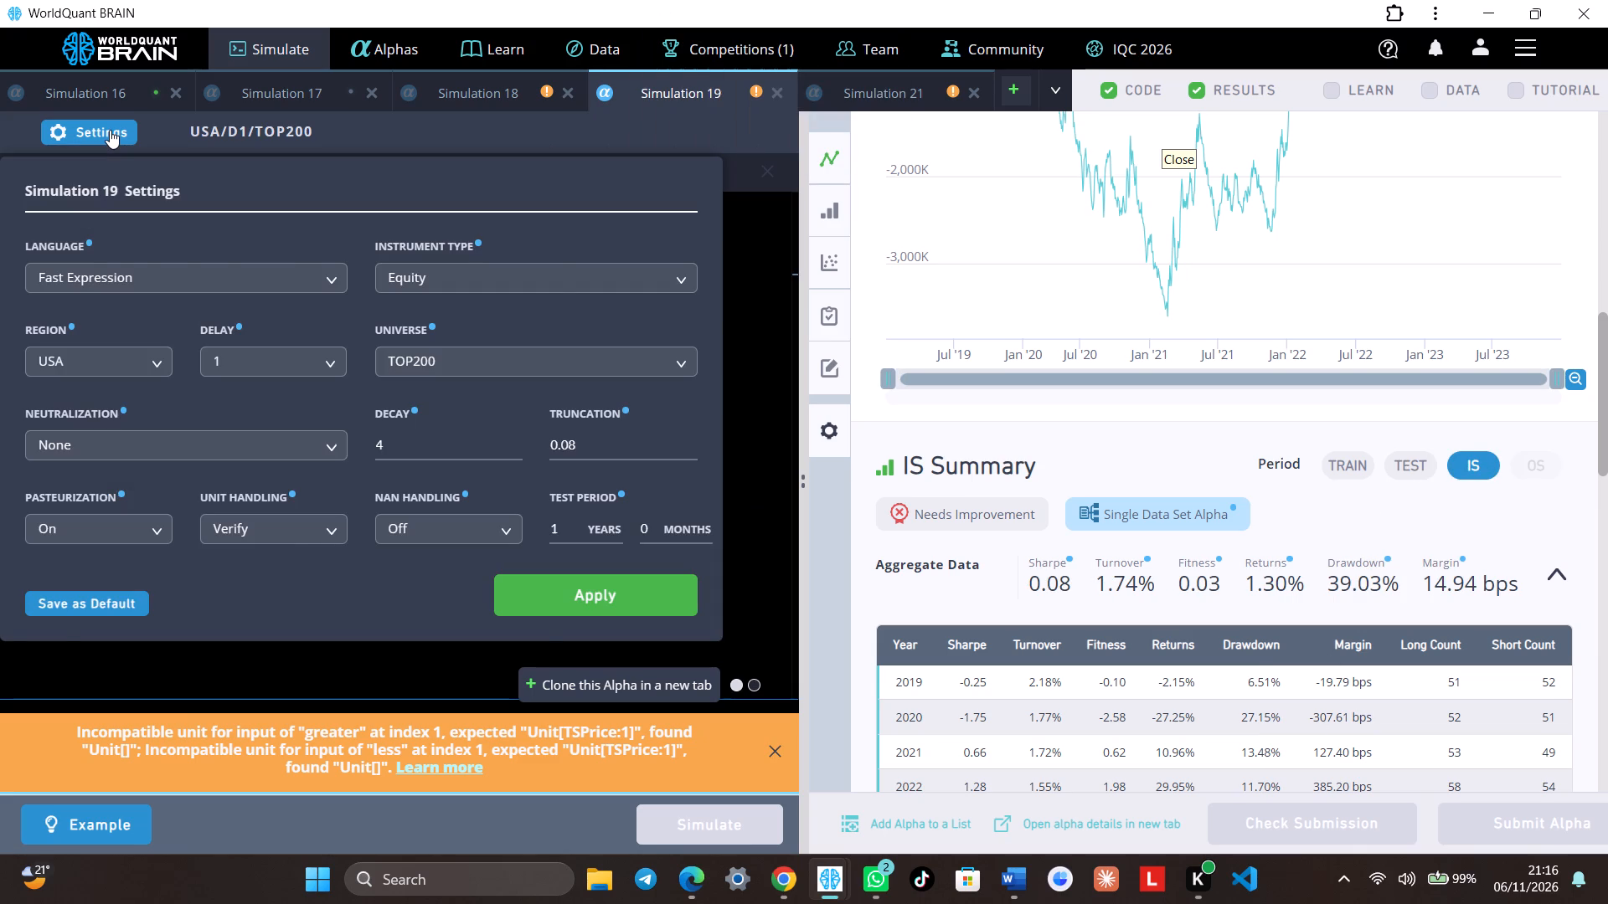
pyautogui.click(110, 130)
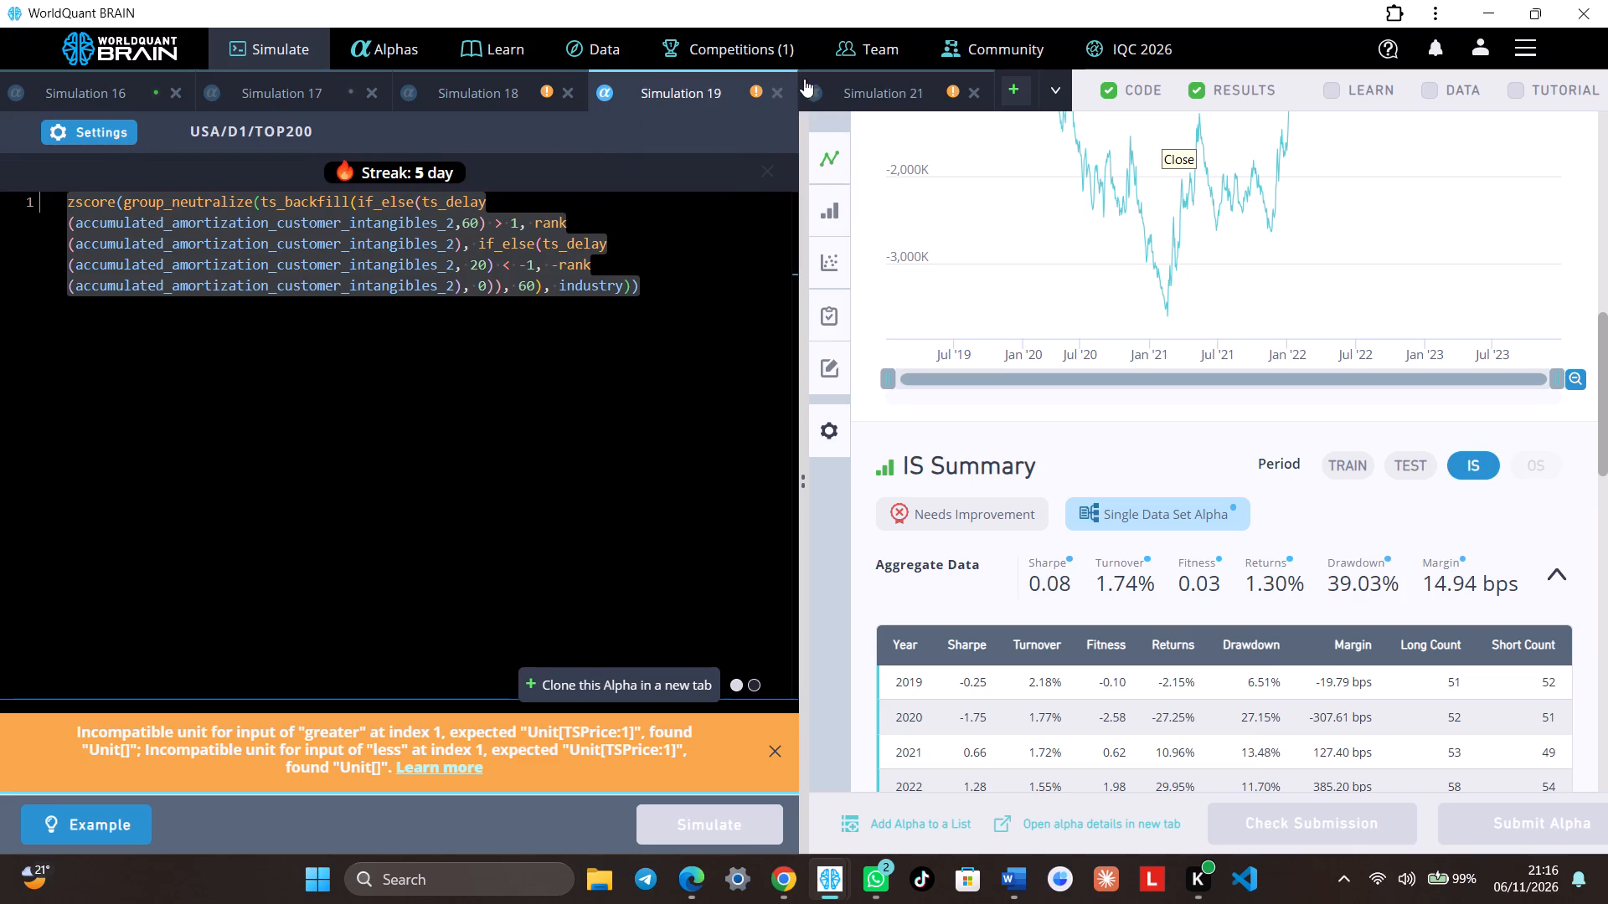
# Show the test period for Simulation 21, select the IS period, and examine its IS Testing Status.
pyautogui.click(844, 93)
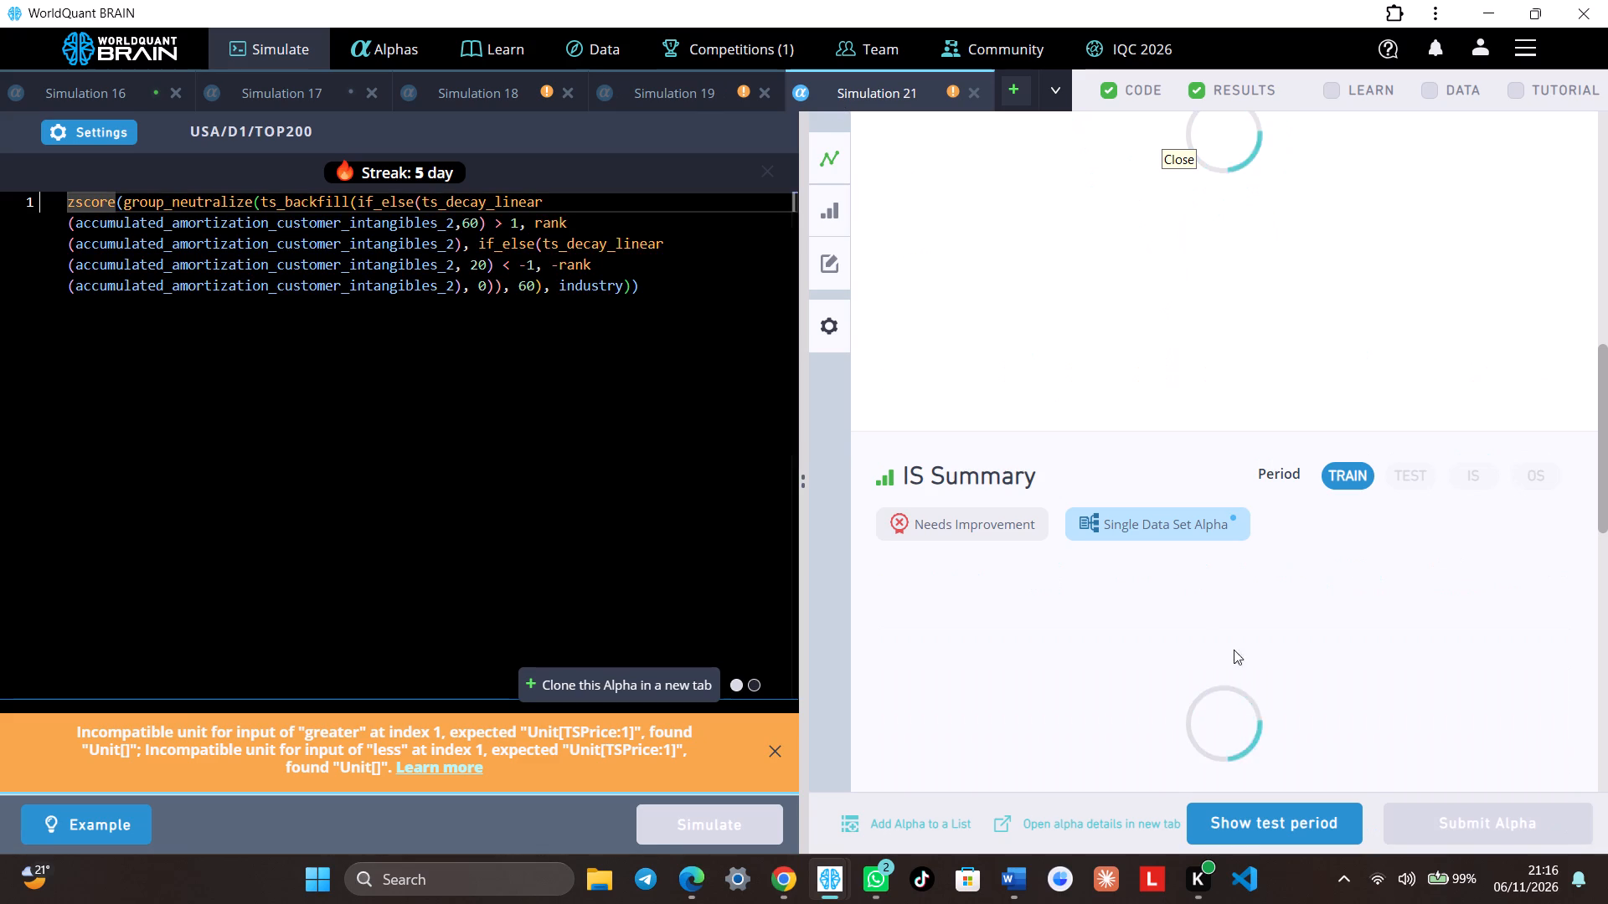
pyautogui.click(1281, 814)
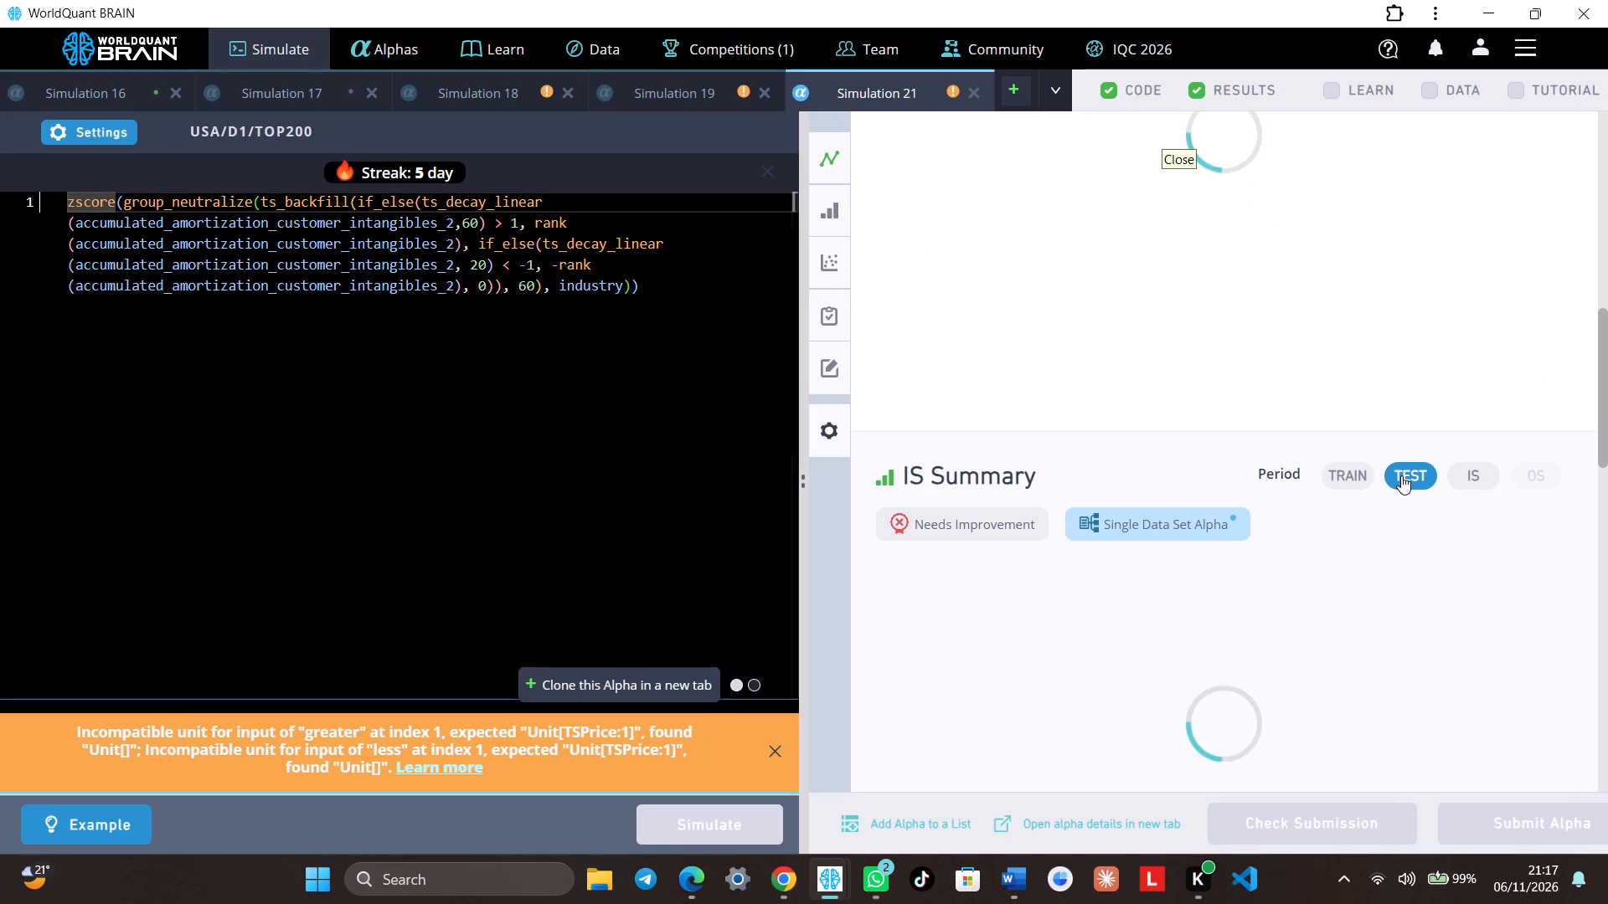
pyautogui.click(1466, 470)
pyautogui.scroll(-4, 1183, 433)
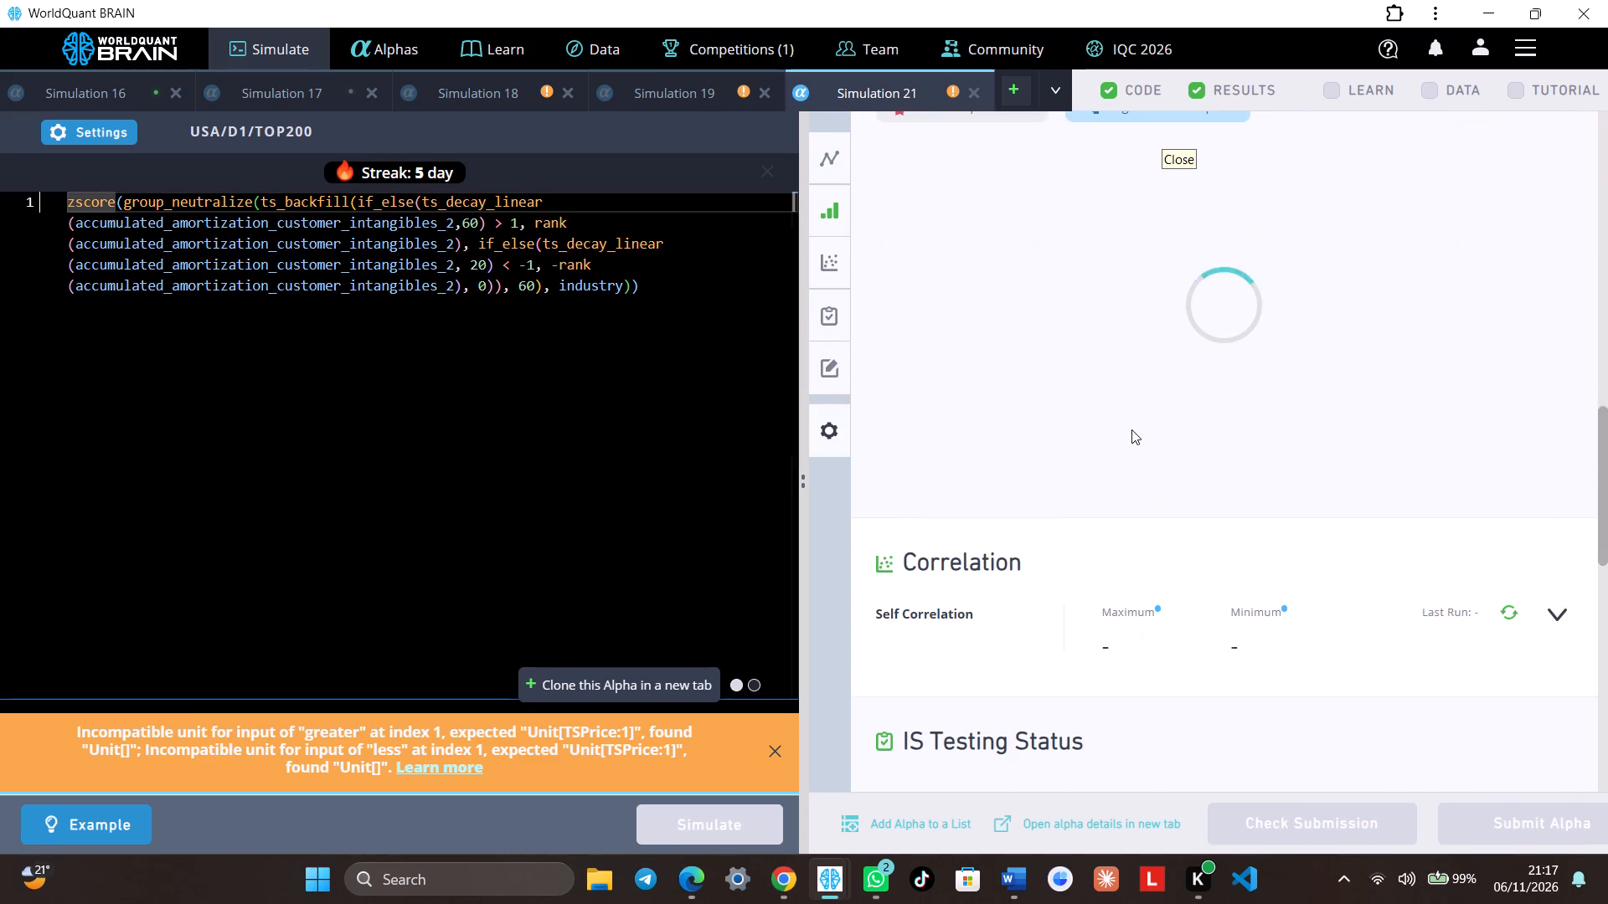
pyautogui.scroll(-4, 1131, 431)
pyautogui.click(1080, 431)
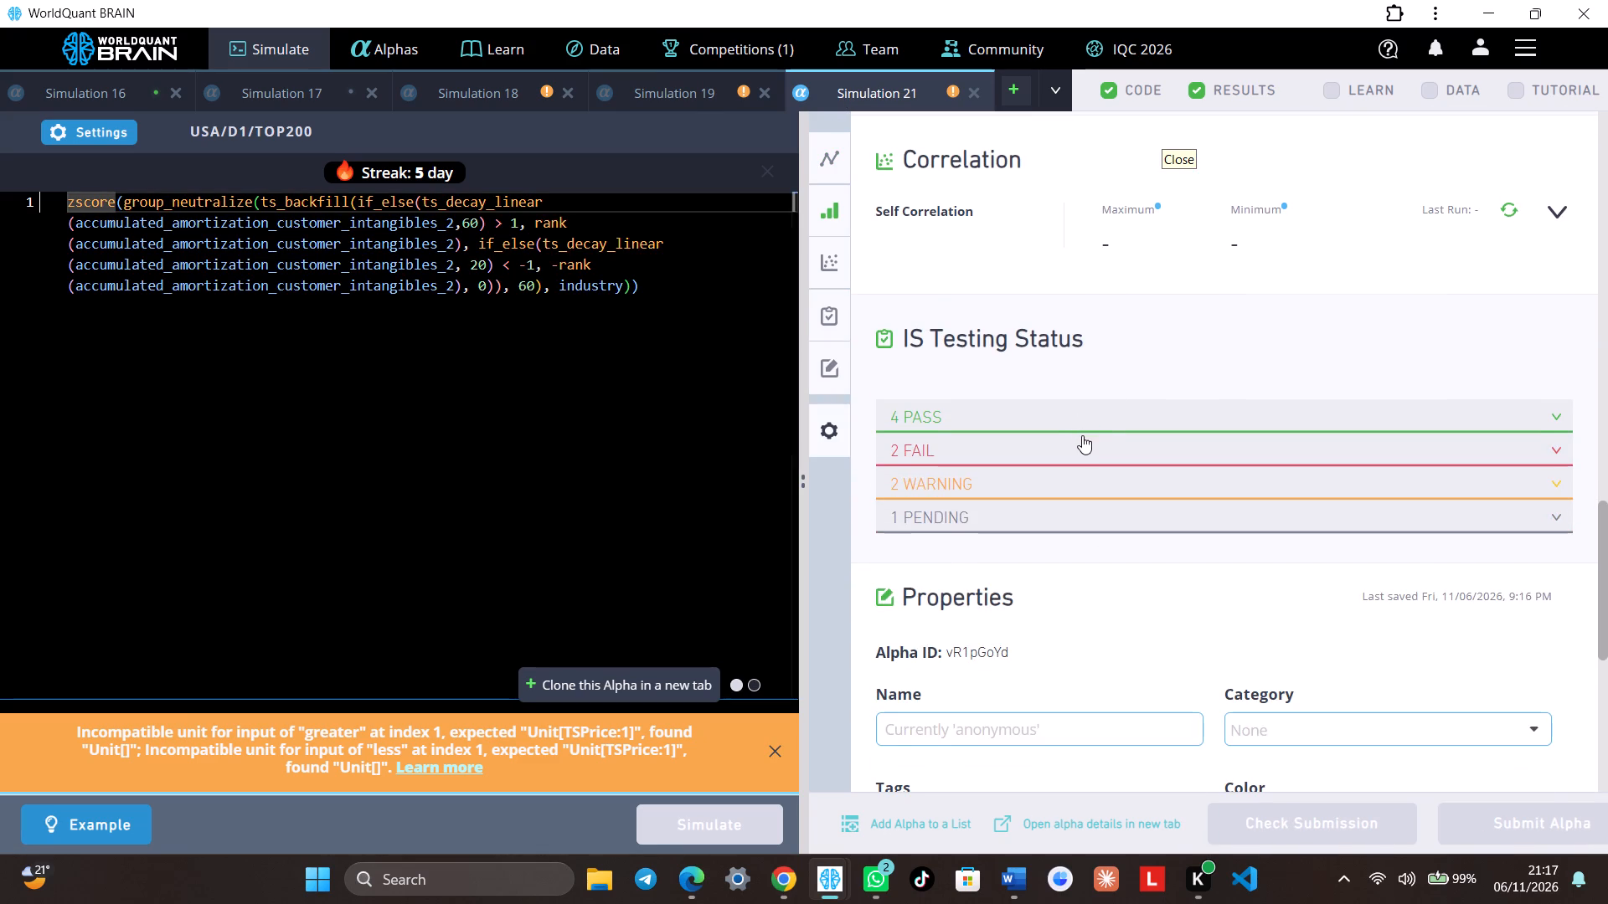